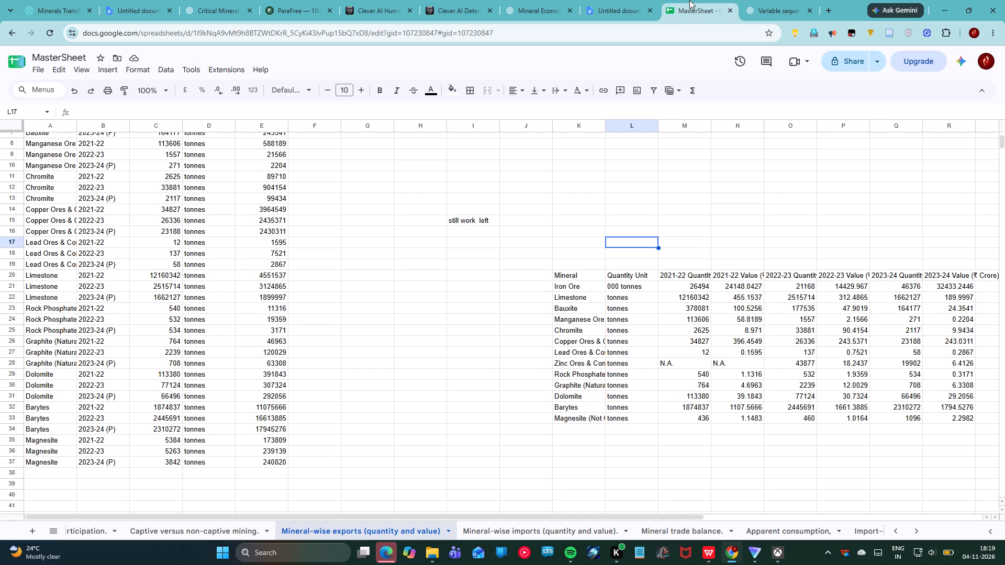
pyautogui.scroll(1, 110, 107)
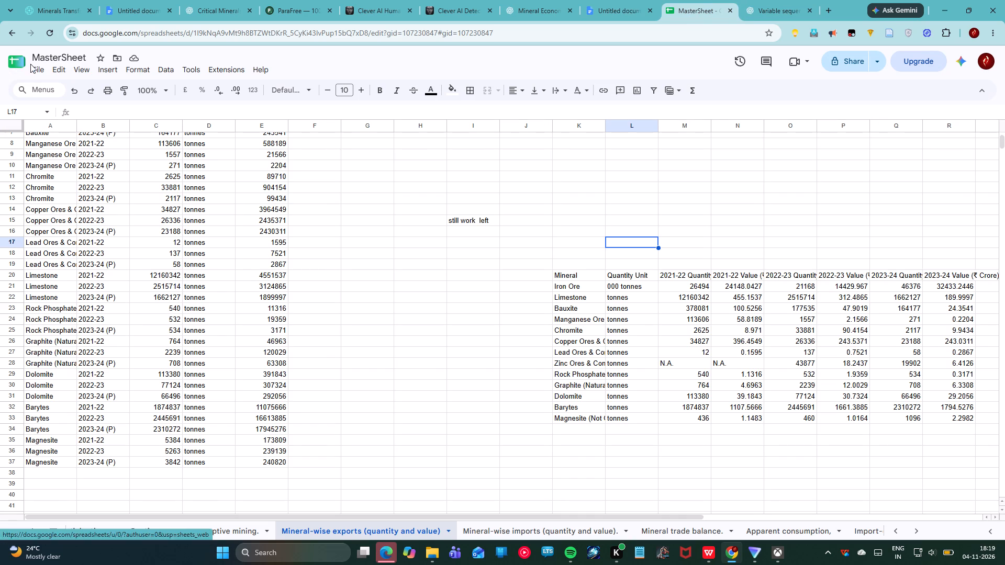
pyautogui.click(512, 533)
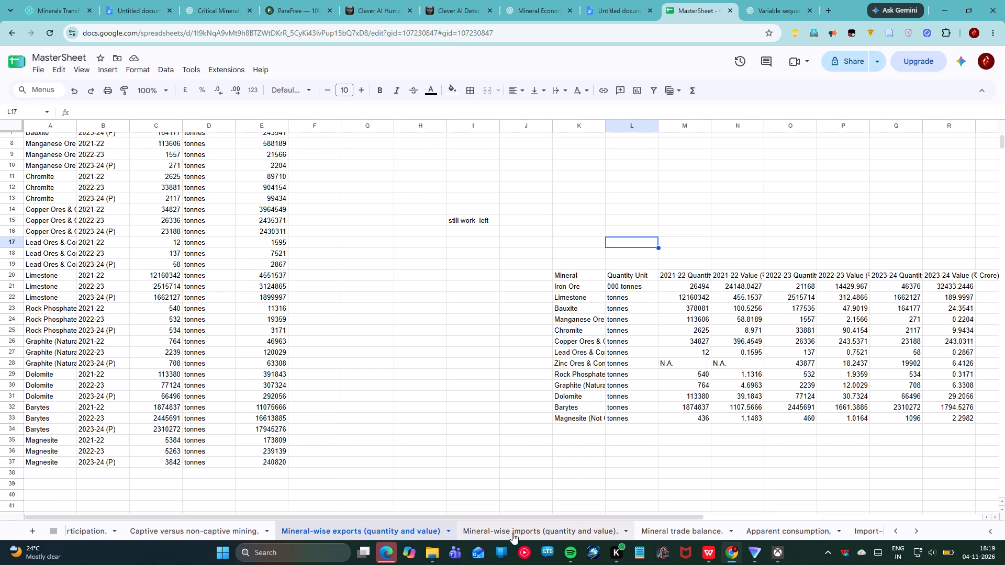
pyautogui.click(695, 534)
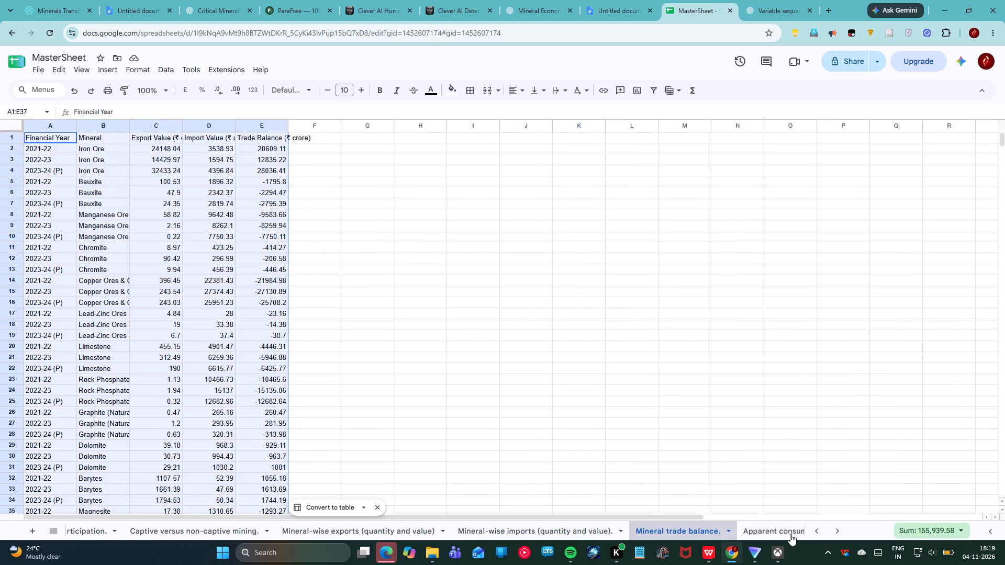
pyautogui.click(791, 534)
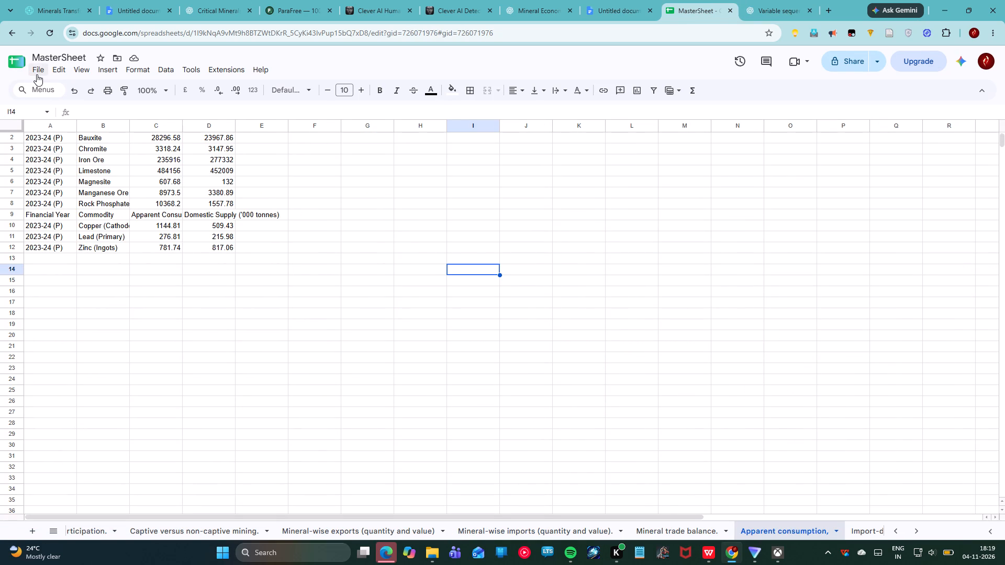
pyautogui.click(37, 74)
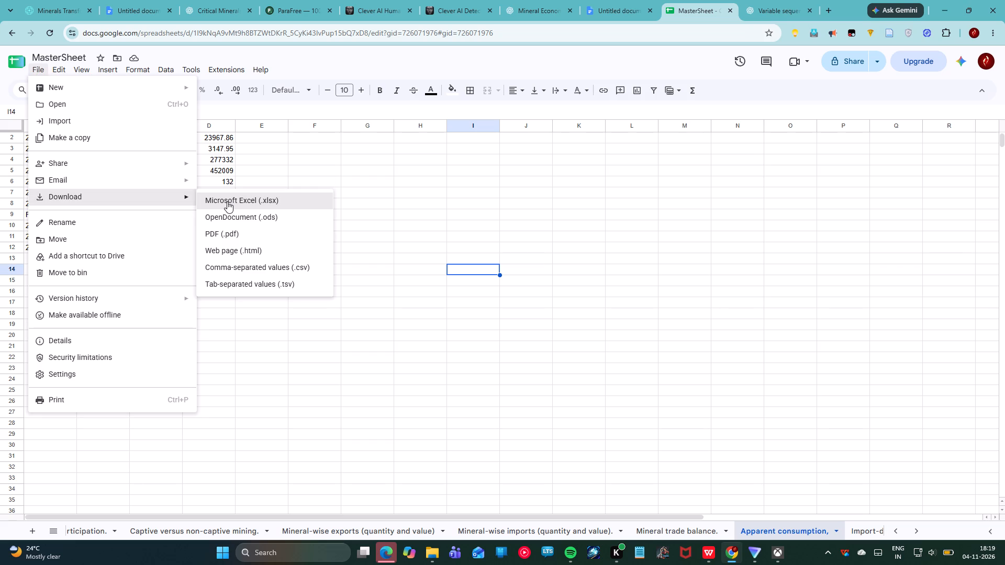
pyautogui.click(227, 201)
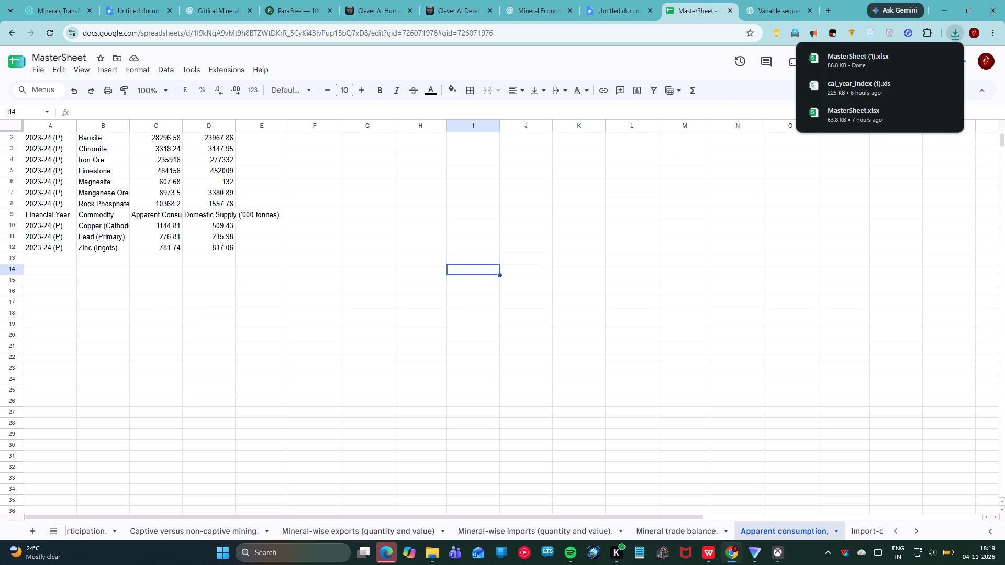
# Open the downloaded MasterSheet (1).xlsx in WPS Office and close the unsaved Workbook1.
pyautogui.click(443, 503)
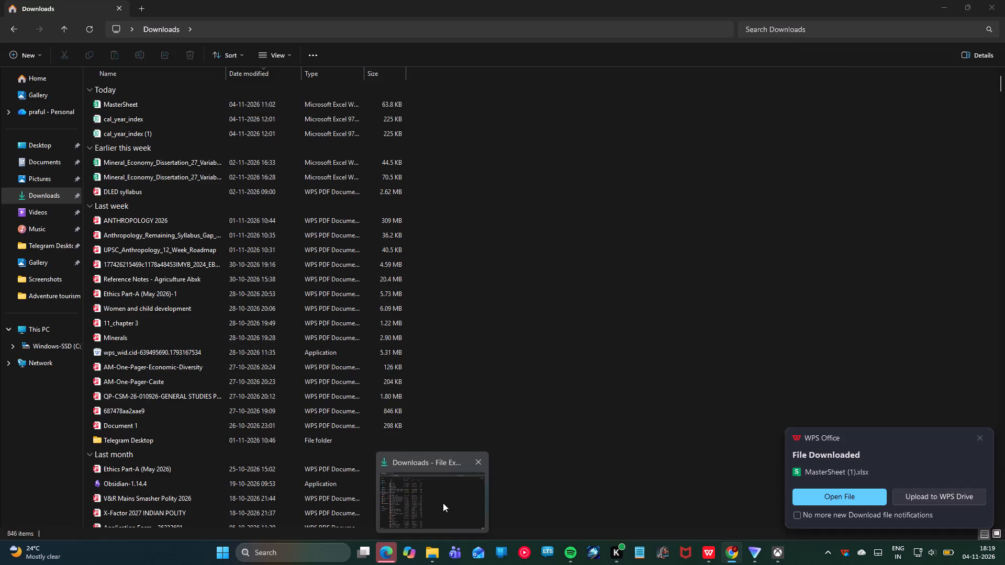
pyautogui.click(868, 499)
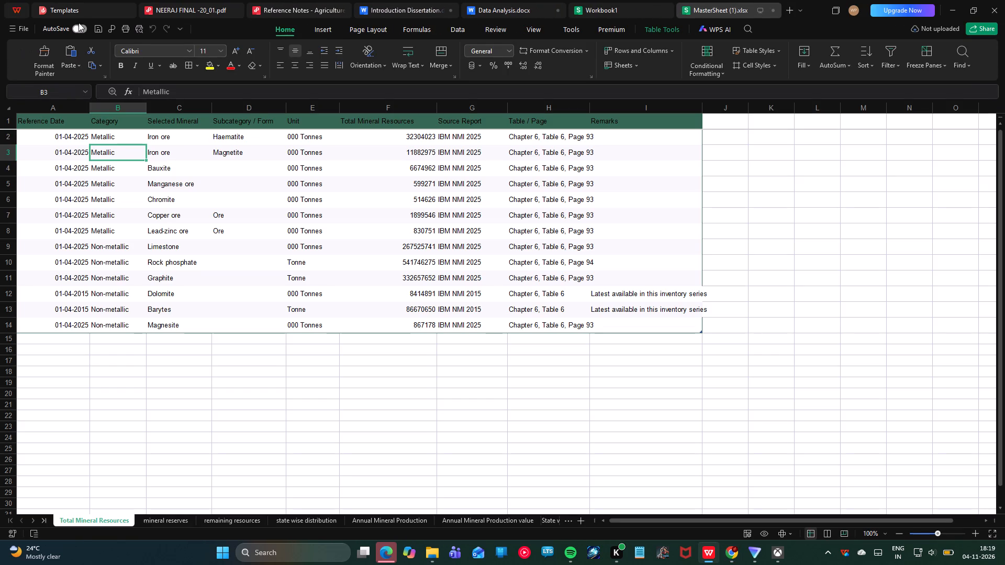
pyautogui.click(668, 11)
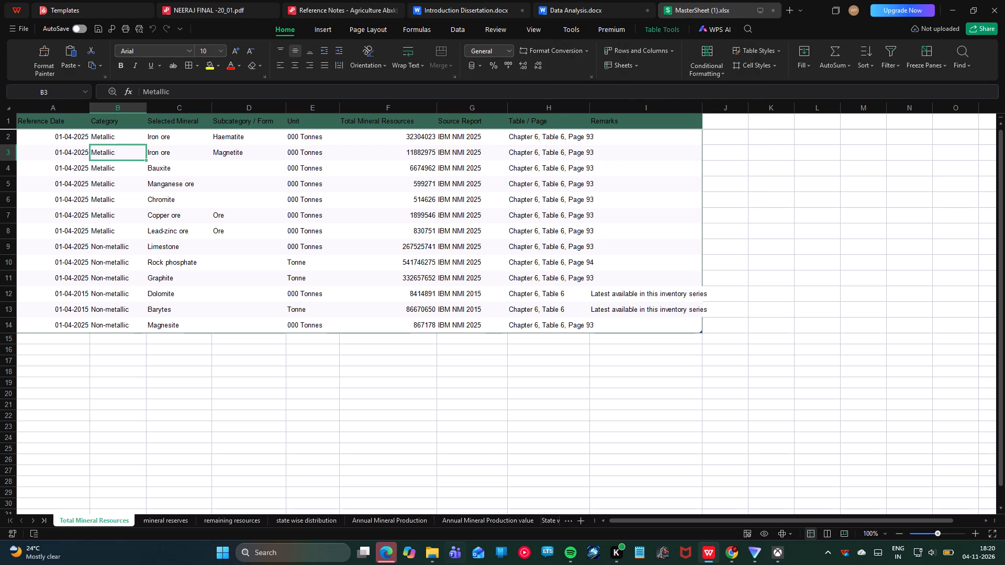
# Look through the workbook's Annual Mineral Production and average daily employment sheets, and return to Total Mineral Resources.
pyautogui.click(362, 516)
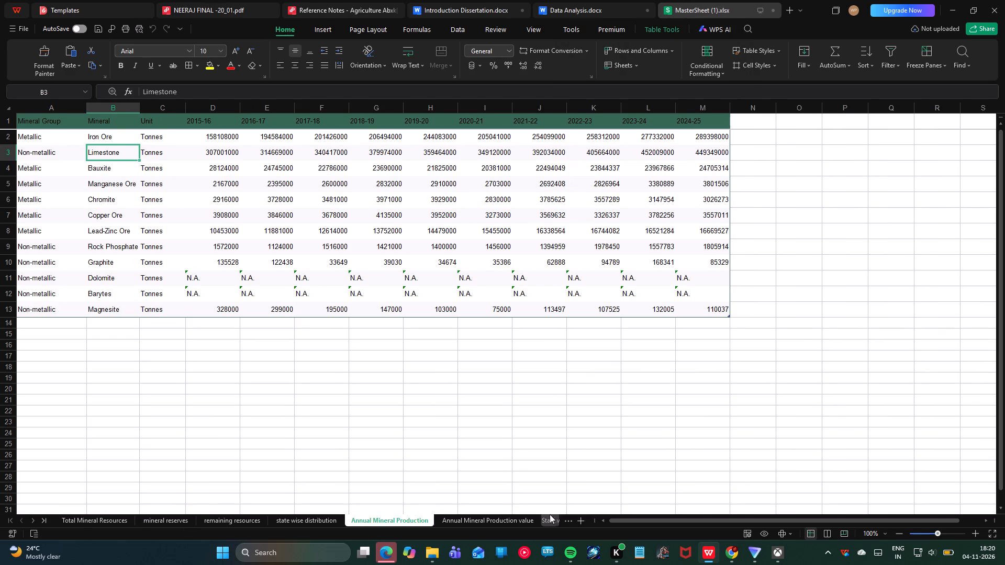
pyautogui.scroll(5, 551, 524)
pyautogui.scroll(-13, 521, 519)
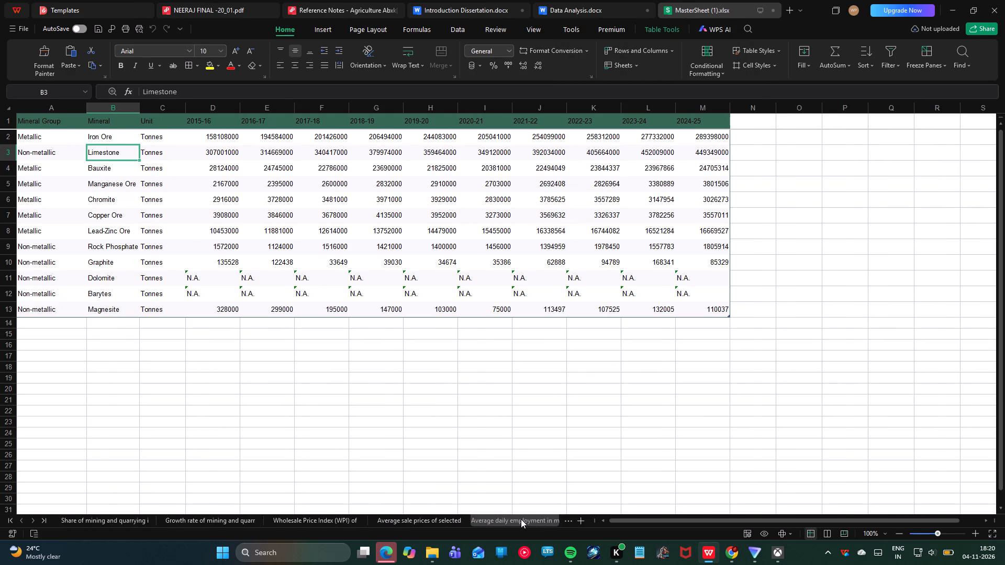
pyautogui.click(521, 519)
pyautogui.scroll(10, 267, 522)
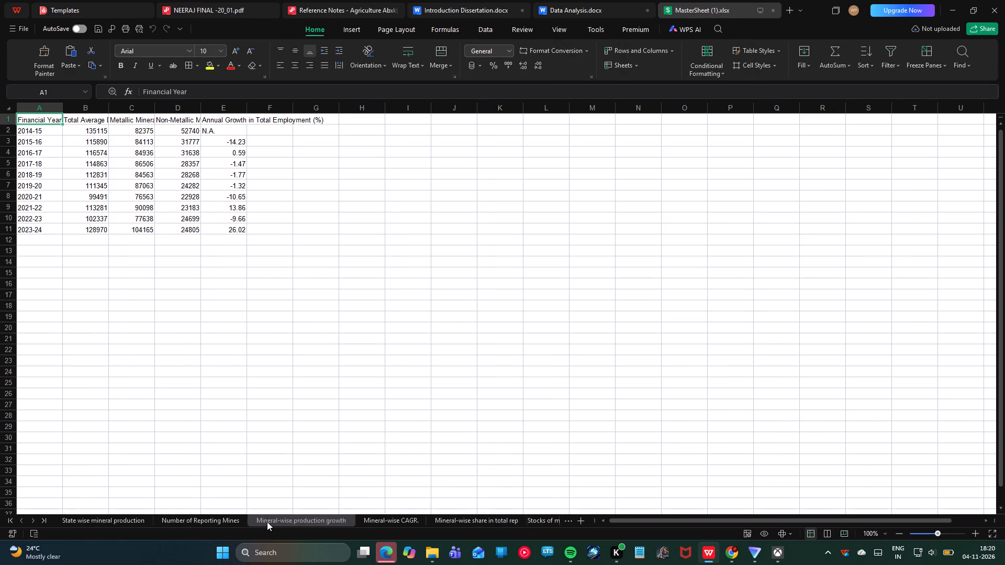
pyautogui.scroll(7, 267, 522)
pyautogui.click(117, 526)
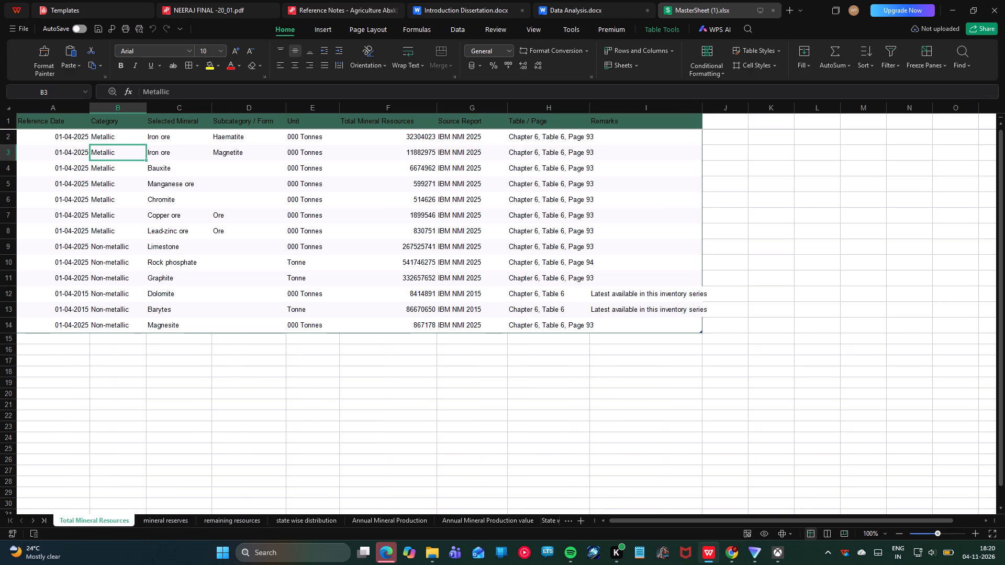
# Highlight the Remarks header cell on the Total Mineral Resources sheet with a yellow fill and set its font colour to Automatic.
pyautogui.click(642, 128)
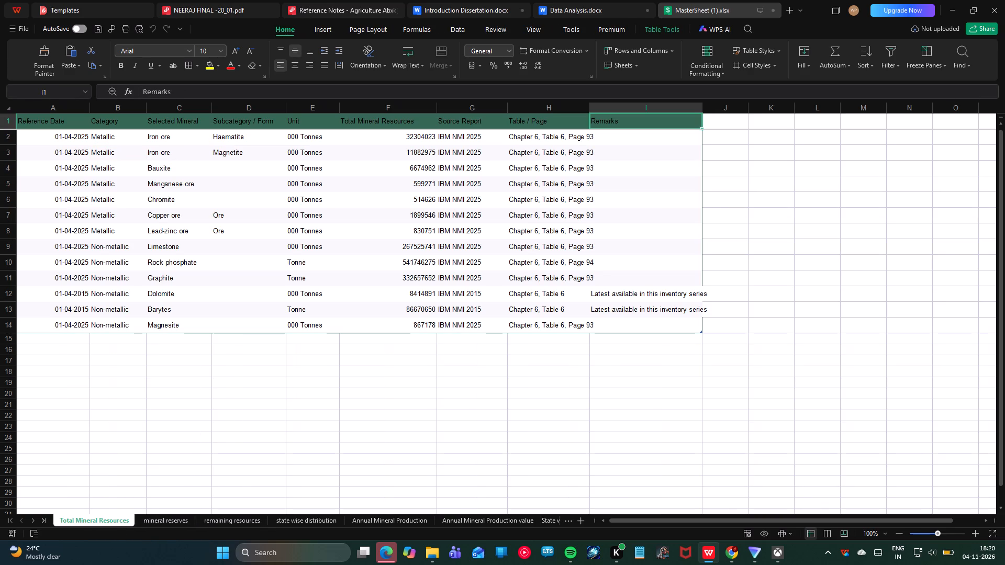
pyautogui.rightClick(642, 128)
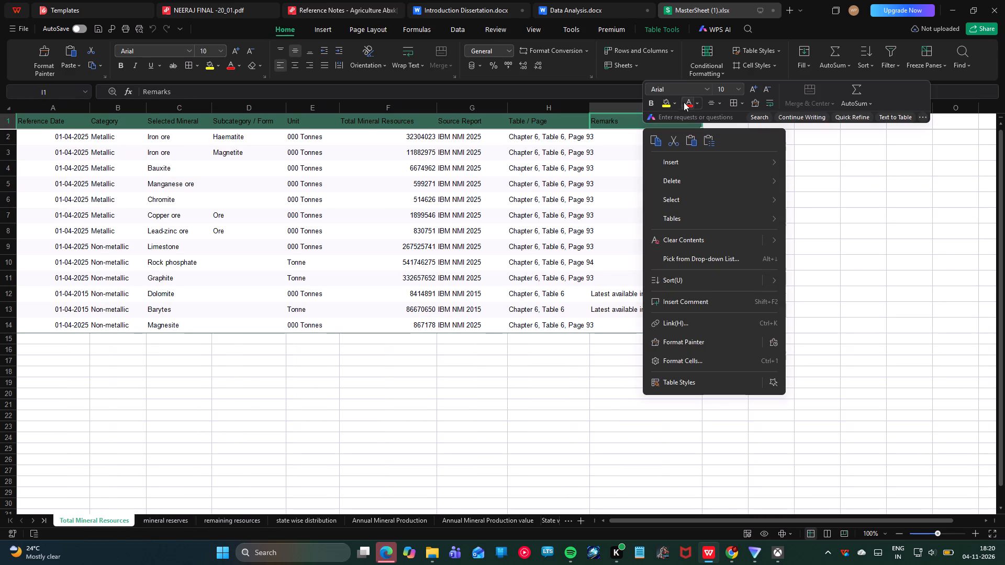
pyautogui.click(666, 105)
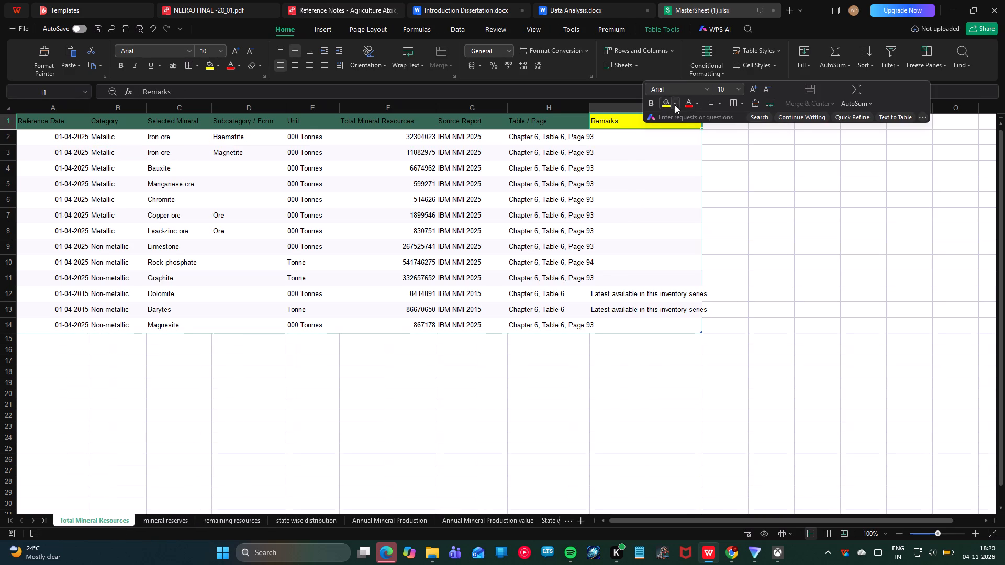
pyautogui.click(689, 104)
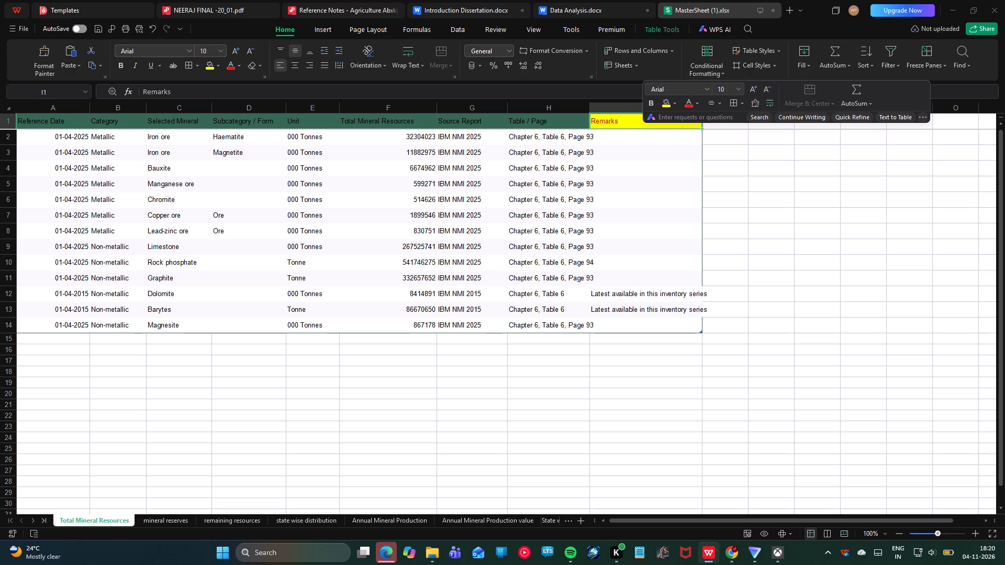
pyautogui.click(687, 100)
pyautogui.click(696, 101)
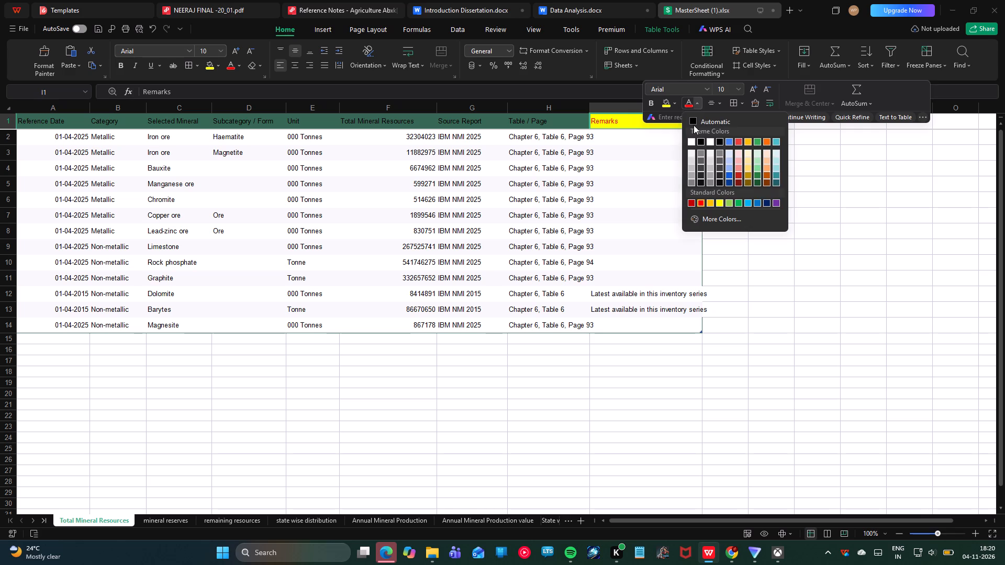
pyautogui.click(693, 121)
pyautogui.click(773, 254)
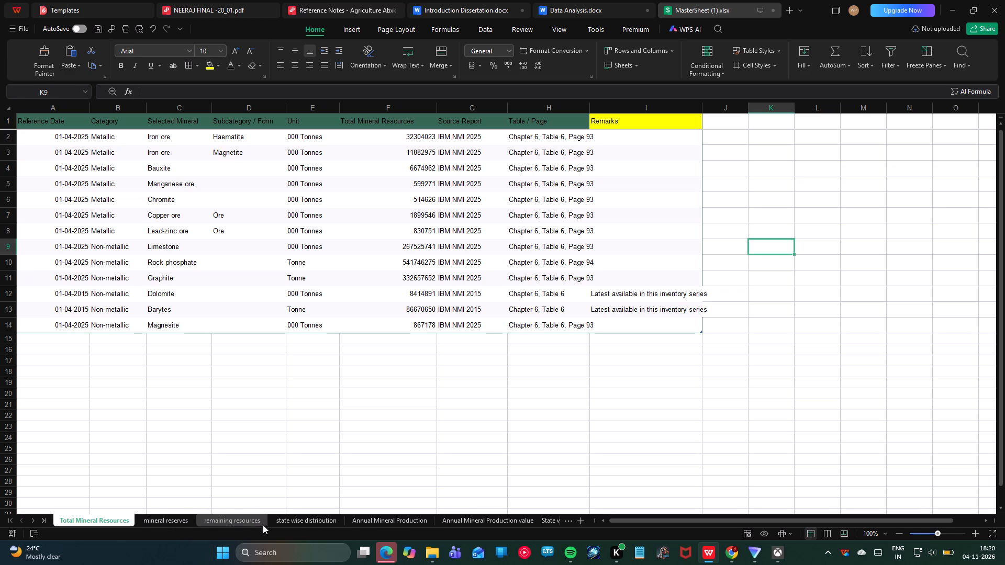
# Open the Annual Mineral Production sheet and examine the Dolomite and Barytes rows across the years.
pyautogui.click(379, 522)
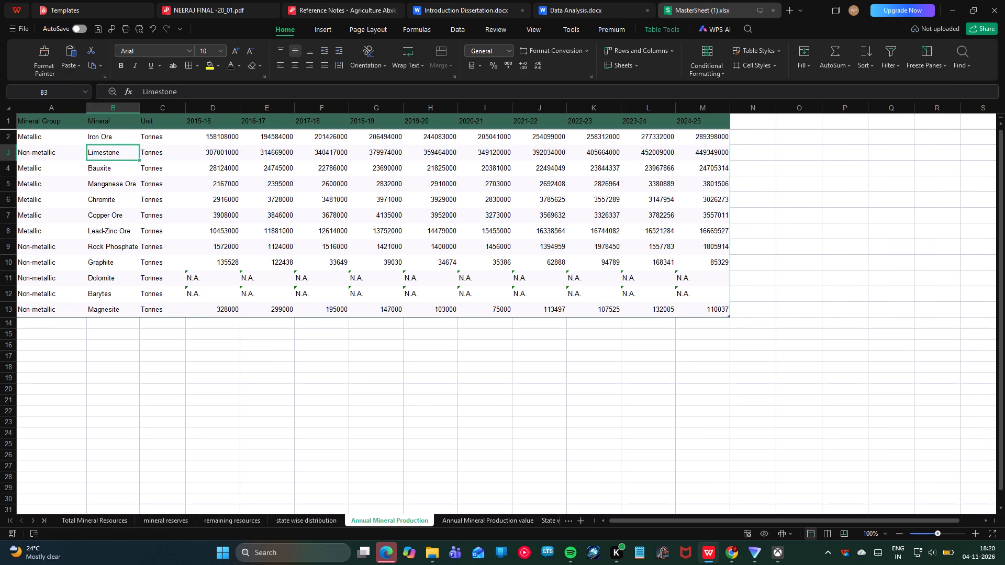
pyautogui.click(67, 276)
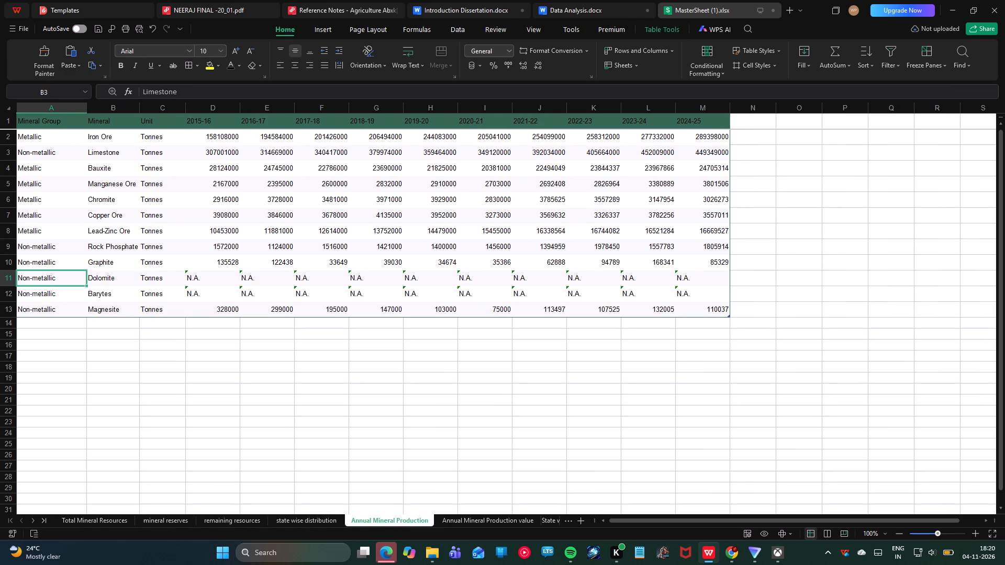
pyautogui.click(55, 290)
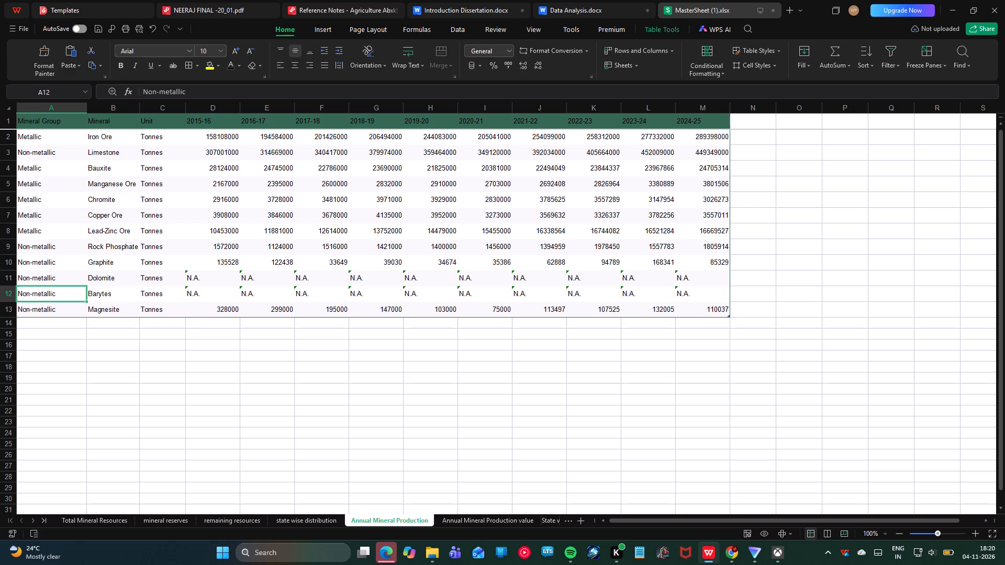
pyautogui.scroll(2, 238, 349)
pyautogui.scroll(-1, 238, 349)
pyautogui.scroll(3, 238, 349)
pyautogui.click(658, 279)
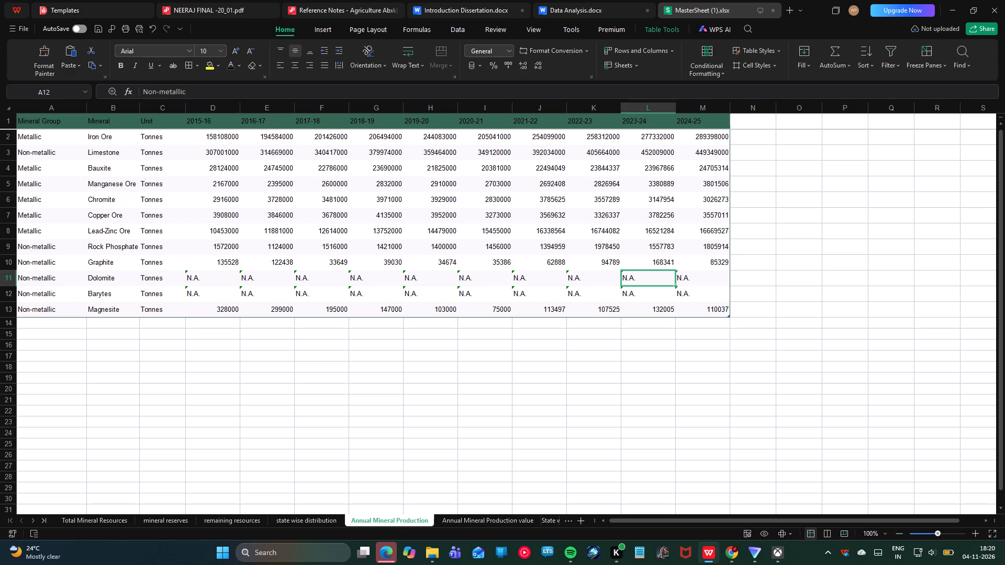
pyautogui.click(655, 289)
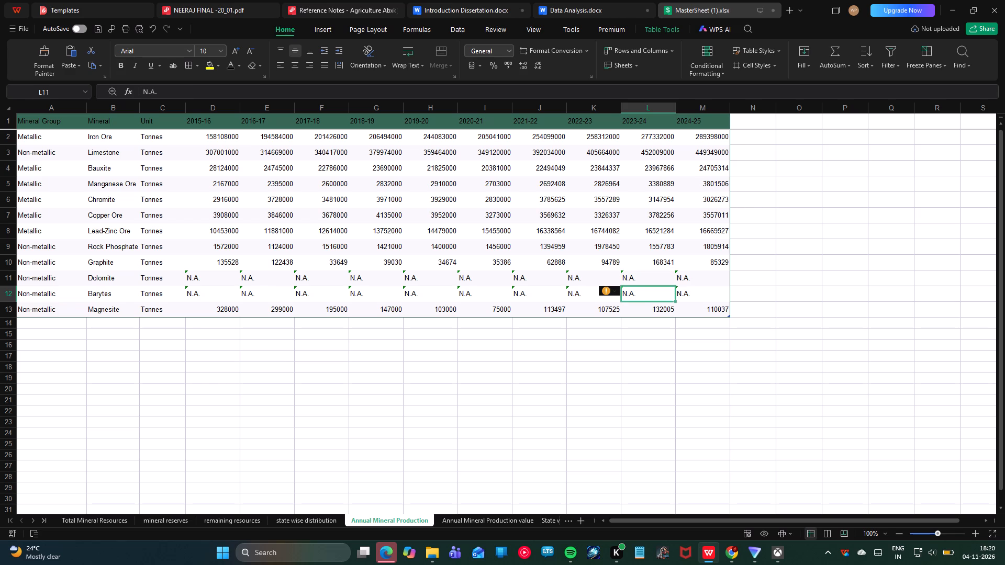
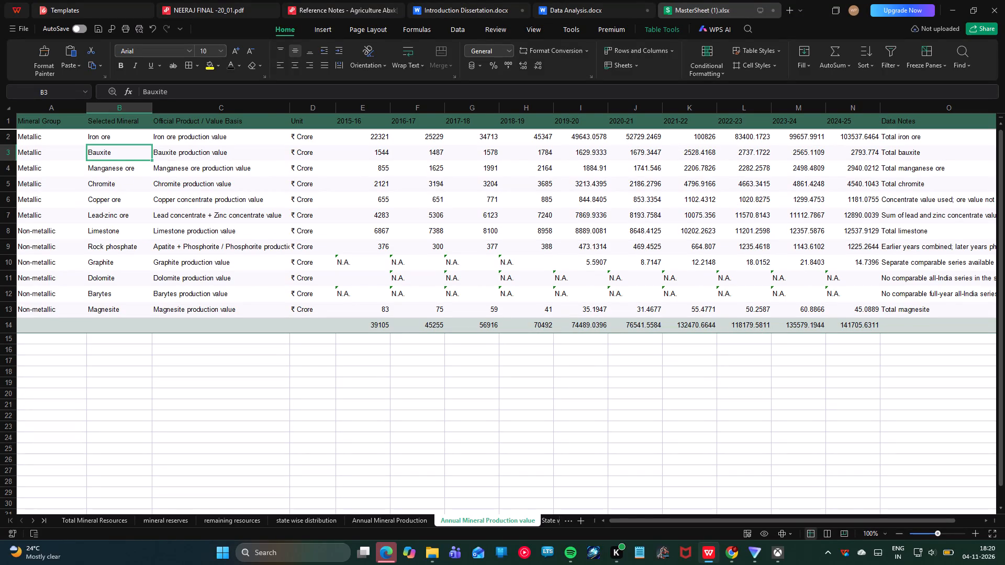
# Return to the Annual Mineral Production sheet.
pyautogui.click(390, 521)
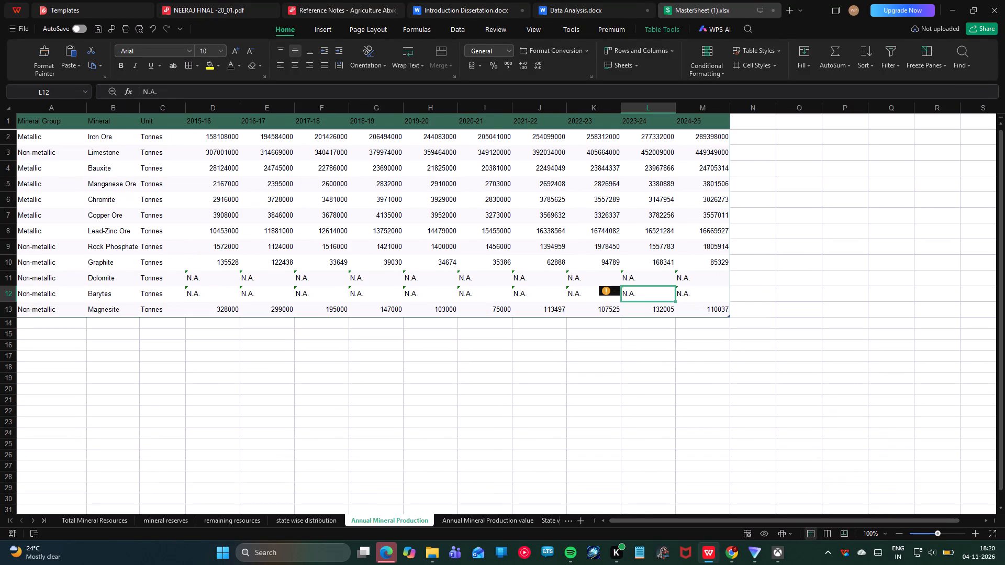
pyautogui.click(686, 331)
pyautogui.click(811, 280)
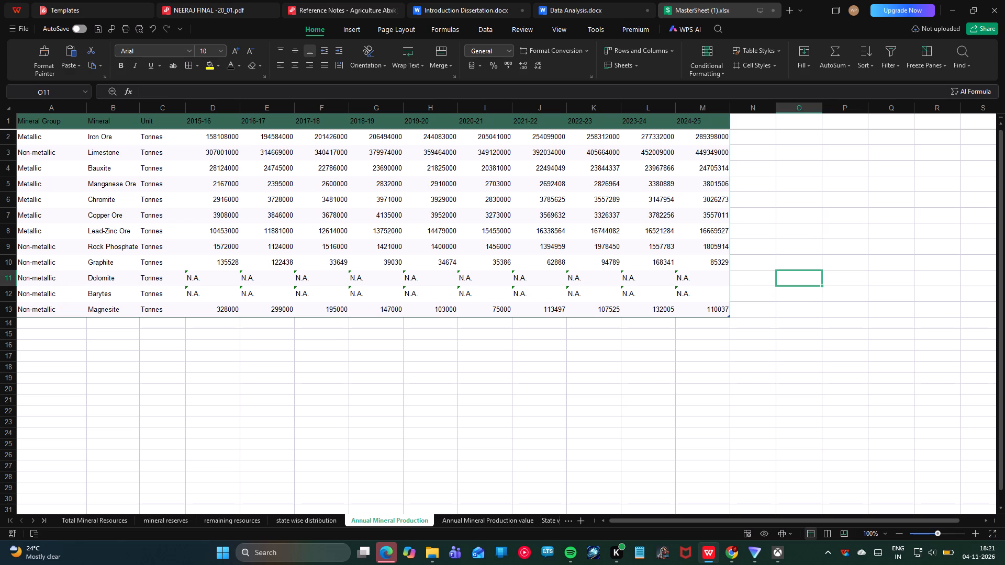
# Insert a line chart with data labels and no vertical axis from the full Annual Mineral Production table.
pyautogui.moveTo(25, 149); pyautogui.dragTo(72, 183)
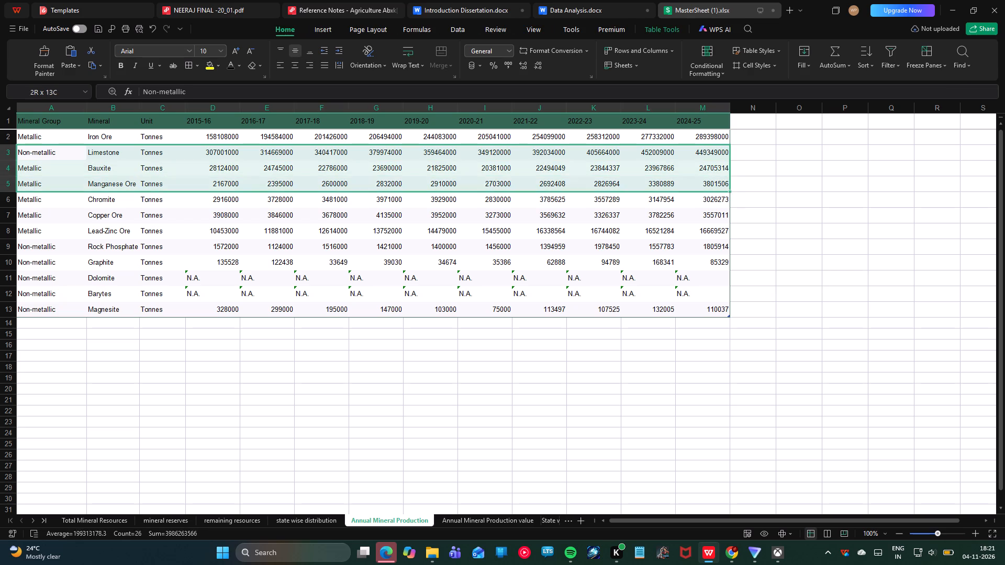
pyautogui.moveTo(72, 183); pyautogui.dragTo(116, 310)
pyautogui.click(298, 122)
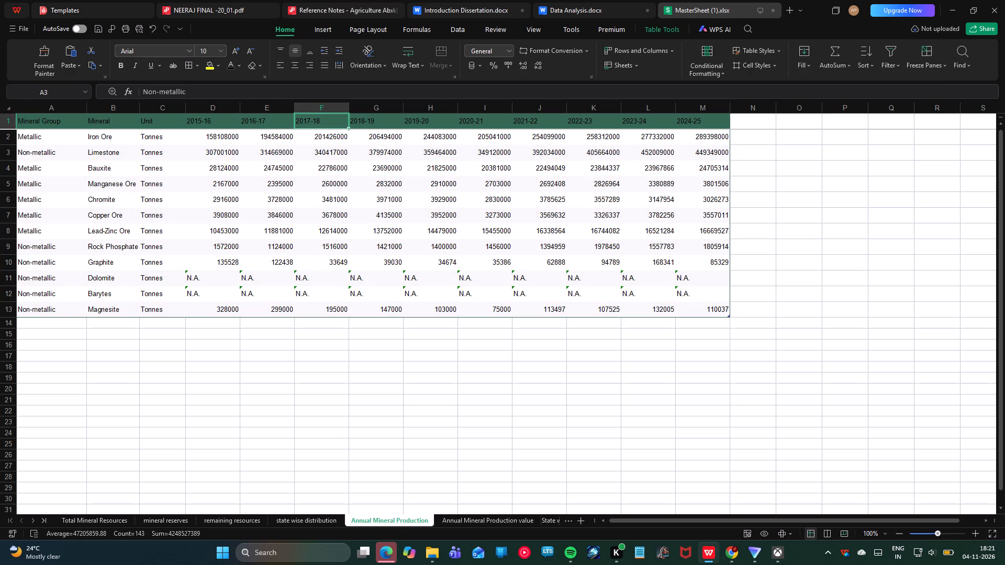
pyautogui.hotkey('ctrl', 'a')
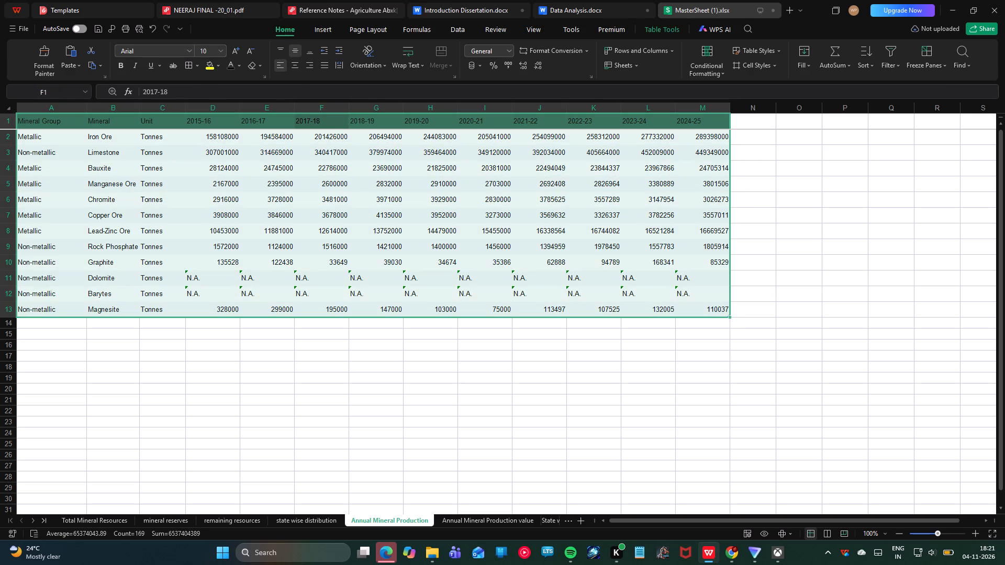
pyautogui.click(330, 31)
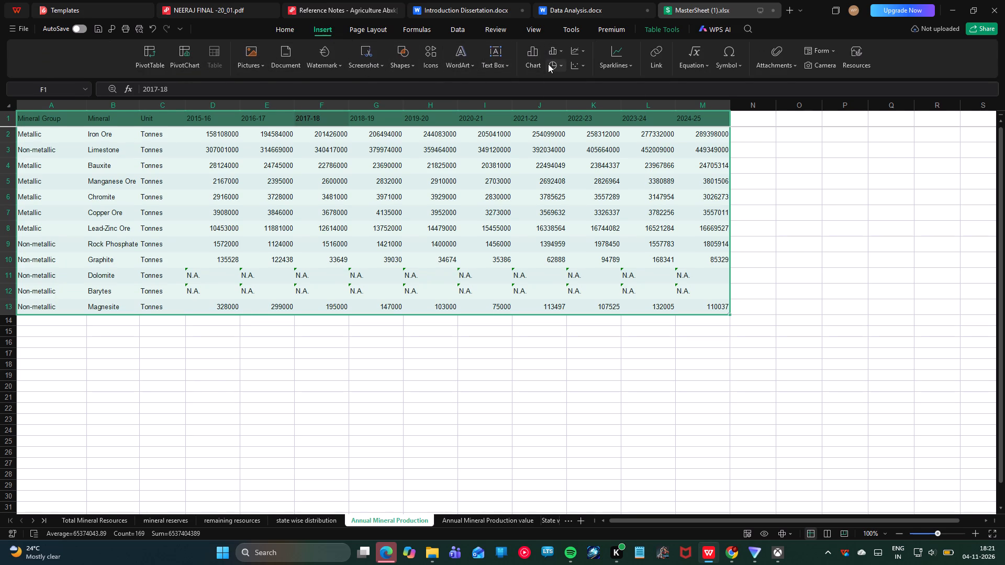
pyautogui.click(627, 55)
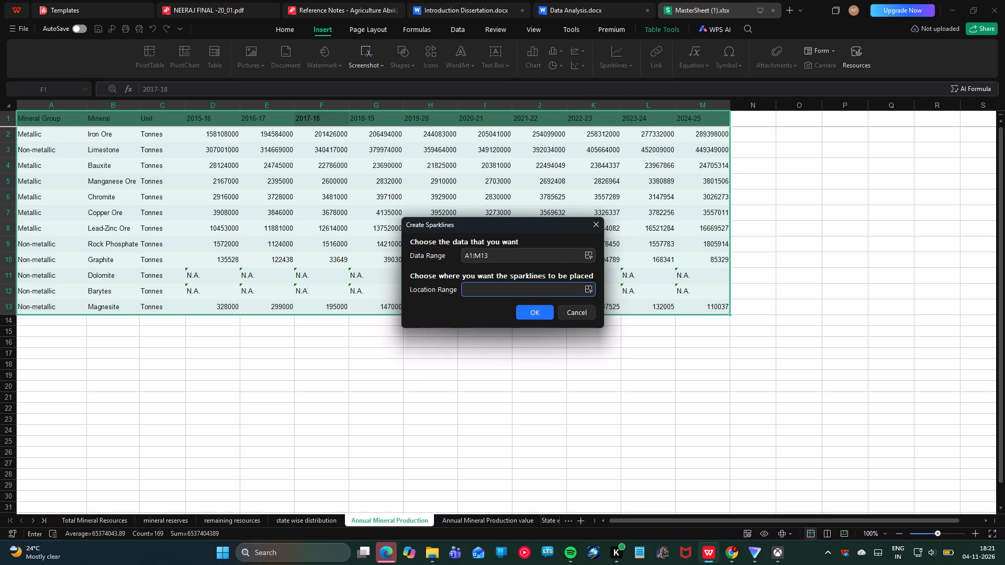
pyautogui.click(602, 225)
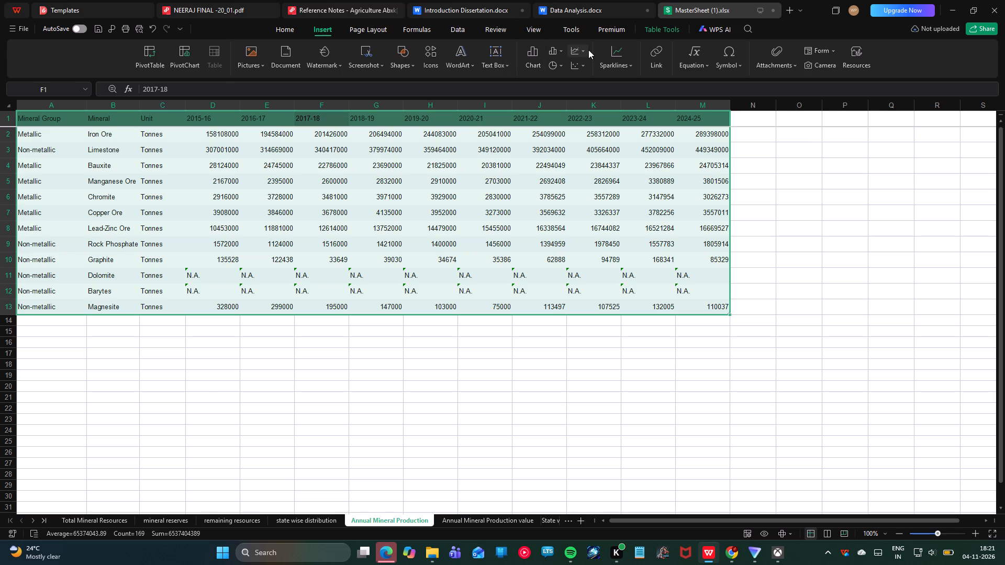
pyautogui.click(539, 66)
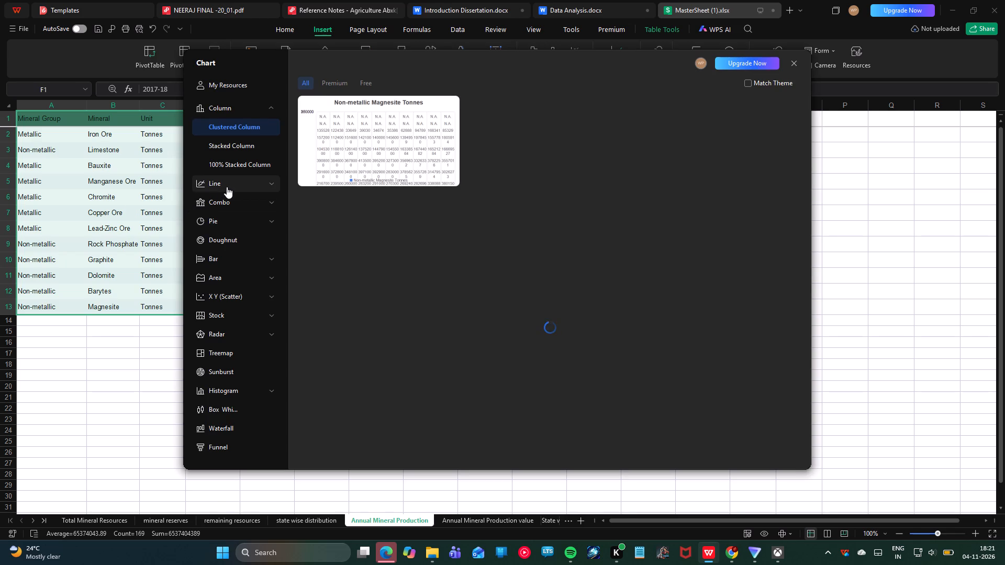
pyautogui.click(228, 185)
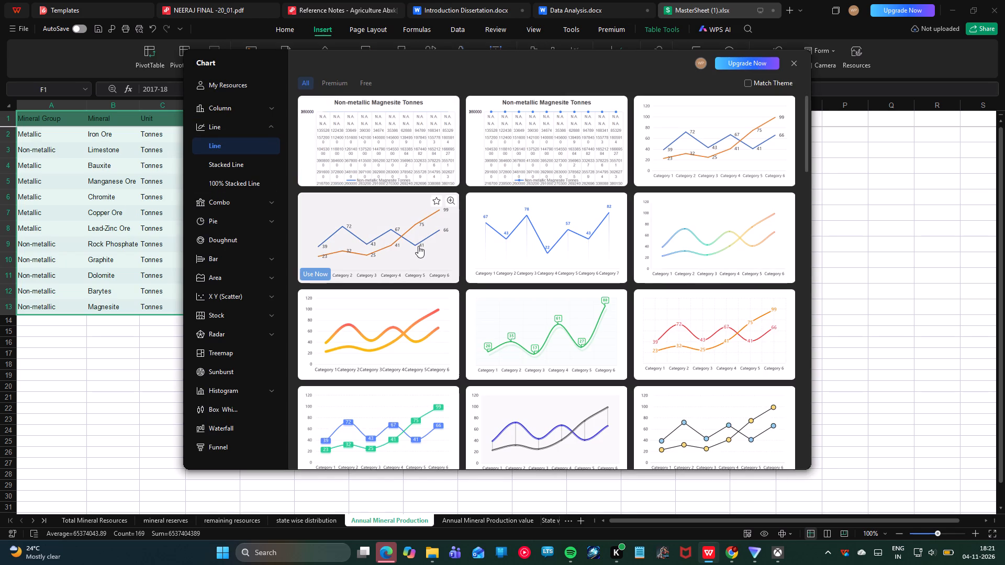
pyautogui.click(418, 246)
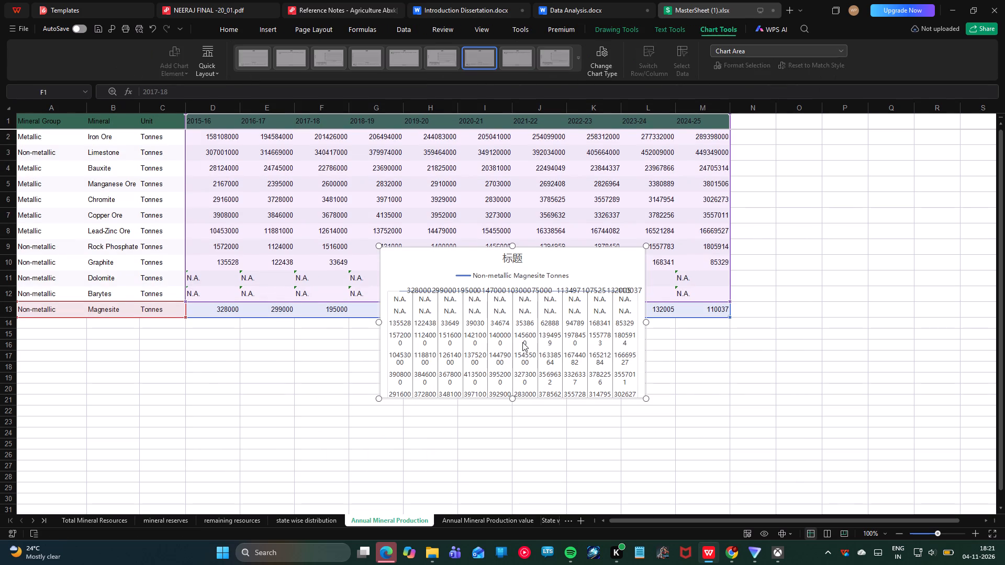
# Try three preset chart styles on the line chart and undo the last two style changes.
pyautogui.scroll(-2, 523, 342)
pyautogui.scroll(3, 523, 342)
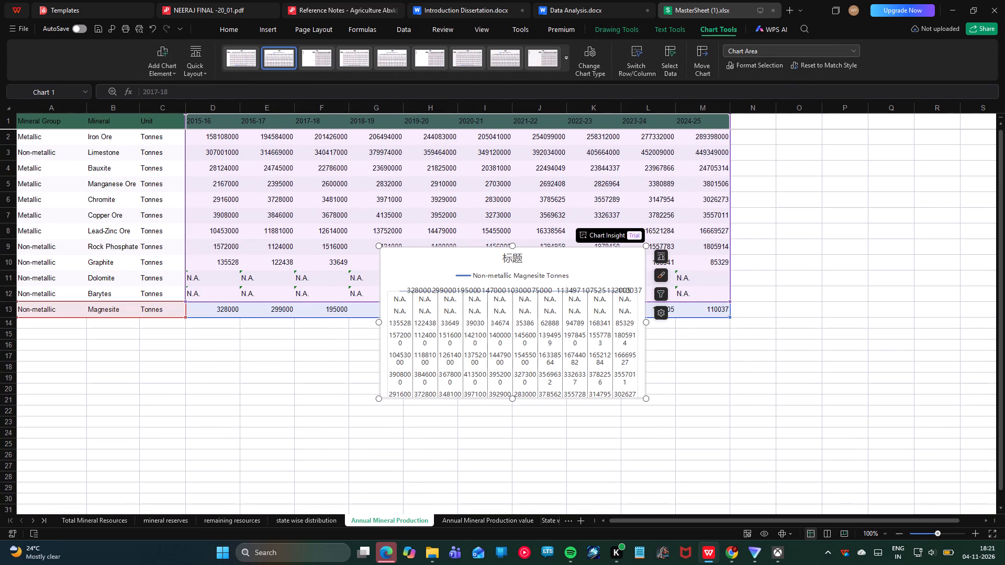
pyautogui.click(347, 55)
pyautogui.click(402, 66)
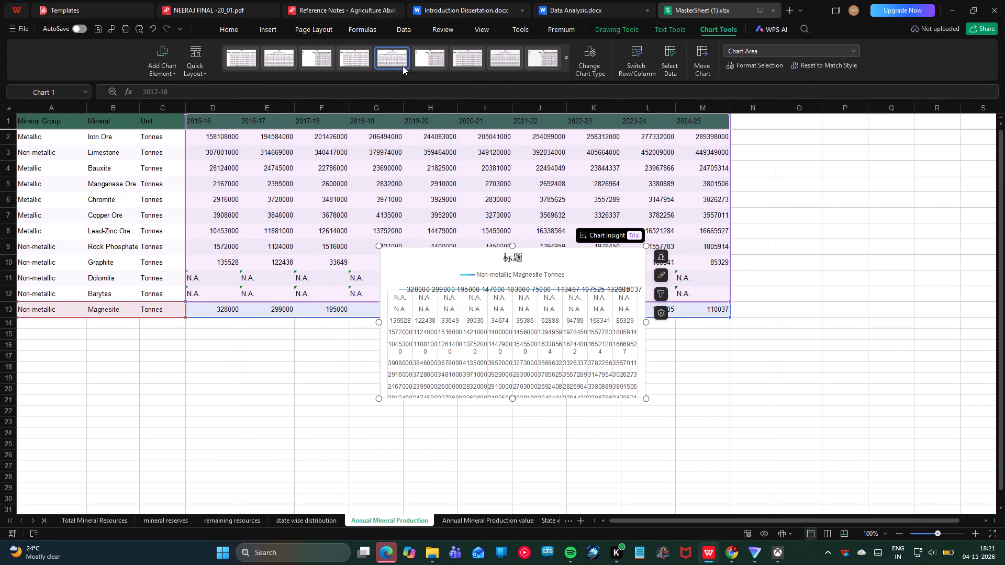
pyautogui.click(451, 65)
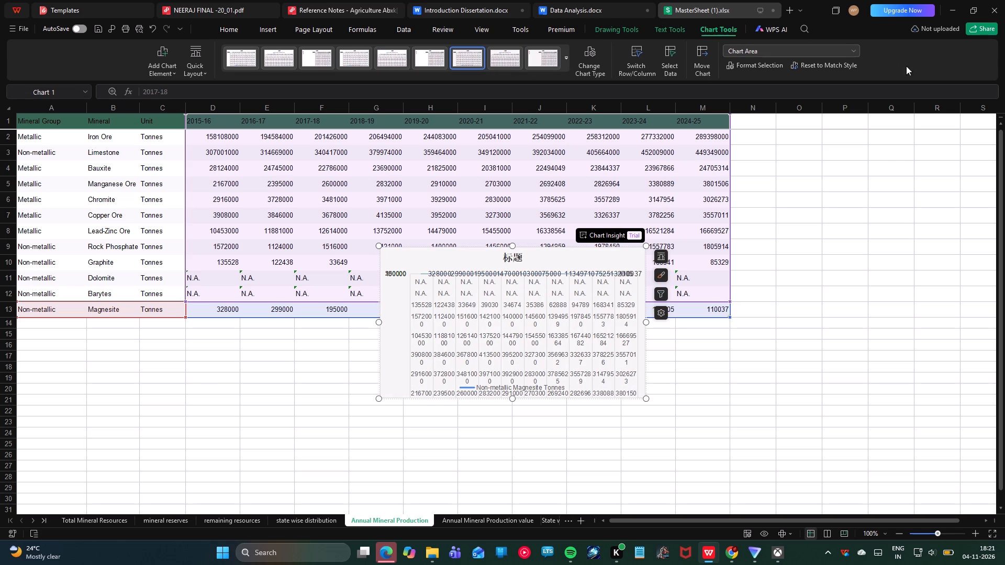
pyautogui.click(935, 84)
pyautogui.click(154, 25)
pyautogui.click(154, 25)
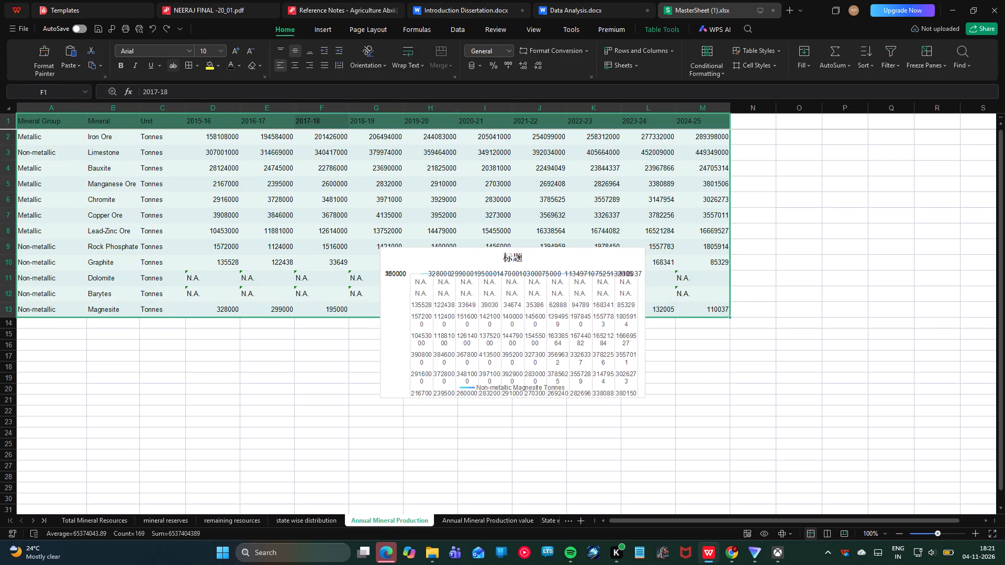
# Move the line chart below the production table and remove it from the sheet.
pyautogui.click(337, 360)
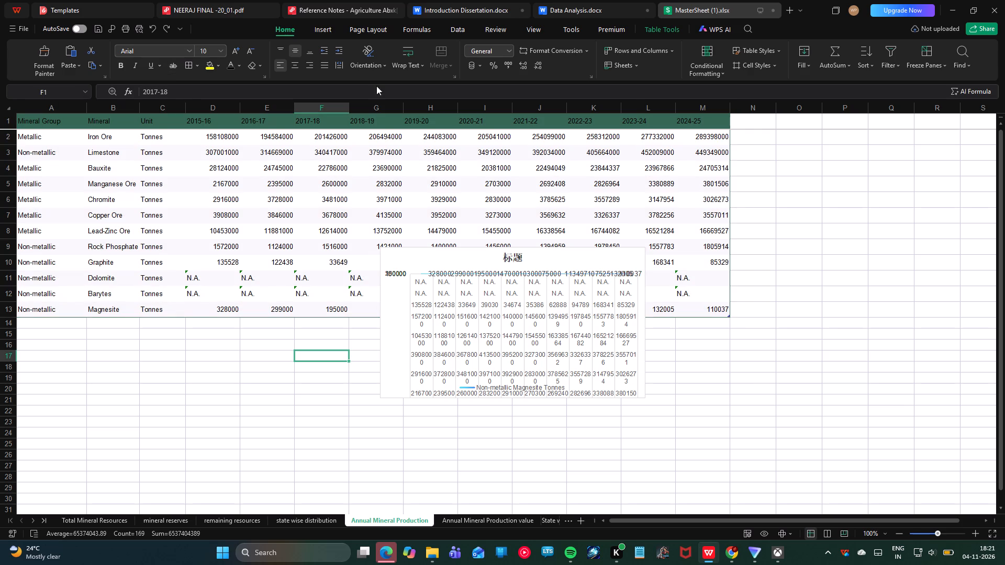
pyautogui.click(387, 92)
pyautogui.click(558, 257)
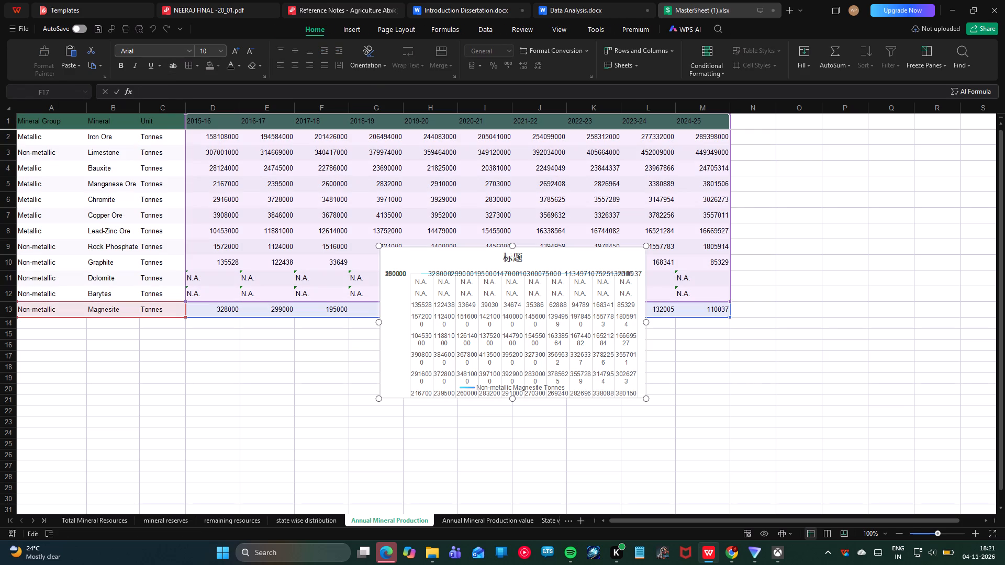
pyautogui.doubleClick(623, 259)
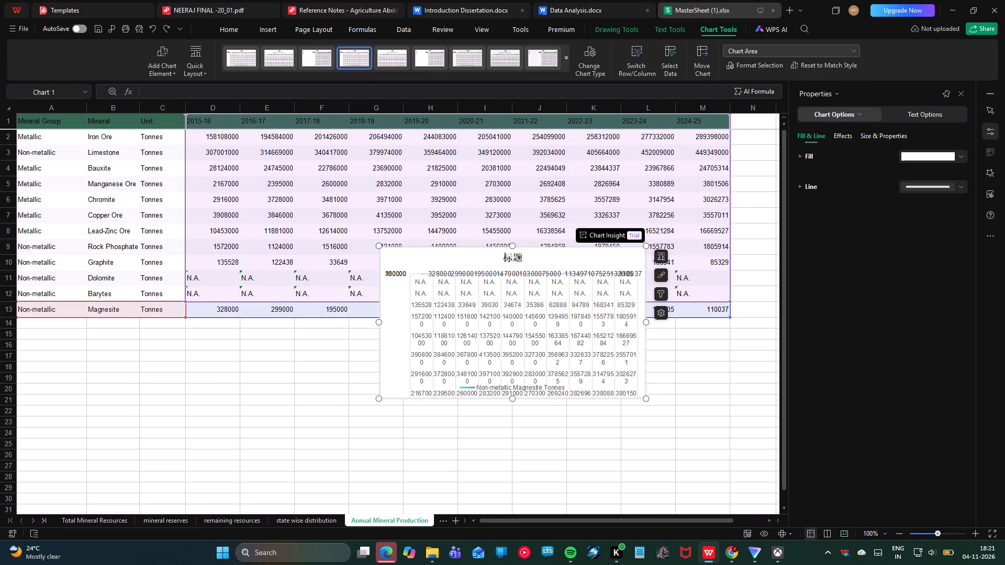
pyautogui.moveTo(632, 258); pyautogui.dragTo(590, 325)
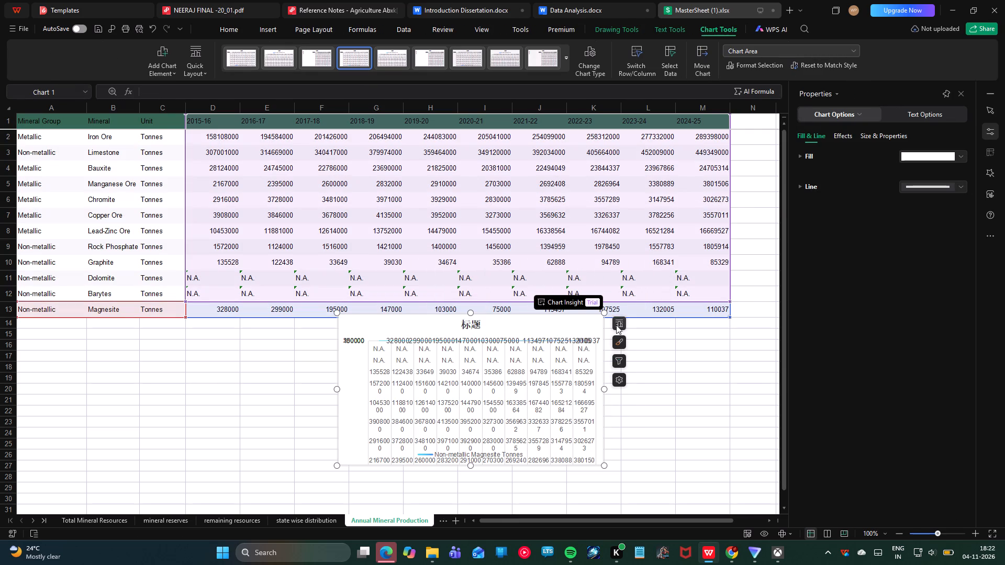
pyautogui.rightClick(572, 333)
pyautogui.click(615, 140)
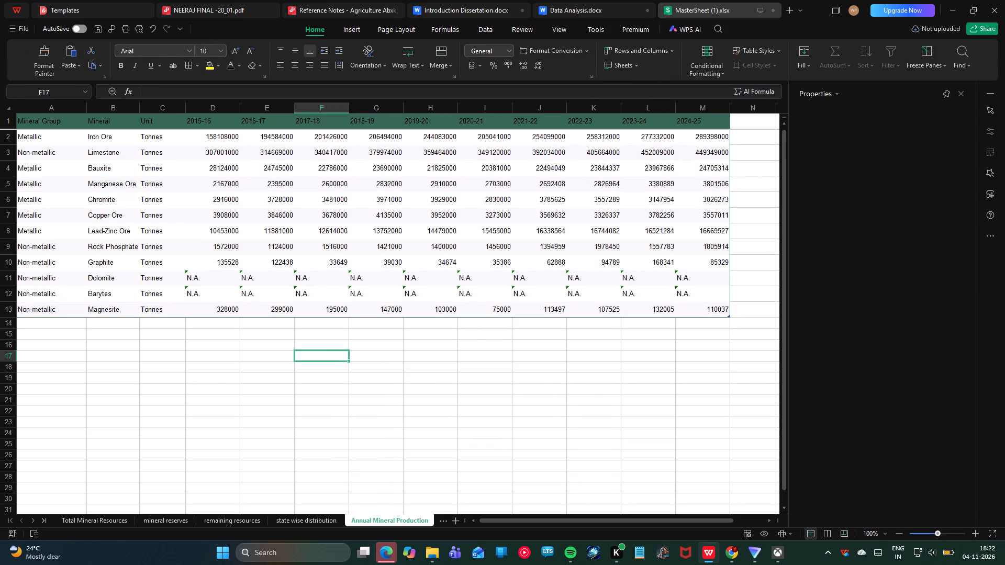
# Select the whole Annual Mineral Production sheet and browse the bar and line chart templates for it, ending on Line.
pyautogui.hotkey('ctrl', 'a')
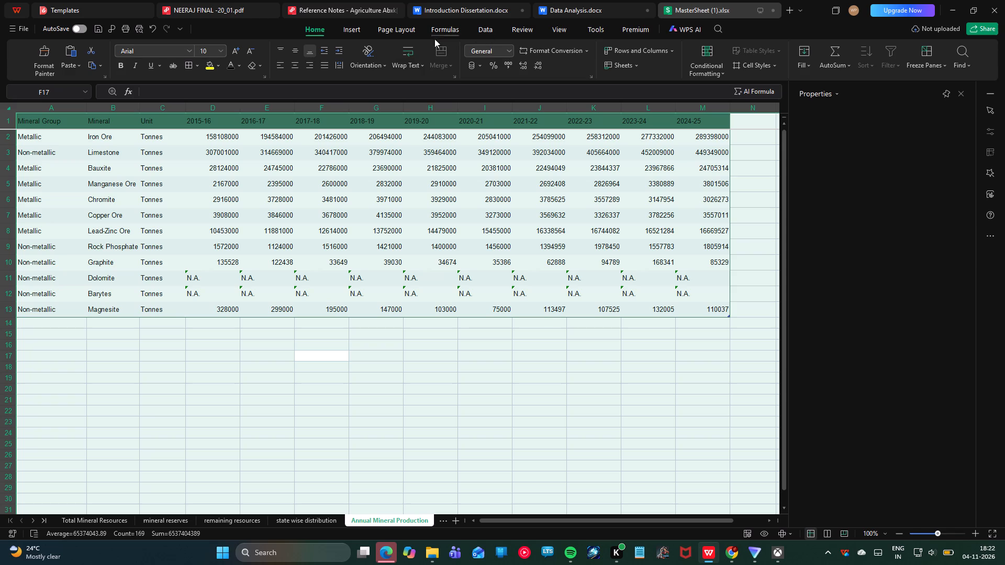
pyautogui.click(361, 32)
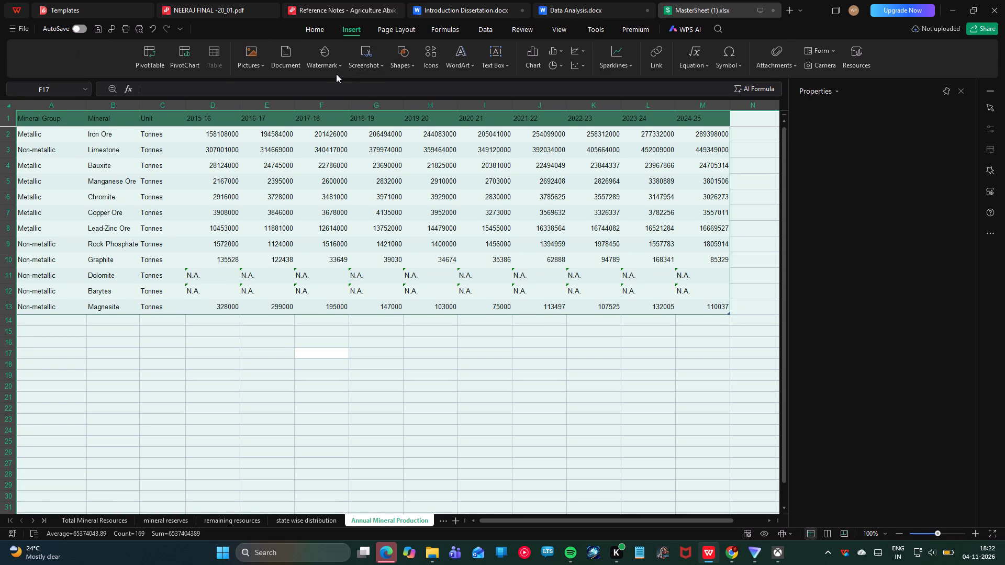
pyautogui.click(965, 91)
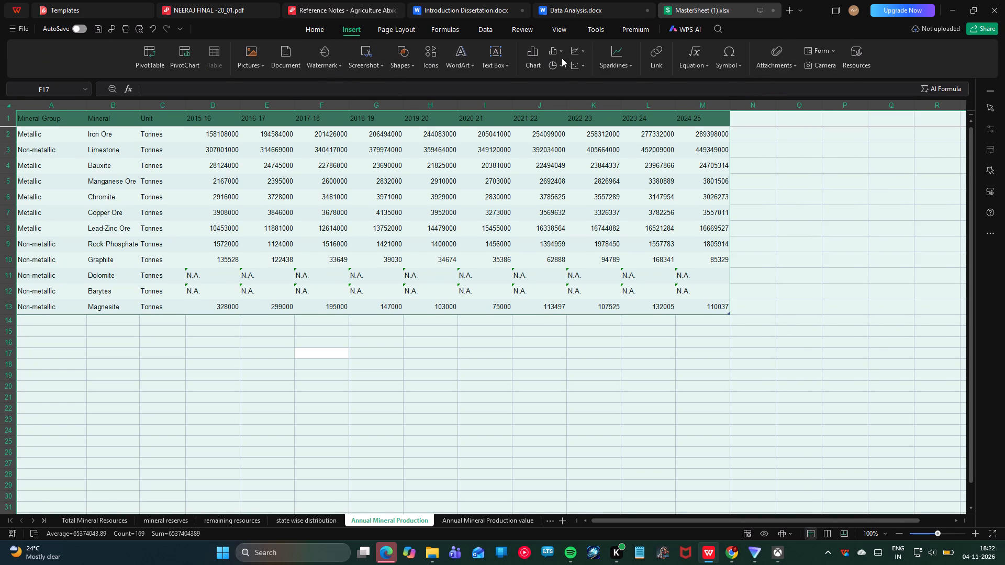
pyautogui.click(532, 58)
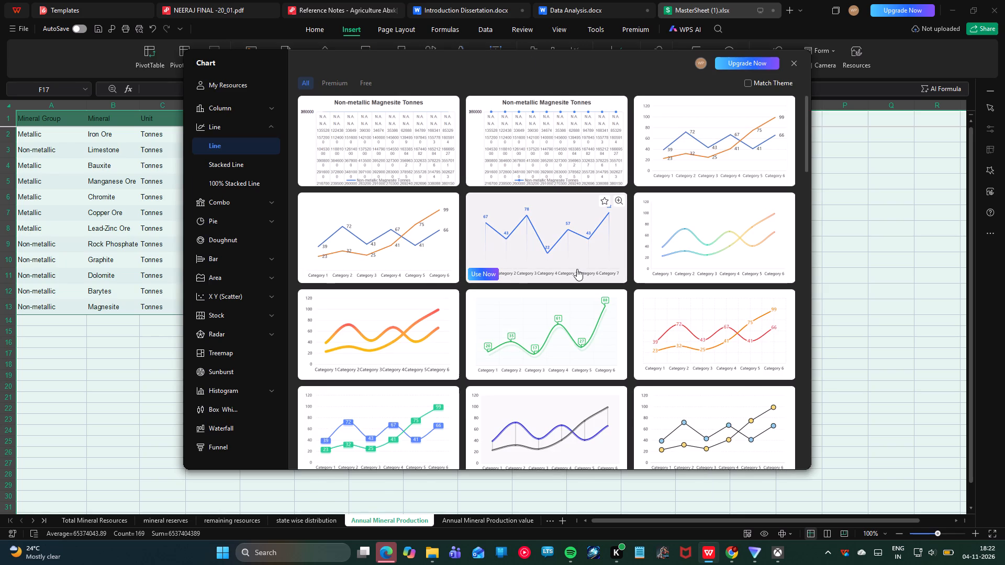
pyautogui.scroll(-1, 577, 269)
pyautogui.scroll(-2, 565, 317)
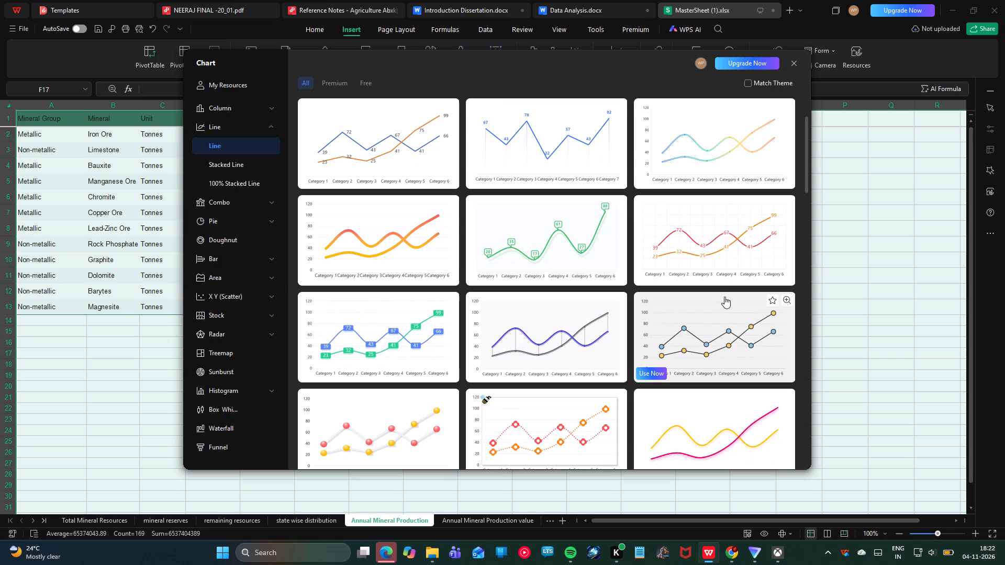
pyautogui.scroll(1, 601, 250)
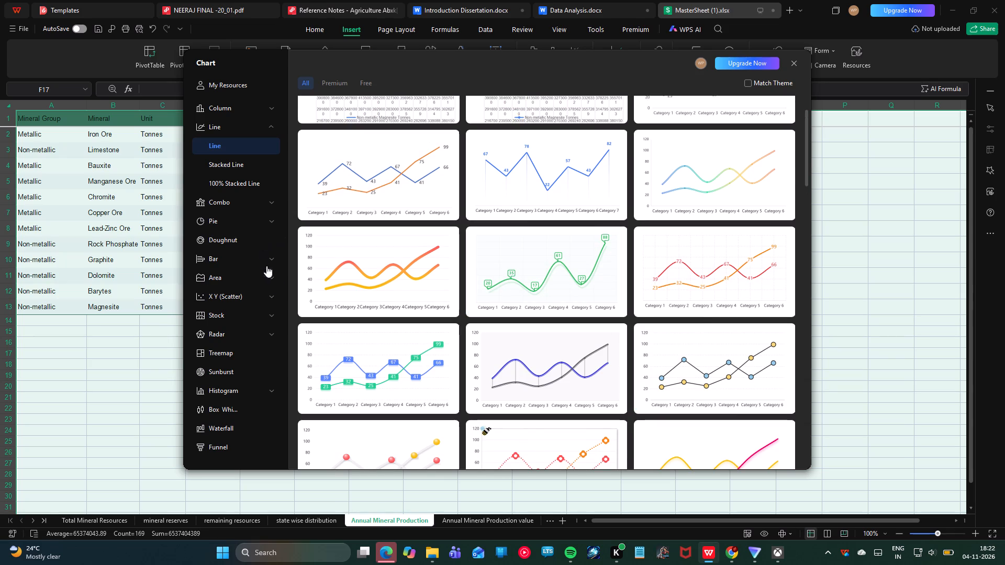
pyautogui.click(217, 255)
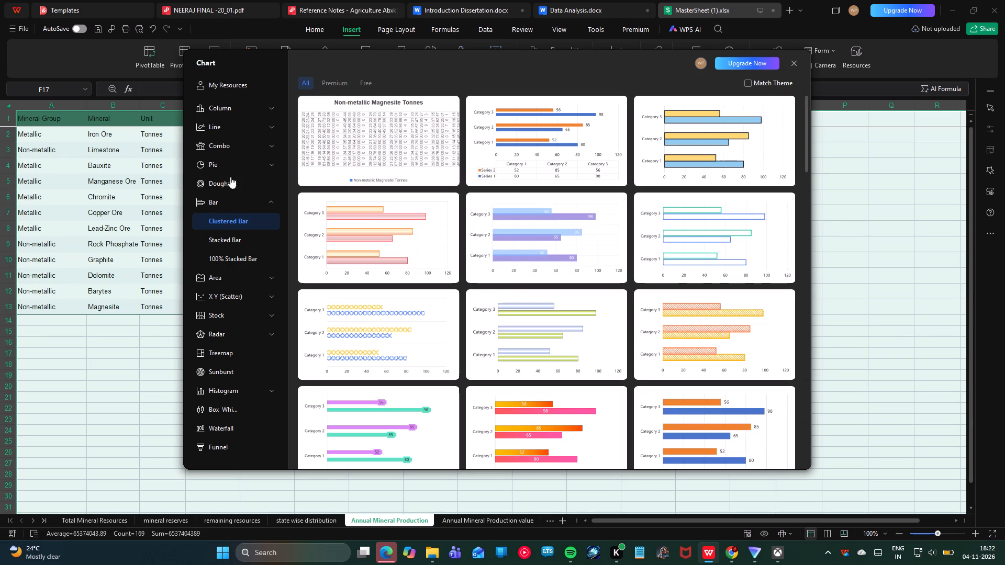
pyautogui.click(228, 131)
pyautogui.scroll(-1, 506, 227)
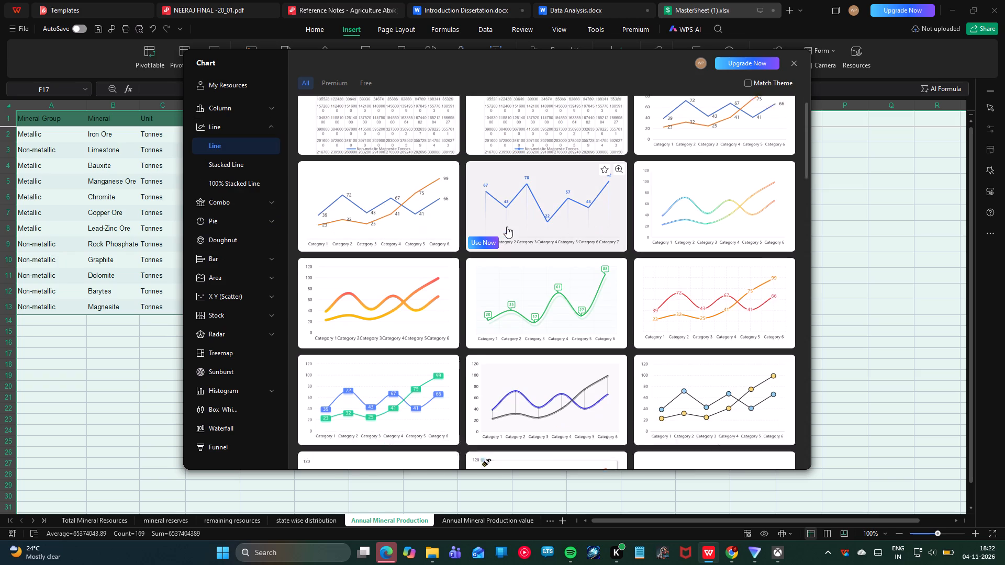
pyautogui.scroll(-2, 507, 227)
pyautogui.scroll(-2, 613, 359)
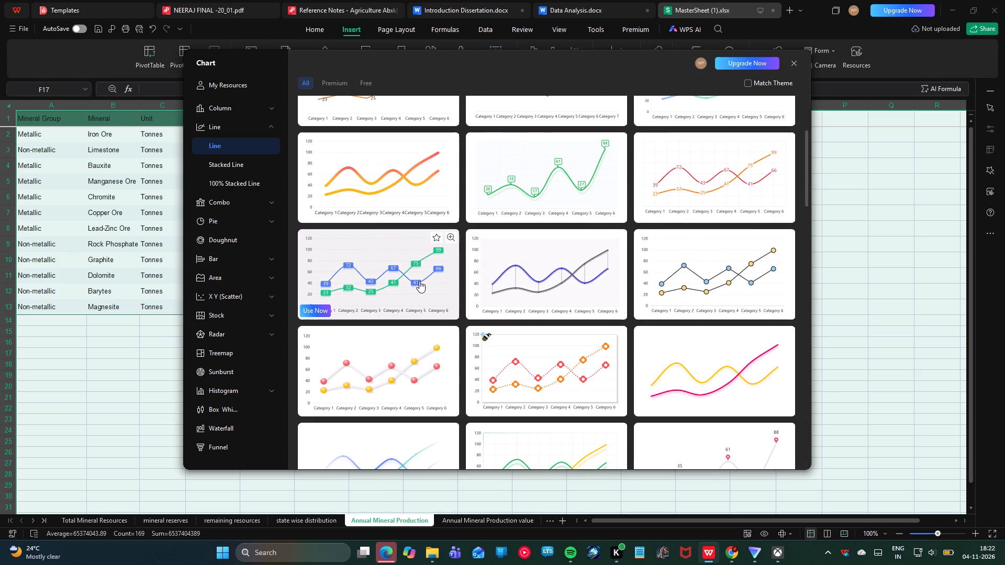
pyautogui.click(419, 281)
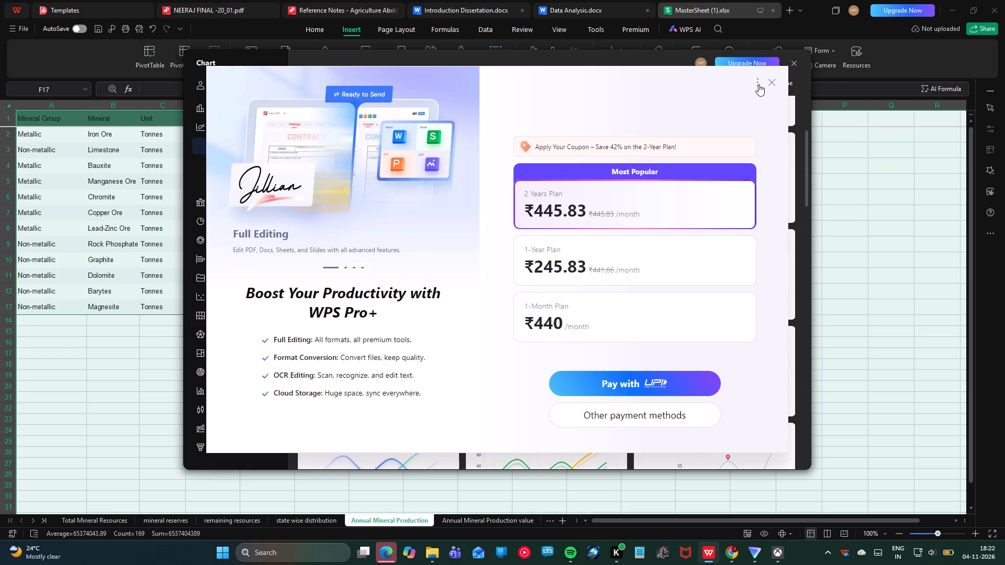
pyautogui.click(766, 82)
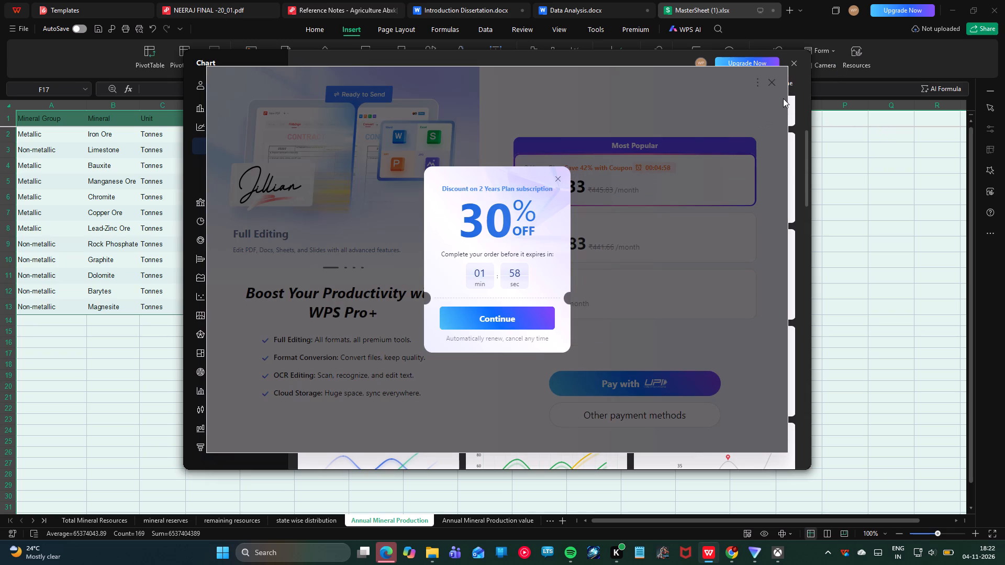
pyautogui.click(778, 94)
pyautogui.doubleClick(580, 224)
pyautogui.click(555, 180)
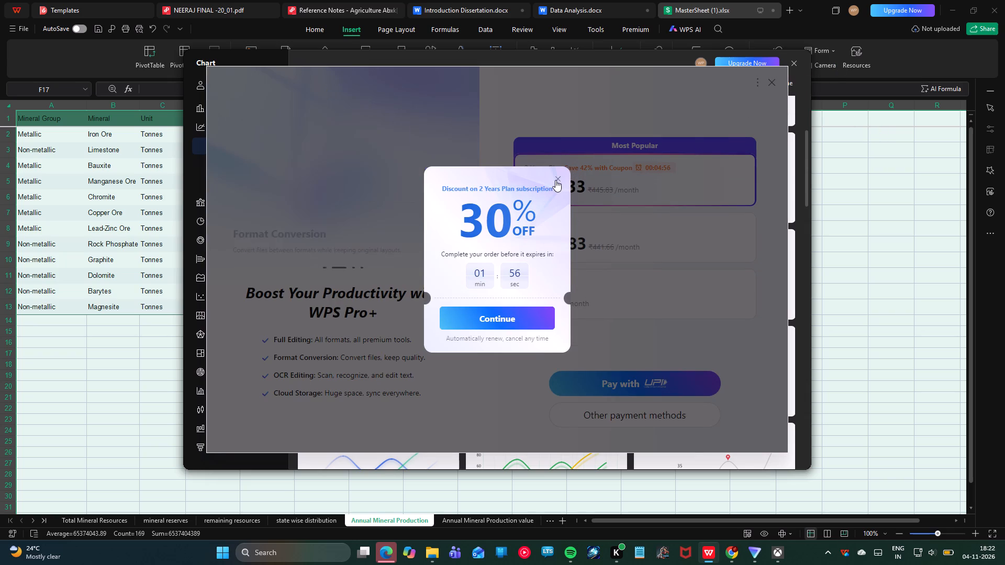
# Insert the line chart template with straight lines, data labels and a vertical axis scale.
pyautogui.scroll(11, 702, 167)
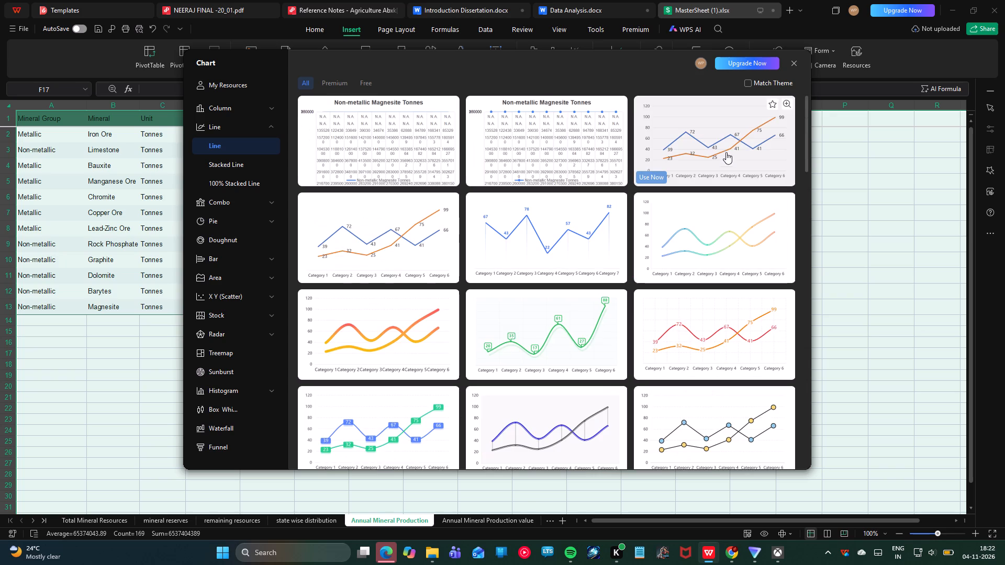
pyautogui.click(725, 149)
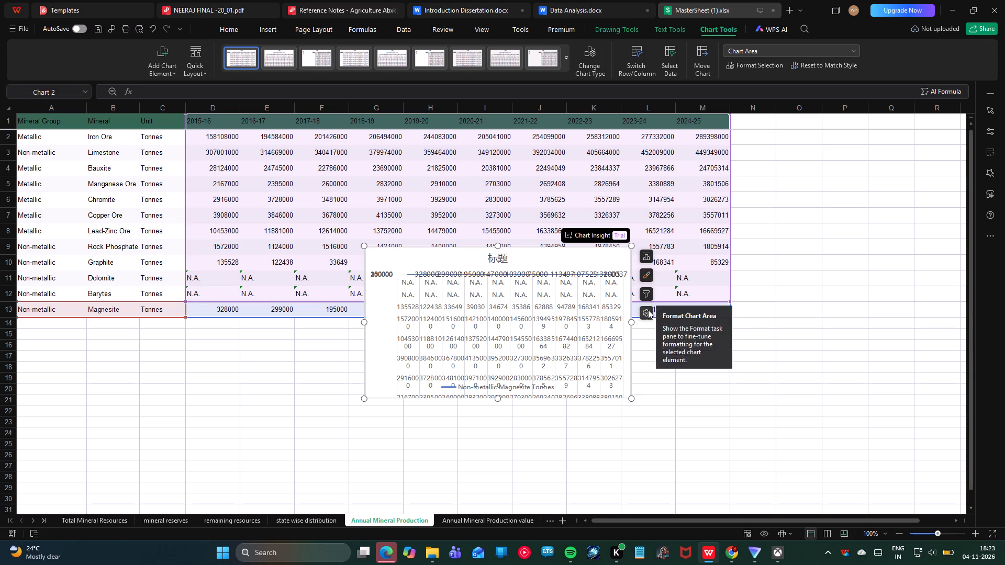
# Move the newly inserted line chart down over the empty rows and remove it from the Annual Mineral Production sheet.
pyautogui.moveTo(572, 262); pyautogui.dragTo(567, 308)
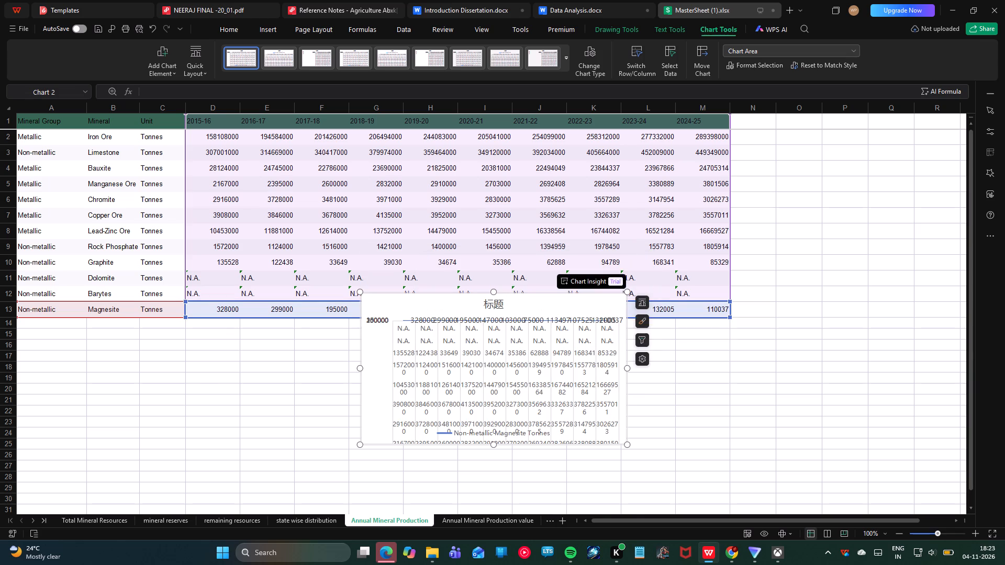
pyautogui.rightClick(582, 304)
pyautogui.click(630, 342)
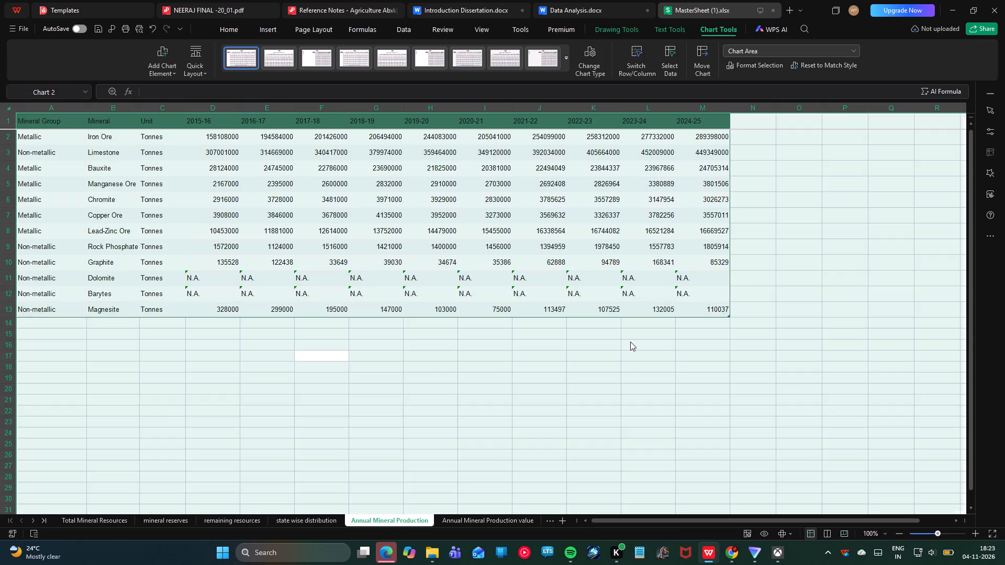
pyautogui.click(790, 188)
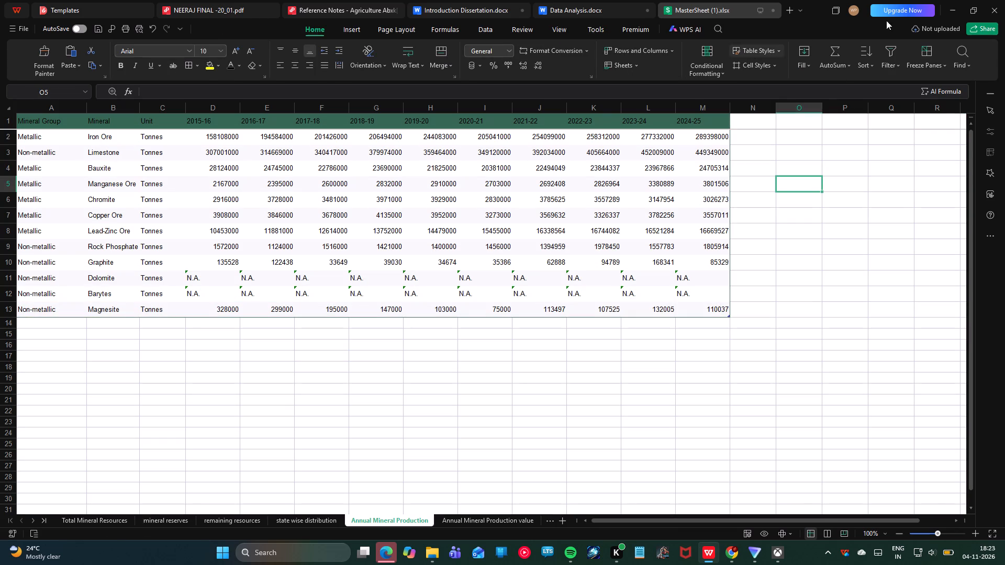
pyautogui.click(953, 14)
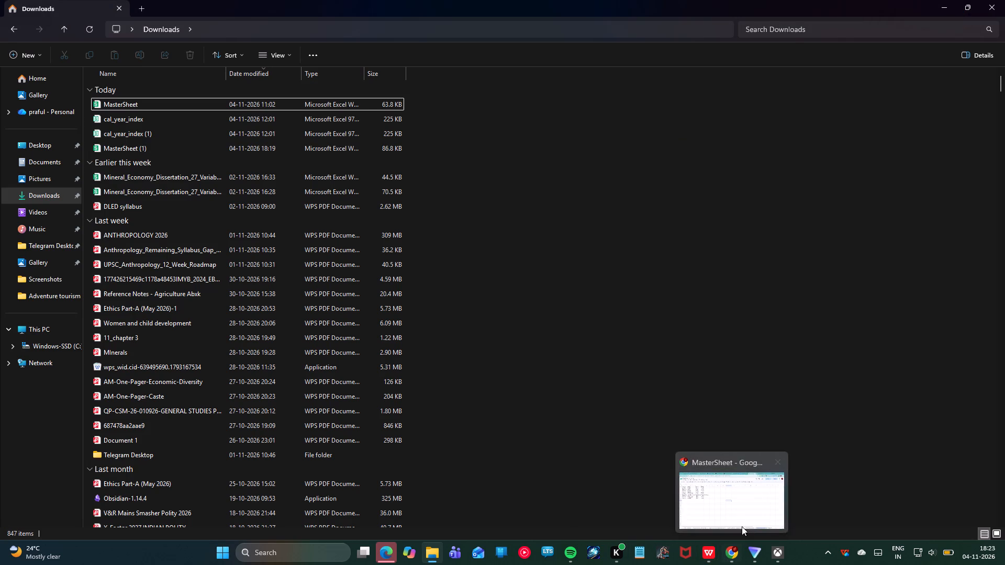
pyautogui.click(744, 504)
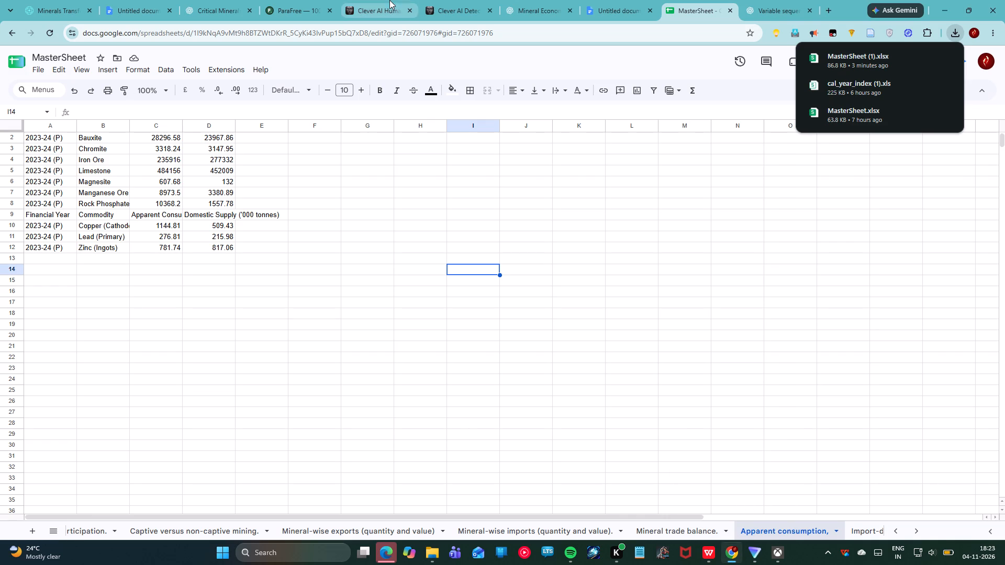
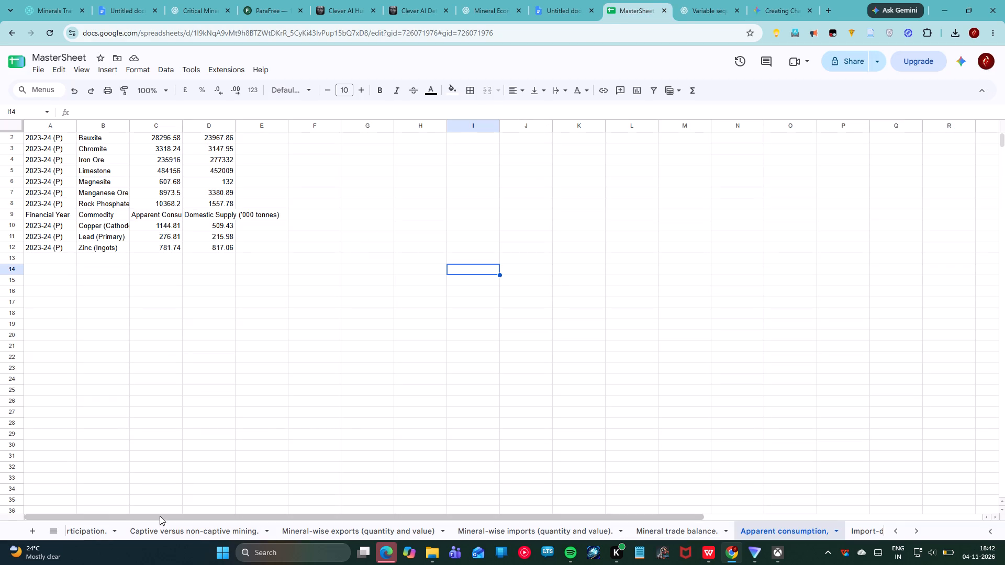
pyautogui.click(94, 528)
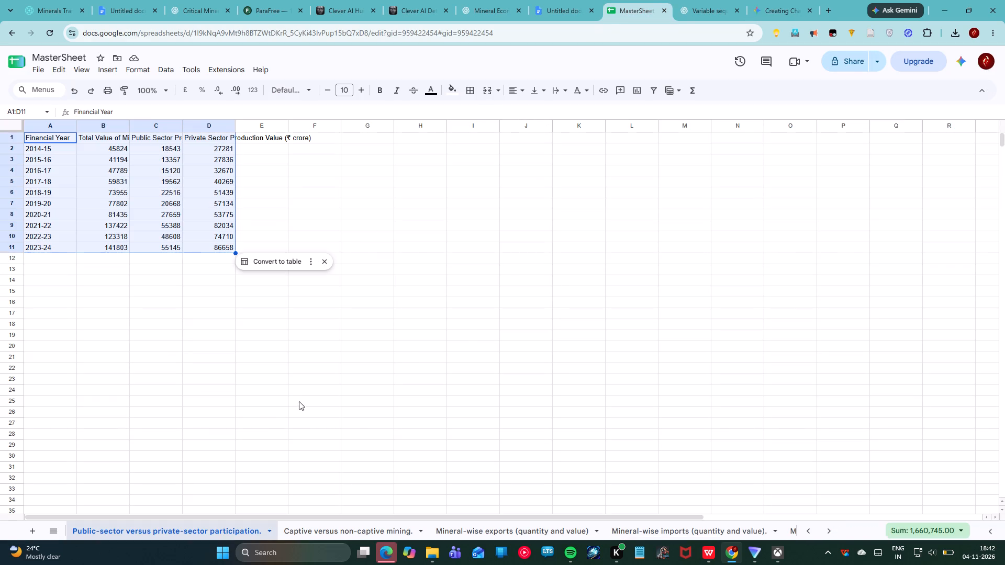
pyautogui.click(455, 327)
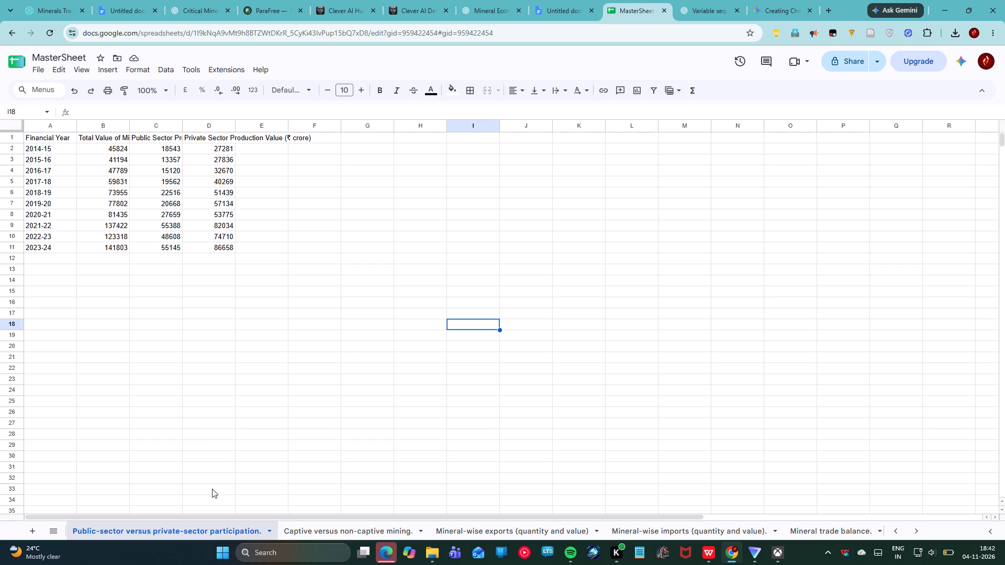
pyautogui.click(319, 534)
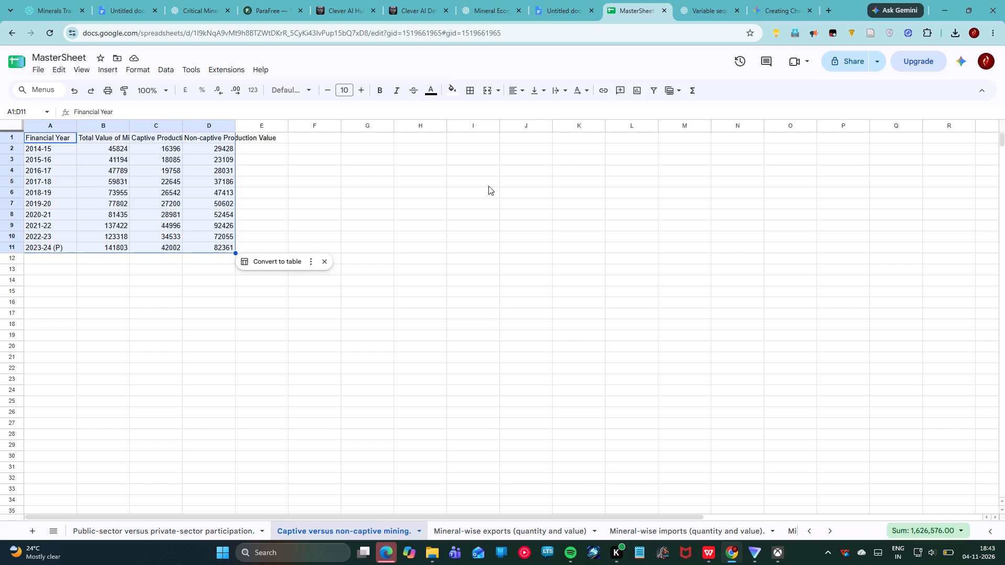
pyautogui.scroll(-10, 234, 529)
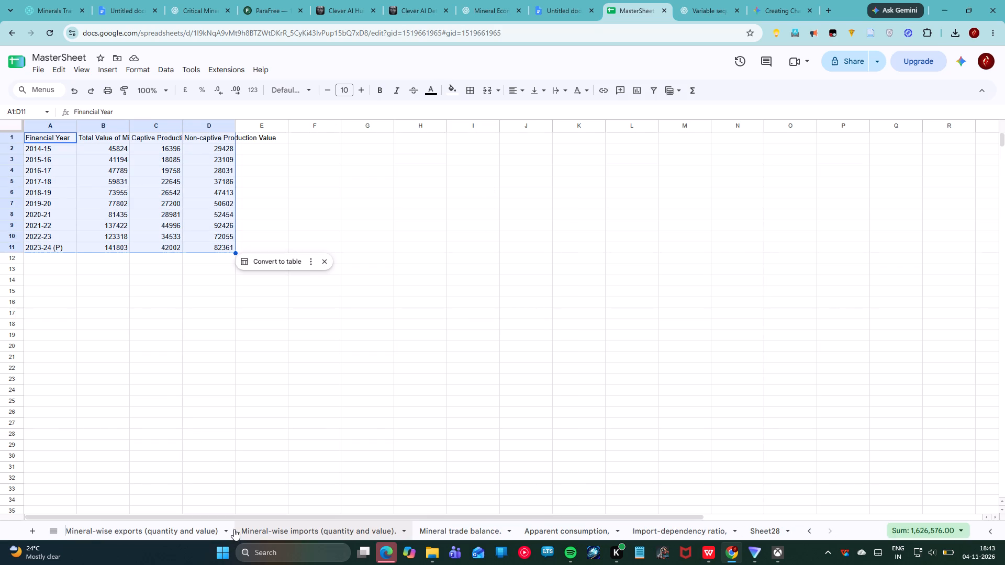
pyautogui.scroll(-11, 234, 529)
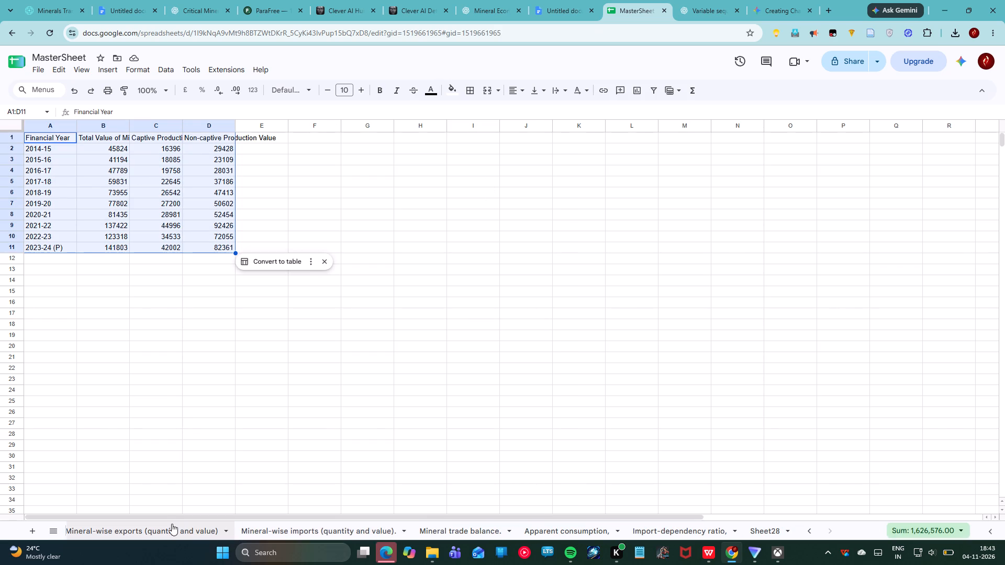
pyautogui.click(171, 524)
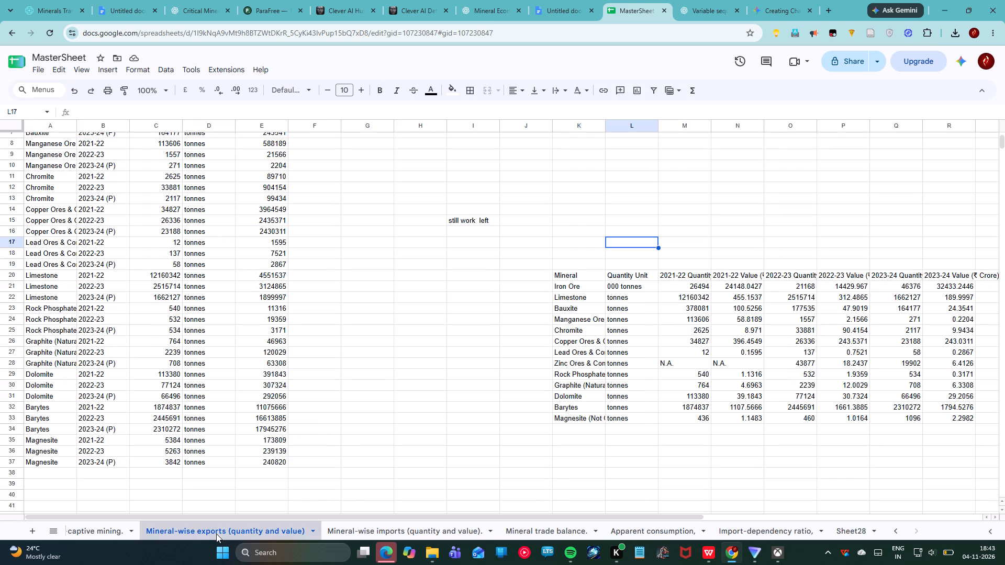
pyautogui.scroll(-7, 215, 535)
pyautogui.scroll(20, 214, 534)
pyautogui.scroll(18, 214, 534)
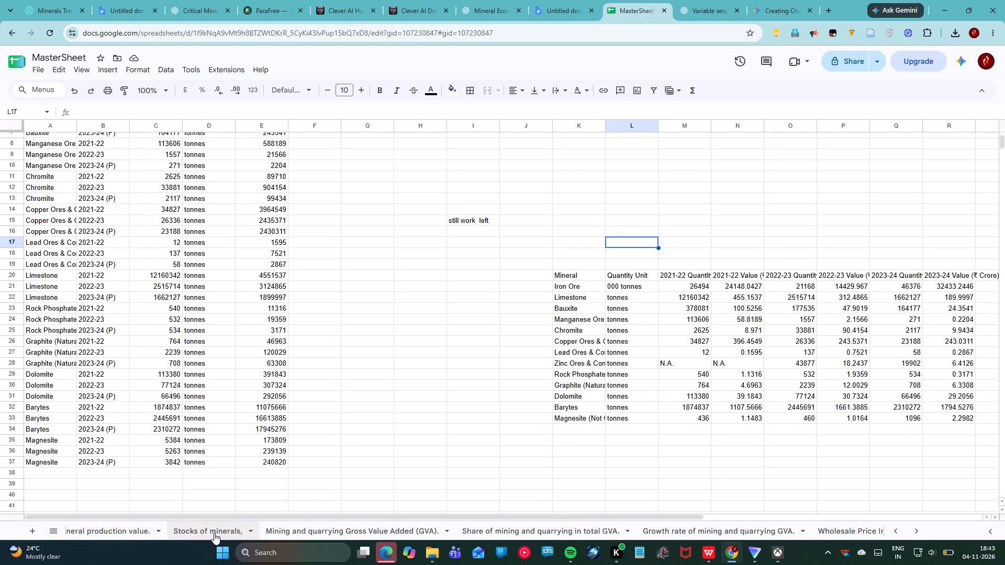
pyautogui.scroll(20, 214, 533)
pyautogui.scroll(15, 214, 533)
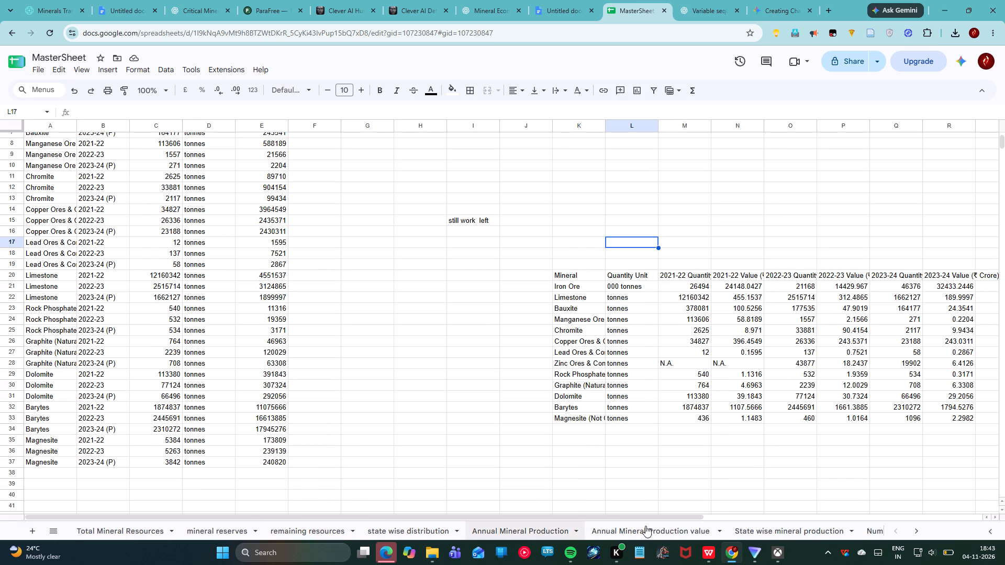
# Examine the Annual Mineral Production value and State wise mineral production sheets.
pyautogui.click(650, 527)
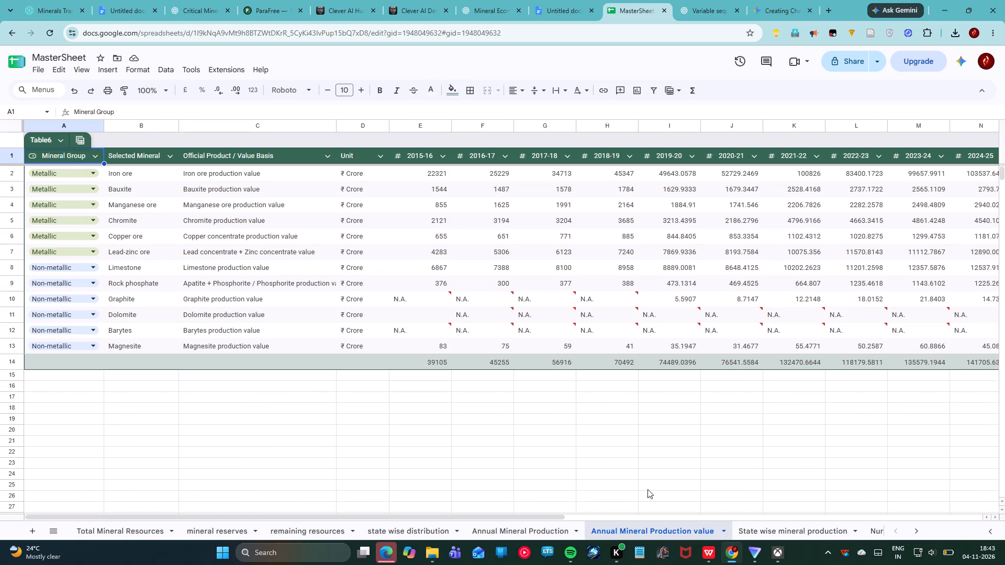
pyautogui.click(770, 530)
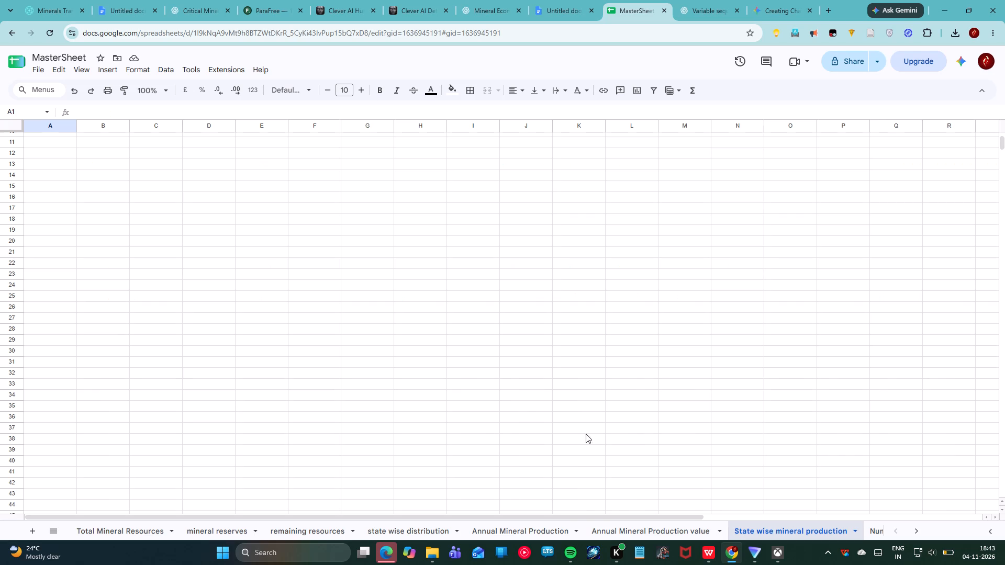
pyautogui.scroll(5, 483, 383)
pyautogui.scroll(-6, 483, 383)
pyautogui.scroll(4, 483, 383)
pyautogui.scroll(2, 872, 529)
pyautogui.scroll(-1, 872, 529)
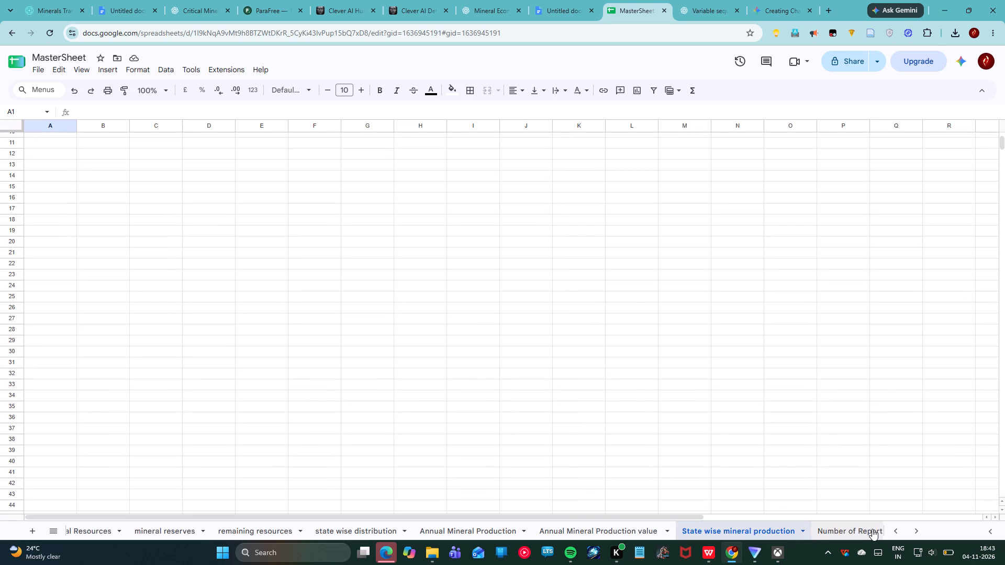
pyautogui.scroll(-3, 872, 529)
# Open the Number of Reporting Mines sheet and look over its table of metallic, non-metallic and total mines.
pyautogui.click(741, 527)
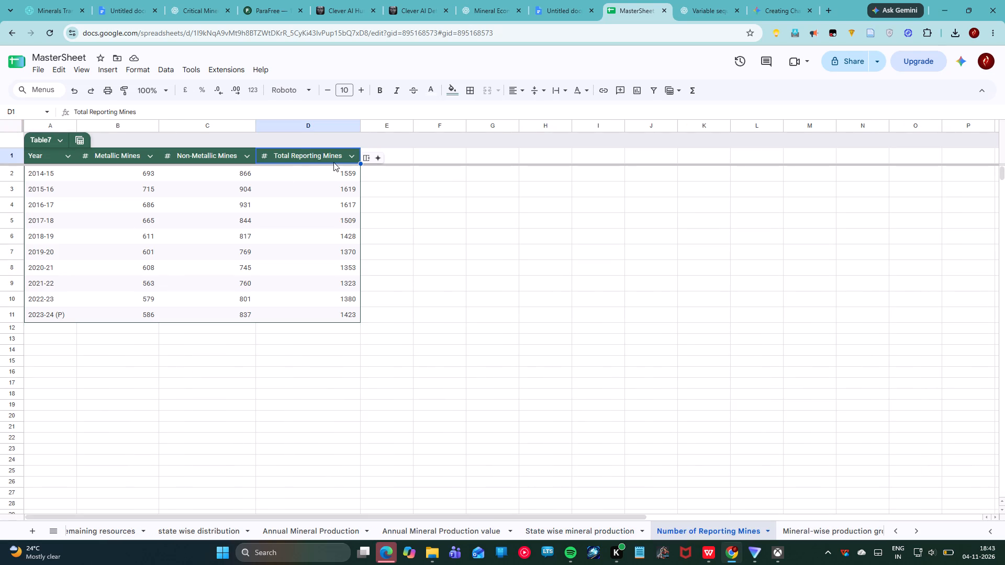
pyautogui.click(310, 159)
pyautogui.doubleClick(43, 153)
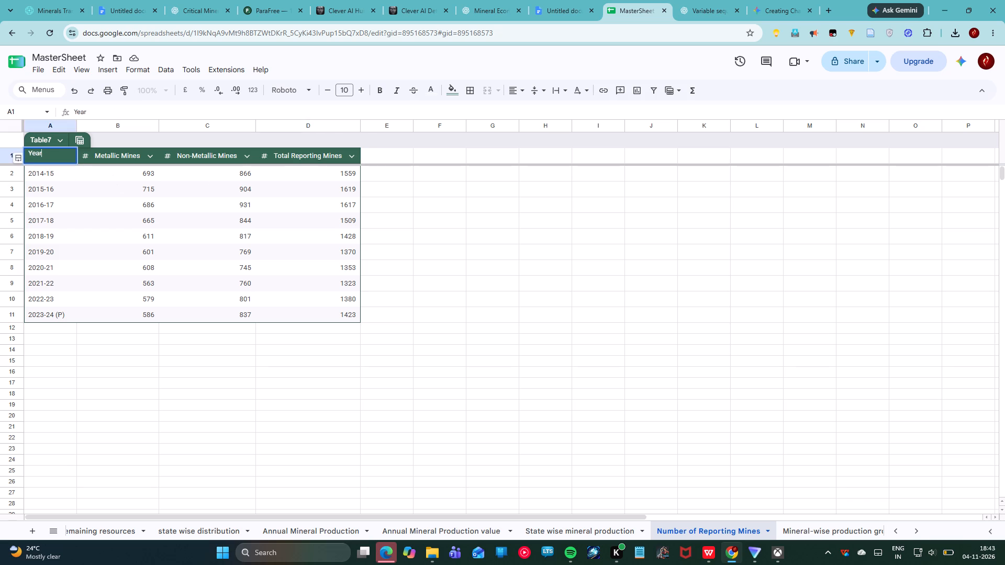
pyautogui.click(159, 205)
pyautogui.click(304, 359)
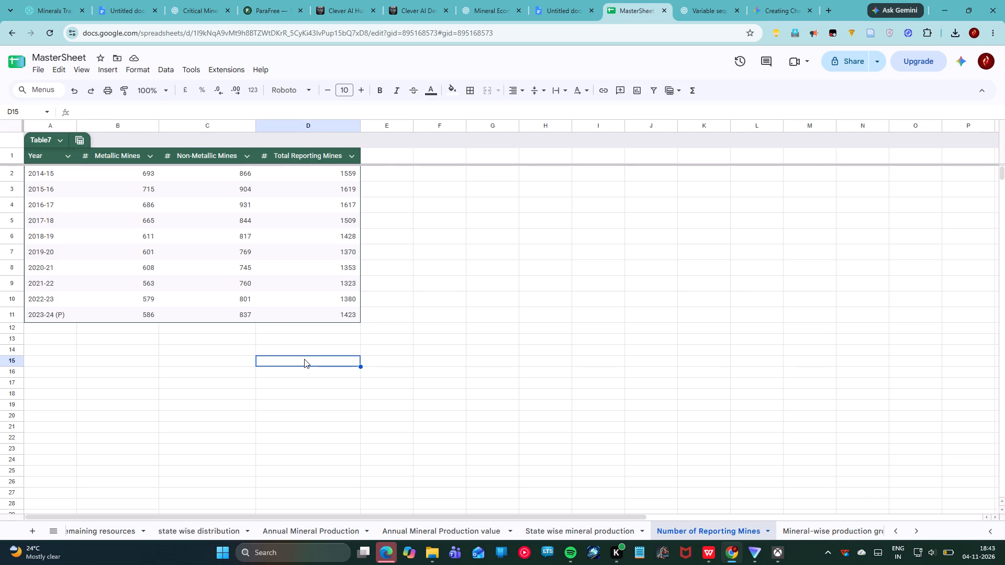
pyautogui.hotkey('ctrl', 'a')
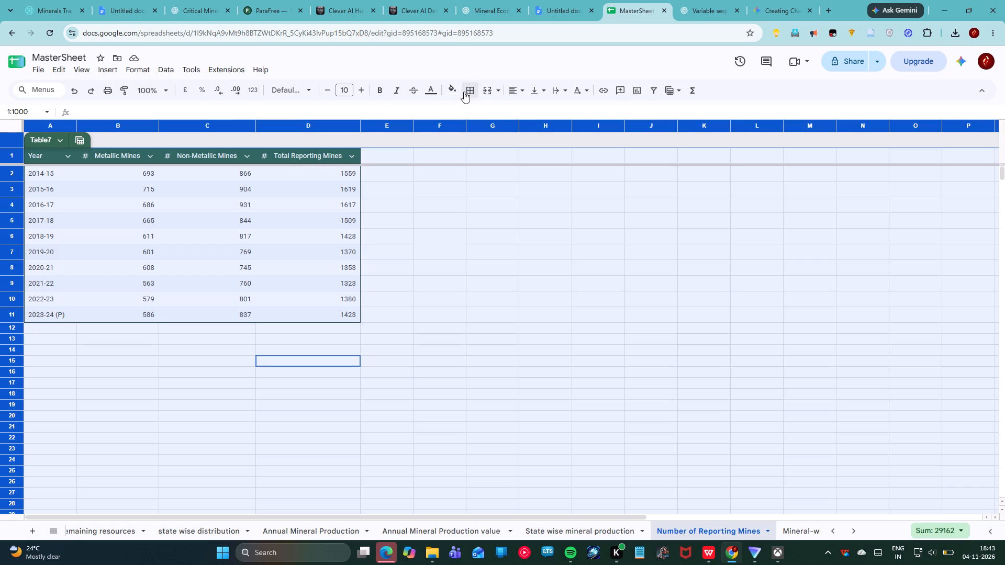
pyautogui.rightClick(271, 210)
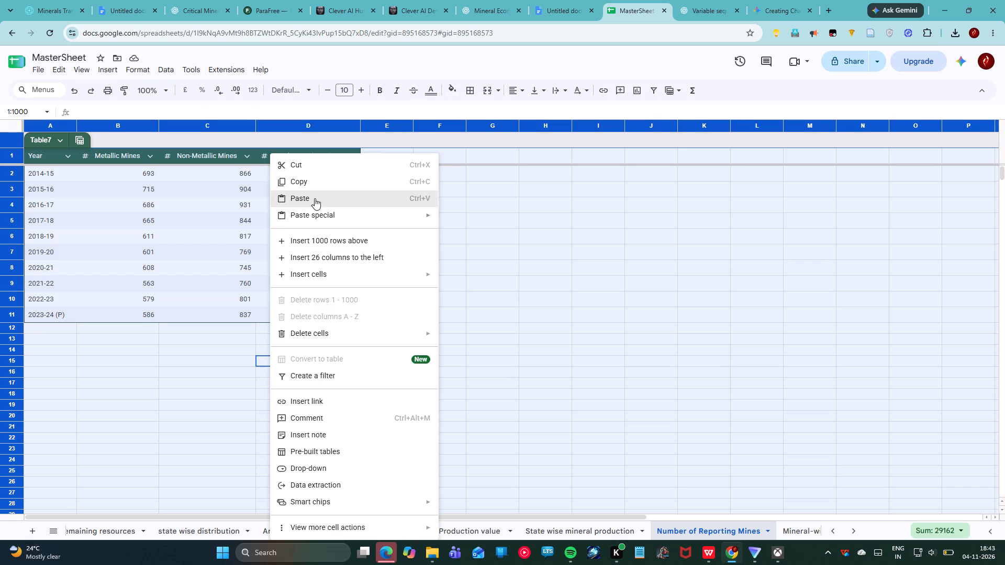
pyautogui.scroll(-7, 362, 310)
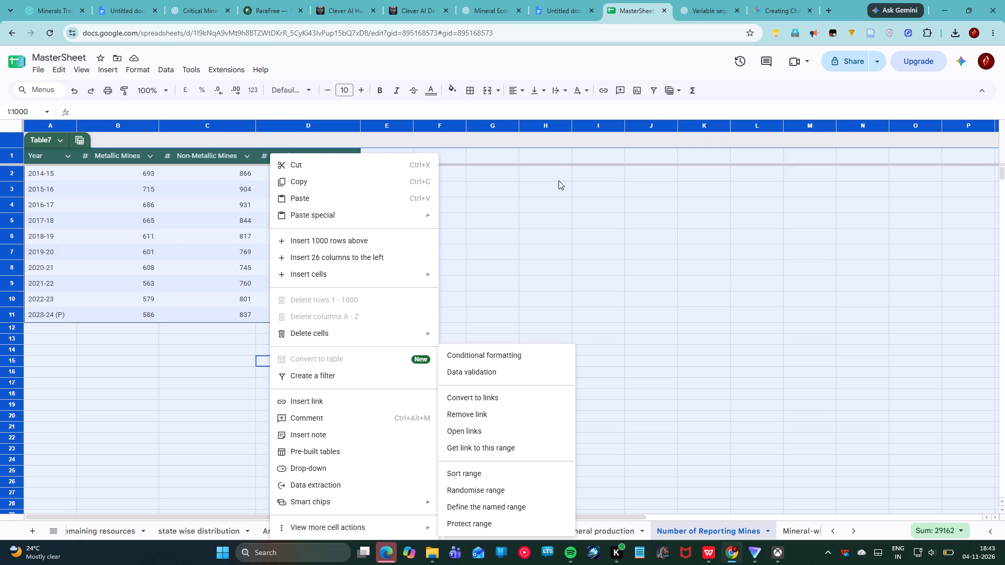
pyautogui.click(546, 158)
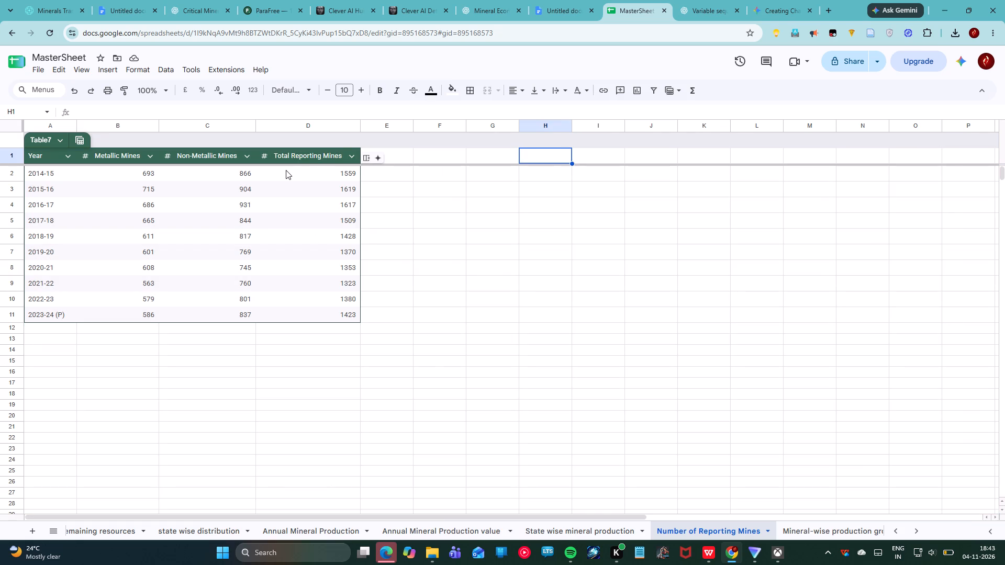
# Insert a chart from the entire Number of Reporting Mines sheet.
pyautogui.hotkey('ctrl', 'c')
pyautogui.hotkey('ctrl', 'a')
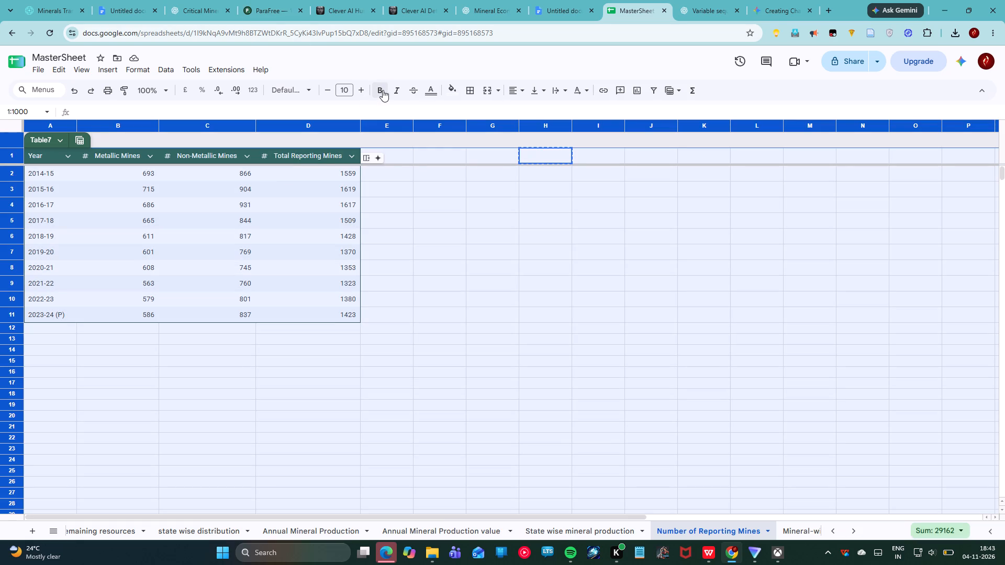
pyautogui.click(102, 73)
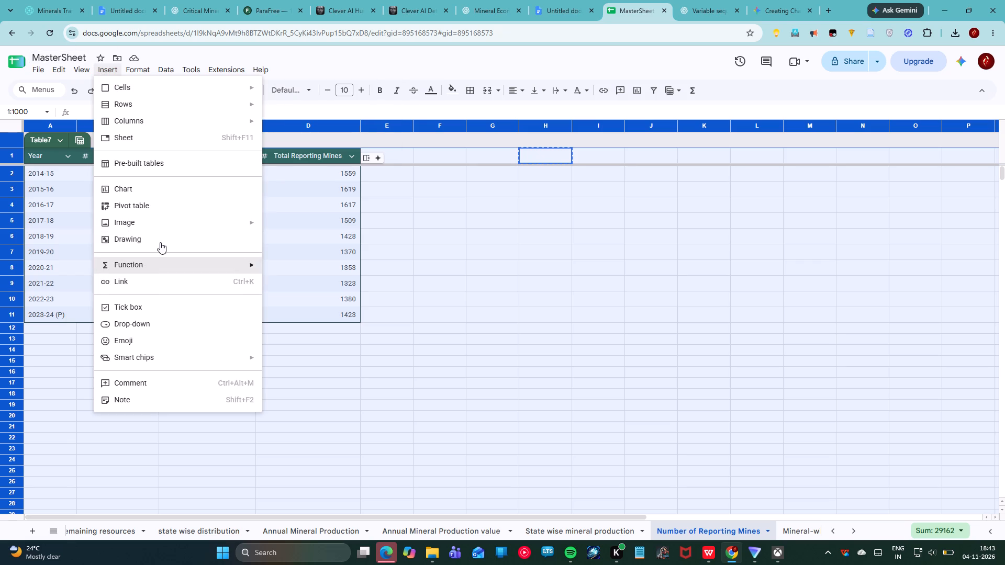
pyautogui.click(177, 195)
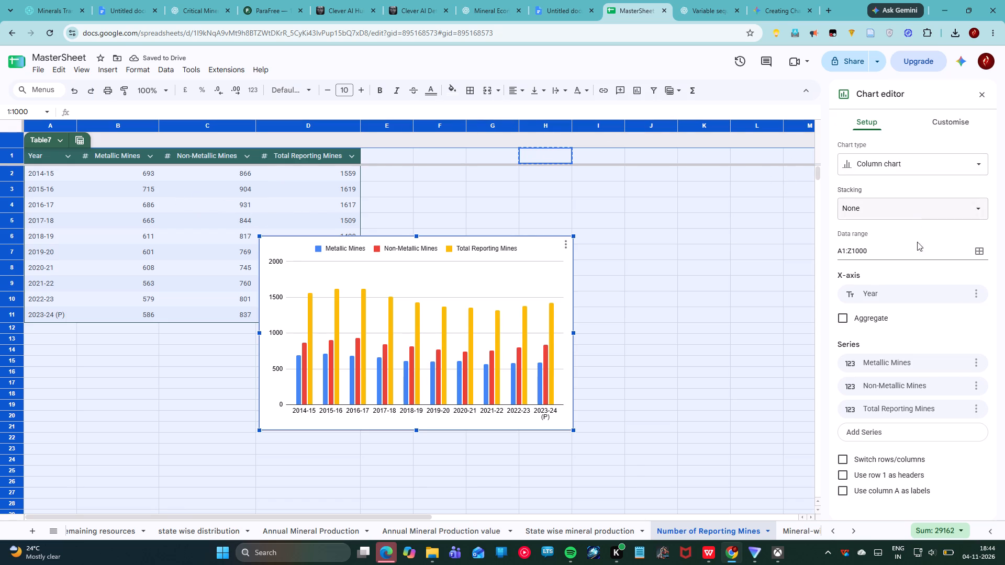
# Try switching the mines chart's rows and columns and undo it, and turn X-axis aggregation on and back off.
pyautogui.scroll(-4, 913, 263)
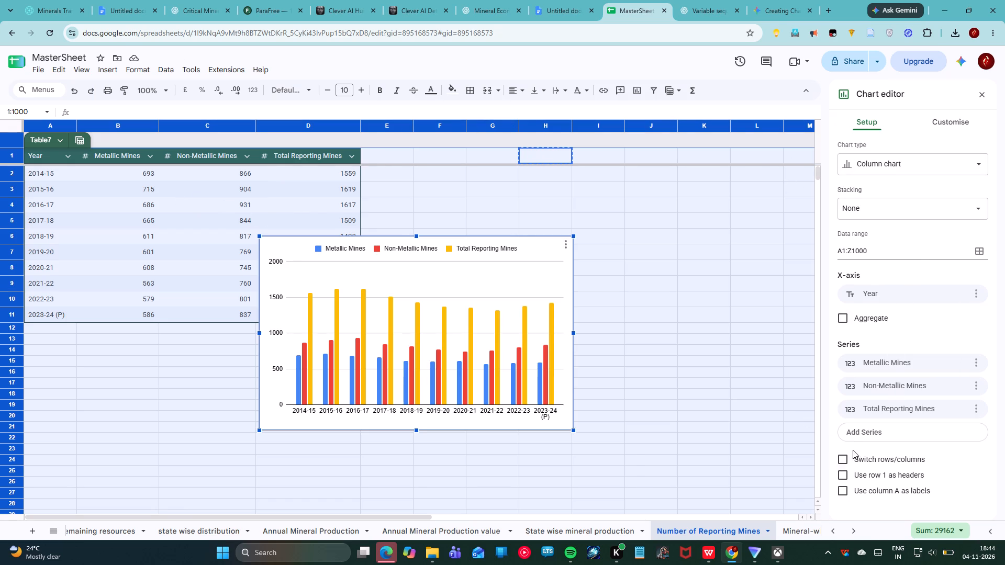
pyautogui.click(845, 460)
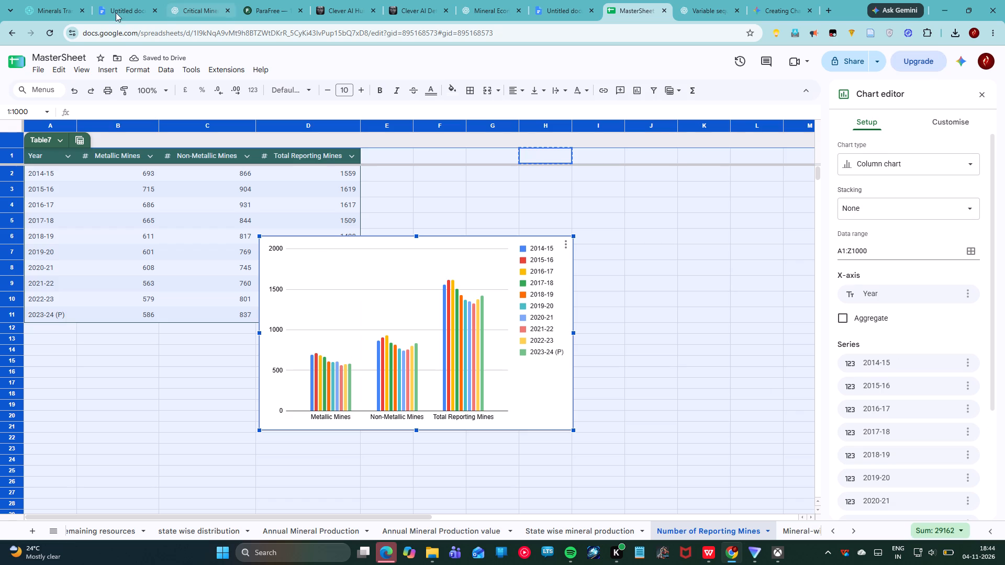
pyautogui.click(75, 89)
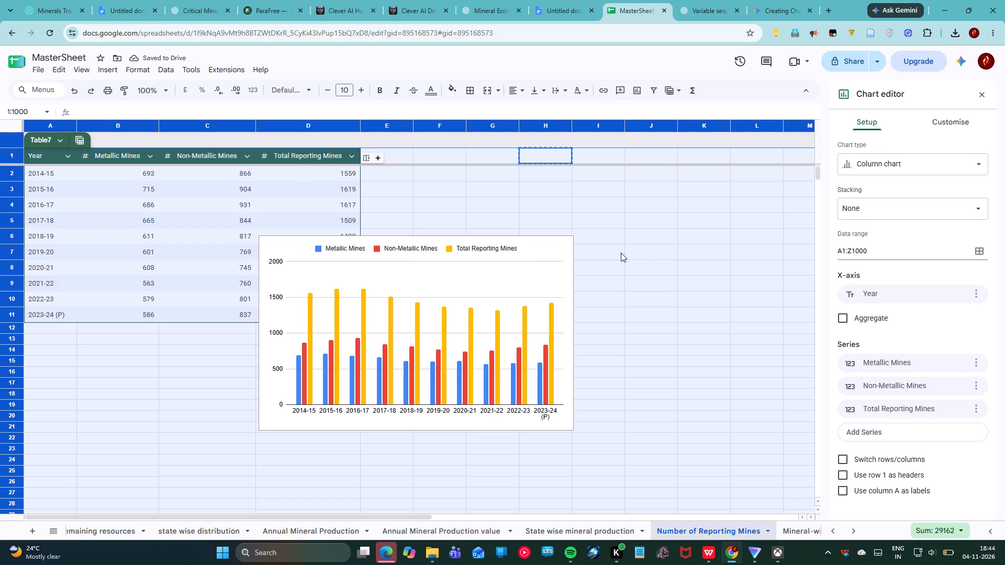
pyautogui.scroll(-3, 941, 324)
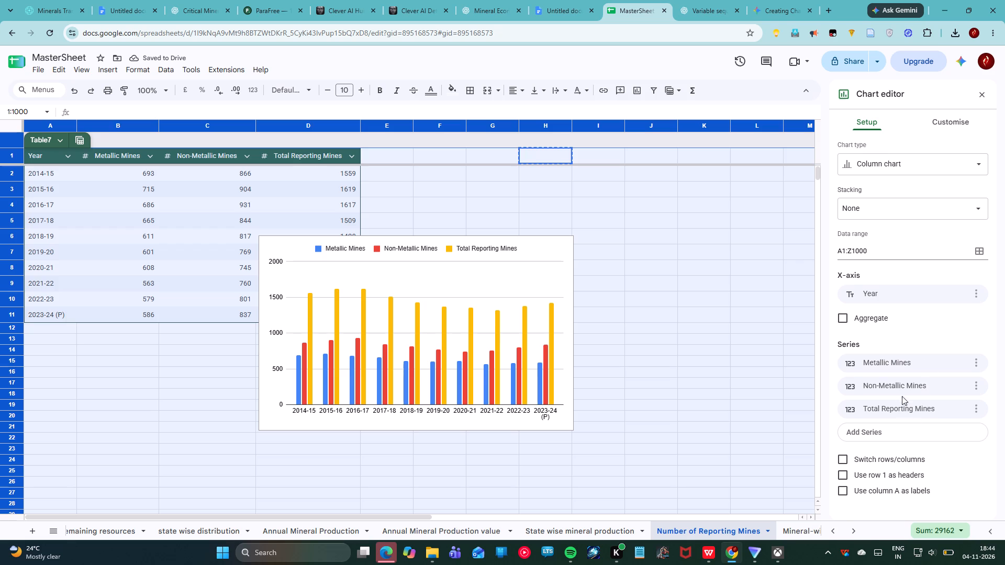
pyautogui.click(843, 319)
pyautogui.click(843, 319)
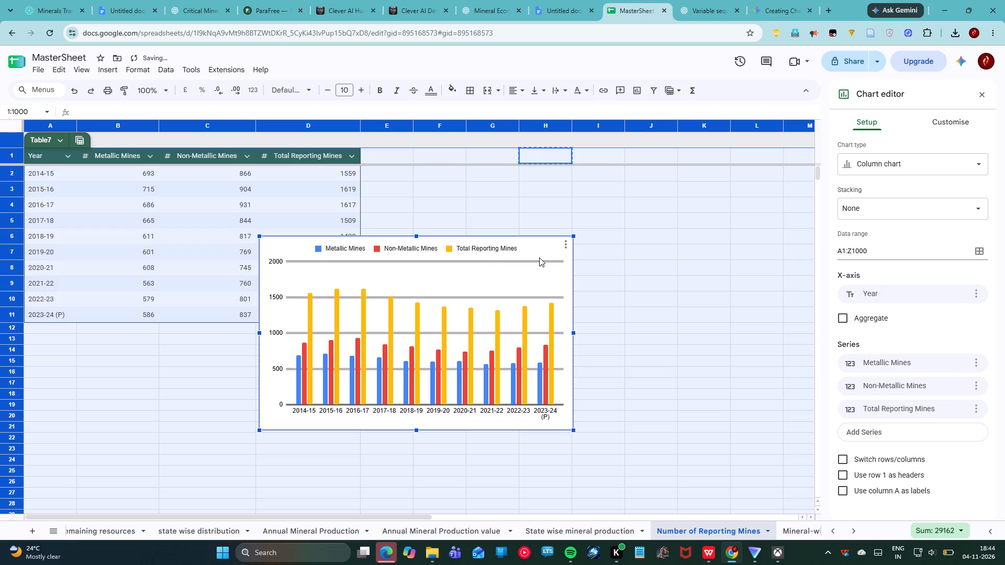
# Explore the mines chart's customisation options for the legend, chart style, and chart and axis titles.
pyautogui.click(398, 245)
pyautogui.click(398, 248)
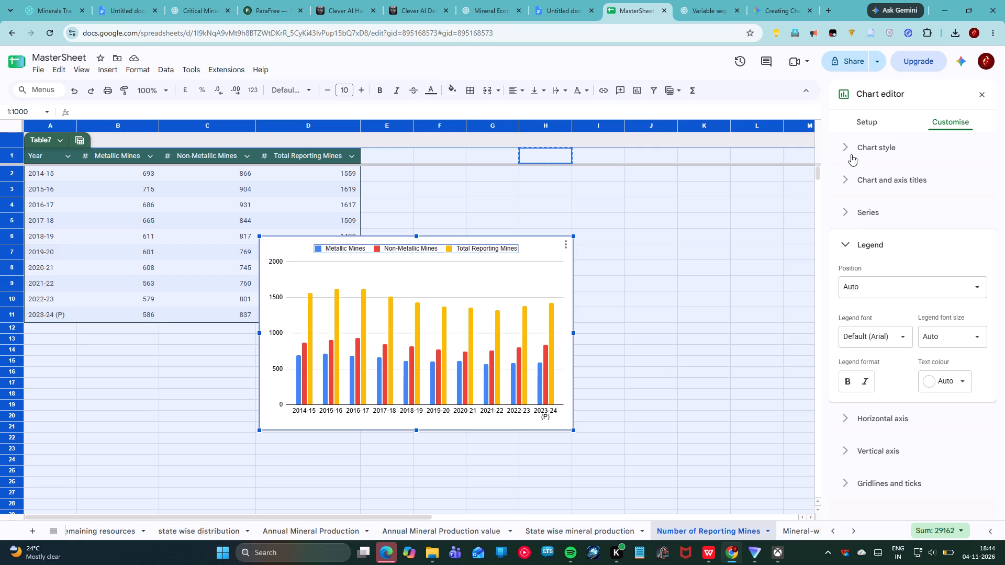
pyautogui.click(842, 149)
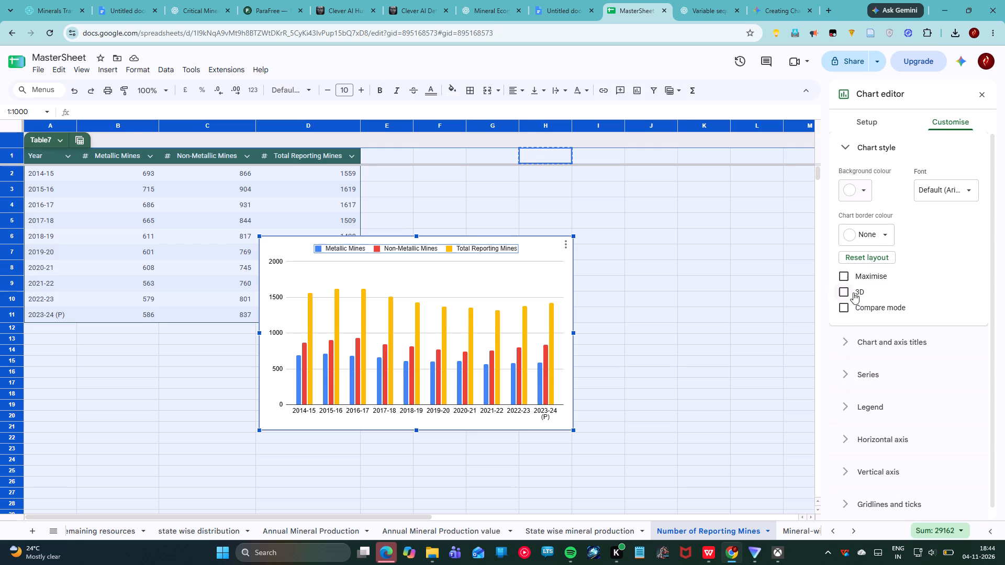
pyautogui.scroll(-2, 854, 296)
pyautogui.click(880, 337)
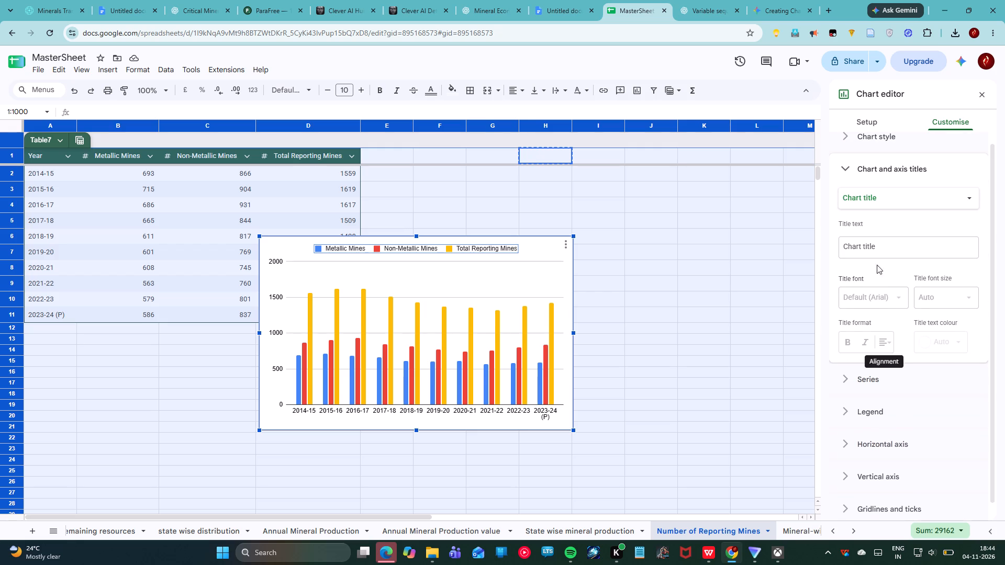
pyautogui.scroll(7, 873, 243)
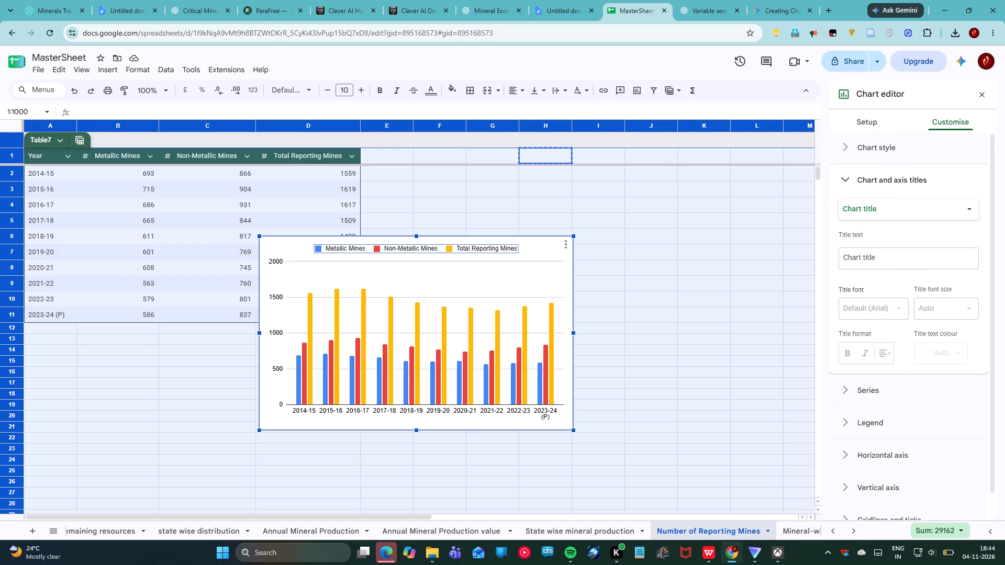
pyautogui.click(852, 98)
pyautogui.click(868, 95)
pyautogui.click(847, 183)
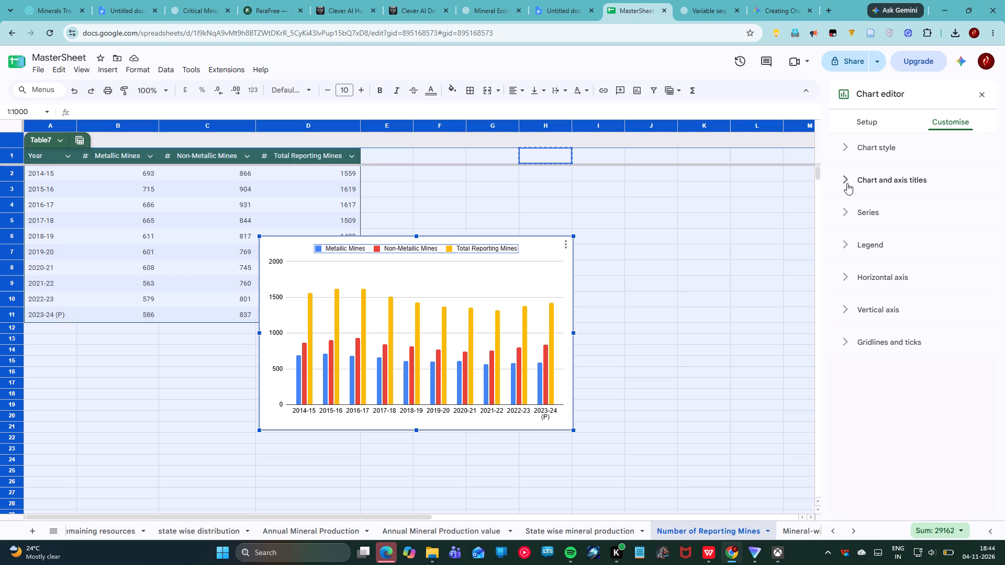
pyautogui.click(847, 183)
pyautogui.click(847, 183)
# Move the mines chart slightly up and to the right on the Number of Reporting Mines sheet.
pyautogui.rightClick(492, 273)
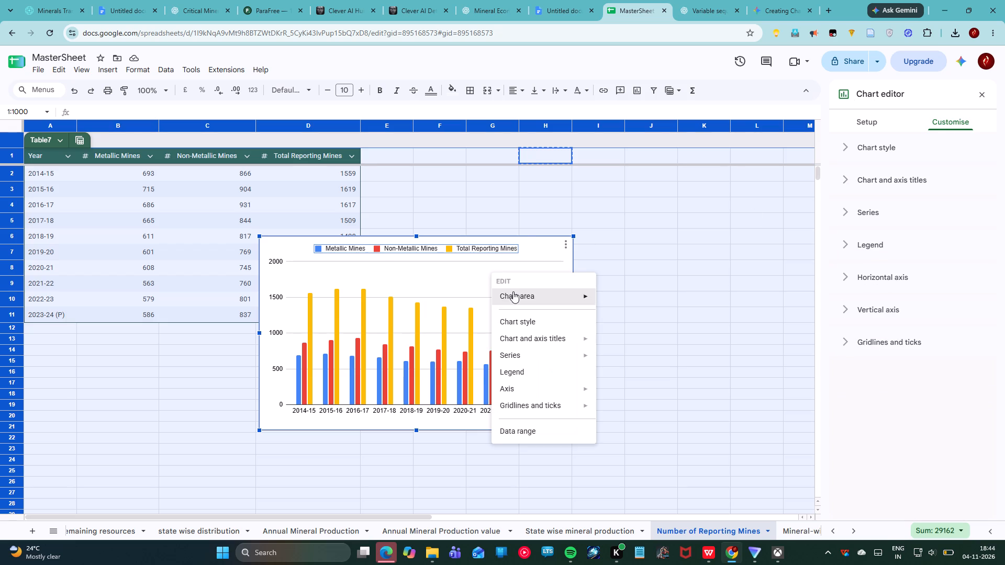
pyautogui.click(444, 276)
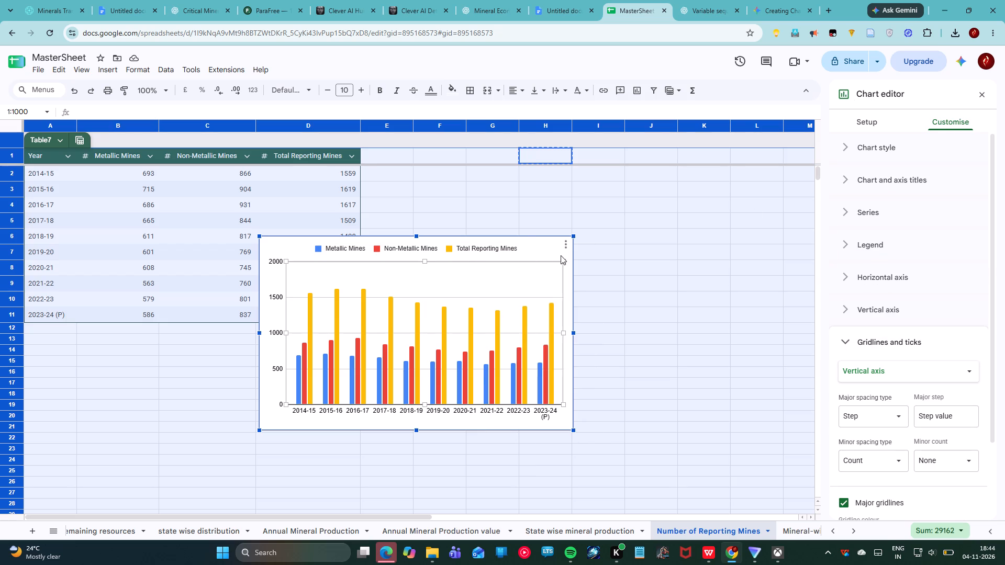
pyautogui.moveTo(551, 251); pyautogui.dragTo(589, 228)
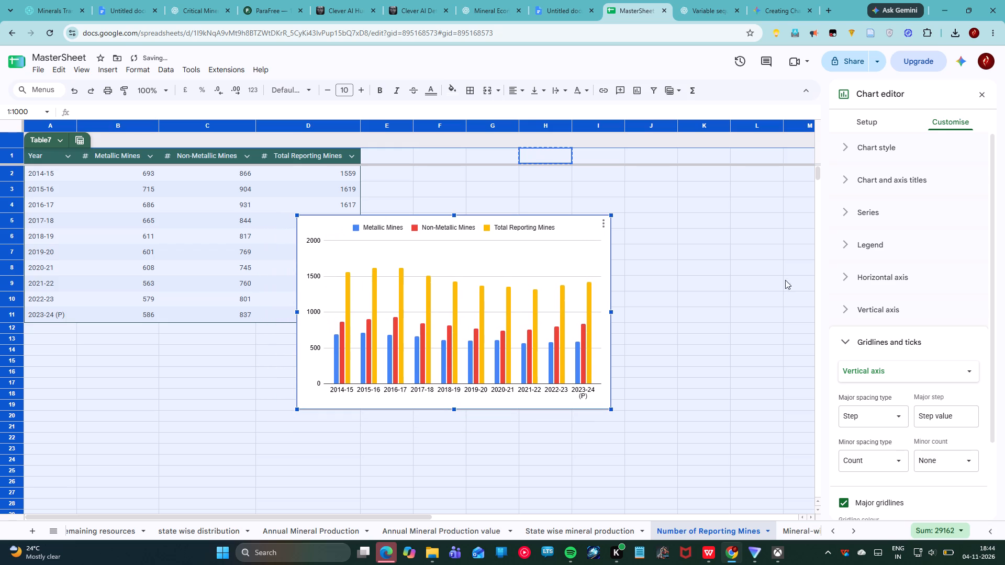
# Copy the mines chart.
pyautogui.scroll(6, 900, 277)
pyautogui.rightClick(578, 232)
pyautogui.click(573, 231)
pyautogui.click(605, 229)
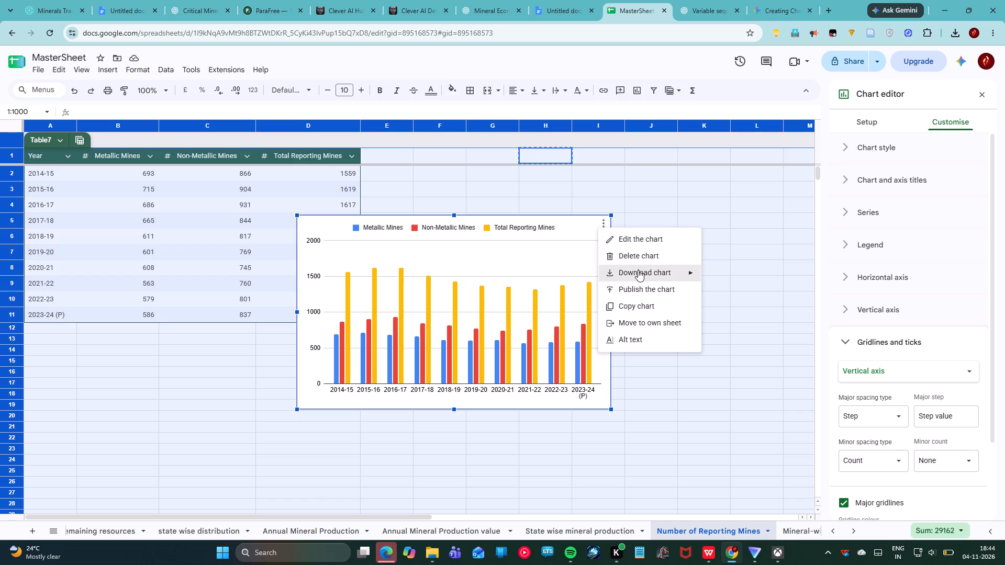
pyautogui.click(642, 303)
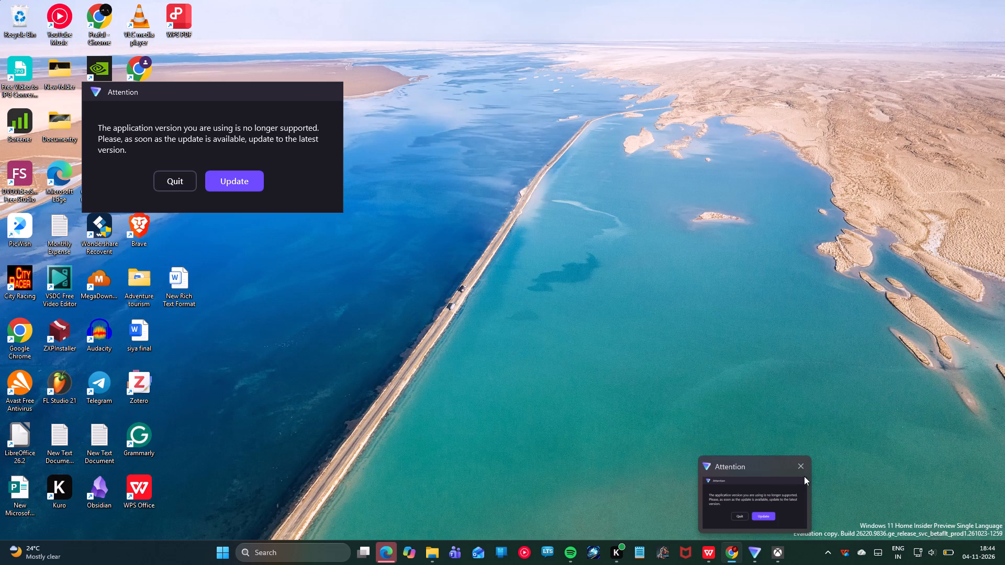
# Switch to WPS Office and open the Number of Reporting Mines sheet in MasterSheet (1).xlsx.
pyautogui.click(803, 470)
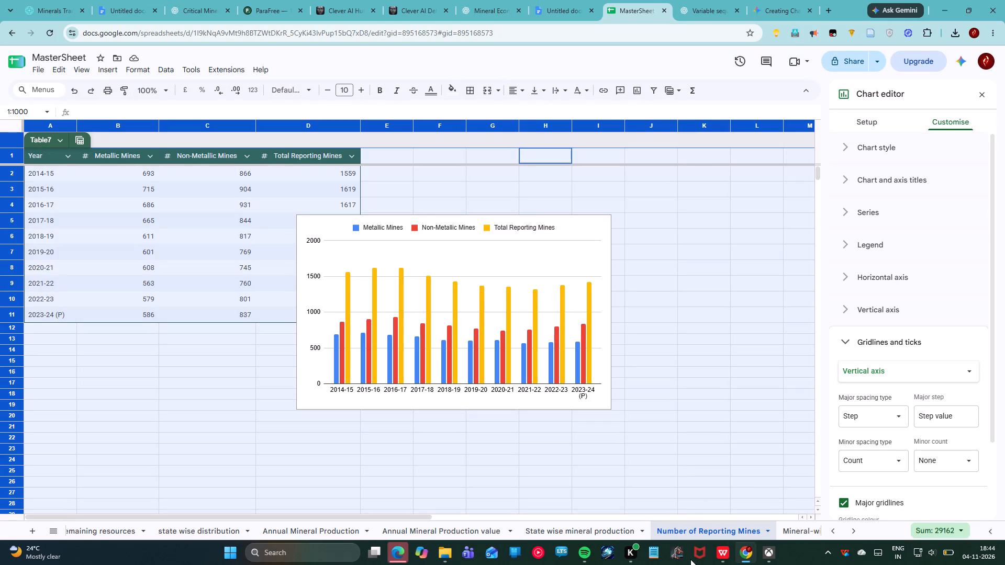
pyautogui.click(723, 549)
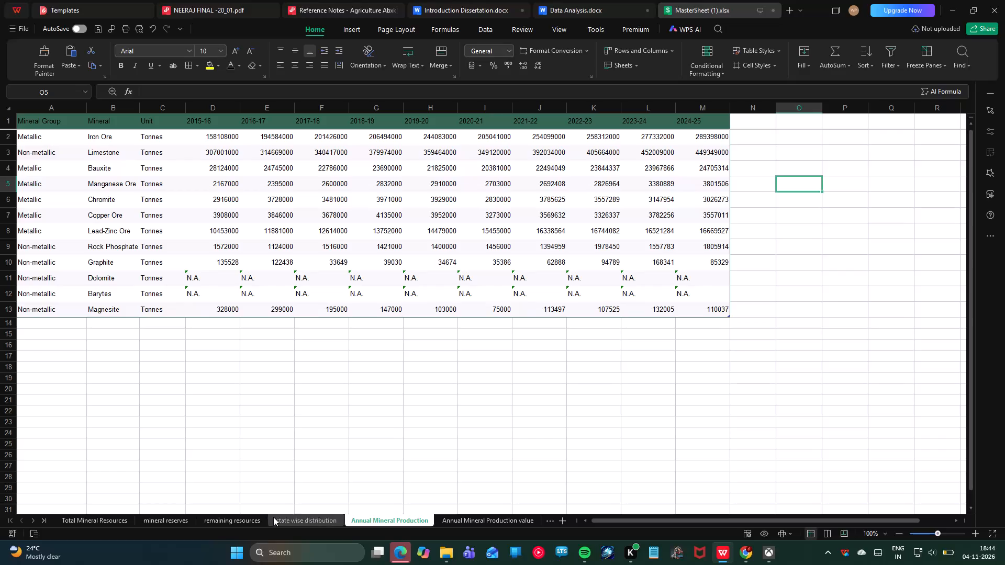
pyautogui.scroll(-4, 184, 521)
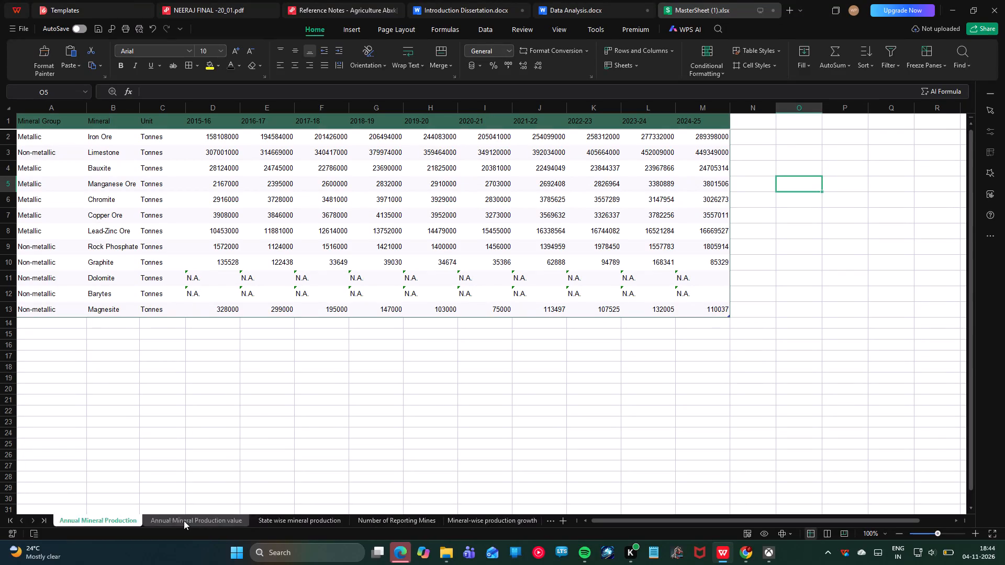
pyautogui.scroll(-1, 184, 521)
pyautogui.scroll(9, 184, 521)
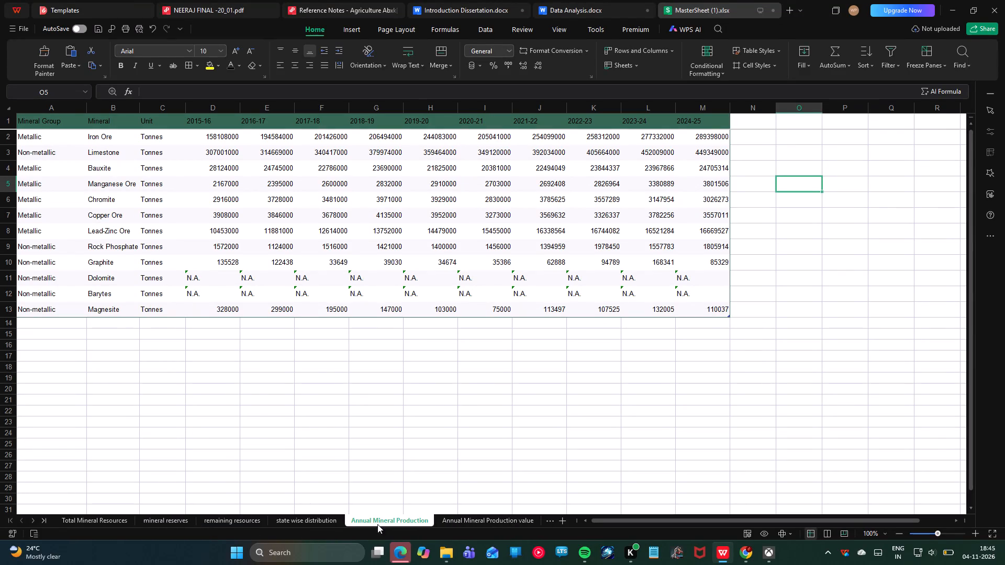
pyautogui.scroll(-2, 491, 524)
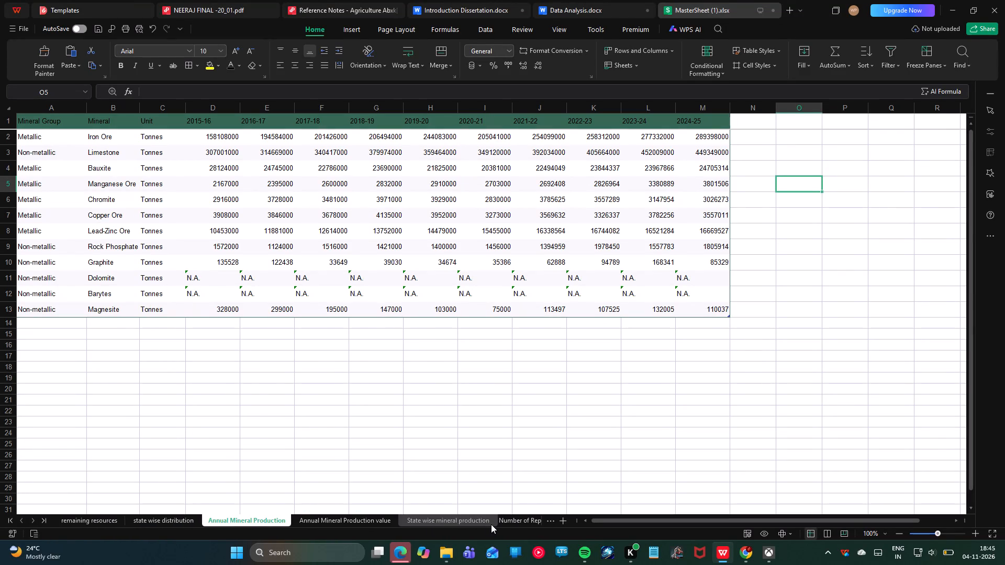
pyautogui.scroll(-1, 491, 524)
pyautogui.click(491, 524)
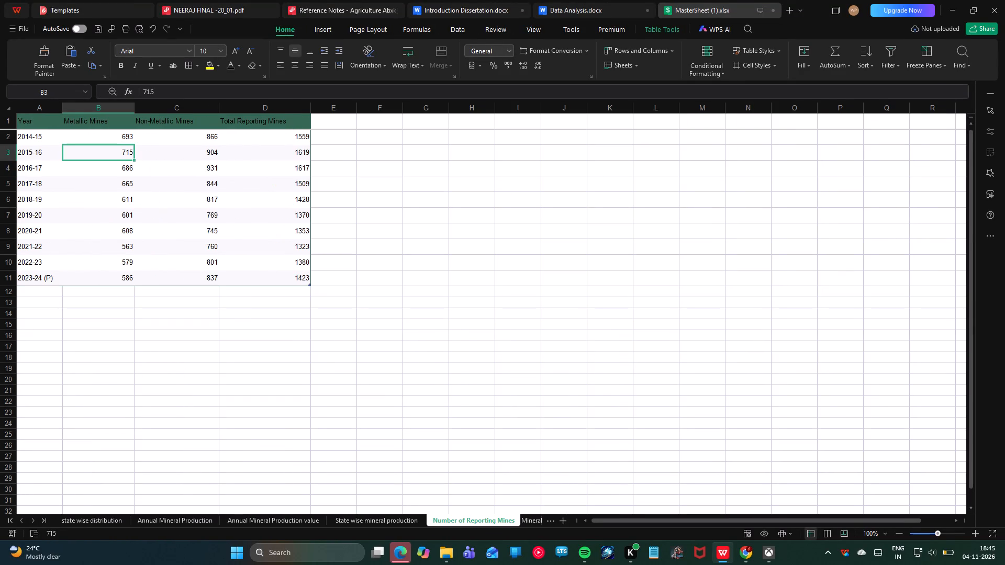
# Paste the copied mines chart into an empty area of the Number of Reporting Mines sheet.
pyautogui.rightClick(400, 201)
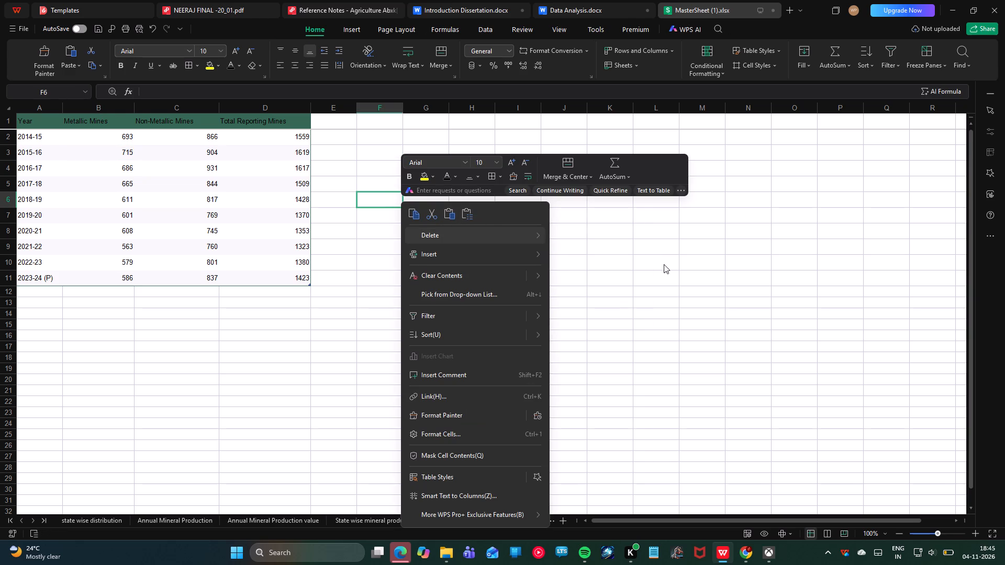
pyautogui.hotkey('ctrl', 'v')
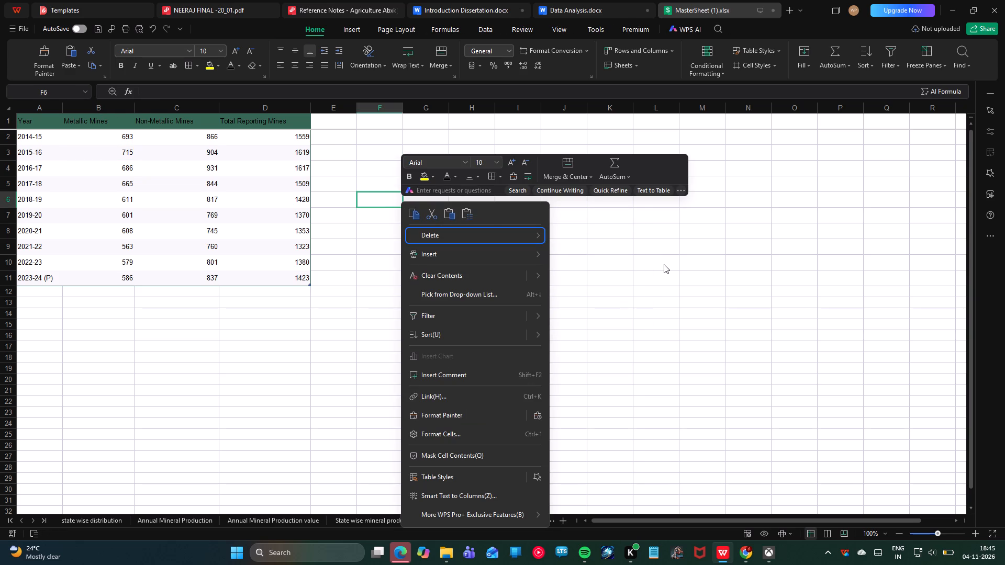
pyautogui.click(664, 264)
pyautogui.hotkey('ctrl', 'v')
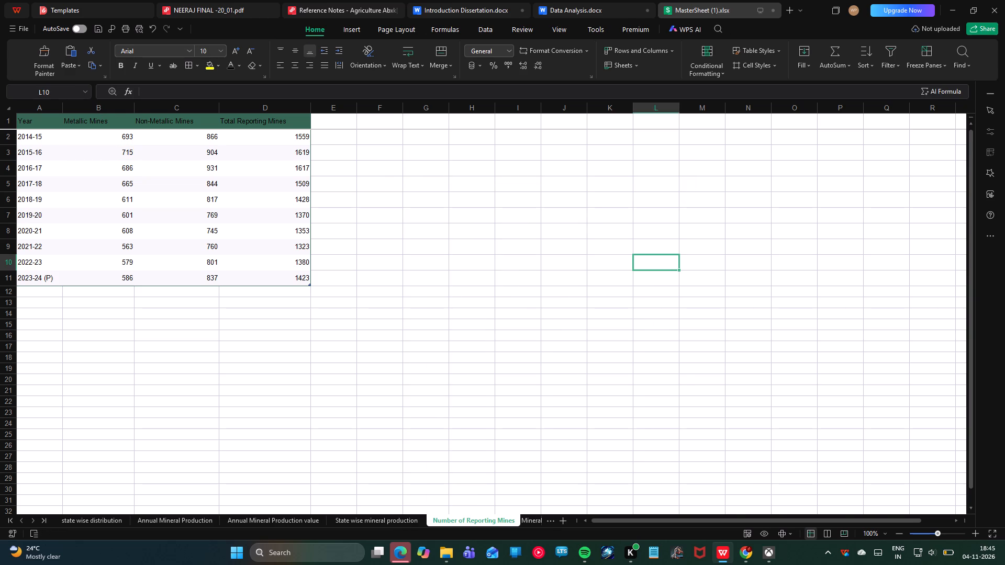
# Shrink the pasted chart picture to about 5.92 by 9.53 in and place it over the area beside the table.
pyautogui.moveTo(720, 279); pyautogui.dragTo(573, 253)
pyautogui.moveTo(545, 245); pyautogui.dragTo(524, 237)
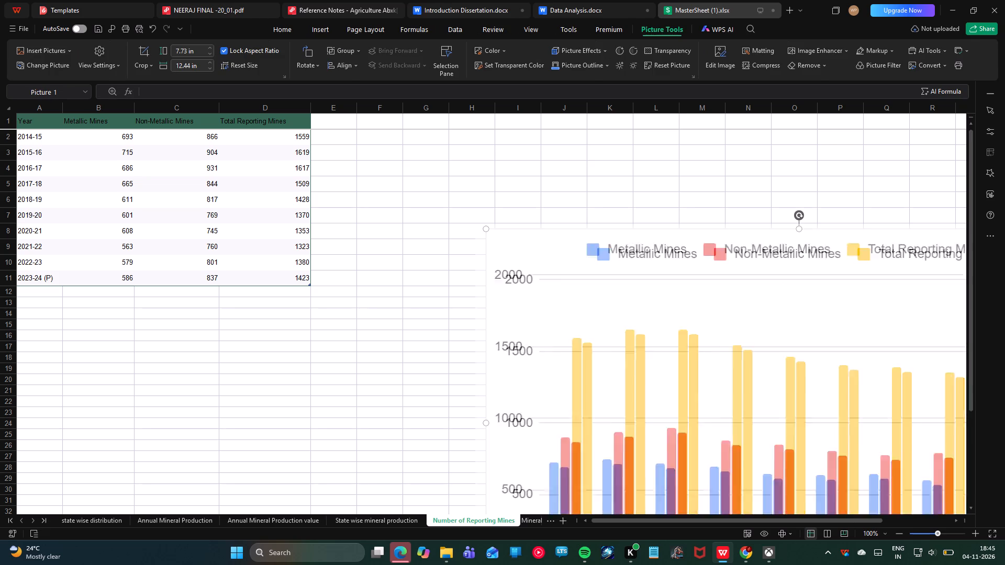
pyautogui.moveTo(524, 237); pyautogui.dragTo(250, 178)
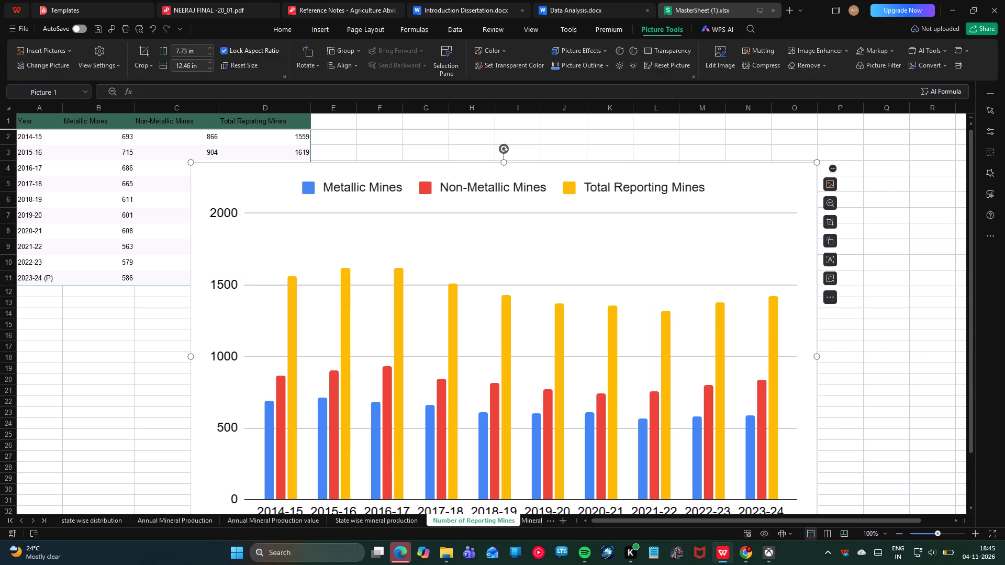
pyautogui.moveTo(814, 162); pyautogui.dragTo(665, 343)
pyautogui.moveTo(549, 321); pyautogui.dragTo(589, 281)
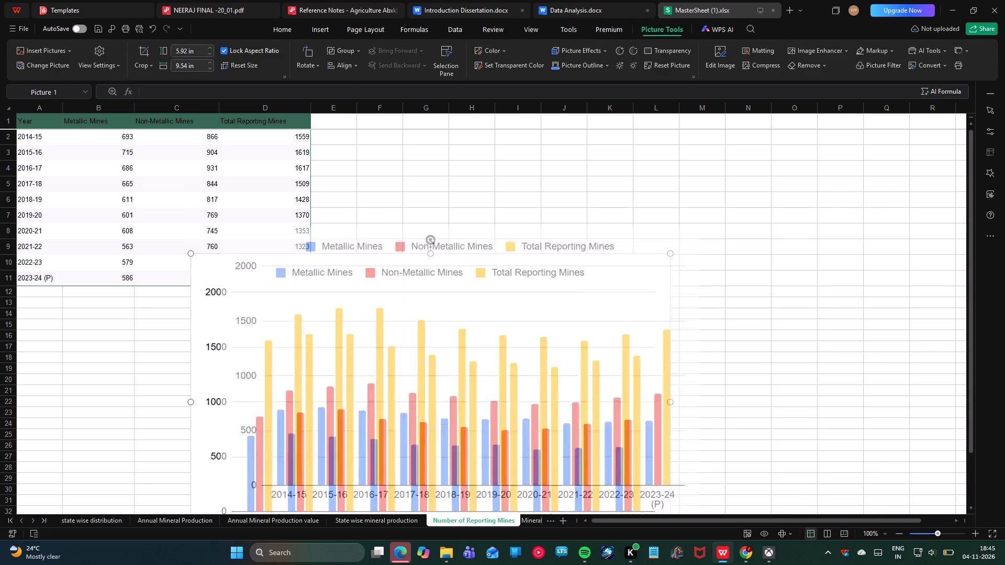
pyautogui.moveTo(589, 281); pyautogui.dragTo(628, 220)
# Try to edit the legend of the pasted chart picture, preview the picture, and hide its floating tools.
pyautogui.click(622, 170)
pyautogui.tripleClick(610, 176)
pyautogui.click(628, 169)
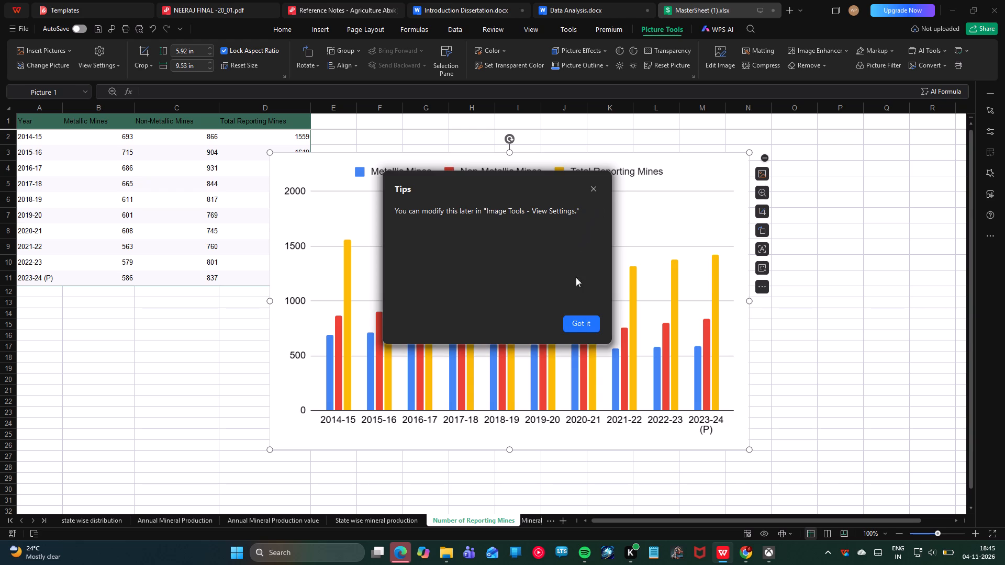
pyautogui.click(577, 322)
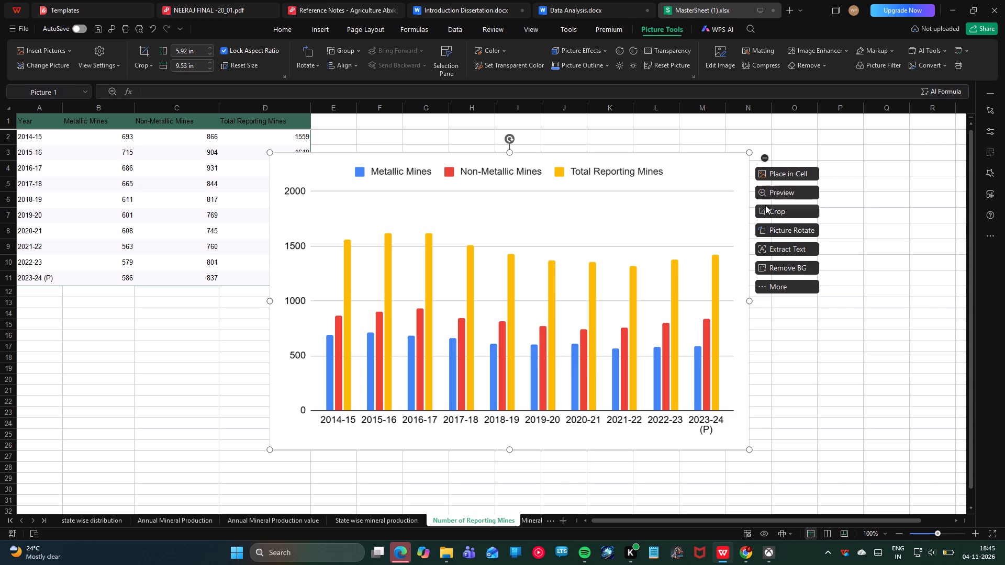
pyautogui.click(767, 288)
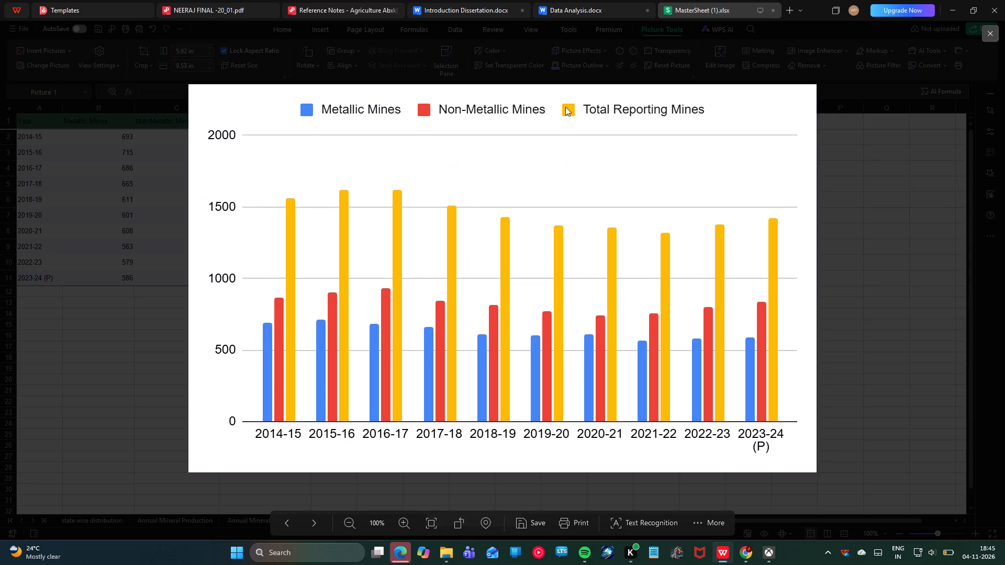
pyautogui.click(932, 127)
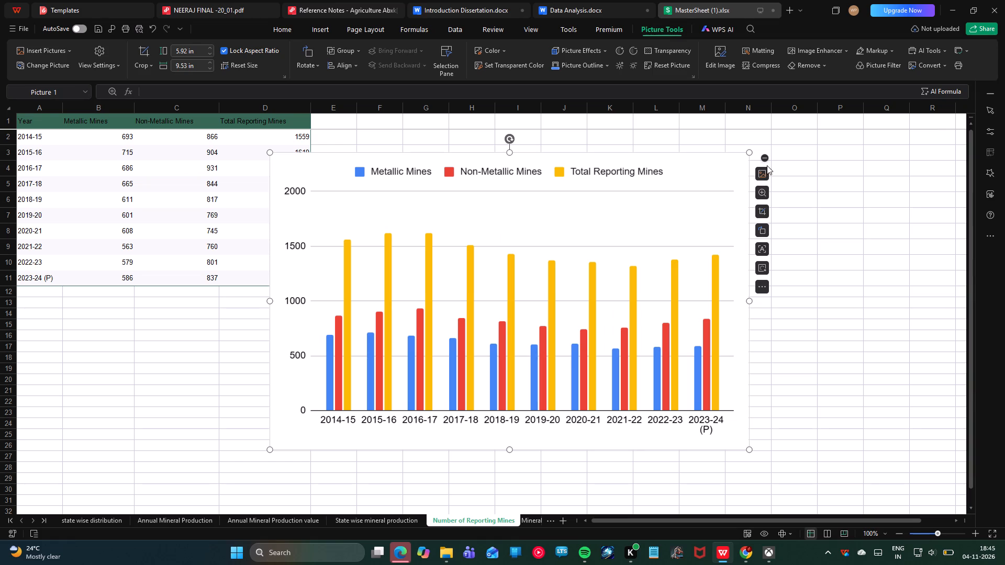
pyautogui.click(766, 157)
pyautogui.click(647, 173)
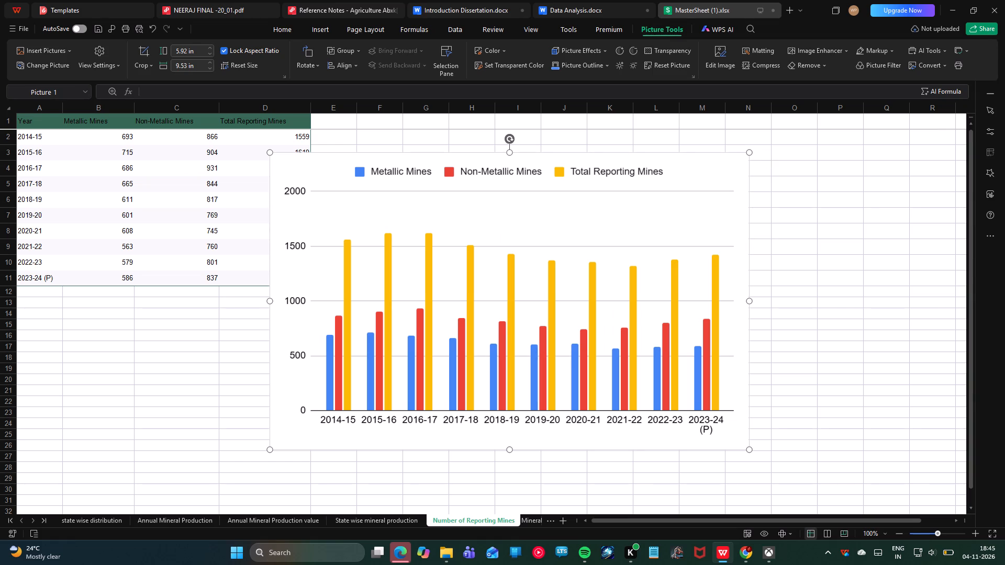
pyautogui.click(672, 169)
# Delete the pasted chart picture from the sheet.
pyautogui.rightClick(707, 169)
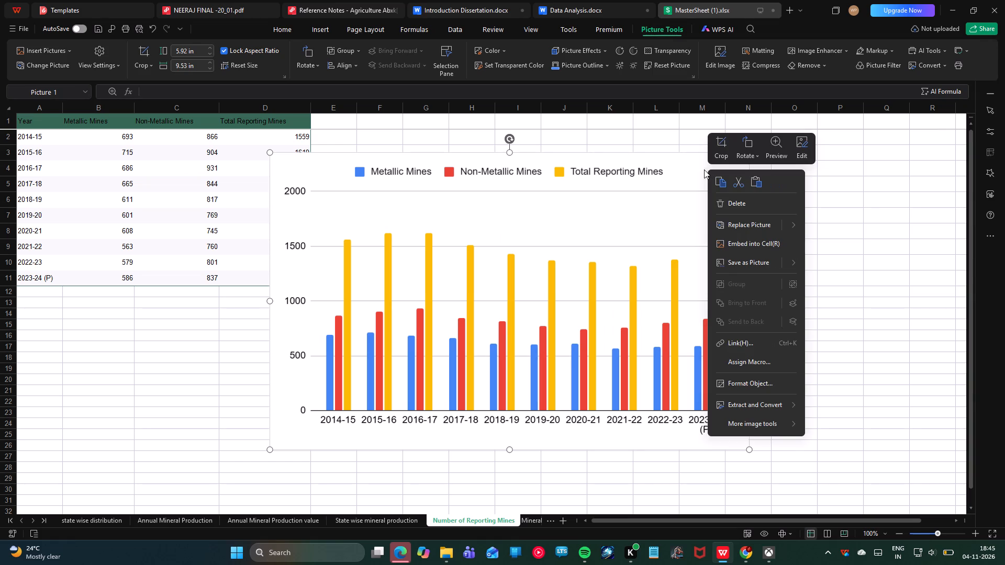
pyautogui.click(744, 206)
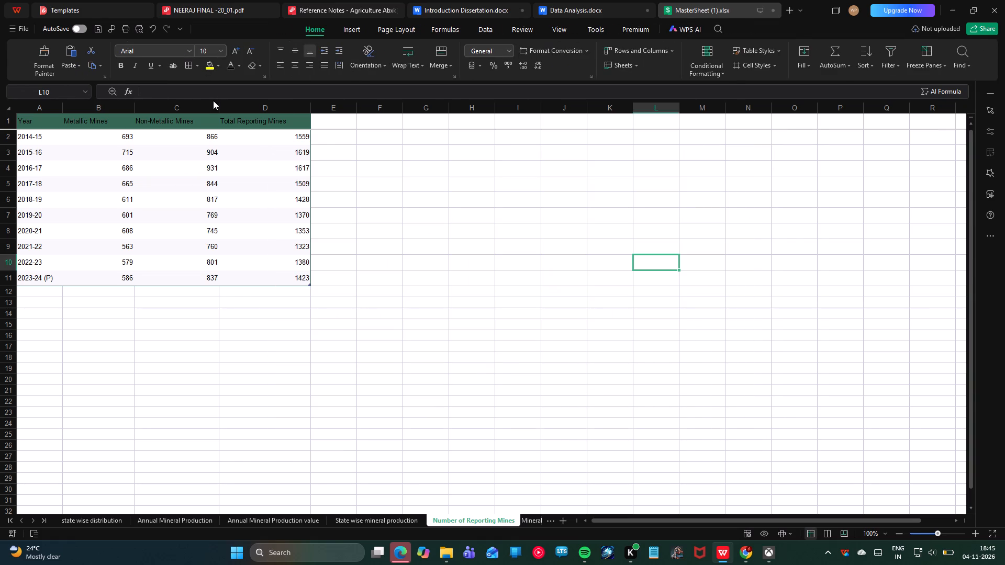
# Insert the preset Clustered Column chart from the entire Number of Reporting Mines sheet.
pyautogui.hotkey('ctrl', 'a')
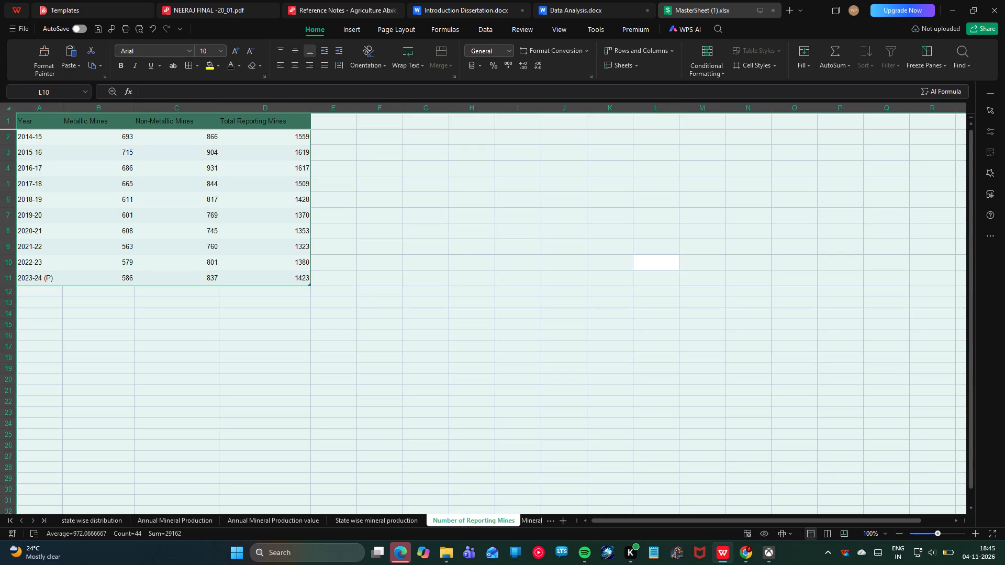
pyautogui.click(353, 27)
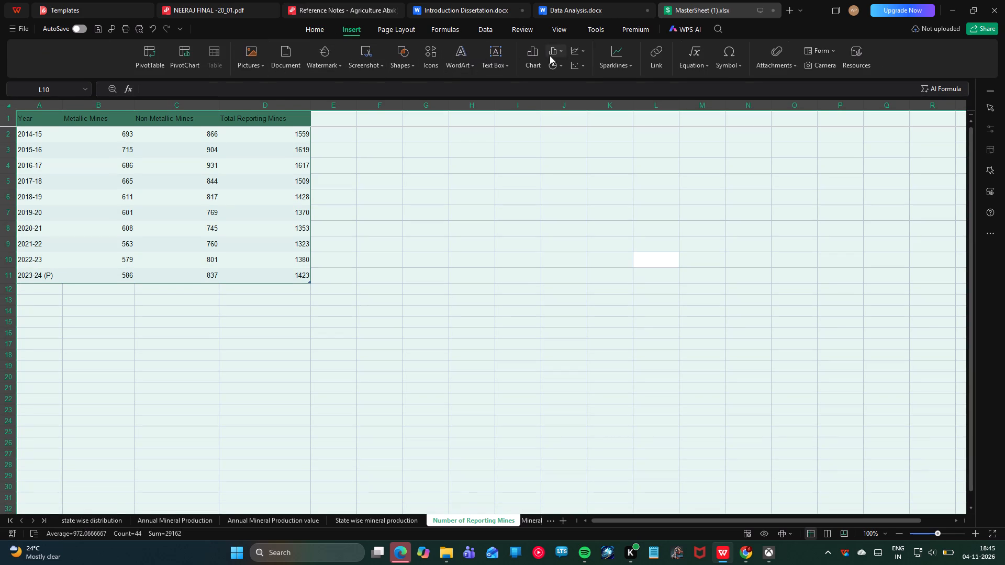
pyautogui.click(531, 52)
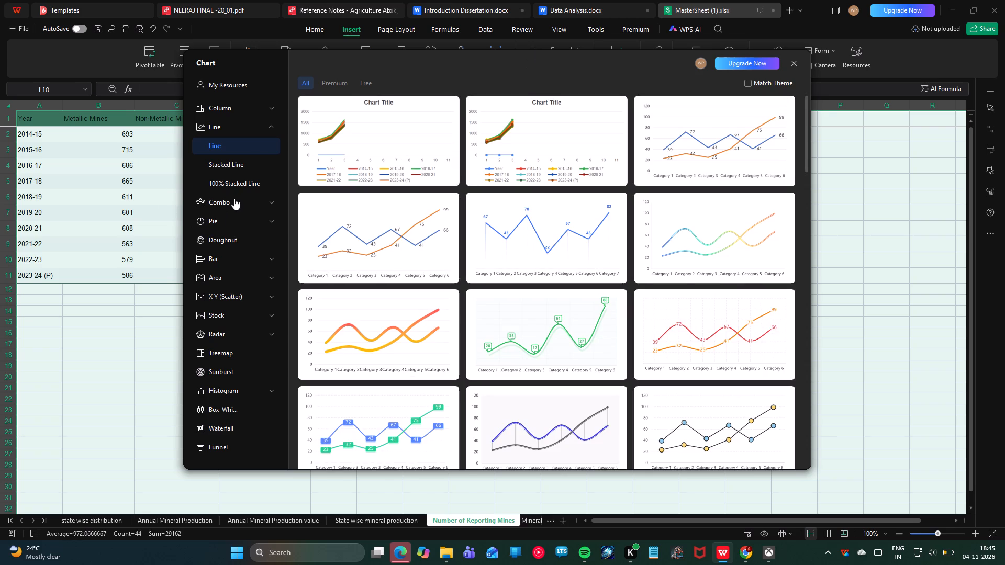
pyautogui.scroll(-6, 229, 317)
pyautogui.scroll(4, 229, 317)
pyautogui.click(219, 107)
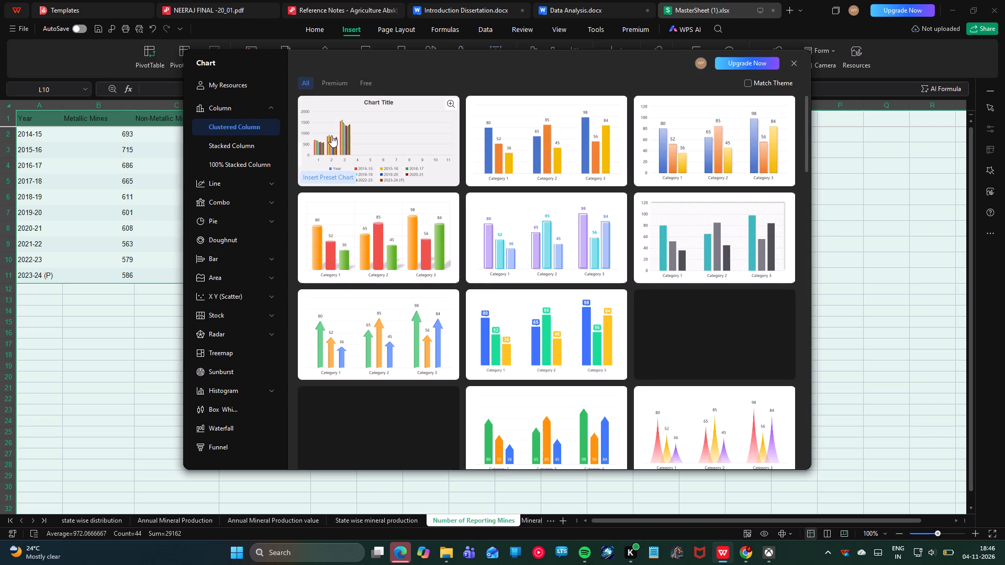
pyautogui.click(421, 150)
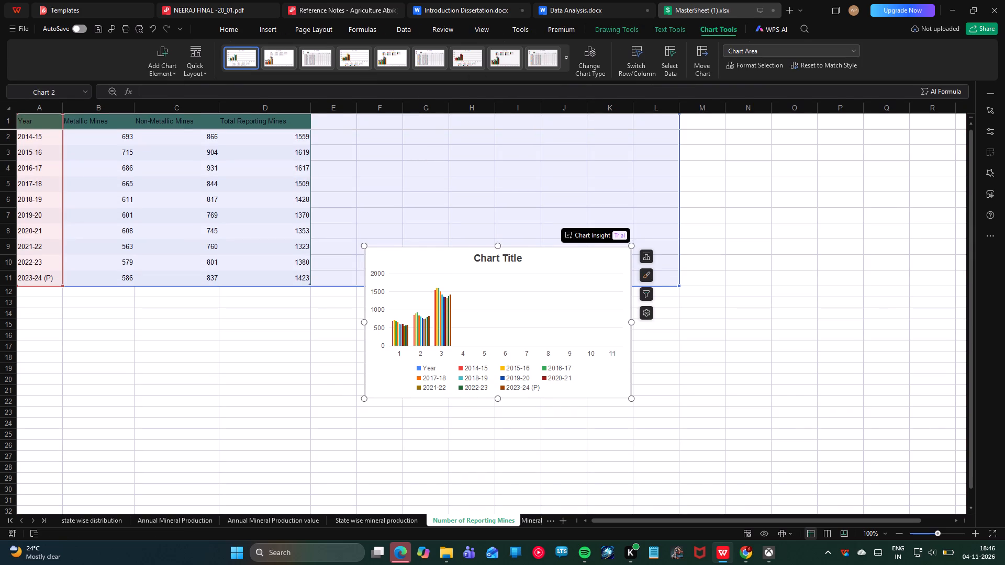
# Try several preset styles on the new column chart, ending with the seventh style, which includes a data table.
pyautogui.click(292, 54)
pyautogui.click(309, 58)
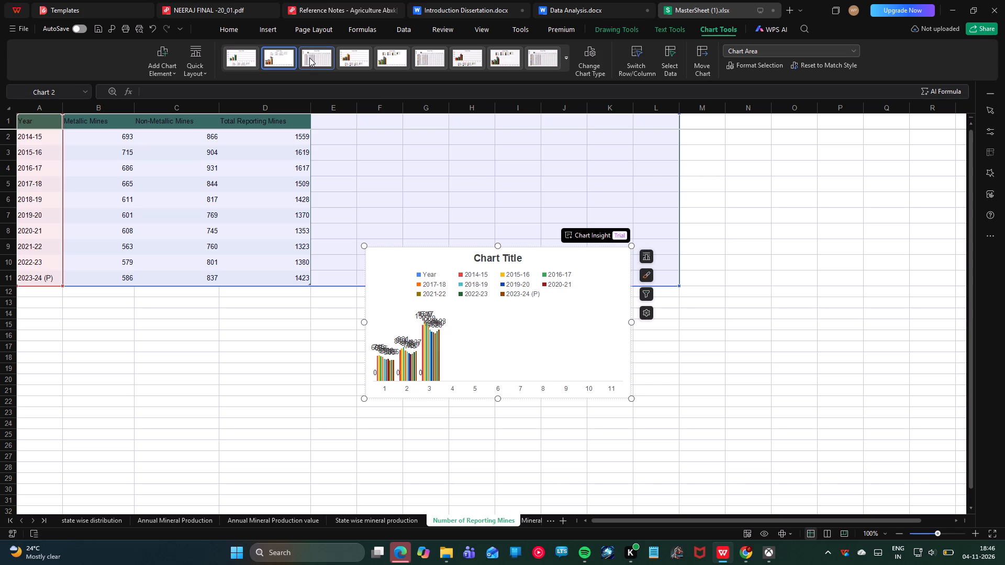
pyautogui.click(350, 61)
pyautogui.click(391, 61)
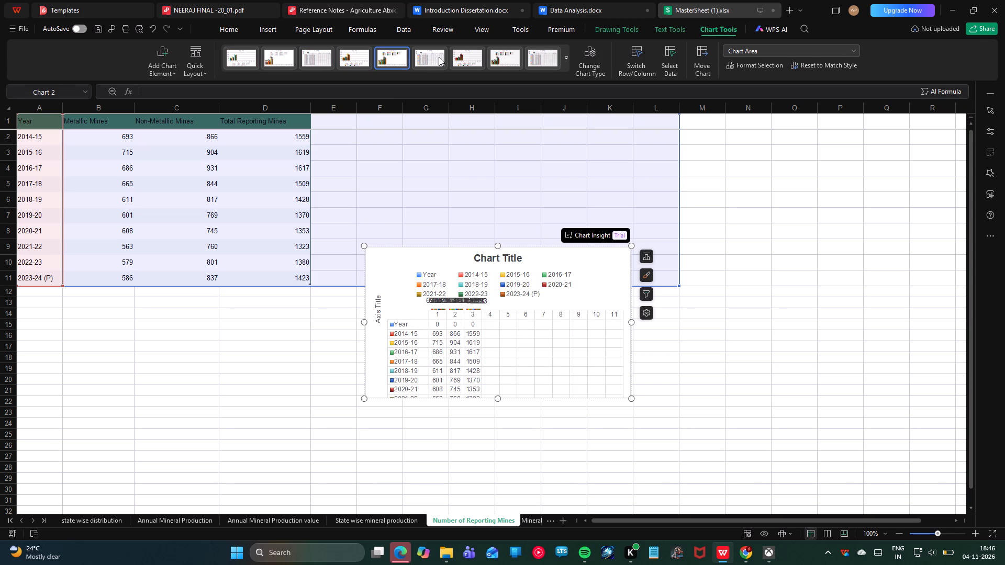
pyautogui.click(439, 57)
pyautogui.click(470, 58)
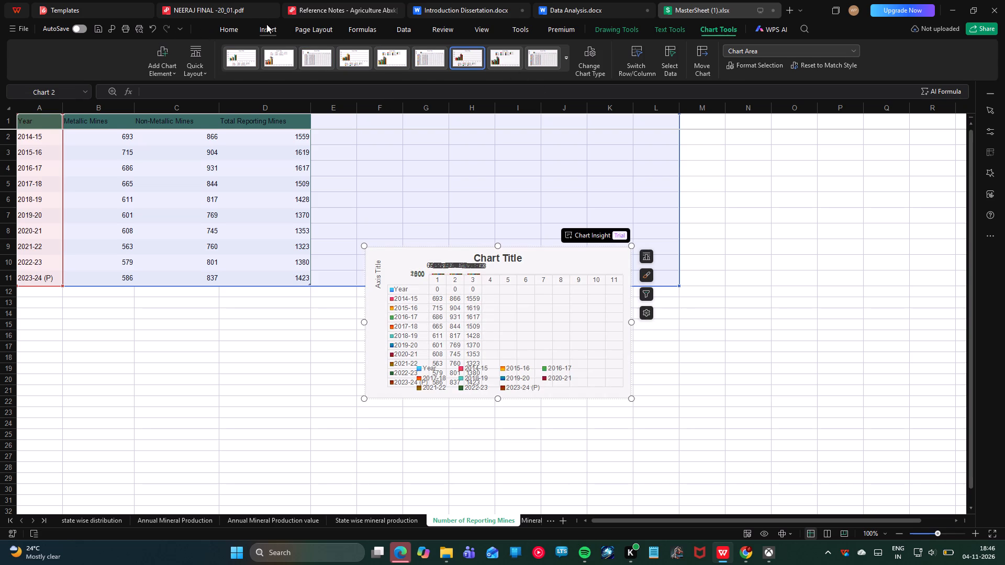
# Delete the column chart with the data table from the Number of Reporting Mines sheet.
pyautogui.click(271, 24)
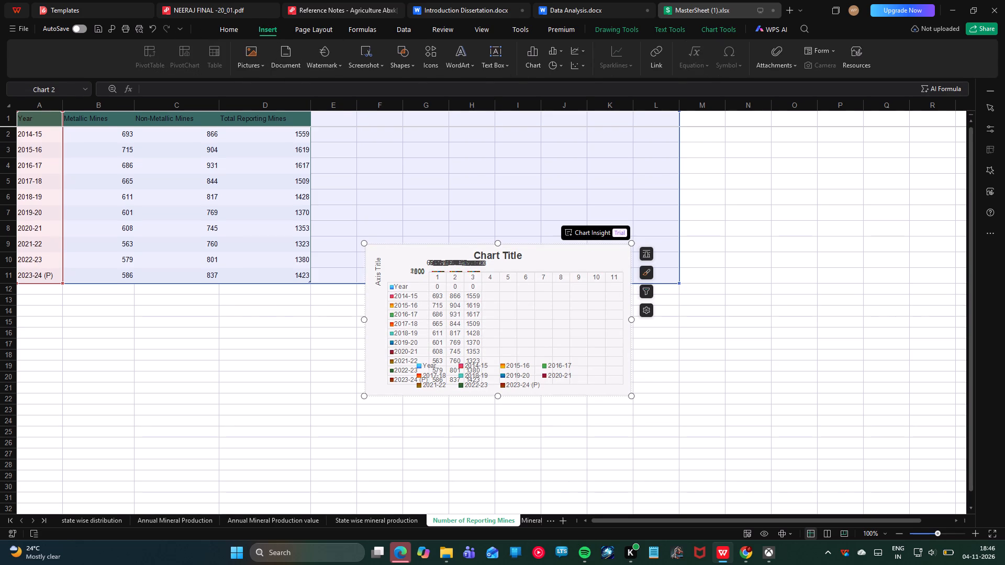
pyautogui.rightClick(590, 257)
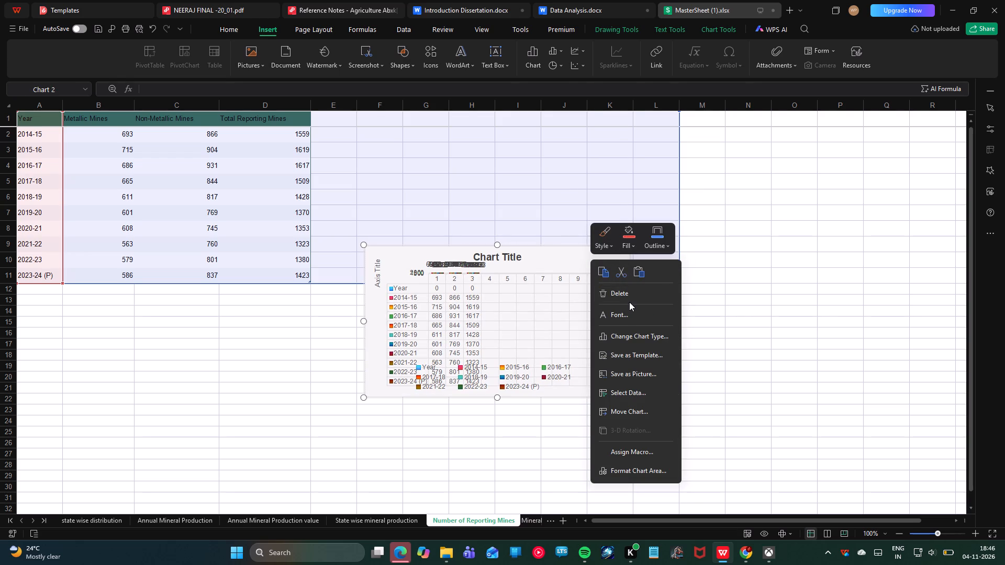
pyautogui.click(631, 296)
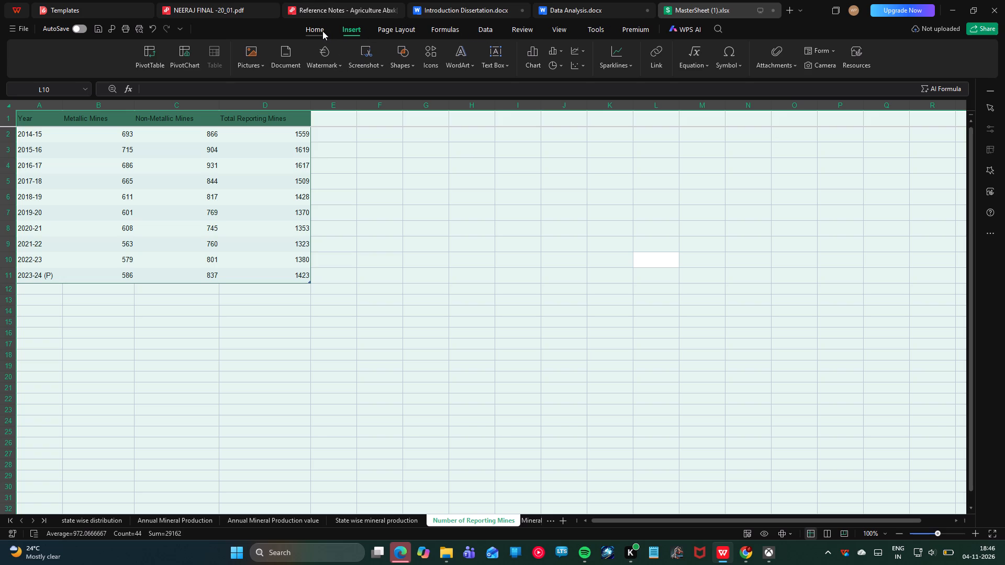
# Insert the Clustered Column template with blue, orange and yellow labelled columns from the whole Number of Reporting Mines sheet.
pyautogui.rightClick(256, 136)
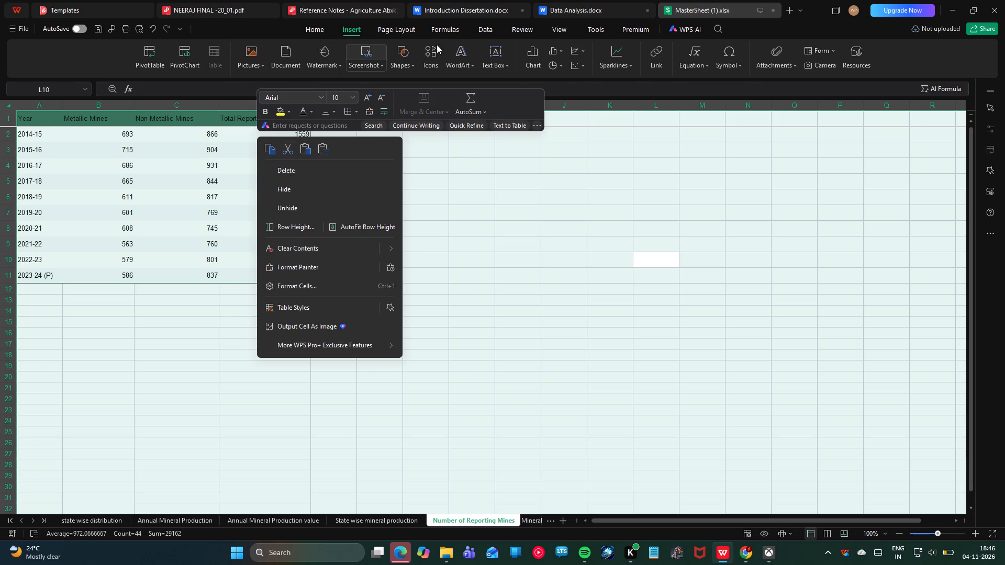
pyautogui.click(350, 31)
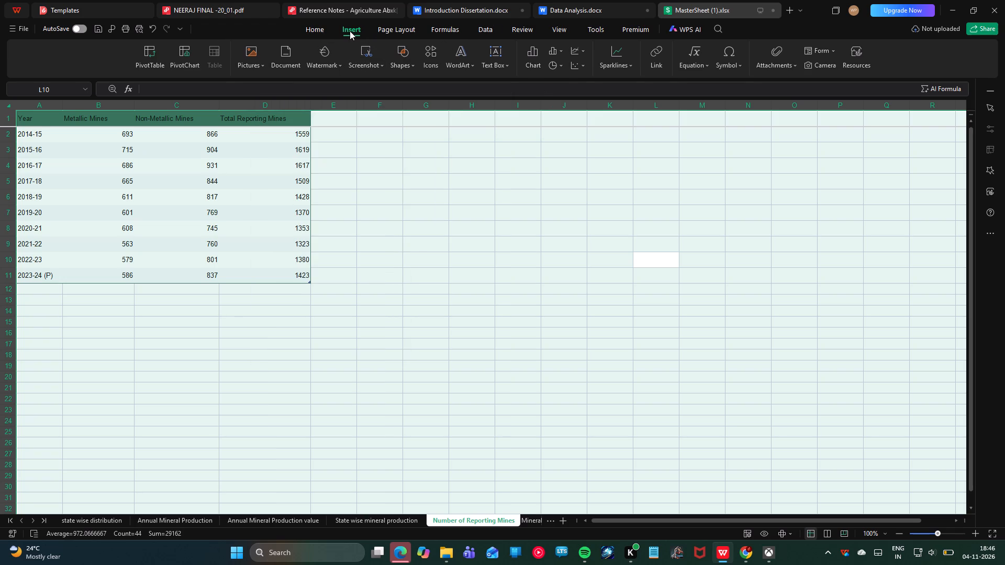
pyautogui.rightClick(224, 139)
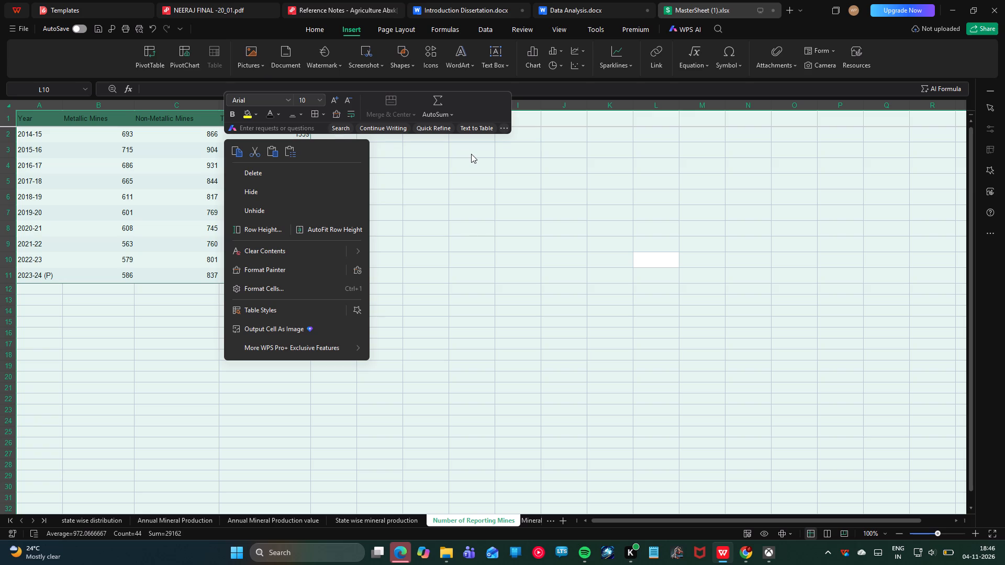
pyautogui.click(594, 25)
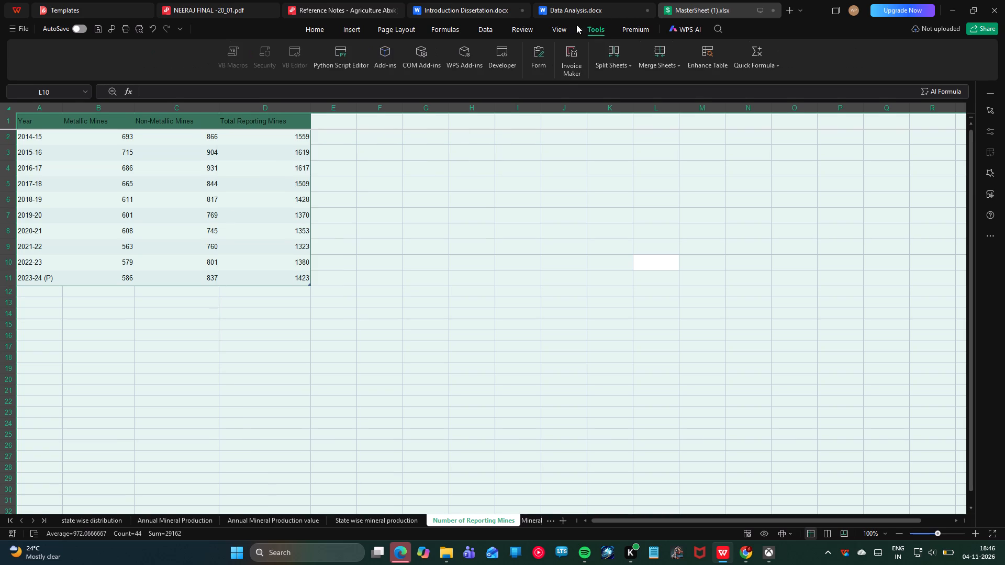
pyautogui.click(340, 26)
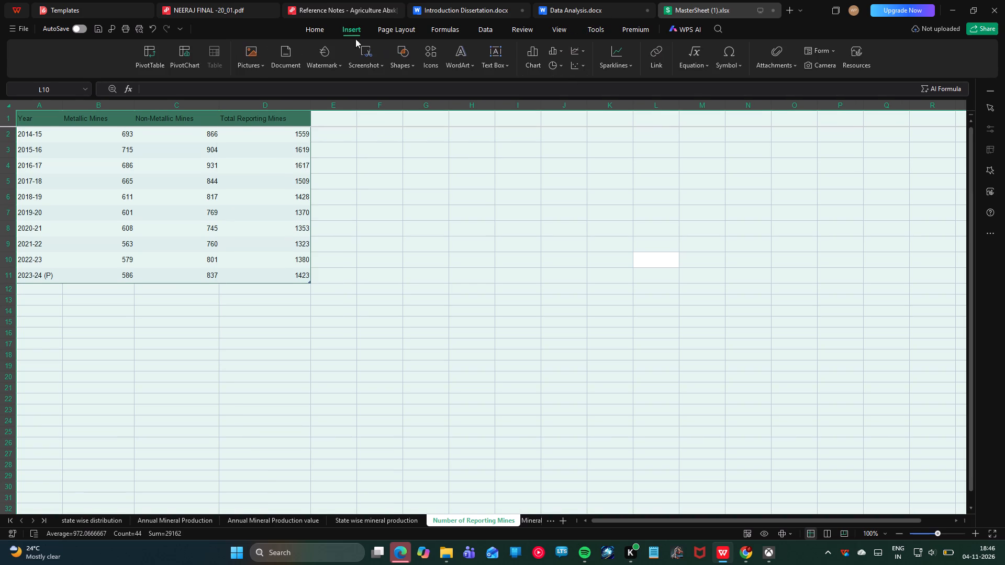
pyautogui.click(527, 53)
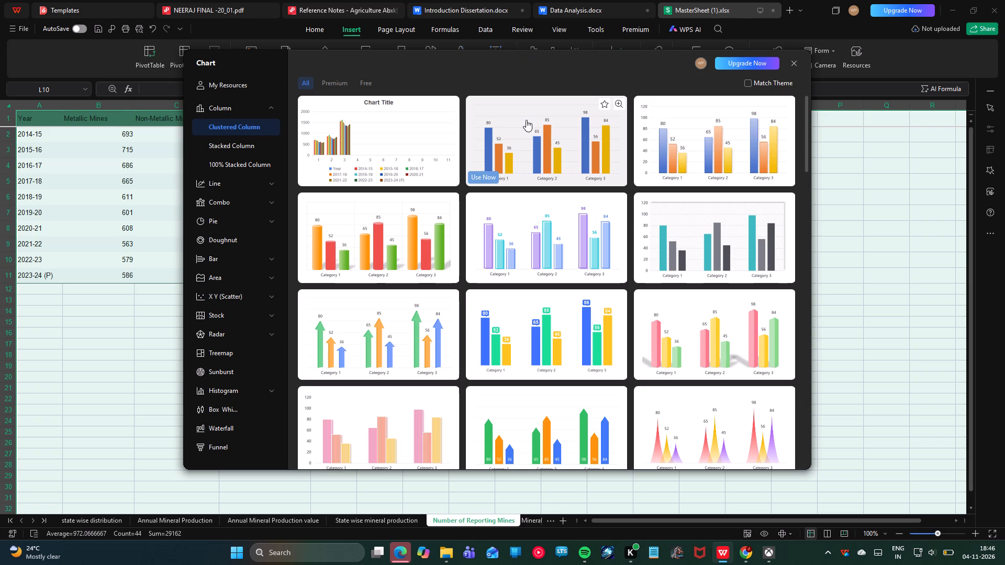
pyautogui.scroll(-6, 657, 297)
pyautogui.scroll(2, 597, 289)
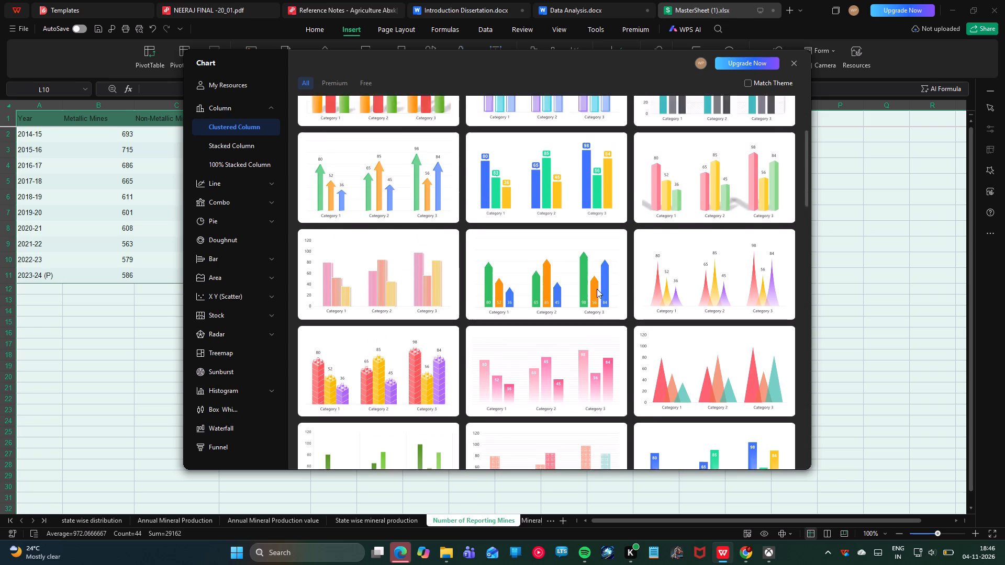
pyautogui.scroll(5, 597, 289)
pyautogui.click(587, 159)
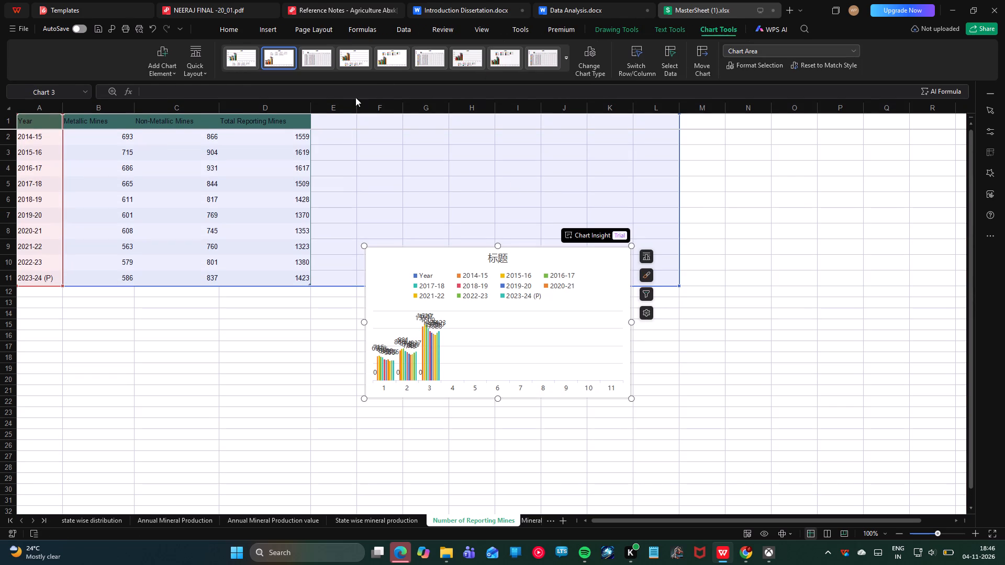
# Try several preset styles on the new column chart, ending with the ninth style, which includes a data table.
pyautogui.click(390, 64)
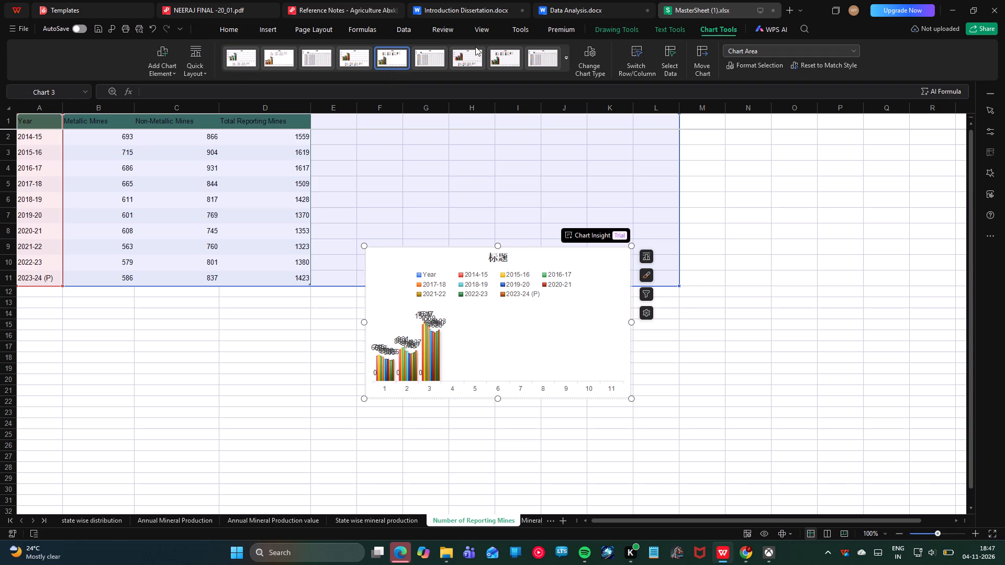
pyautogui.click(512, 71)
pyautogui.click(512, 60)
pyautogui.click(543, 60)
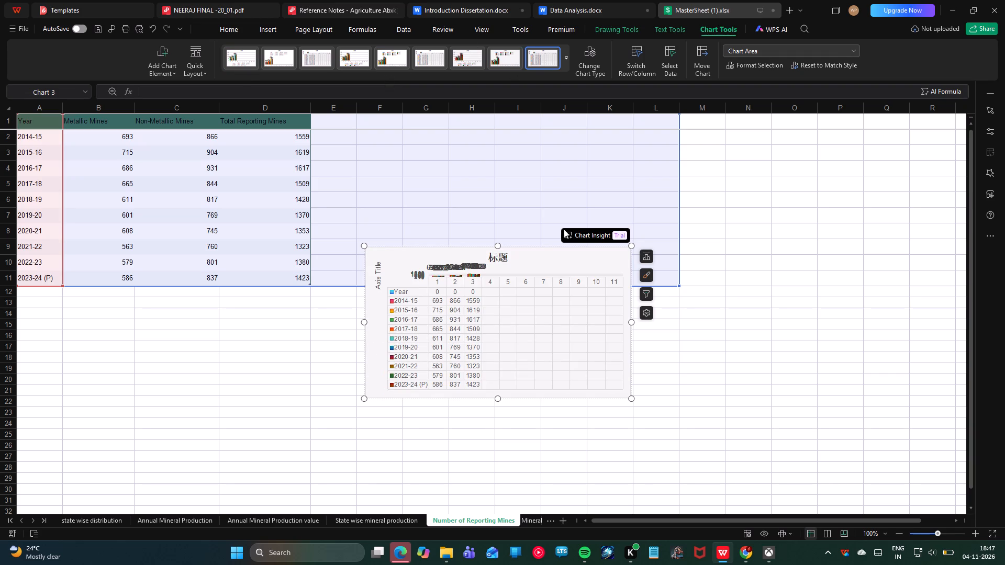
# Request an AI chart insight for the column chart and dismiss it.
pyautogui.click(588, 234)
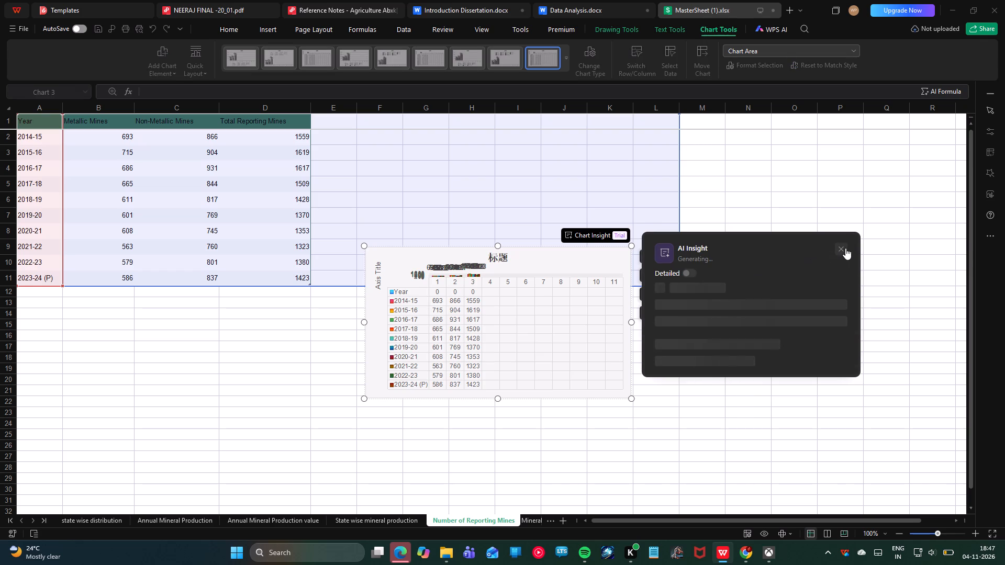
pyautogui.click(840, 250)
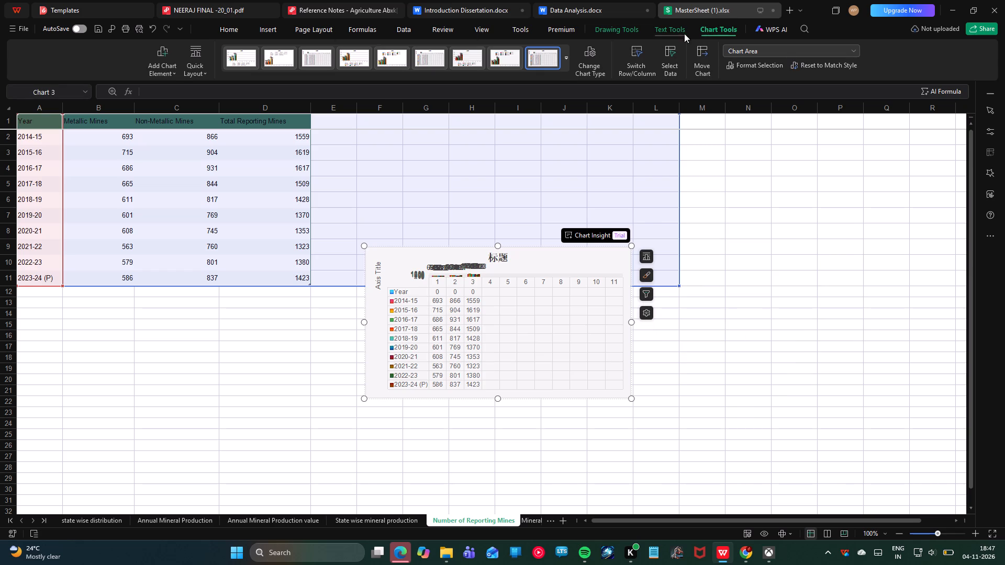
# Change the chart type back to the Clustered Column template with blue, orange and yellow labelled columns.
pyautogui.click(594, 53)
pyautogui.click(531, 125)
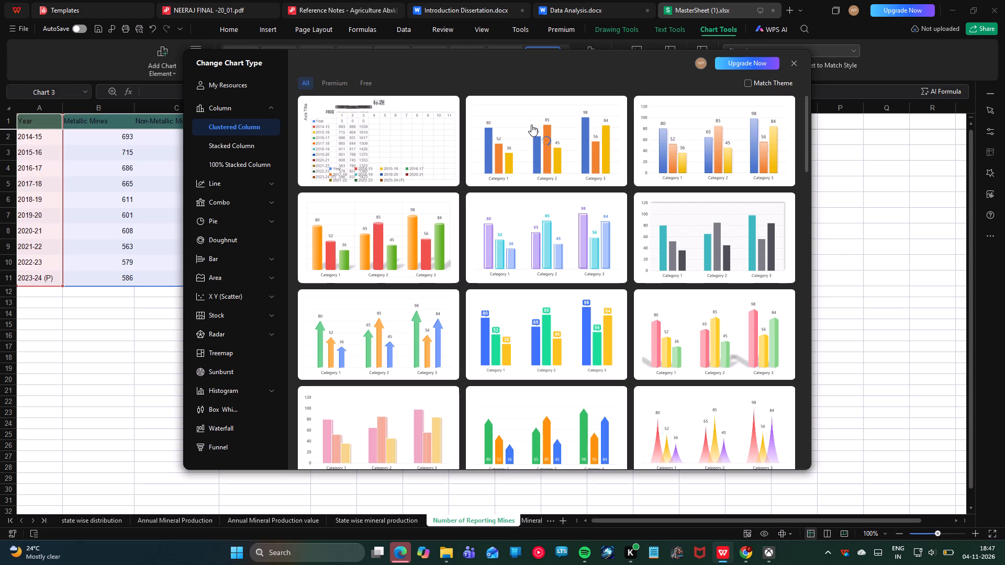
pyautogui.click(407, 220)
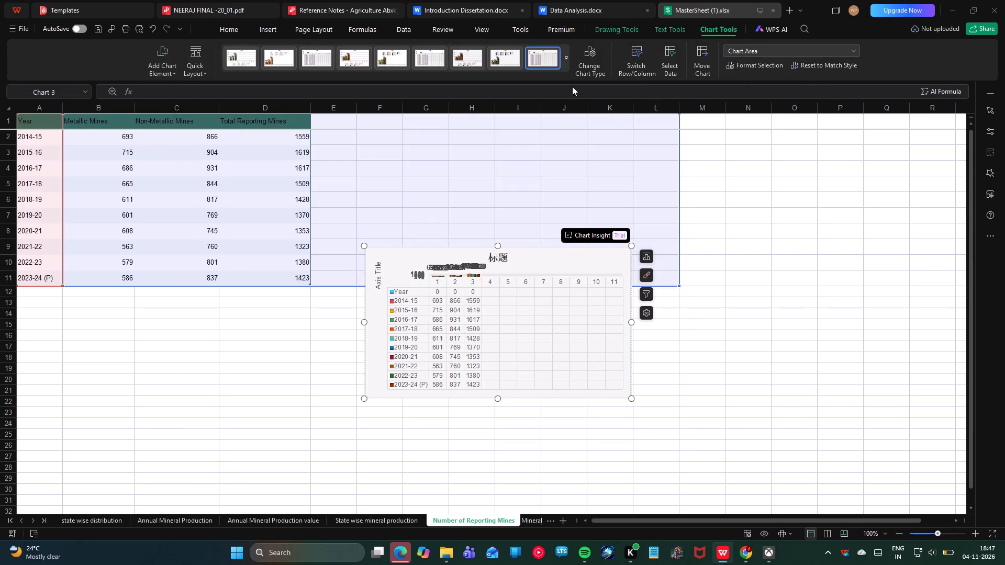
pyautogui.click(597, 62)
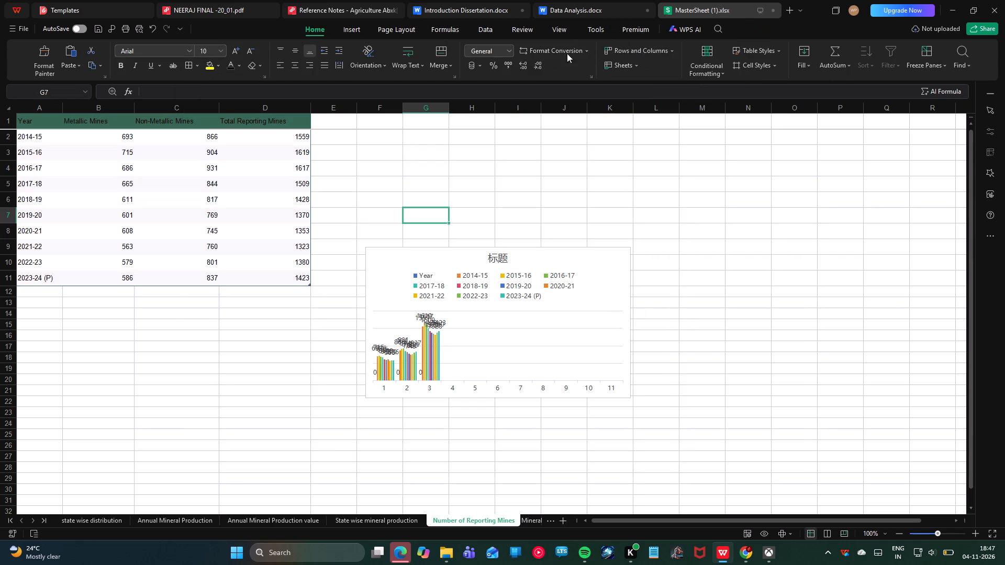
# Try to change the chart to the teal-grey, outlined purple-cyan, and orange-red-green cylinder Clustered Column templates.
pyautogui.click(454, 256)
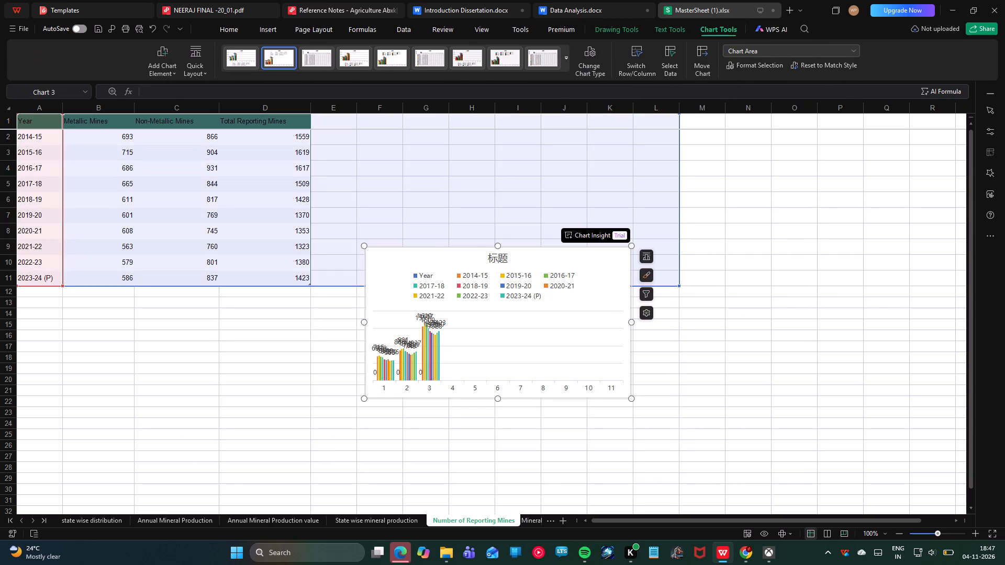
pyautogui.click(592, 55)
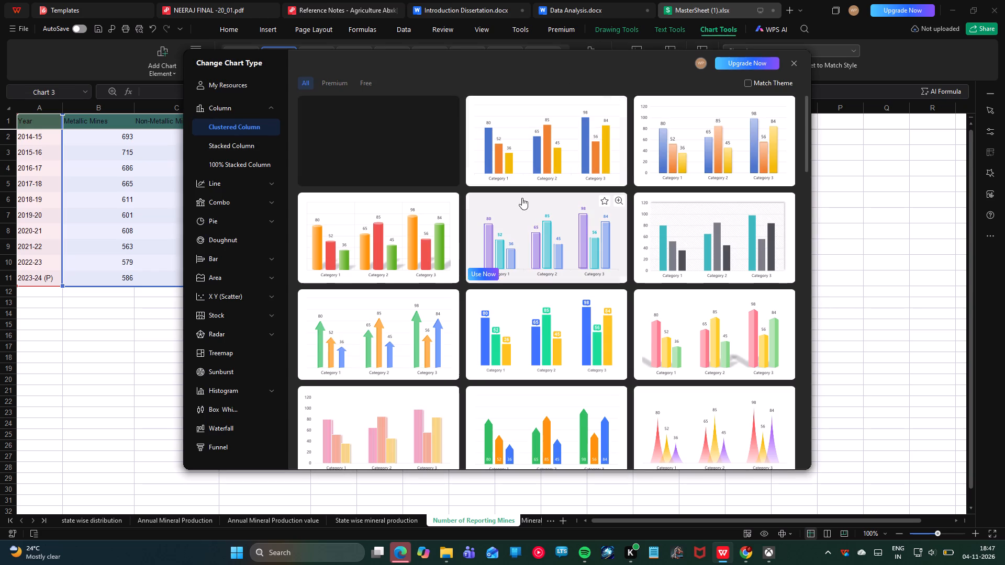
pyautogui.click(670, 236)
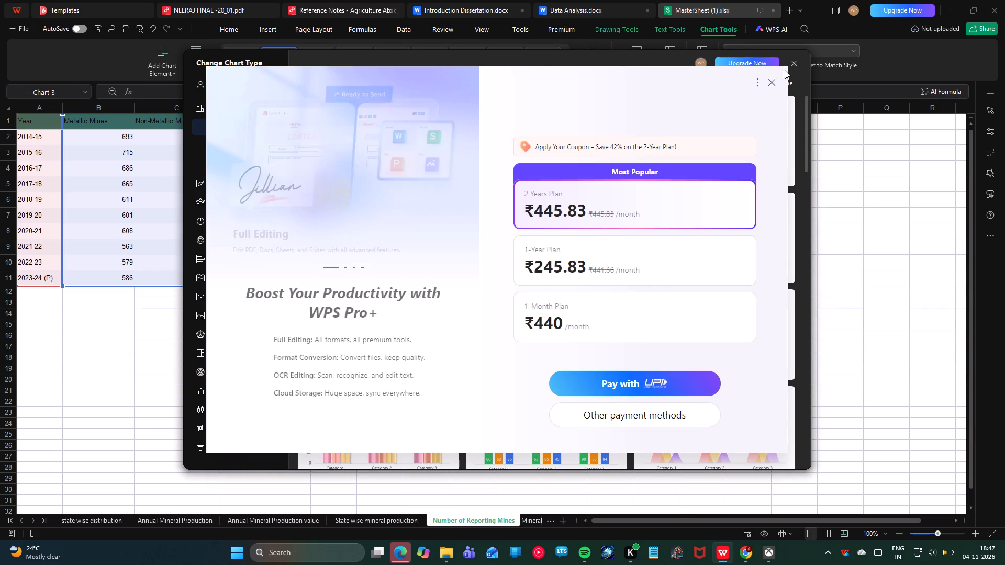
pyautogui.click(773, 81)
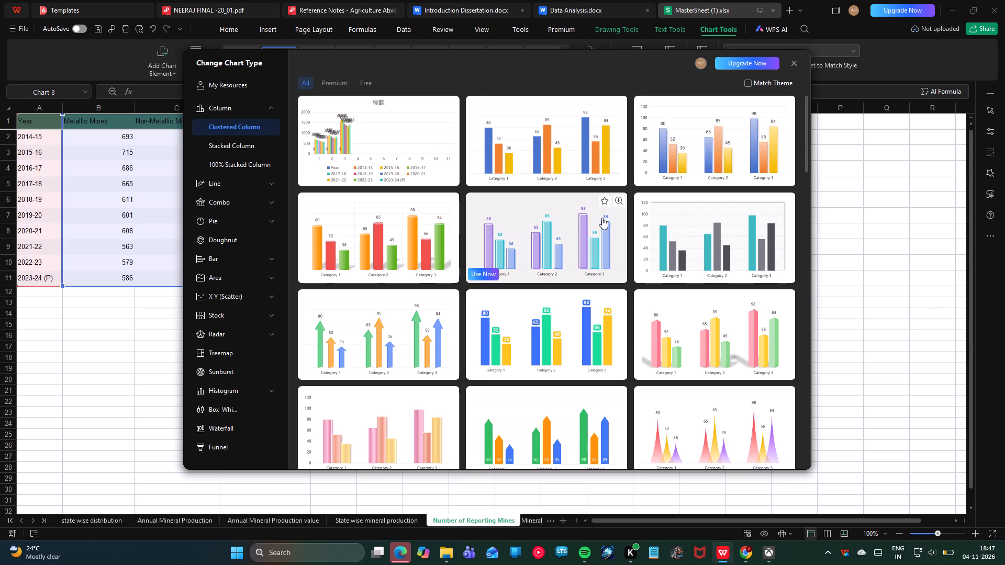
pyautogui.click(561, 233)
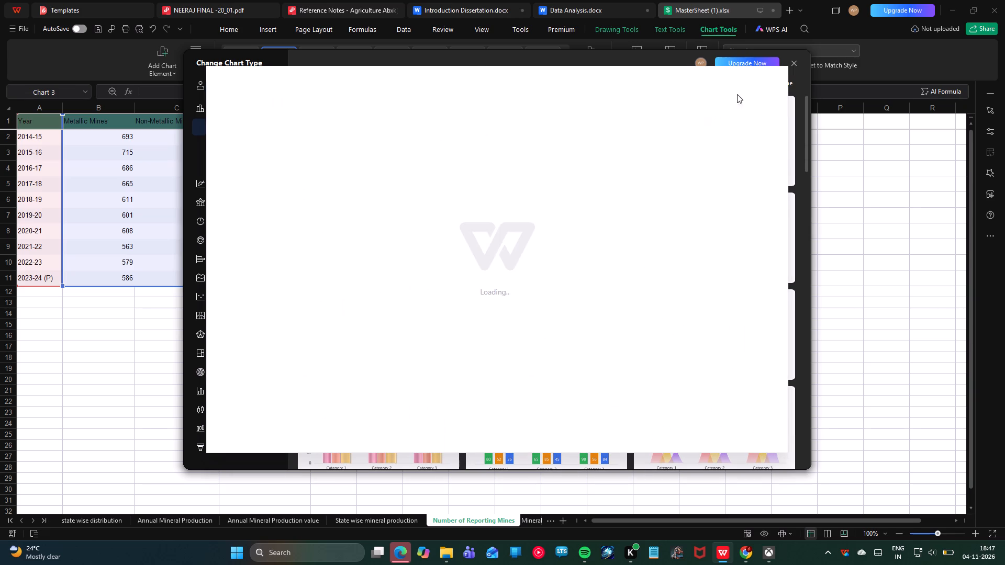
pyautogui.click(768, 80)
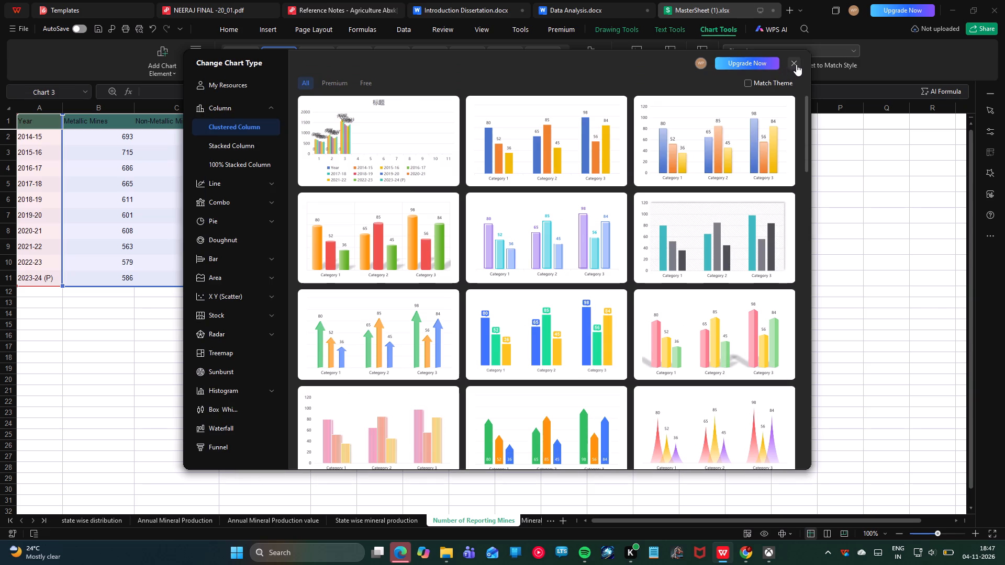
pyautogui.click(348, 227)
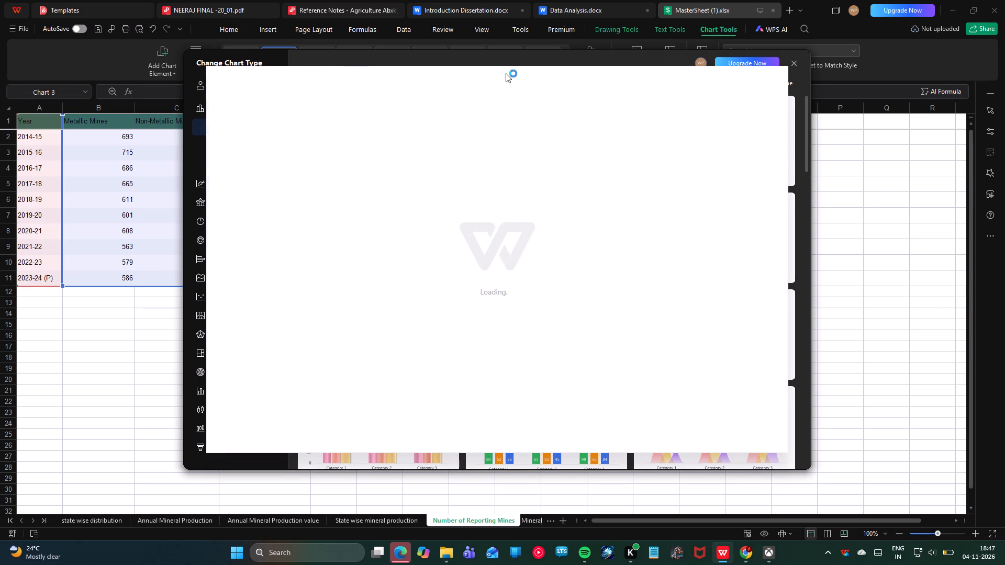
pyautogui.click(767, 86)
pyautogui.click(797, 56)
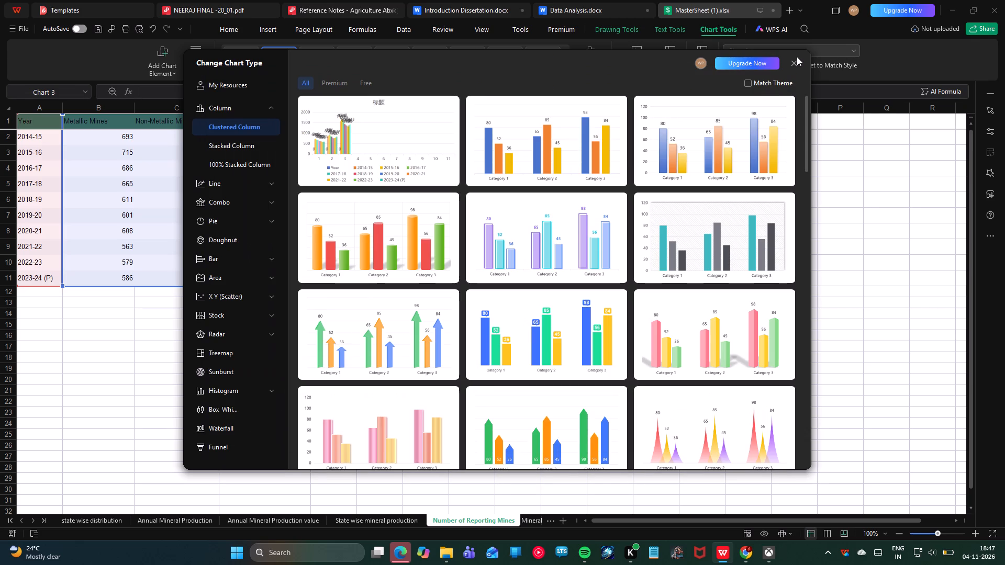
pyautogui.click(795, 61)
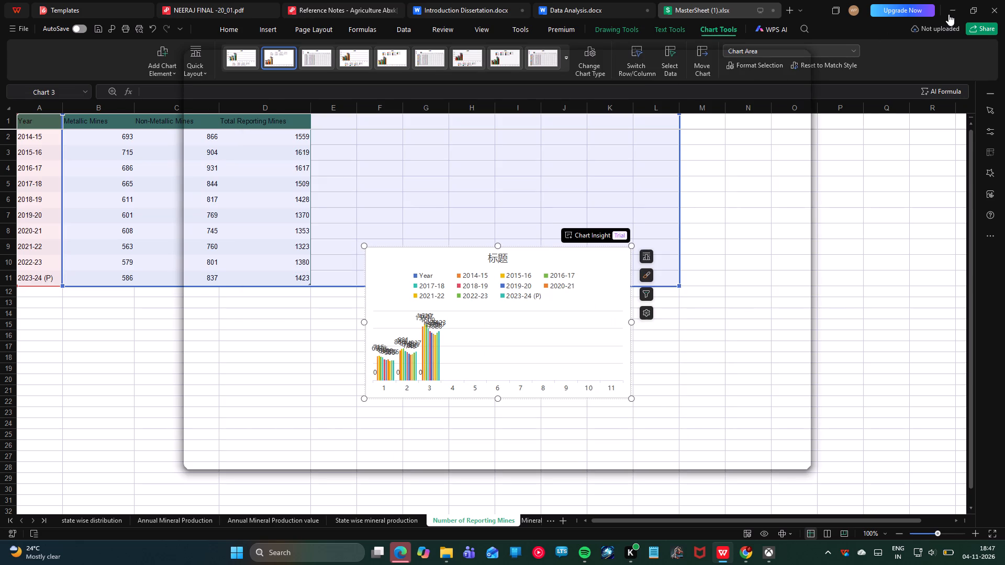
# Switch to Chrome, search Google for getartcraft in a new tab, and open the ArtCraft website.
pyautogui.click(957, 8)
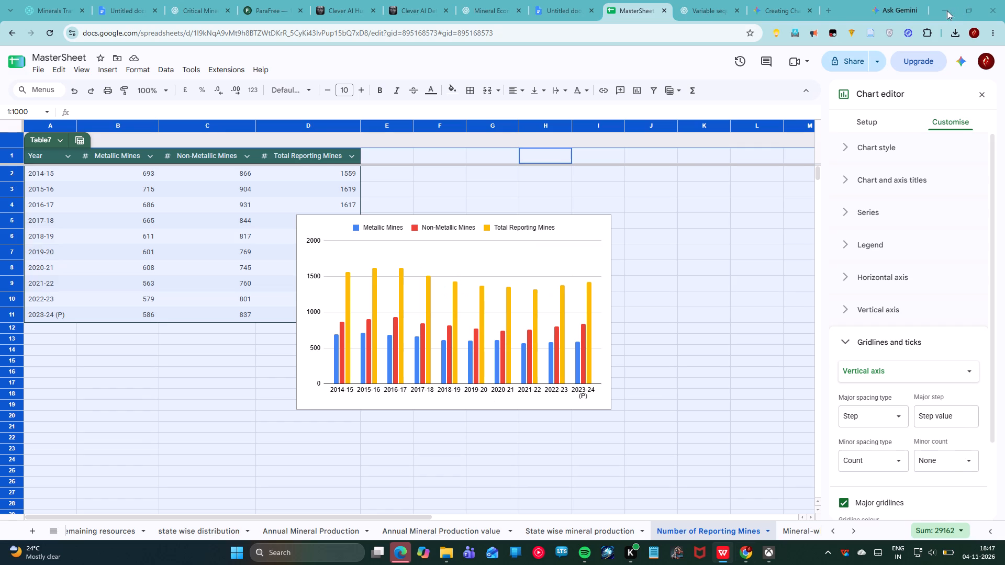
pyautogui.click(656, 226)
pyautogui.click(660, 184)
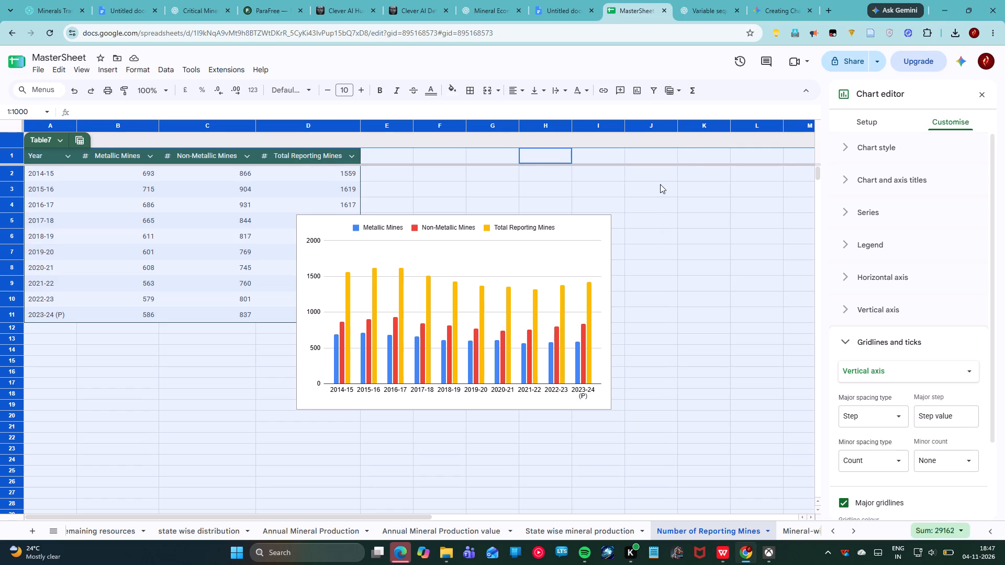
pyautogui.click(826, 10)
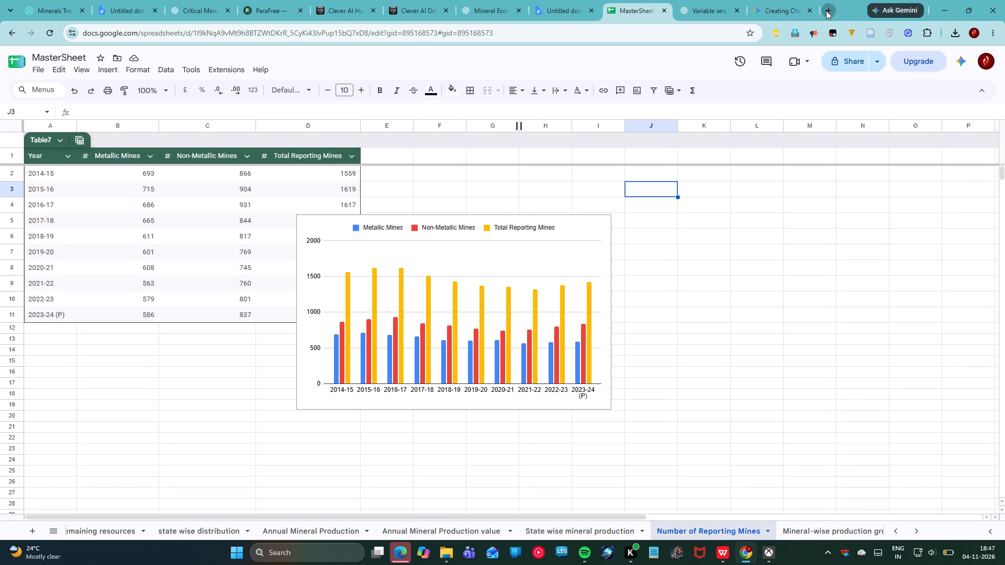
pyautogui.click(414, 185)
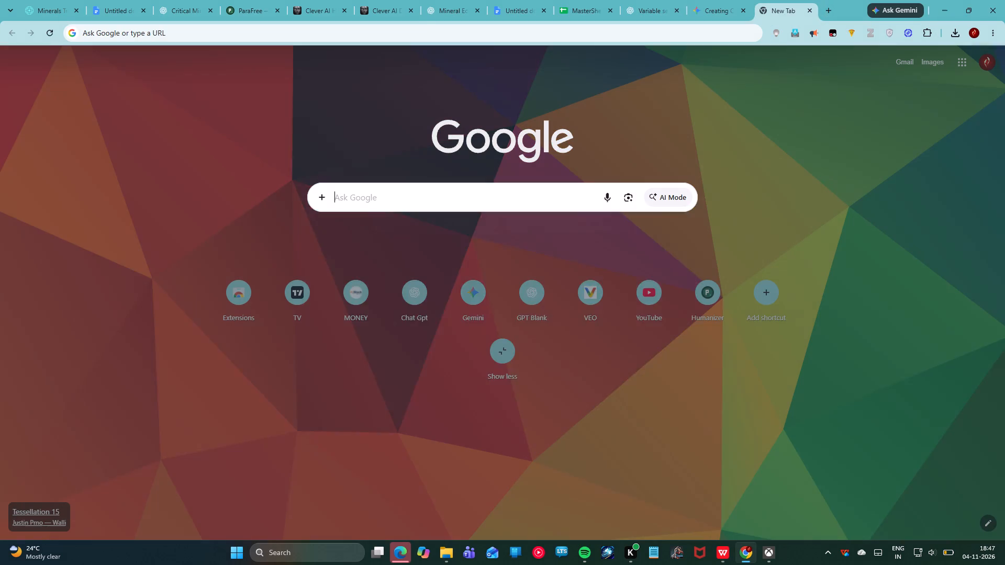
pyautogui.write('get')
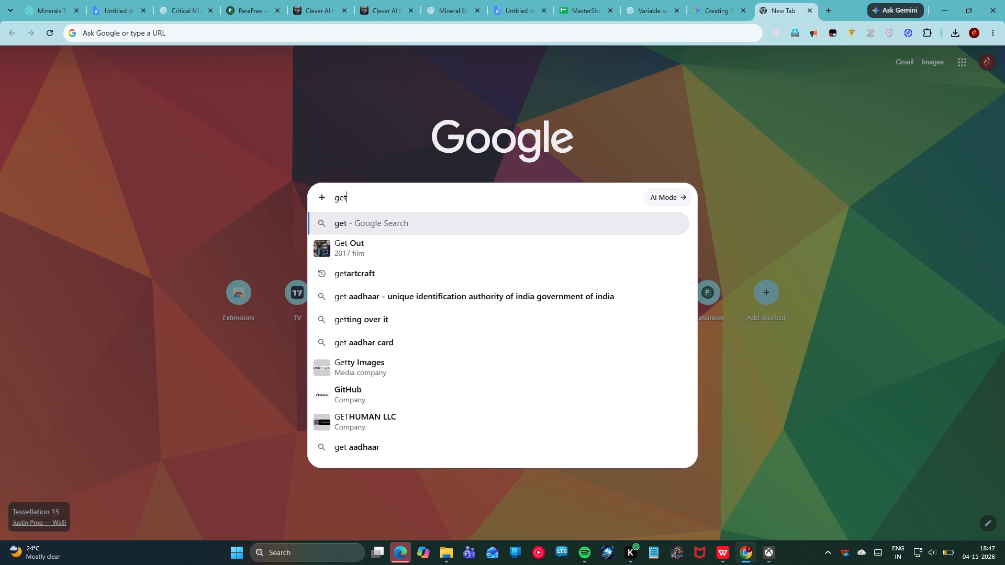
pyautogui.click(397, 277)
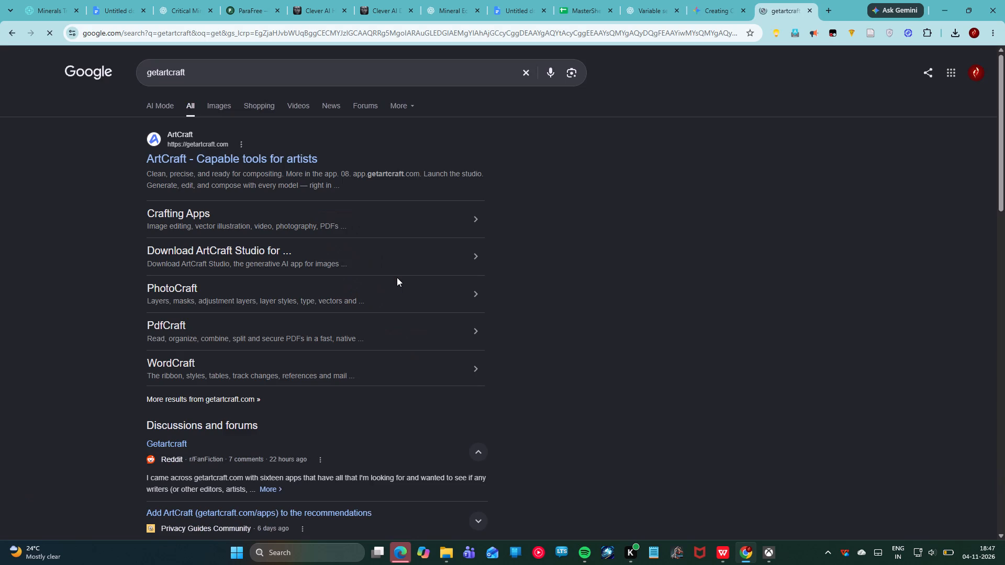
pyautogui.click(209, 154)
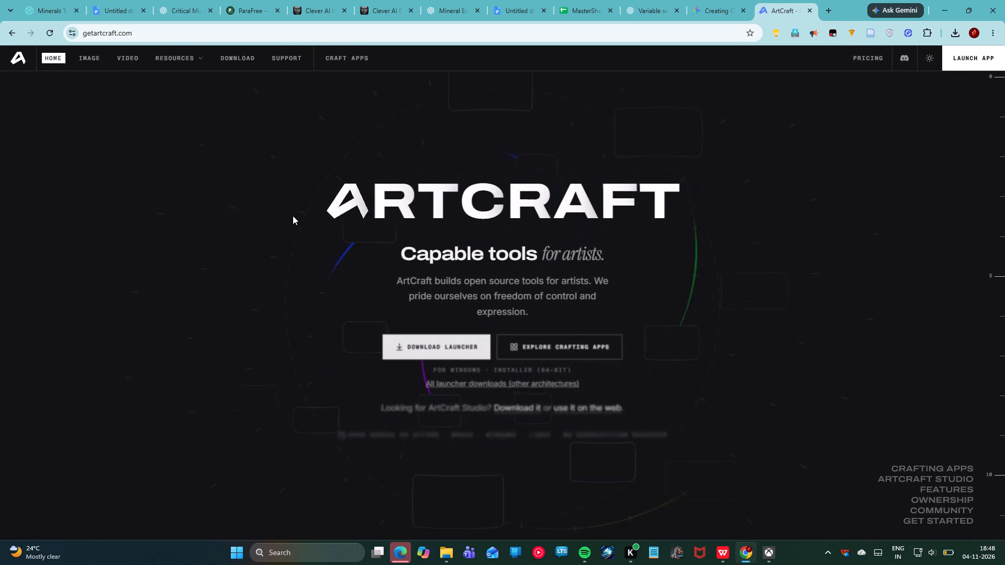
# Look through the ArtCraft home page's studio features and its overview of crafting apps.
pyautogui.scroll(-1, 293, 216)
pyautogui.scroll(-8, 567, 304)
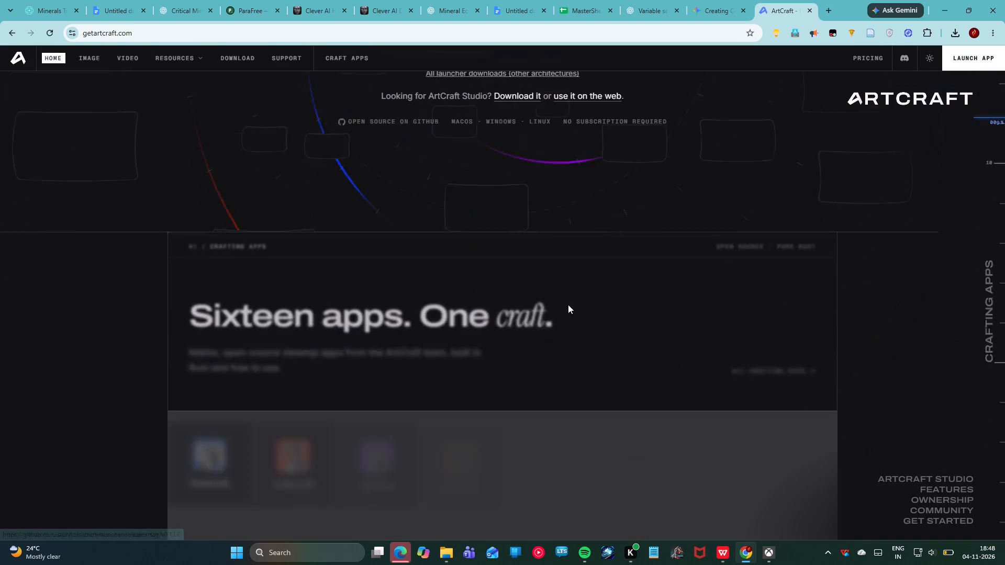
pyautogui.scroll(-3, 568, 304)
pyautogui.scroll(-15, 491, 303)
pyautogui.scroll(-7, 494, 305)
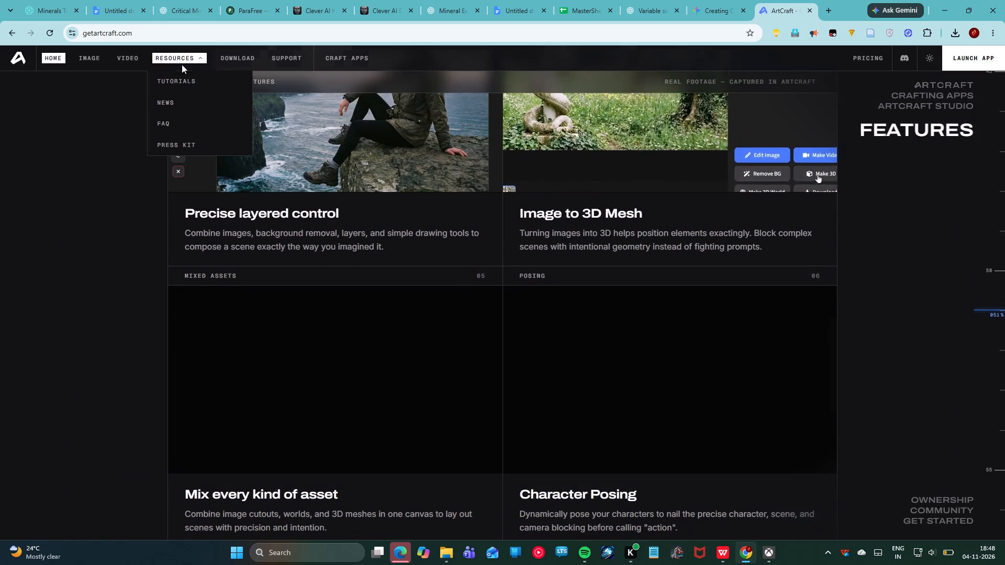
pyautogui.scroll(-2, 178, 270)
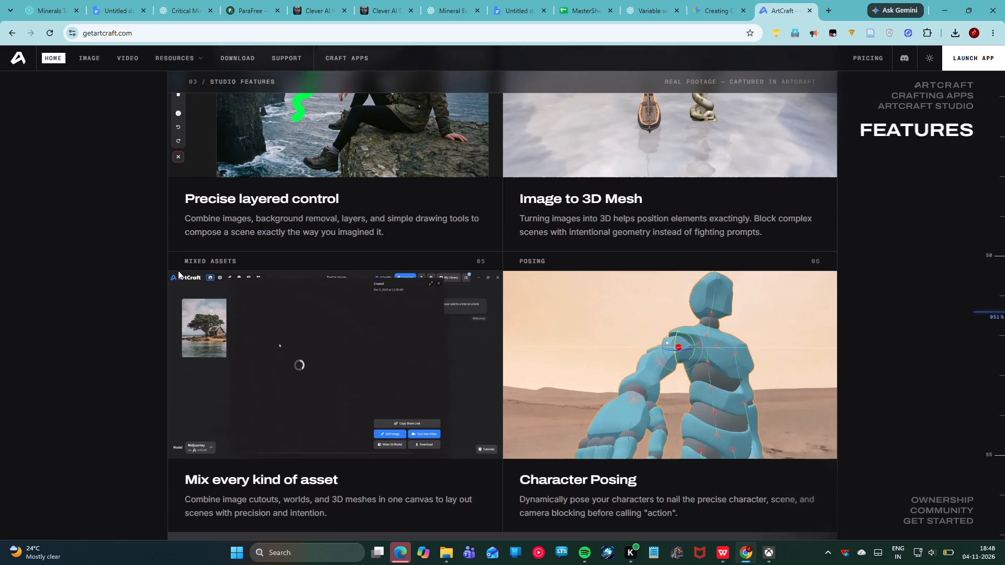
pyautogui.scroll(-3, 975, 388)
pyautogui.scroll(-4, 919, 381)
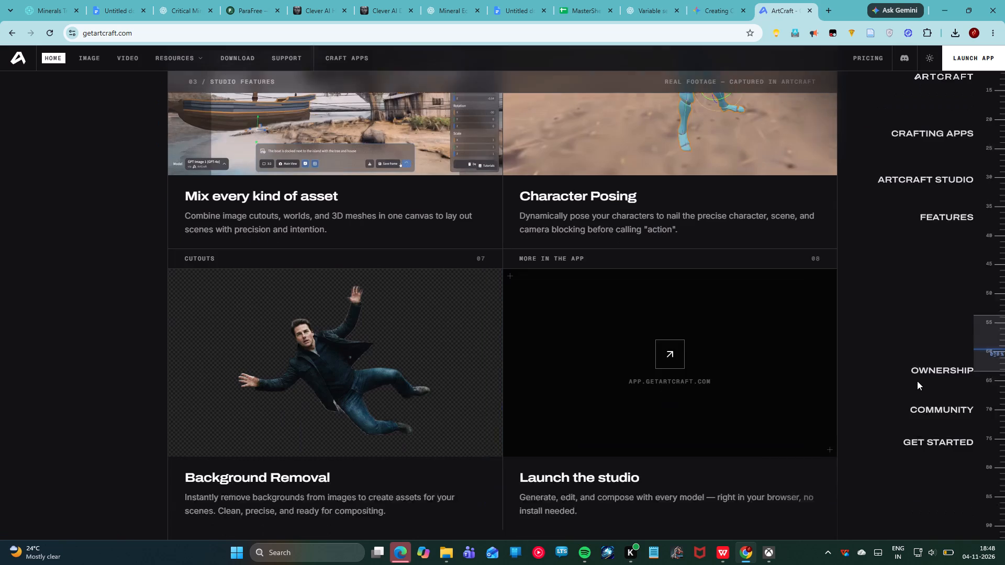
pyautogui.scroll(-6, 917, 381)
pyautogui.scroll(5, 917, 381)
pyautogui.scroll(20, 917, 381)
pyautogui.scroll(19, 917, 381)
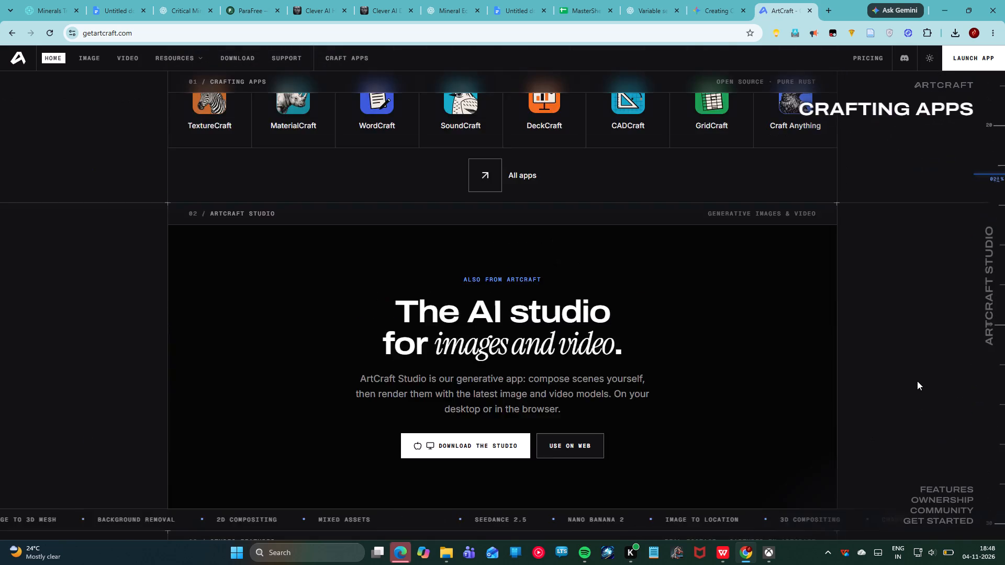
pyautogui.scroll(-6, 579, 327)
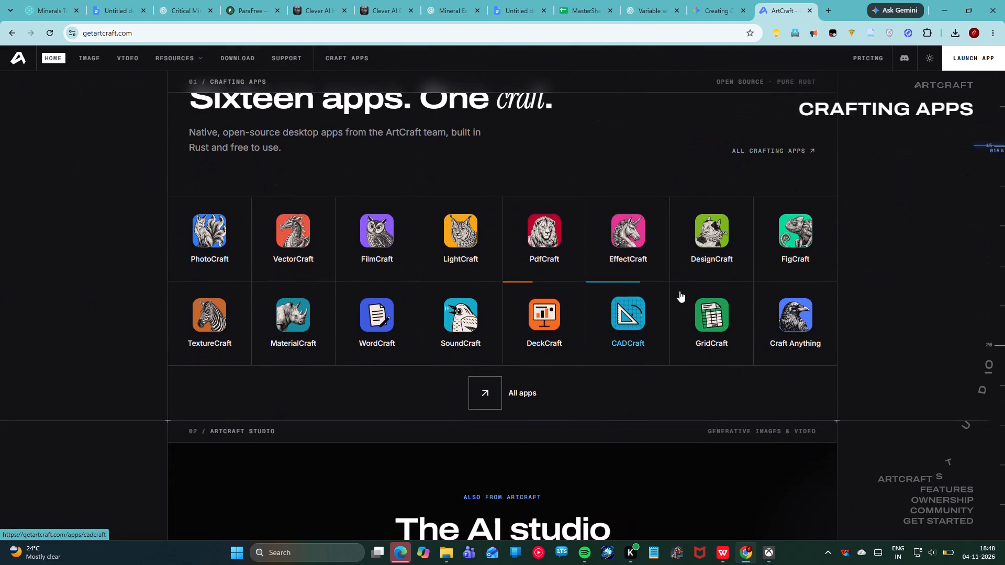
# Open the full crafting apps lineup, browse it, and open the page of the GridCraft spreadsheet app.
pyautogui.click(482, 384)
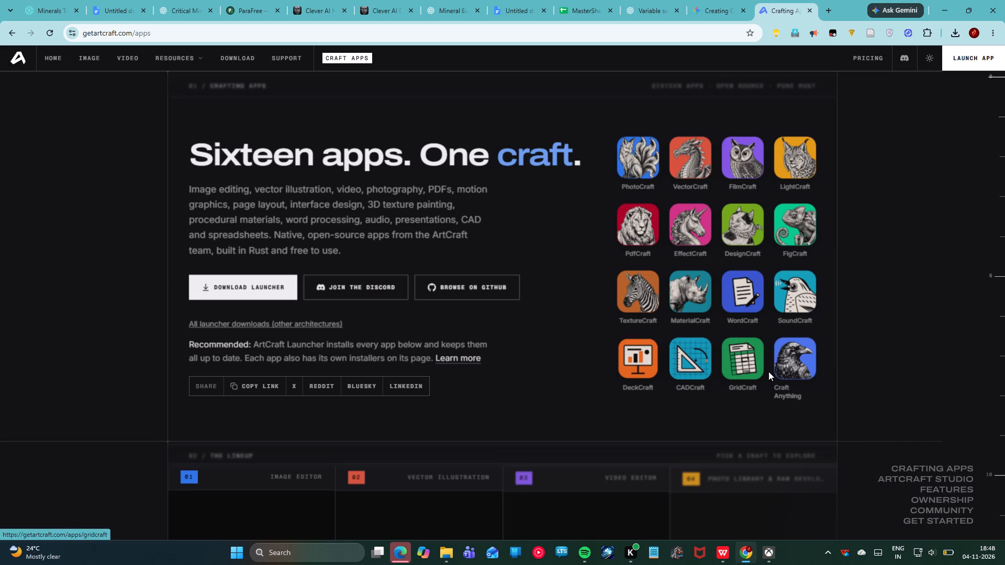
pyautogui.scroll(-7, 729, 372)
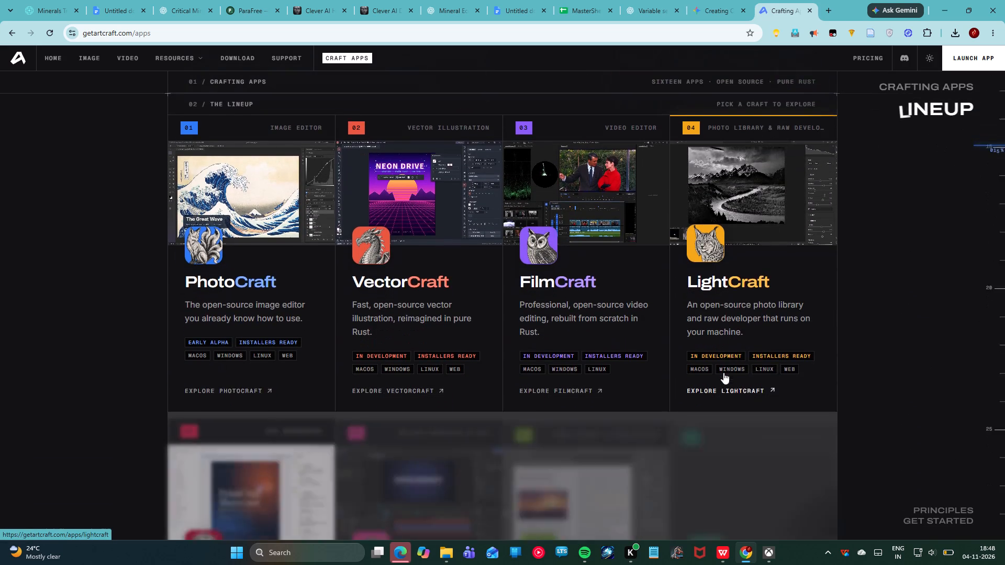
pyautogui.scroll(-2, 900, 354)
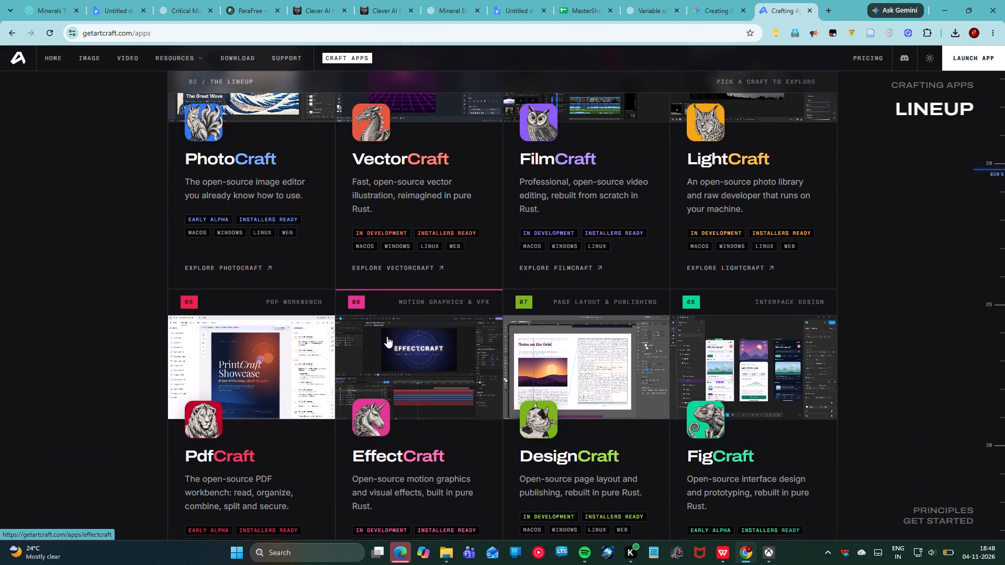
pyautogui.scroll(2, 387, 336)
pyautogui.scroll(-6, 733, 187)
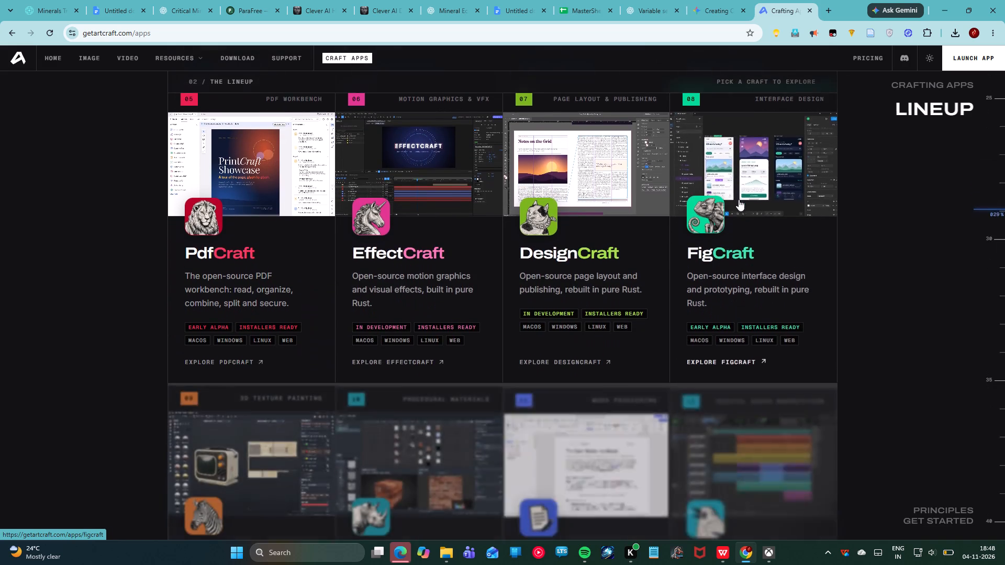
pyautogui.scroll(-3, 586, 206)
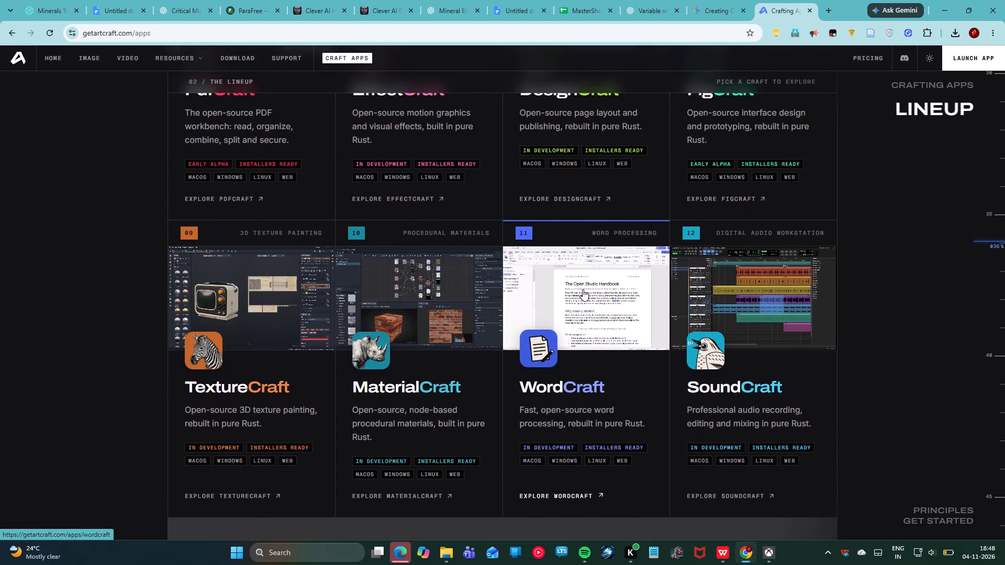
pyautogui.scroll(-2, 529, 281)
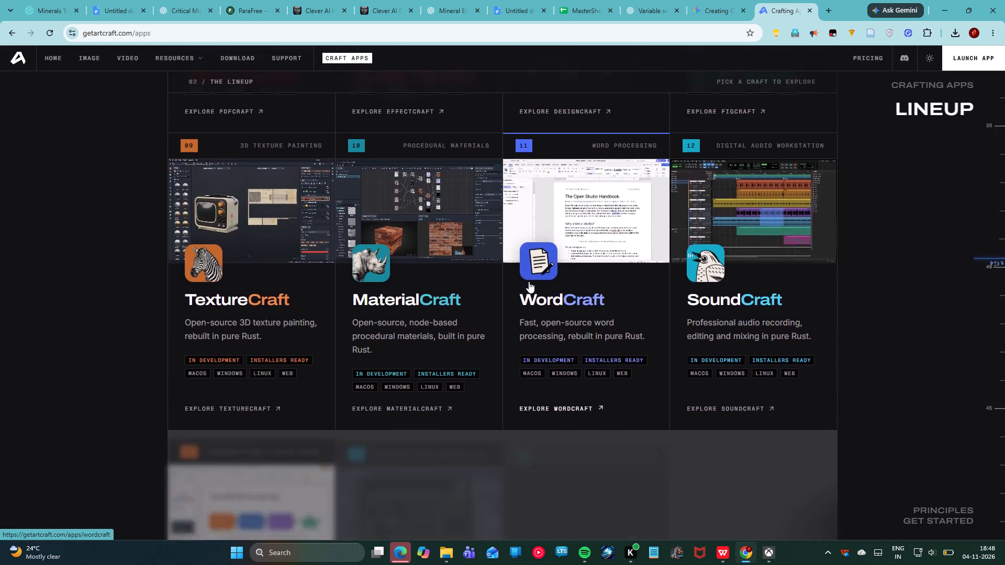
pyautogui.scroll(-3, 529, 281)
pyautogui.click(587, 308)
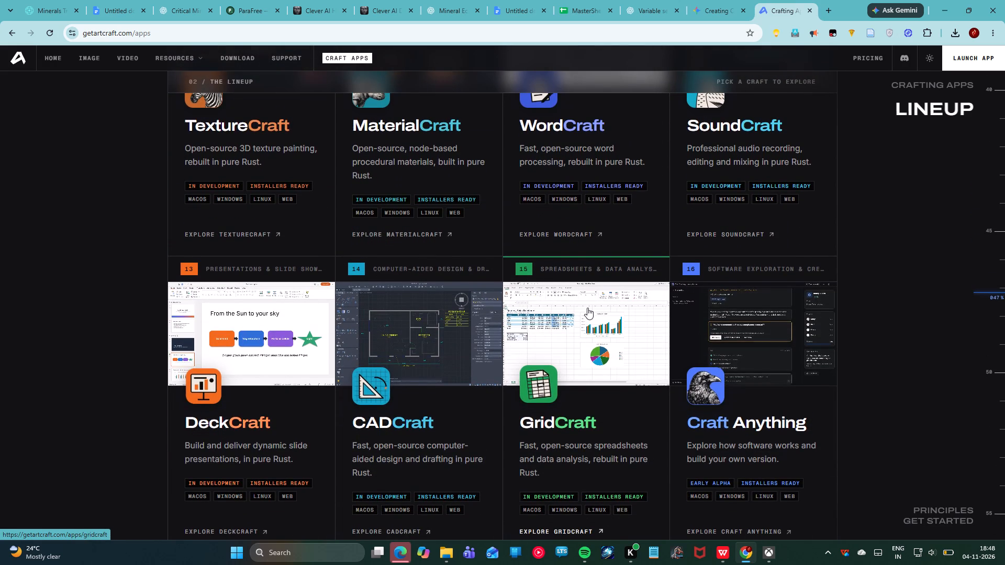
# Download the ArtCraft launcher for Windows from the GridCraft page.
pyautogui.scroll(-3, 587, 308)
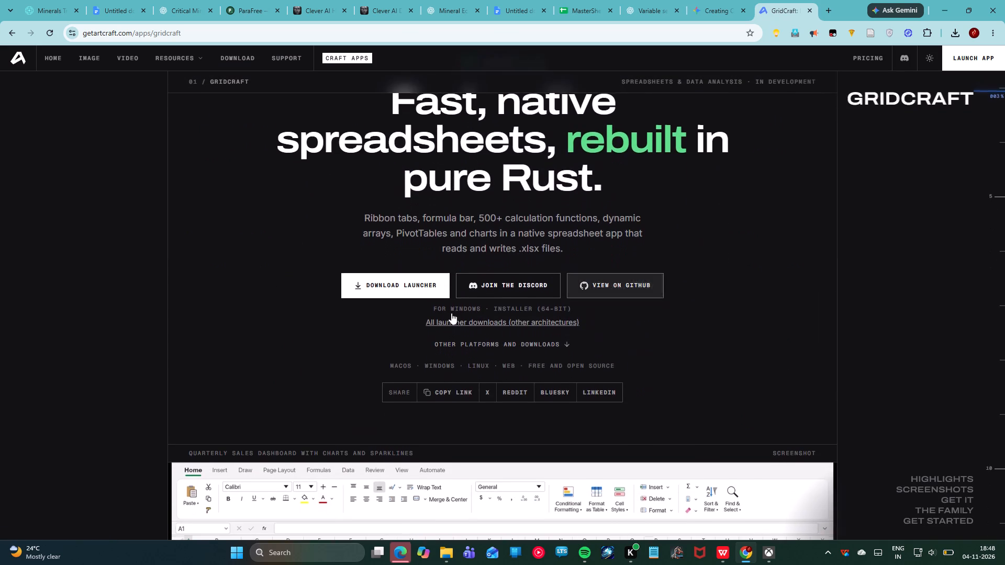
pyautogui.click(388, 280)
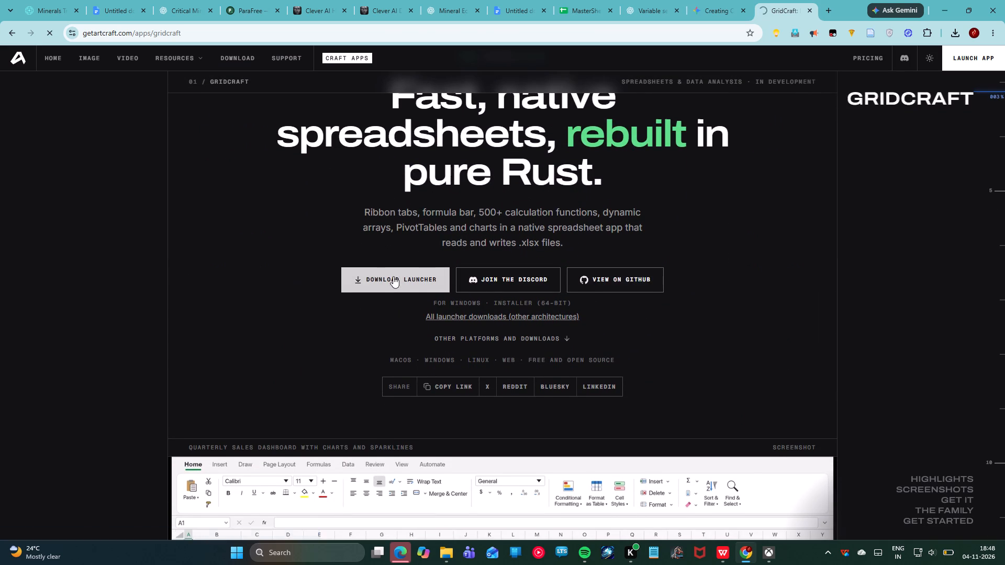
# Bookmark the GridCraft page in the Bookmarks bar folder under its suggested name.
pyautogui.scroll(-2, 393, 276)
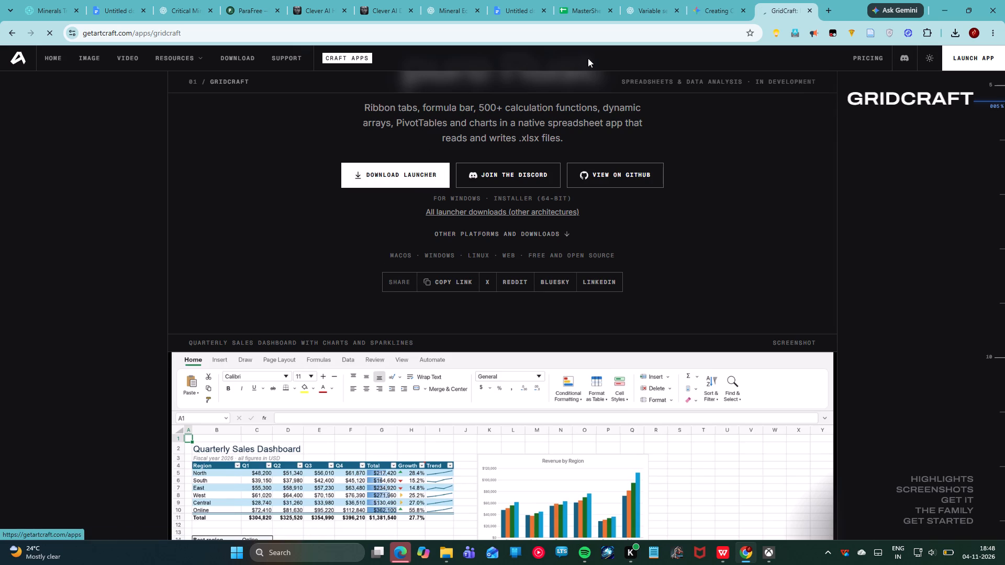
pyautogui.click(750, 30)
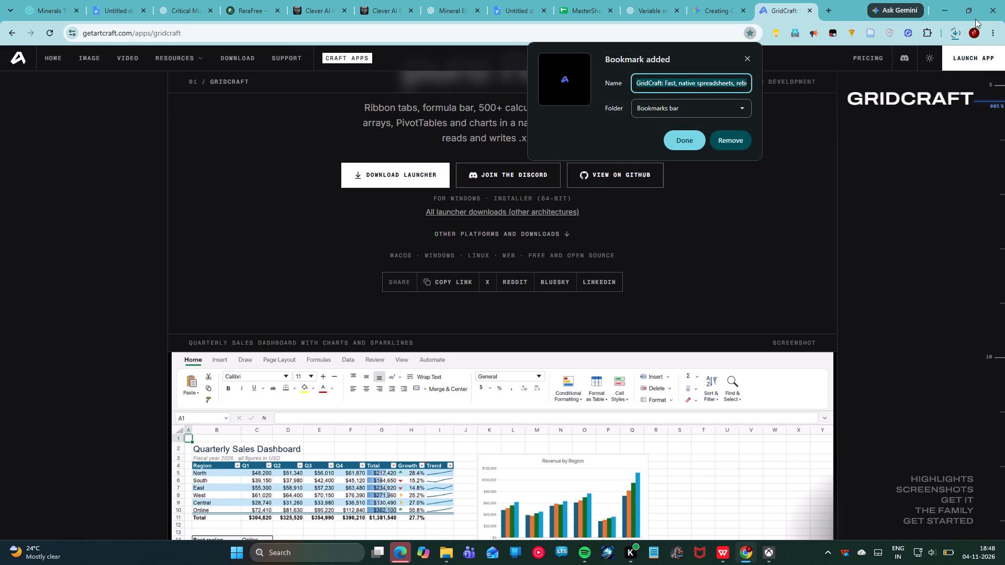
pyautogui.click(679, 139)
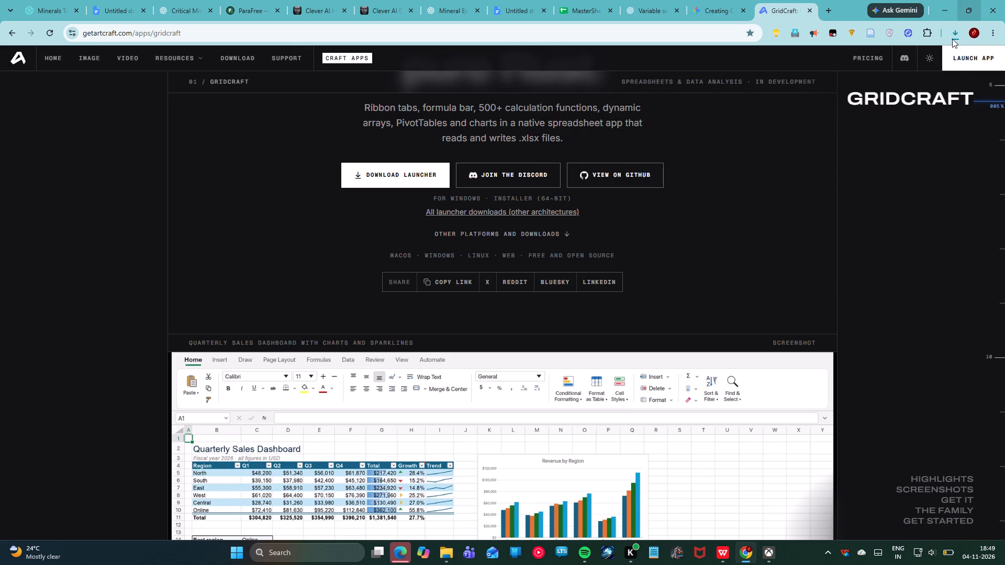
# Run the downloaded ArtCraft Launcher 0.13.0 installer and complete setup in the default folder, with the launcher set to start on finishing.
pyautogui.click(951, 33)
pyautogui.click(951, 33)
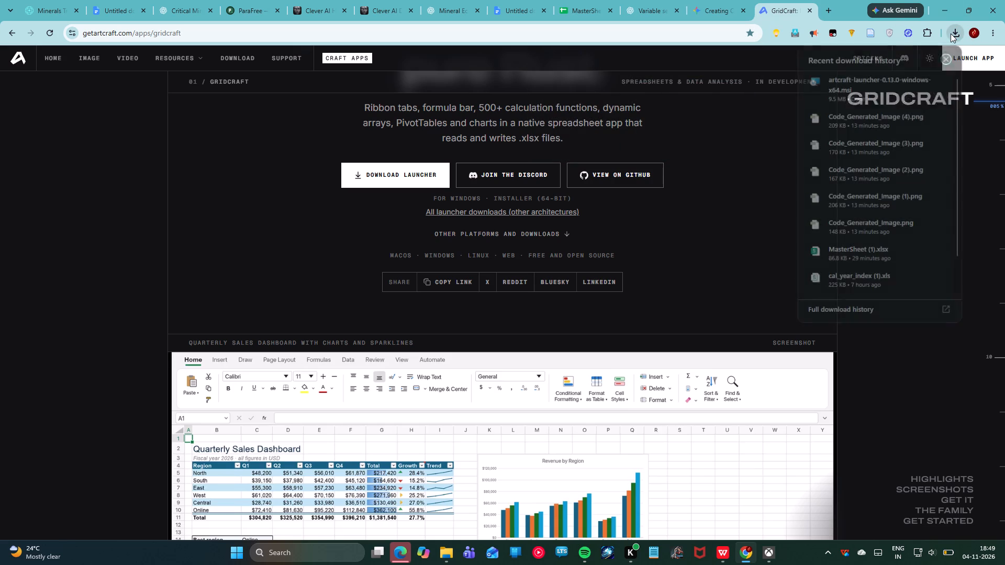
pyautogui.doubleClick(855, 93)
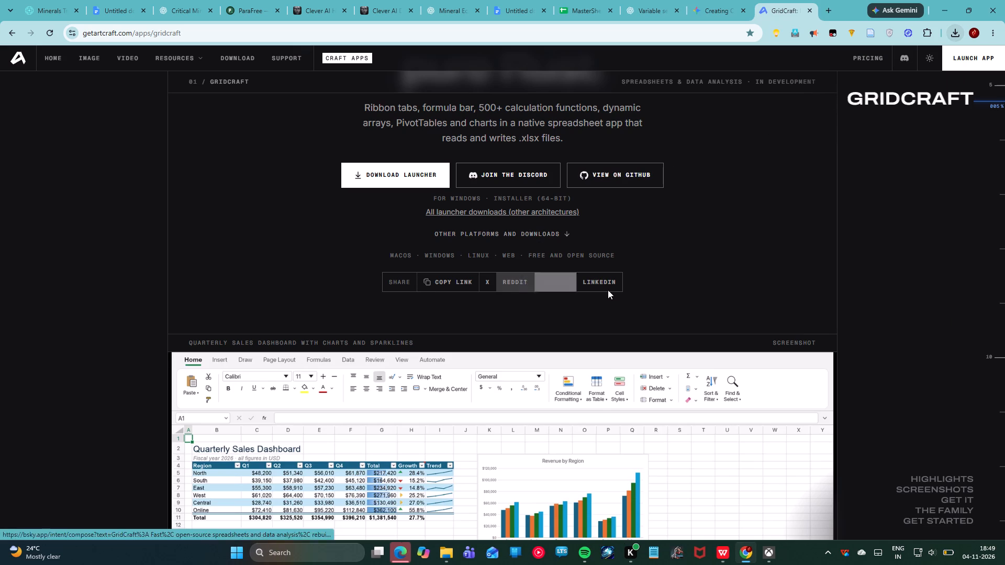
pyautogui.scroll(-12, 661, 281)
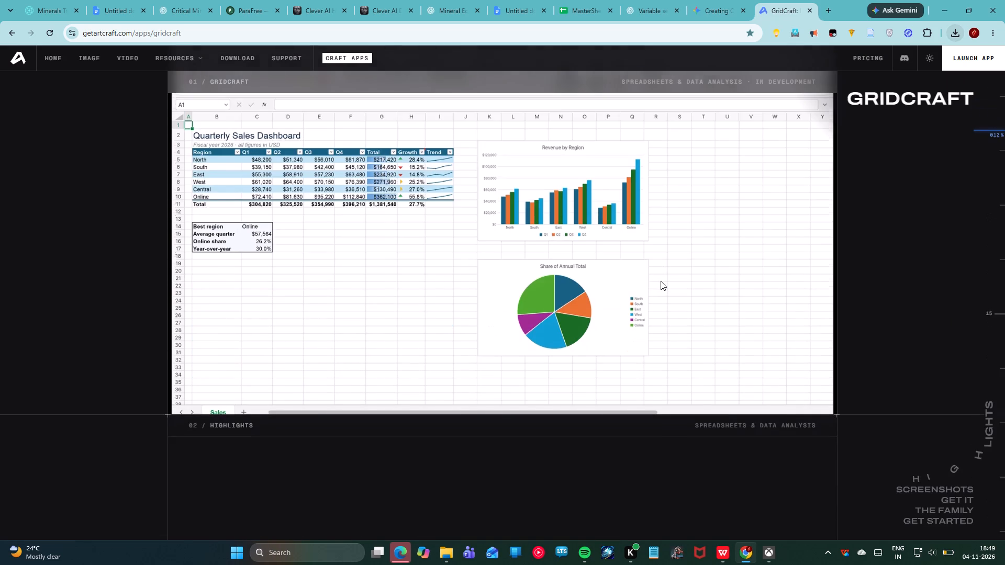
pyautogui.scroll(-3, 661, 281)
pyautogui.scroll(-1, 601, 292)
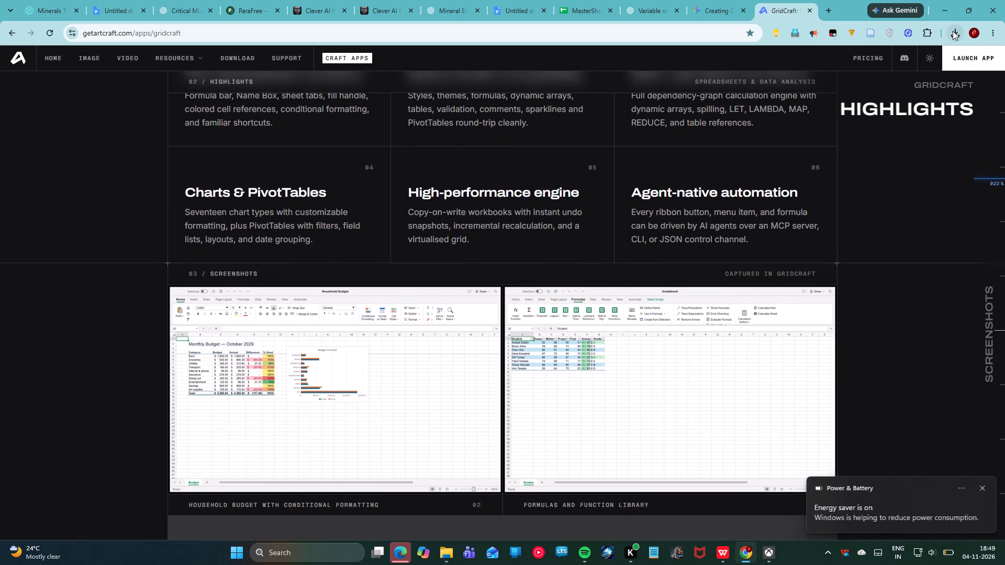
pyautogui.click(953, 31)
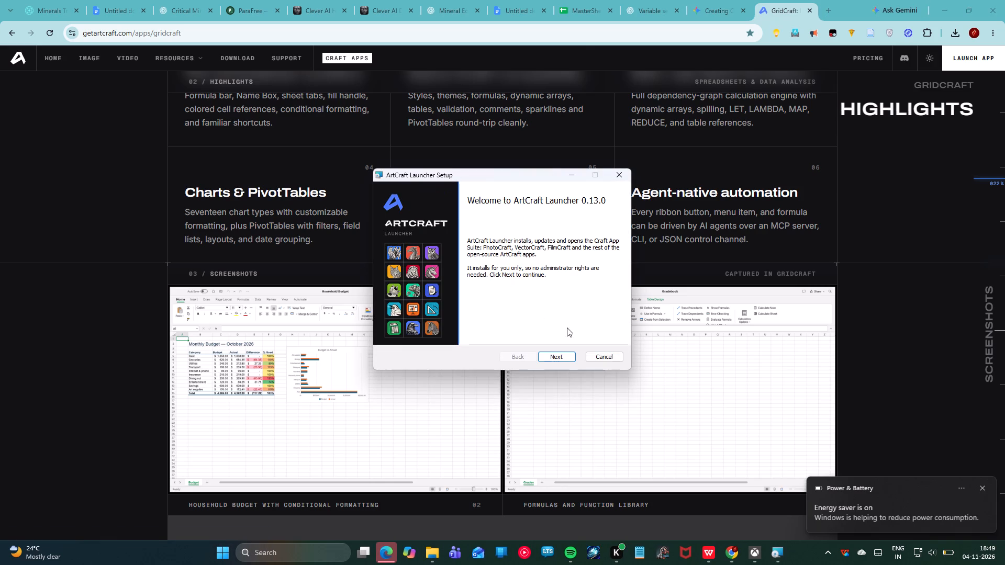
pyautogui.click(561, 354)
pyautogui.click(561, 354)
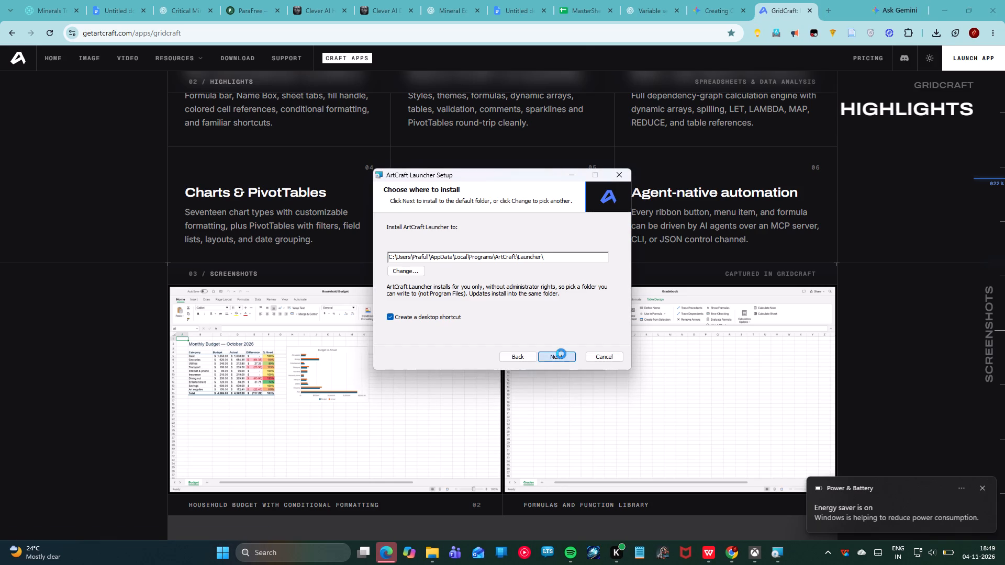
pyautogui.click(561, 354)
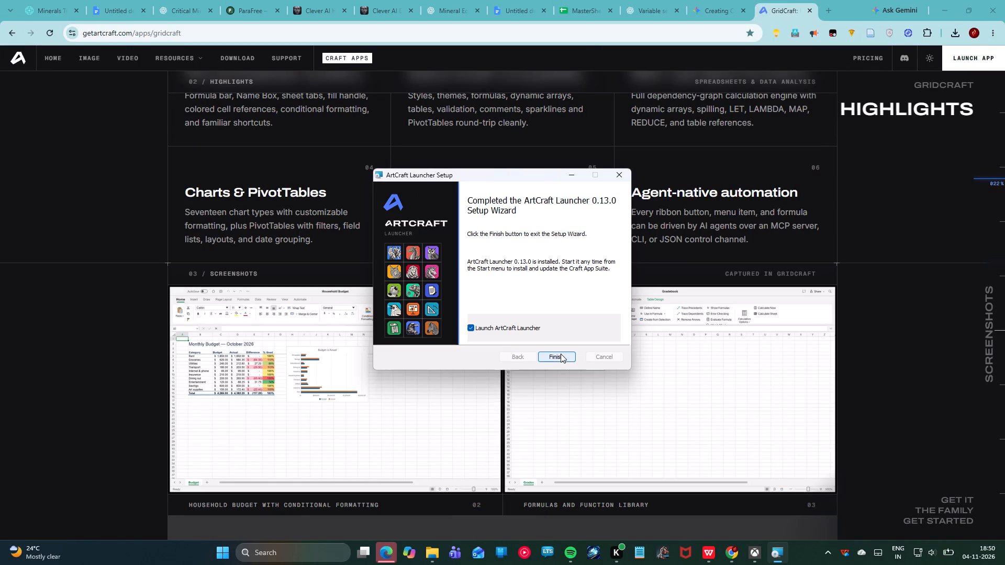
pyautogui.click(561, 354)
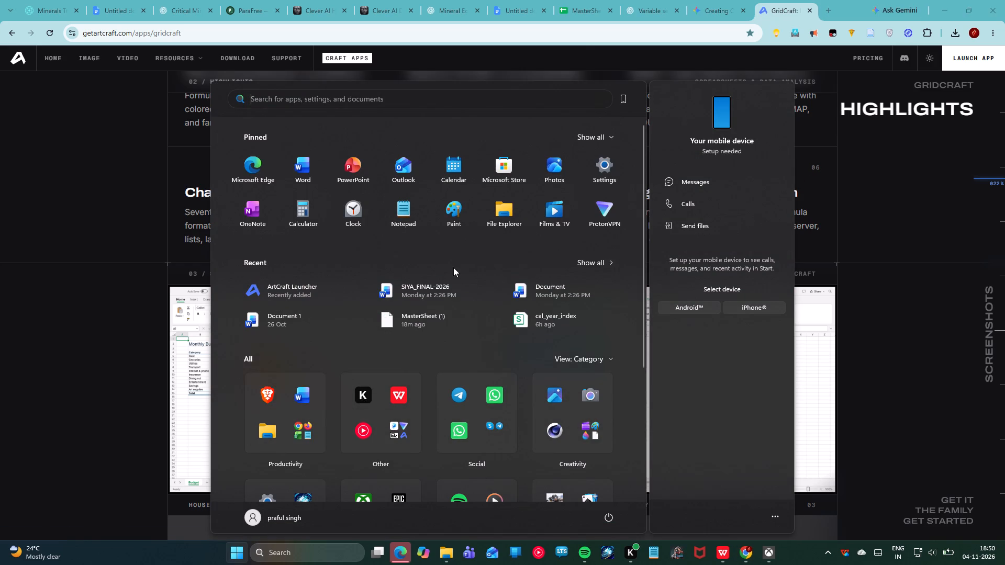
# Dismiss the Start menu and minimize the browser to reach the ArtCraft Launcher window.
pyautogui.scroll(-6, 420, 353)
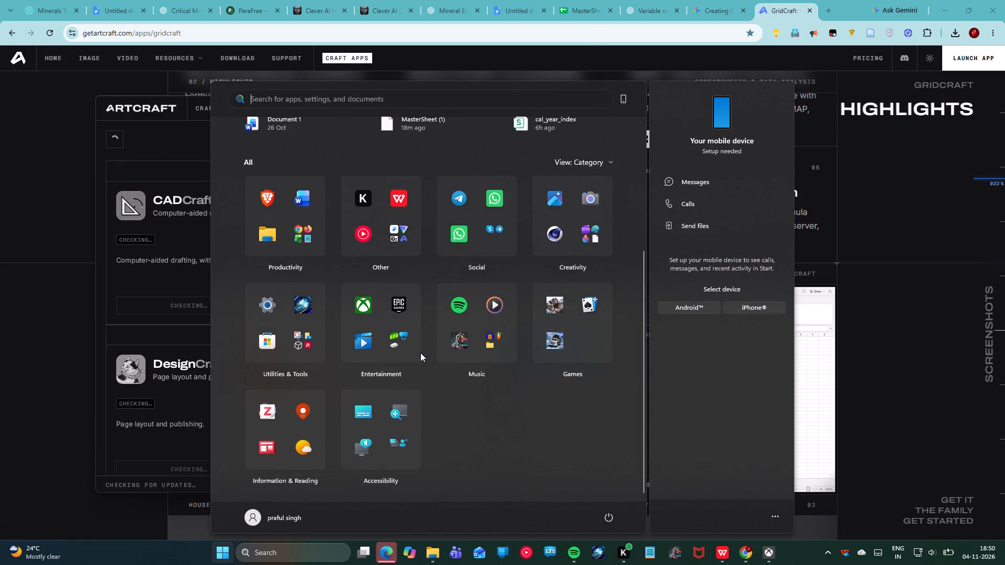
pyautogui.scroll(6, 420, 353)
pyautogui.click(902, 177)
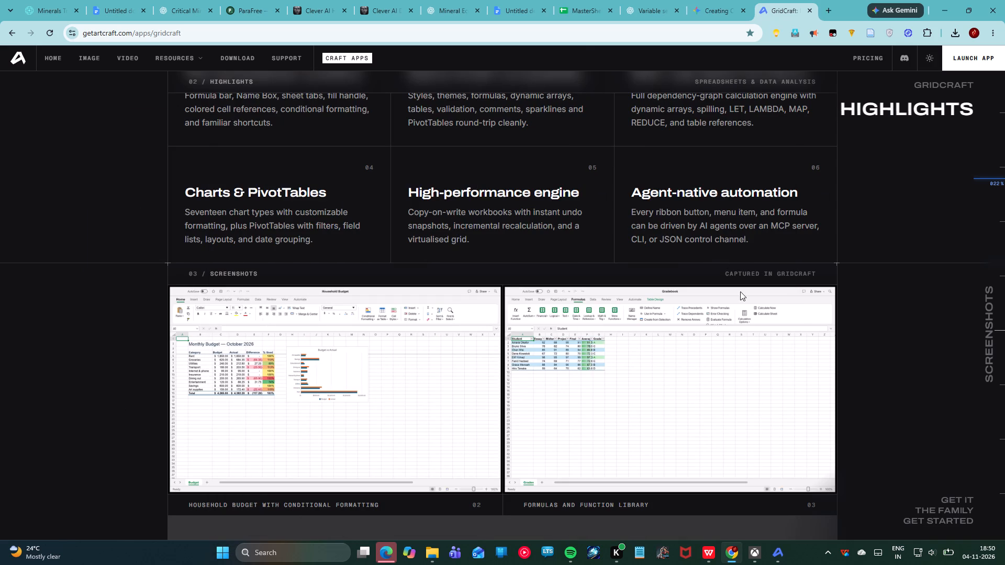
pyautogui.click(946, 8)
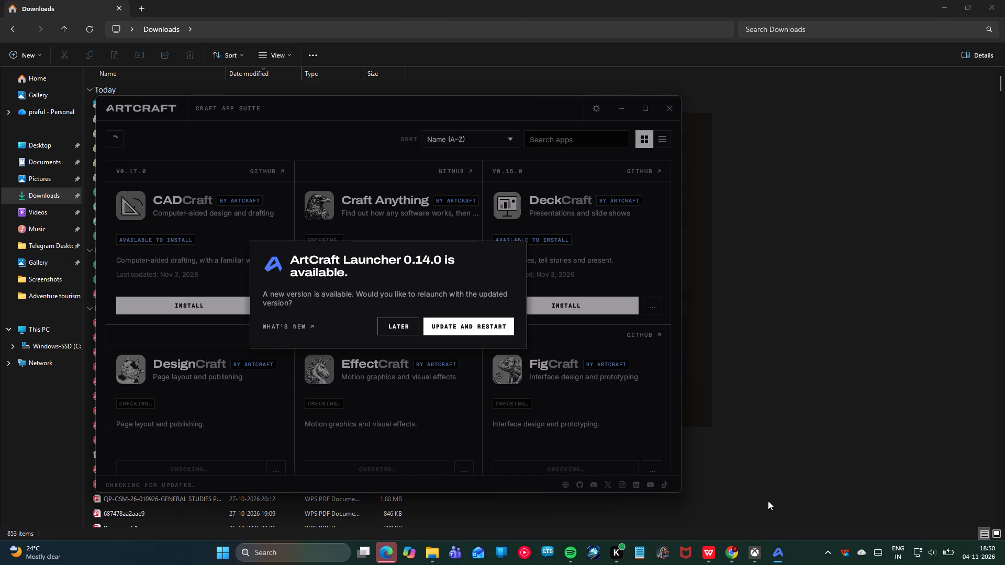
# Postpone the launcher's update to version 0.14.0 and maximize the launcher window.
pyautogui.click(398, 326)
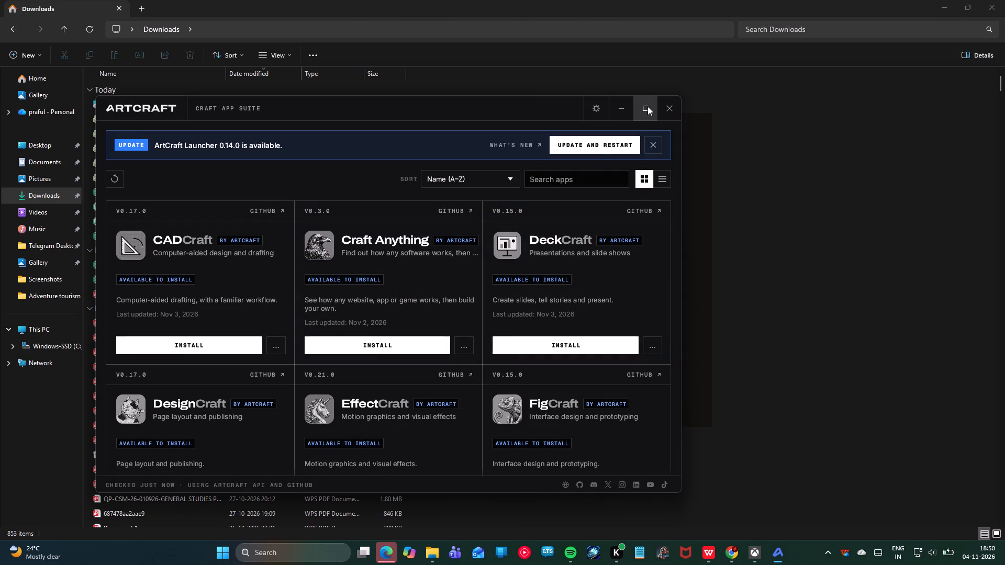
pyautogui.click(644, 105)
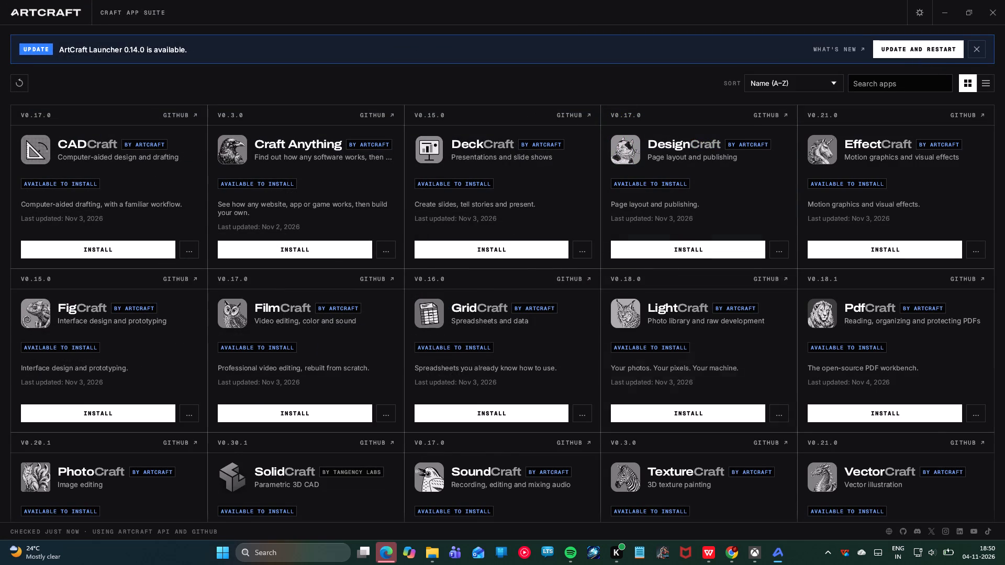
# Start installing GridCraft from the app suite into the folder C:\Program Files\ArtCraft.
pyautogui.scroll(1, 692, 305)
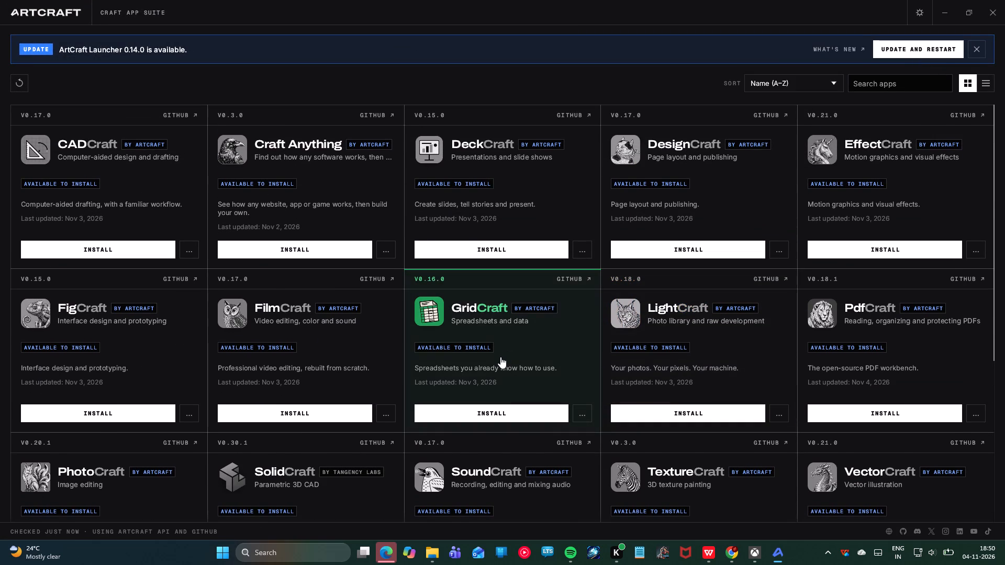
pyautogui.scroll(-1, 494, 374)
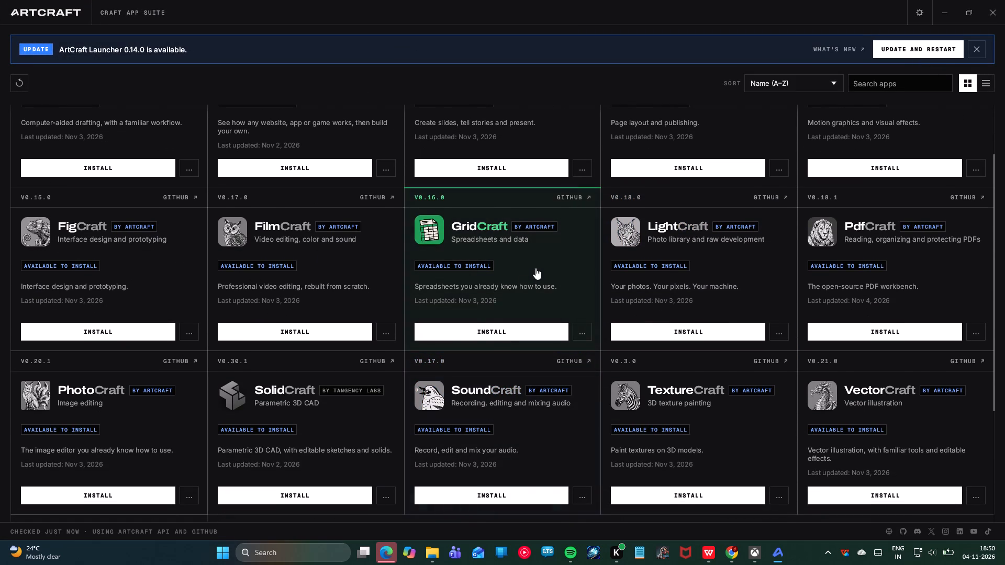
pyautogui.click(483, 334)
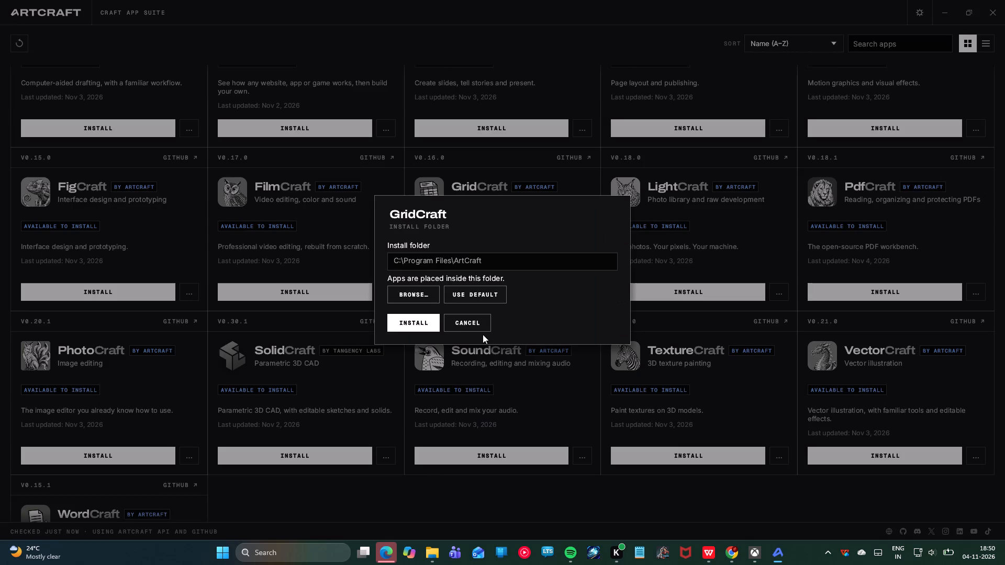
pyautogui.click(427, 321)
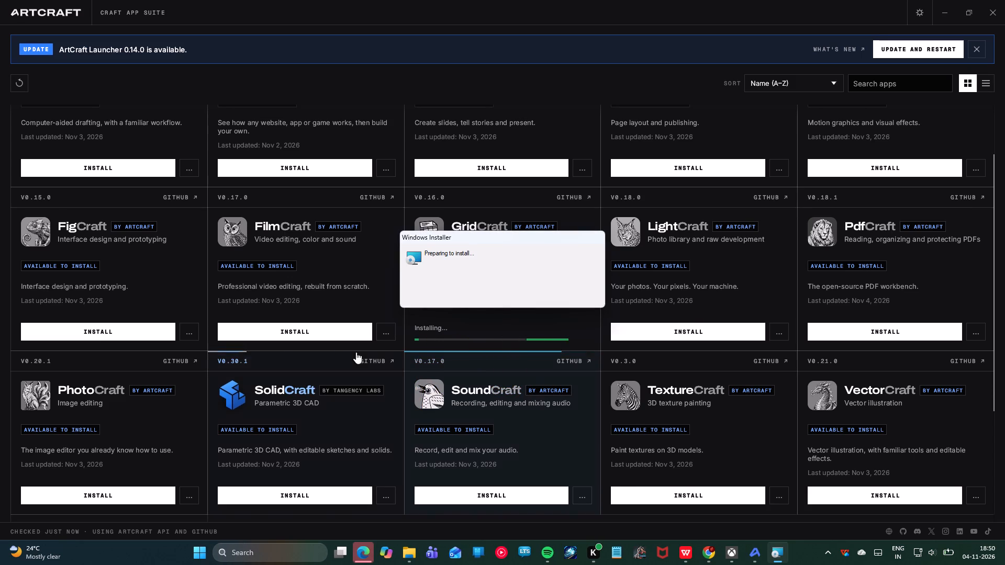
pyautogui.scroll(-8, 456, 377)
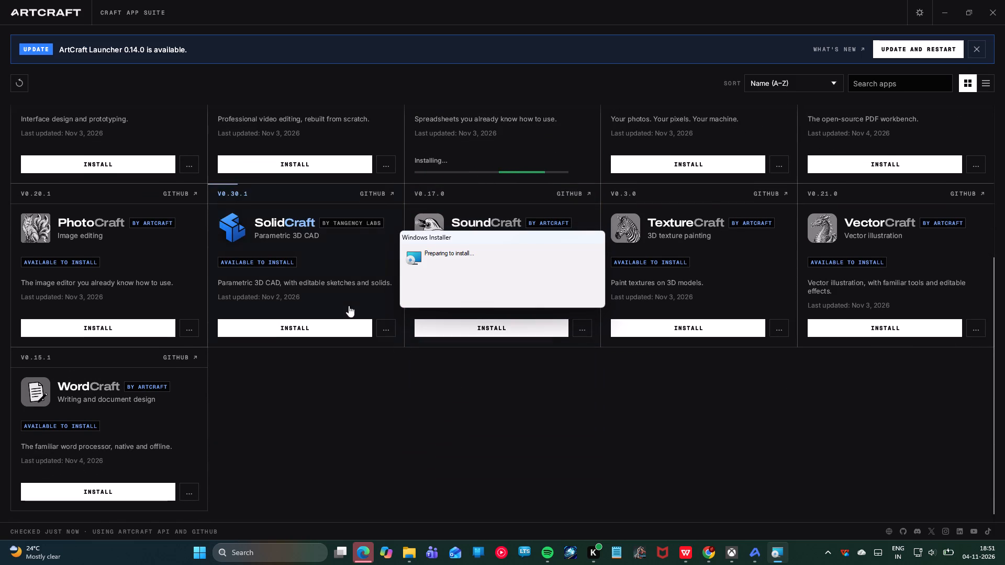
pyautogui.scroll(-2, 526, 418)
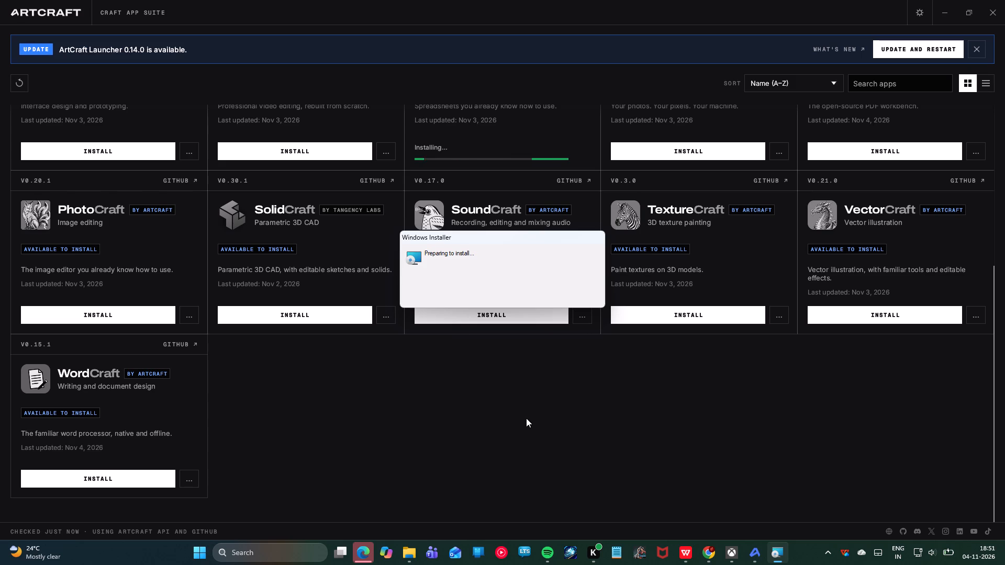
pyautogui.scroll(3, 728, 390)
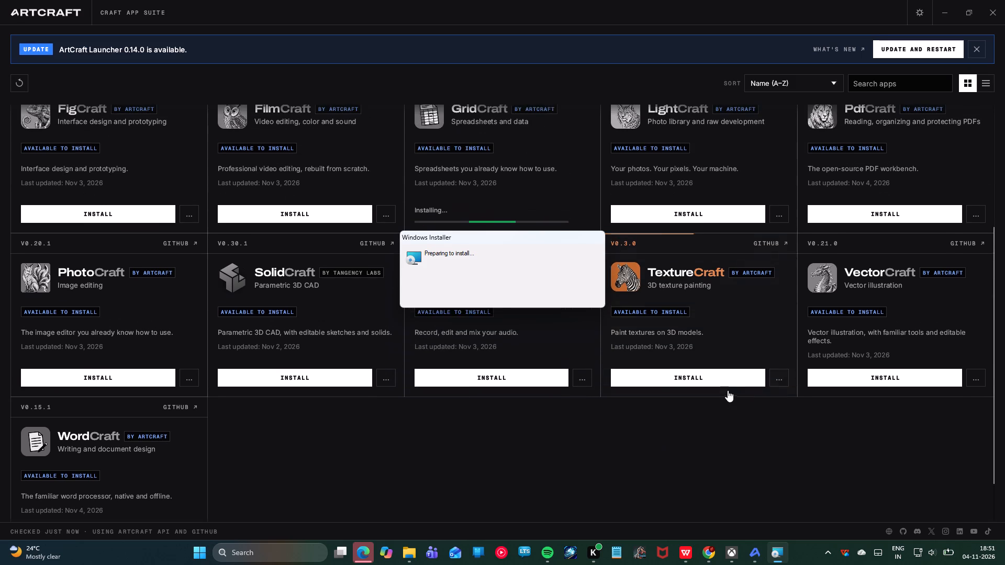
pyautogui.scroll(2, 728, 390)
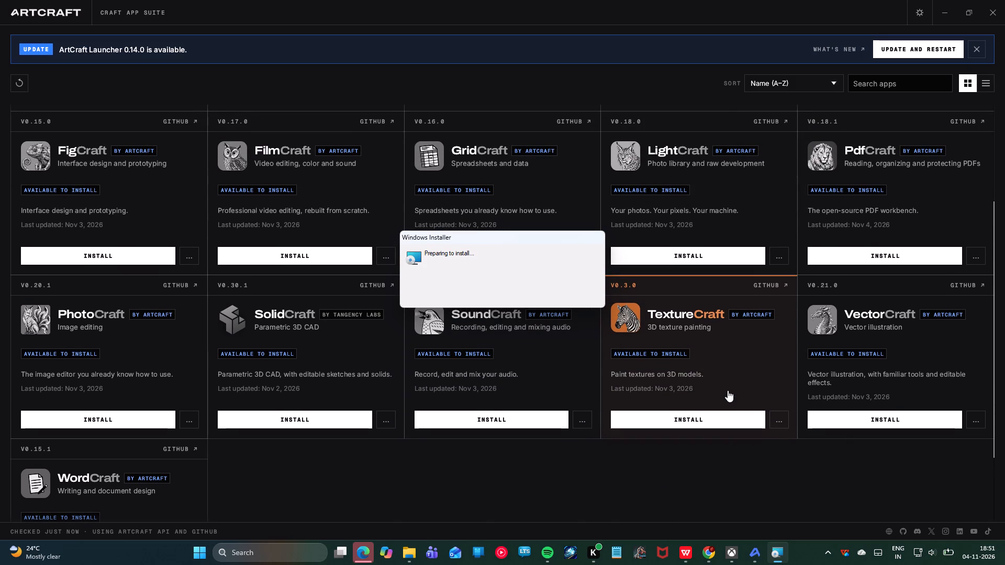
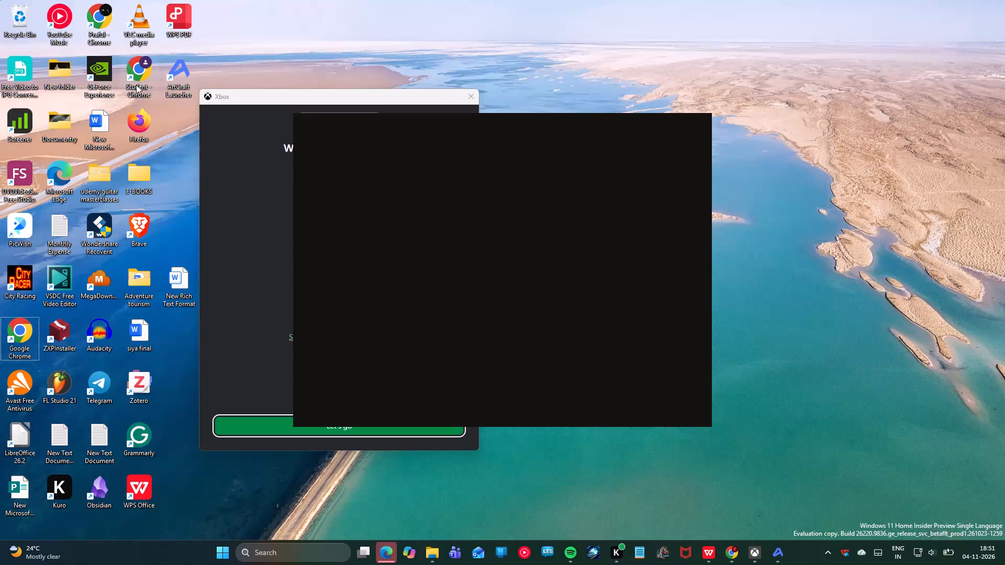
# Bring the Xbox welcome window to the front to dismiss it.
pyautogui.click(464, 103)
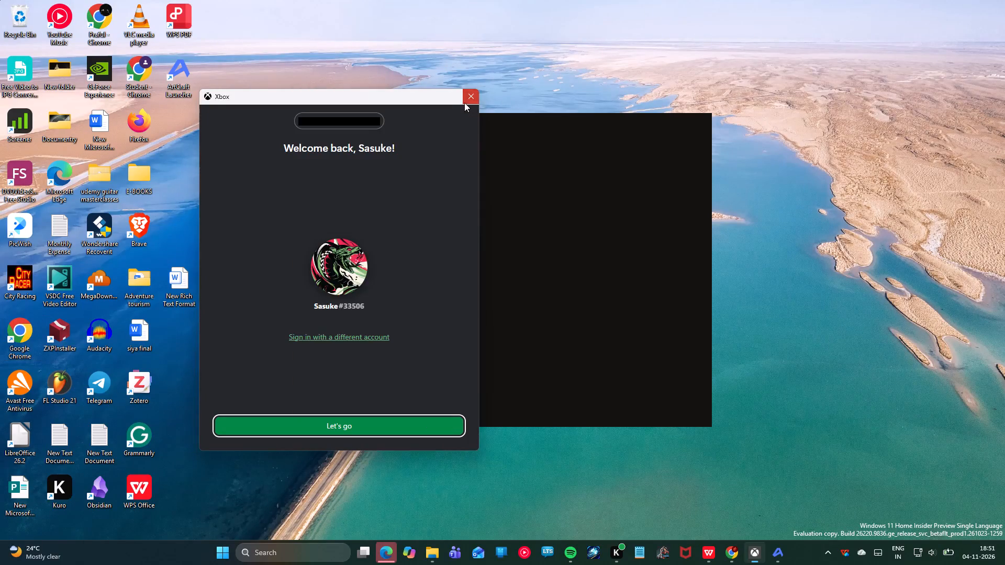
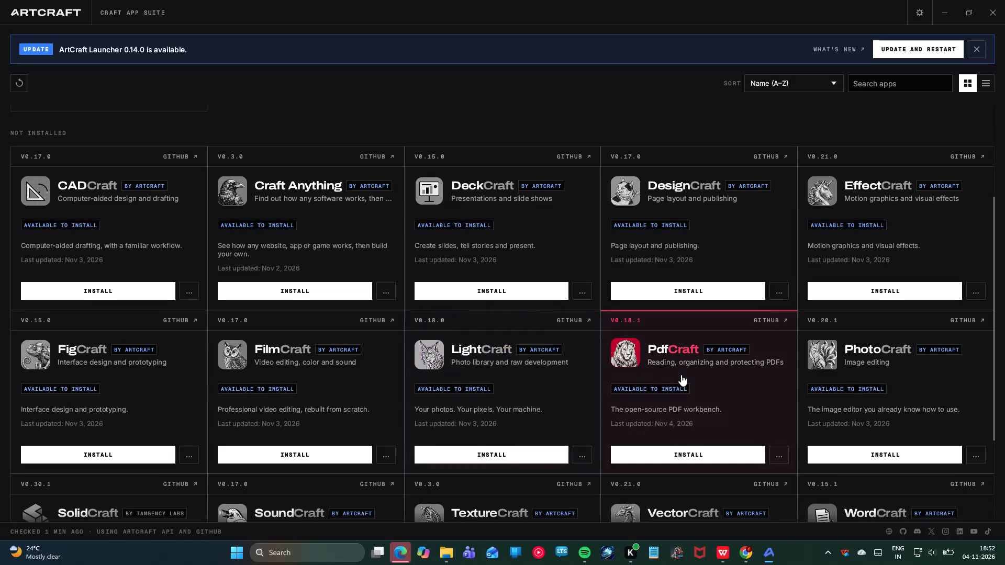
# Launch the installed GridCraft spreadsheet app from the ArtCraft launcher and maximize its window.
pyautogui.scroll(-1, 681, 375)
pyautogui.scroll(10, 681, 375)
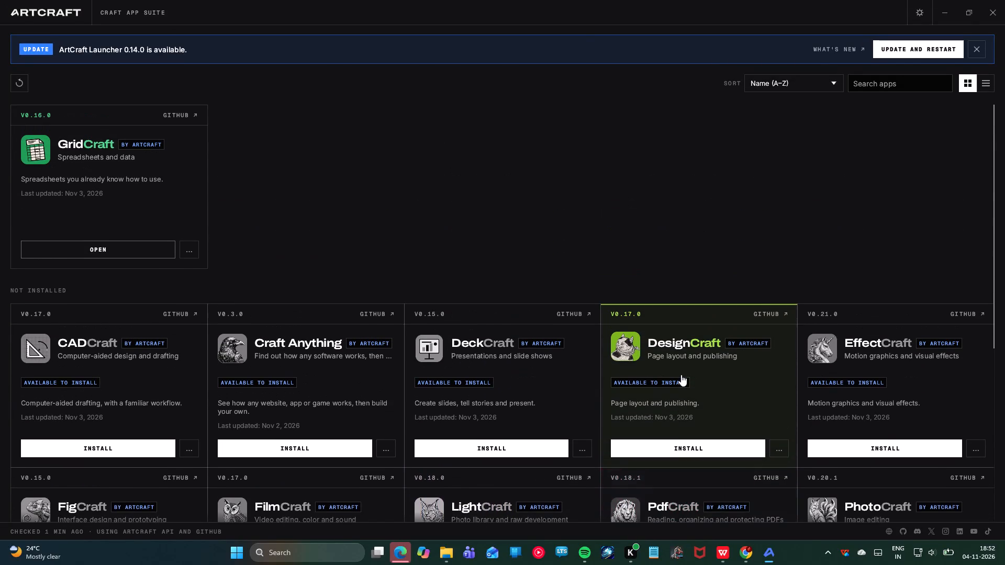
pyautogui.click(137, 247)
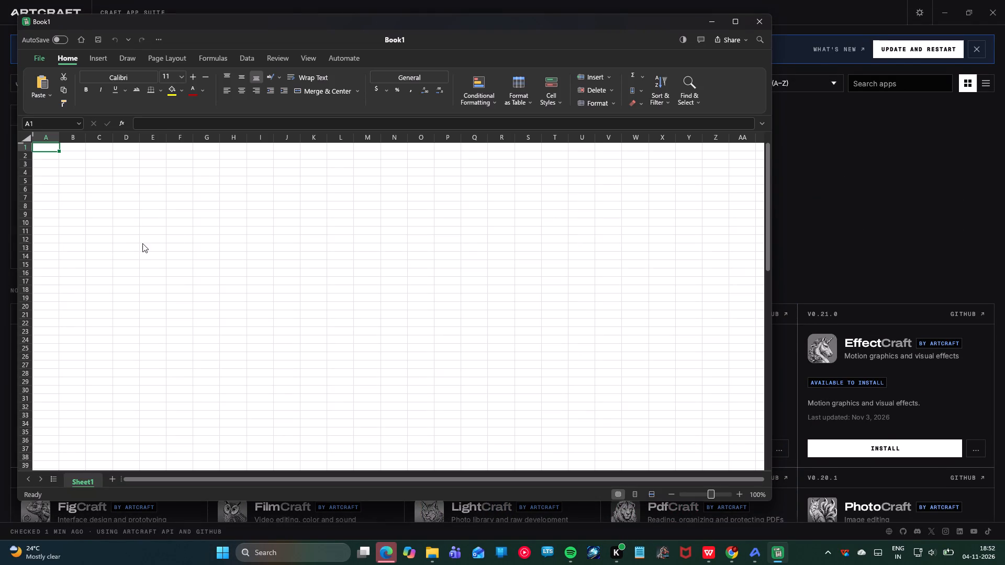
pyautogui.click(735, 20)
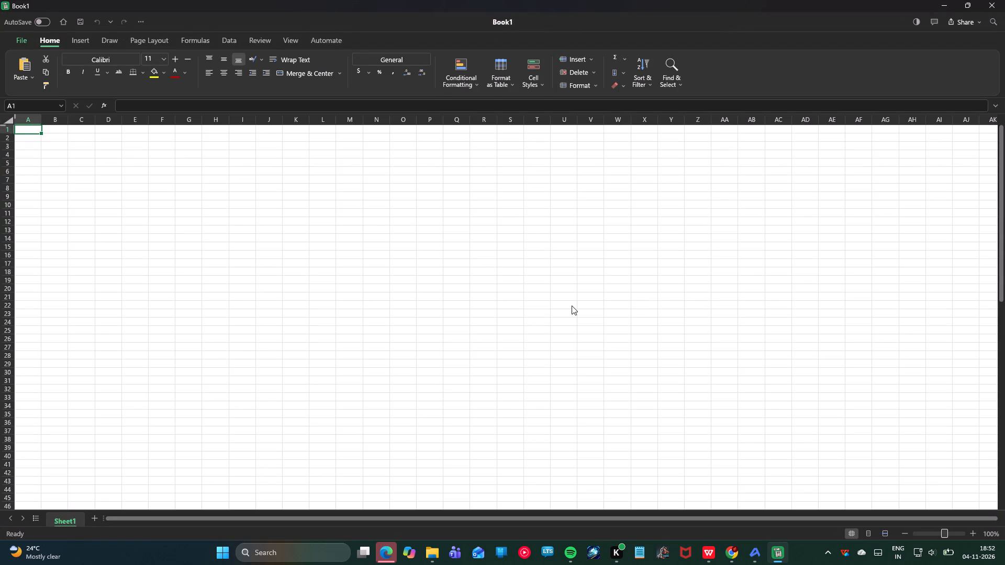
# Open the MasterSheet (1) workbook from the Downloads folder.
pyautogui.scroll(-1, 573, 306)
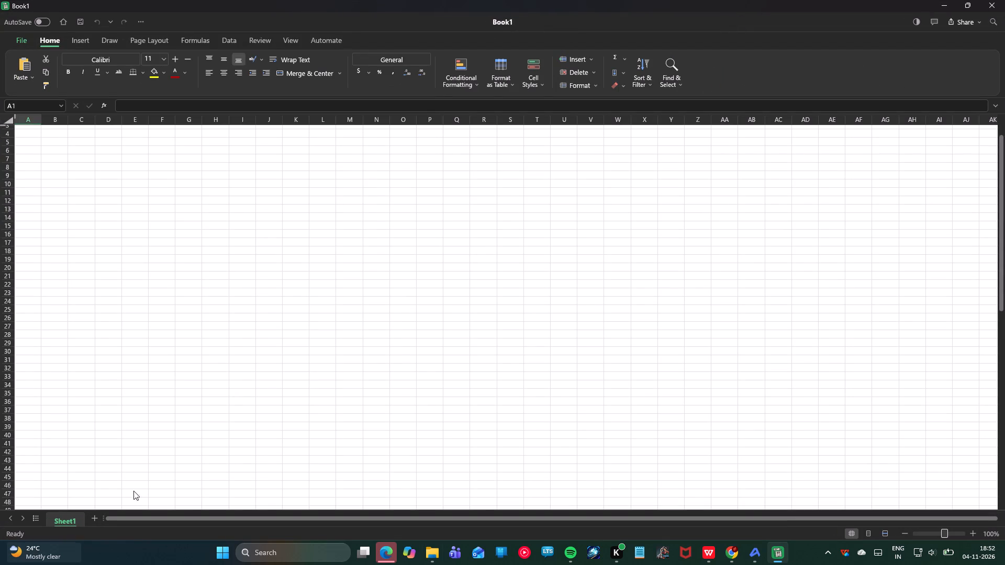
pyautogui.click(13, 40)
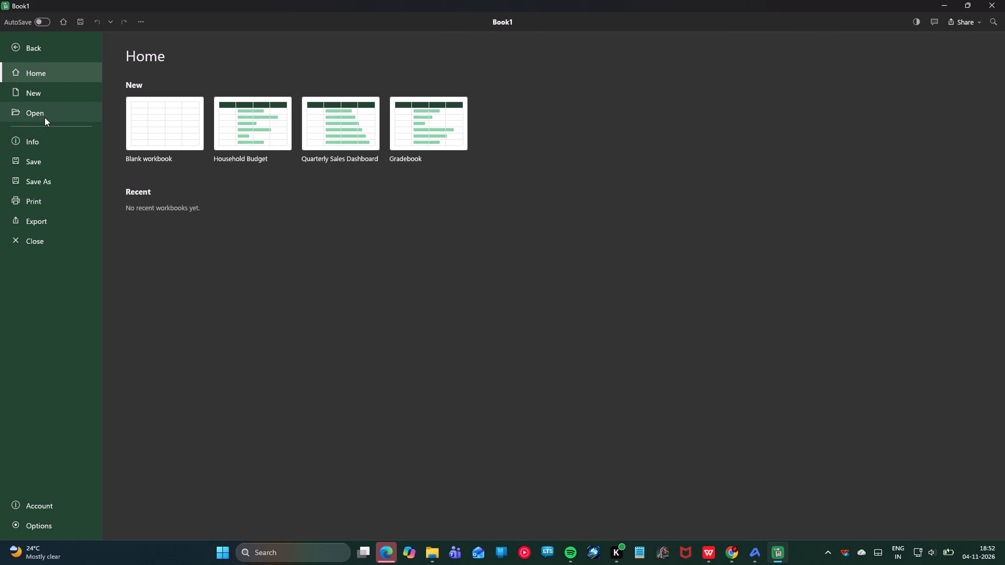
pyautogui.click(44, 117)
pyautogui.click(142, 103)
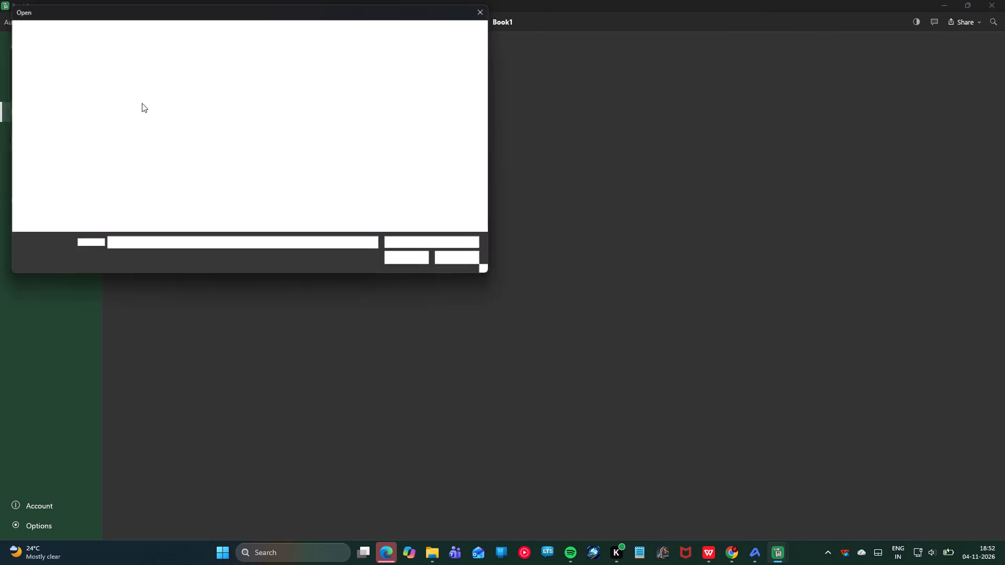
pyautogui.scroll(-3, 142, 103)
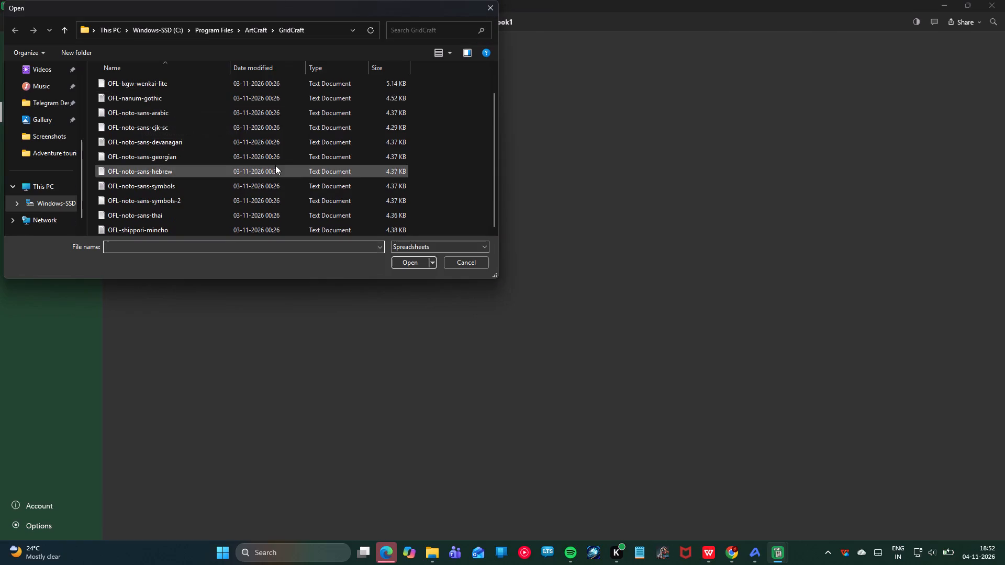
pyautogui.scroll(-2, 275, 165)
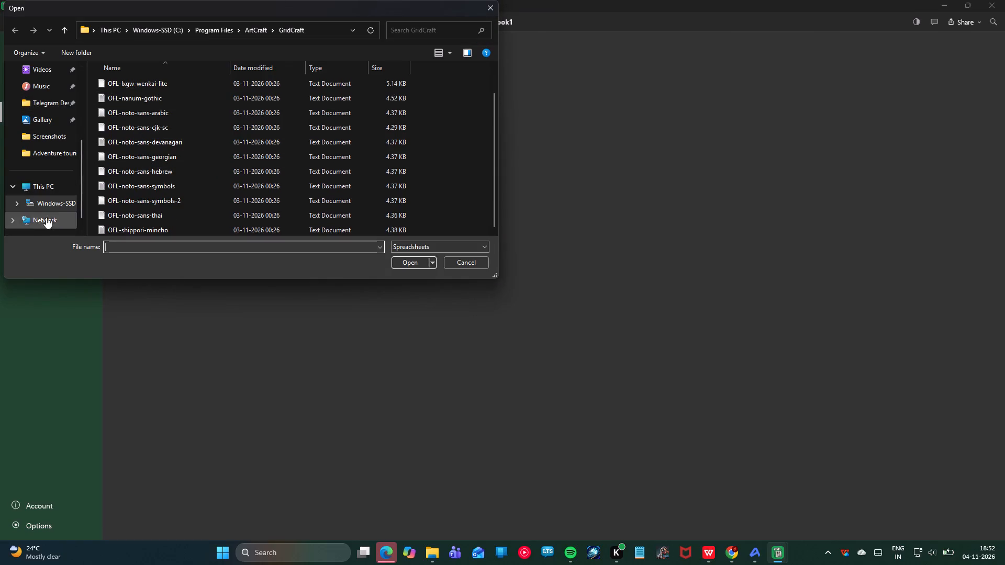
pyautogui.scroll(-4, 57, 204)
pyautogui.scroll(3, 40, 109)
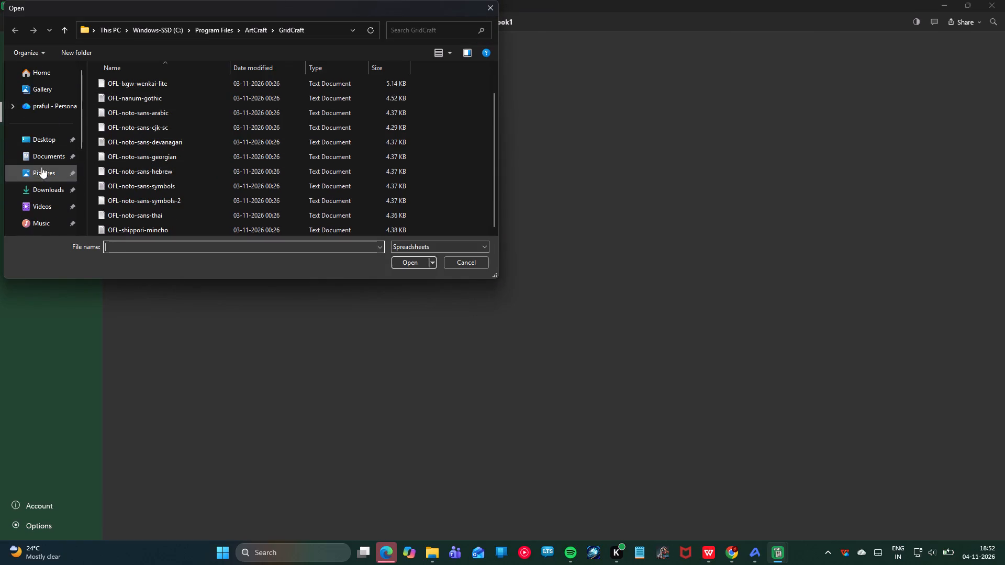
pyautogui.click(52, 185)
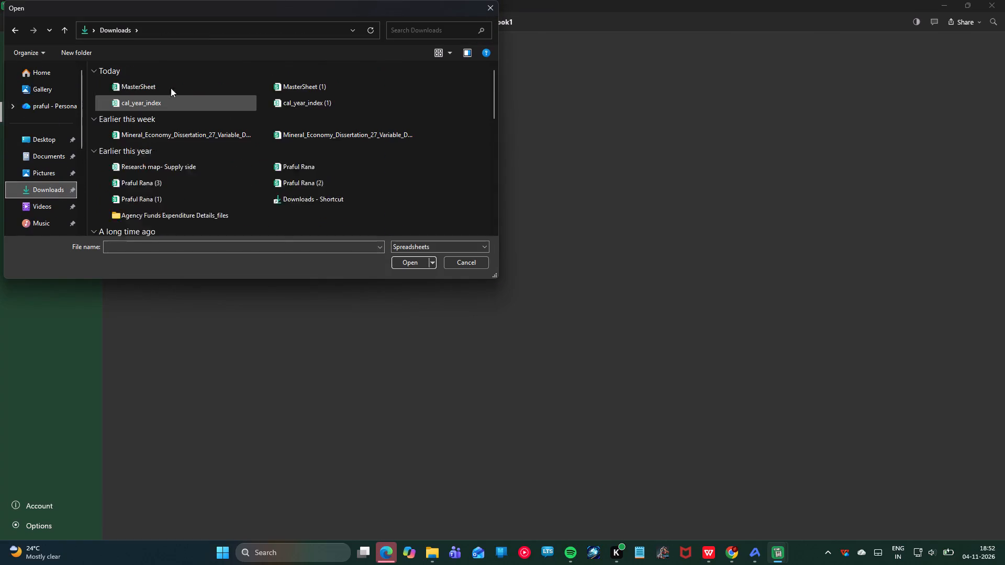
pyautogui.click(304, 86)
pyautogui.click(412, 261)
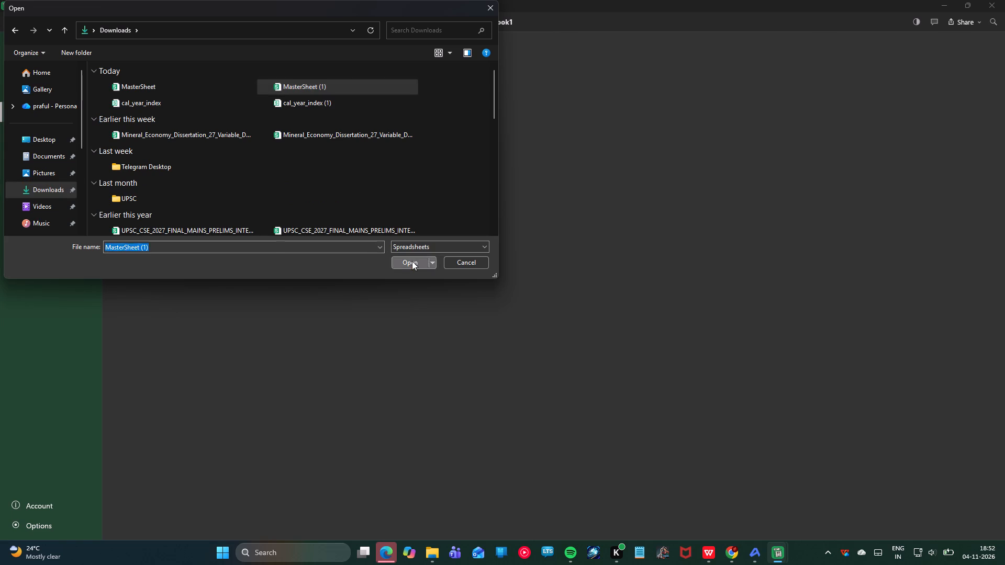
# Look through the workbook's sheets, including Annual Mineral Production value and State wise mineral production.
pyautogui.scroll(-4, 359, 324)
pyautogui.scroll(6, 370, 341)
pyautogui.scroll(1, 314, 251)
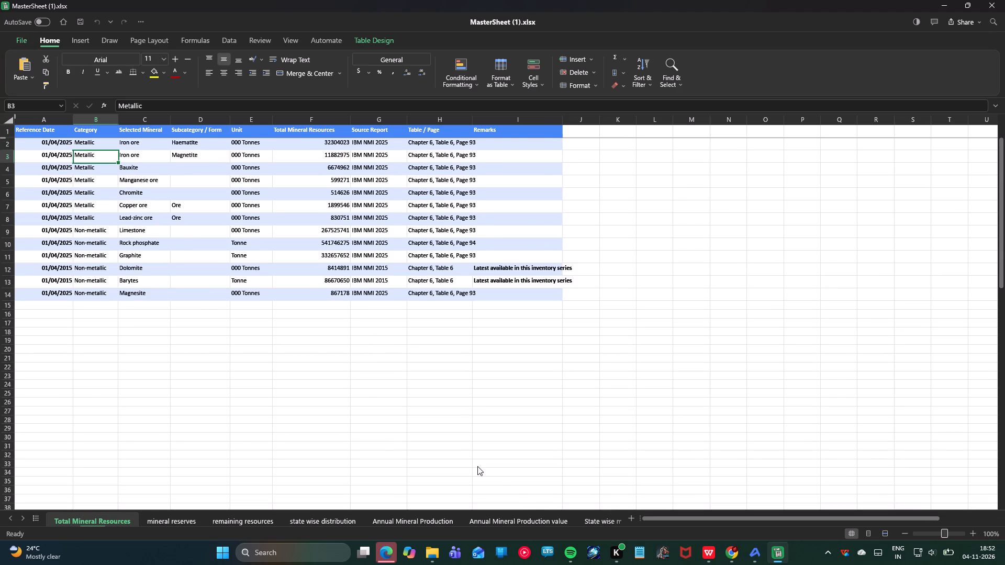
pyautogui.click(527, 518)
pyautogui.scroll(3, 527, 518)
pyautogui.click(596, 520)
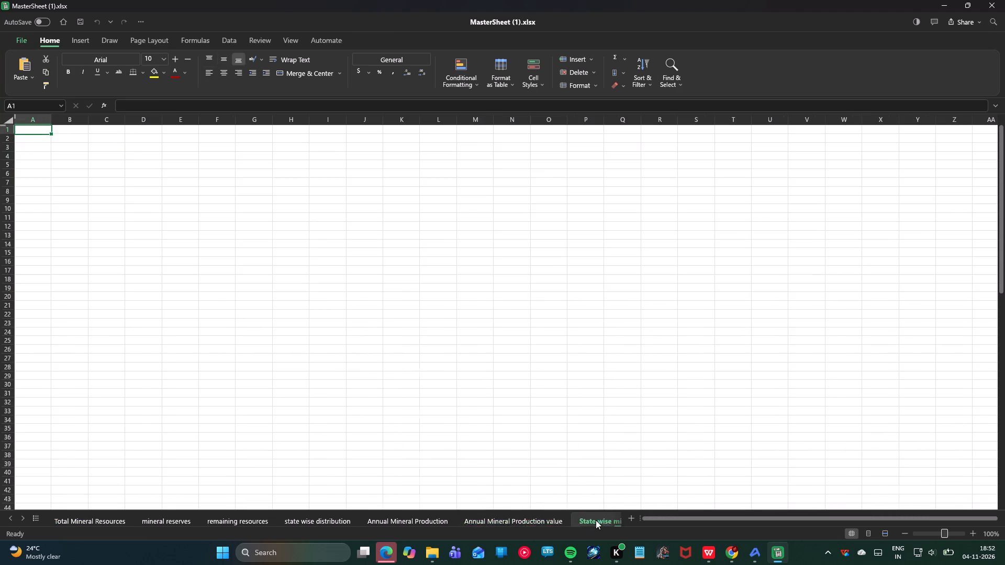
pyautogui.scroll(-10, 596, 520)
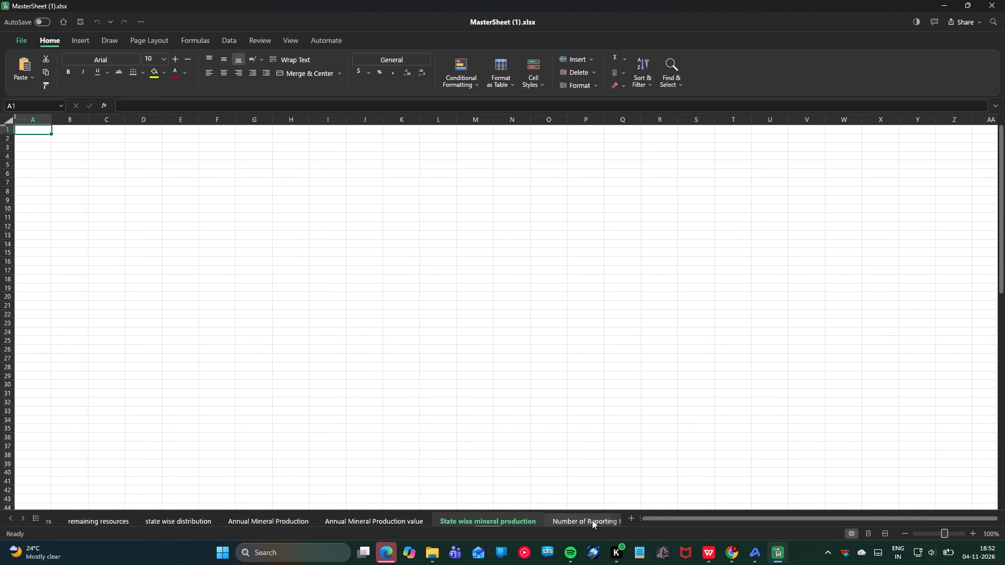
pyautogui.scroll(-5, 590, 520)
# On the Number of Reporting Mines sheet, insert a Clustered Column chart from the whole table.
pyautogui.click(580, 519)
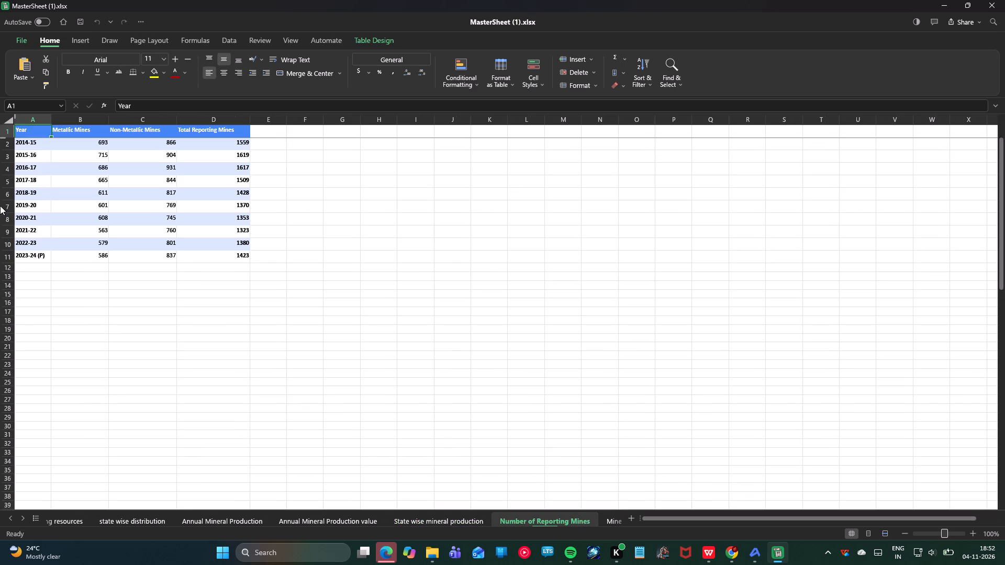
pyautogui.hotkey('ctrl', 'a')
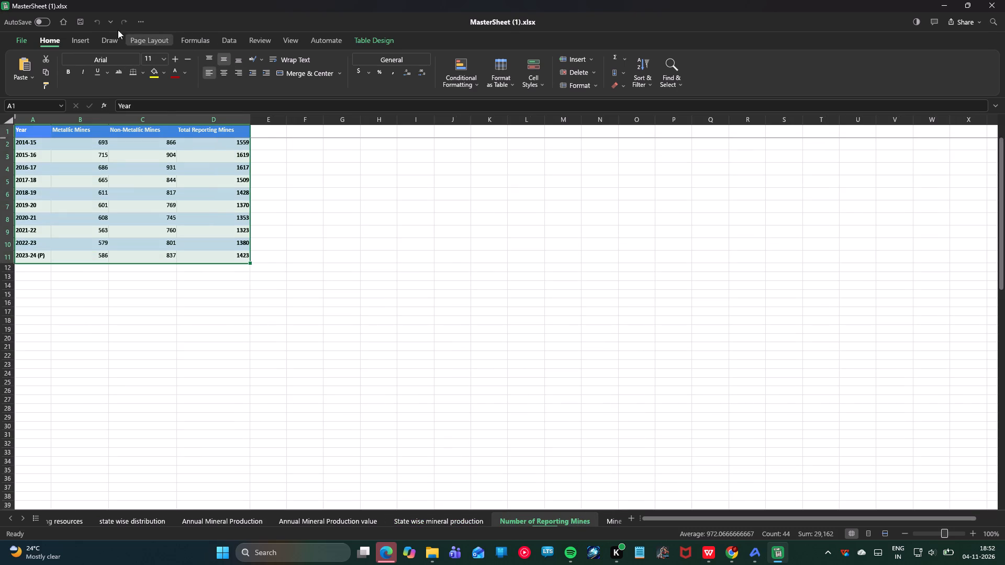
pyautogui.click(75, 40)
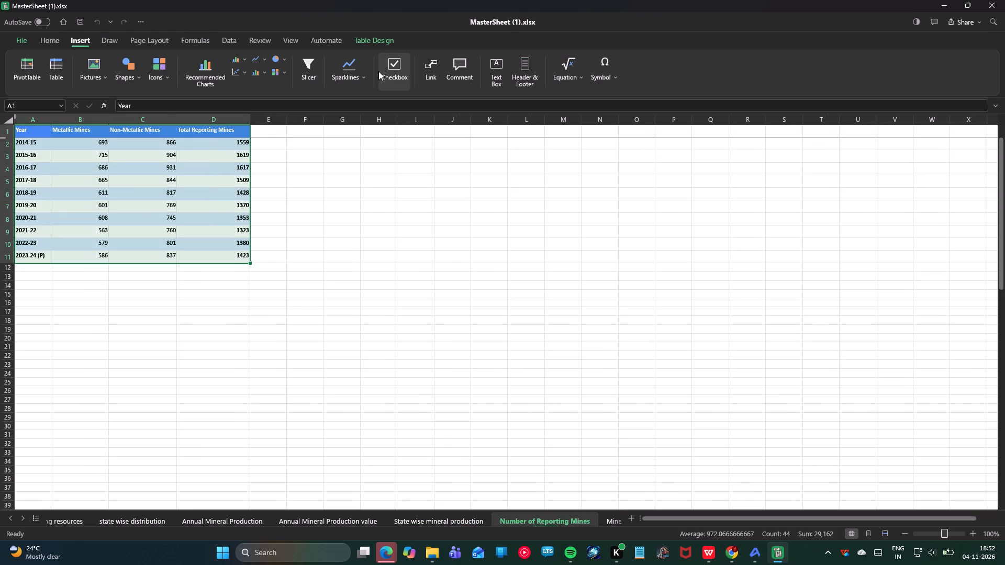
pyautogui.click(236, 58)
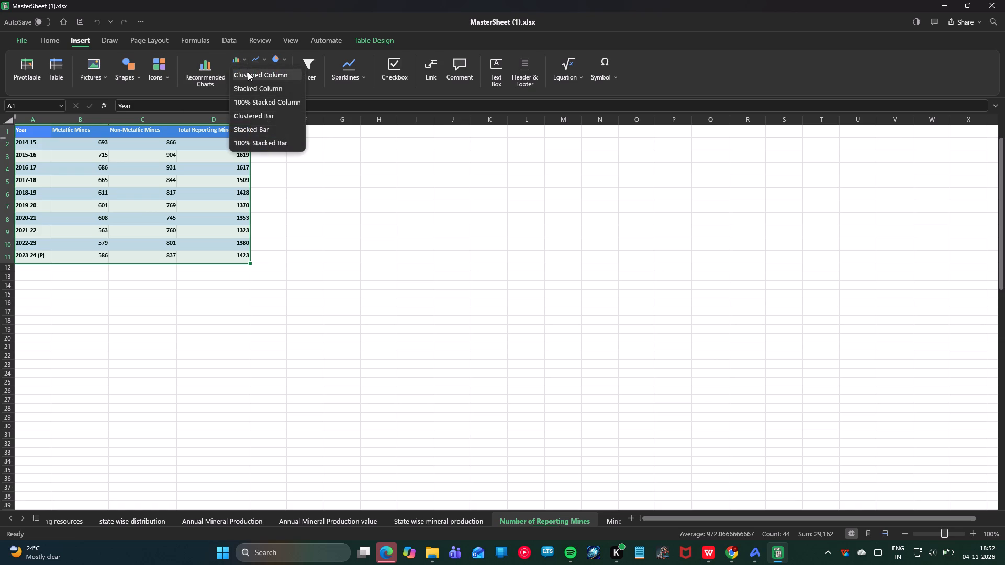
pyautogui.click(260, 74)
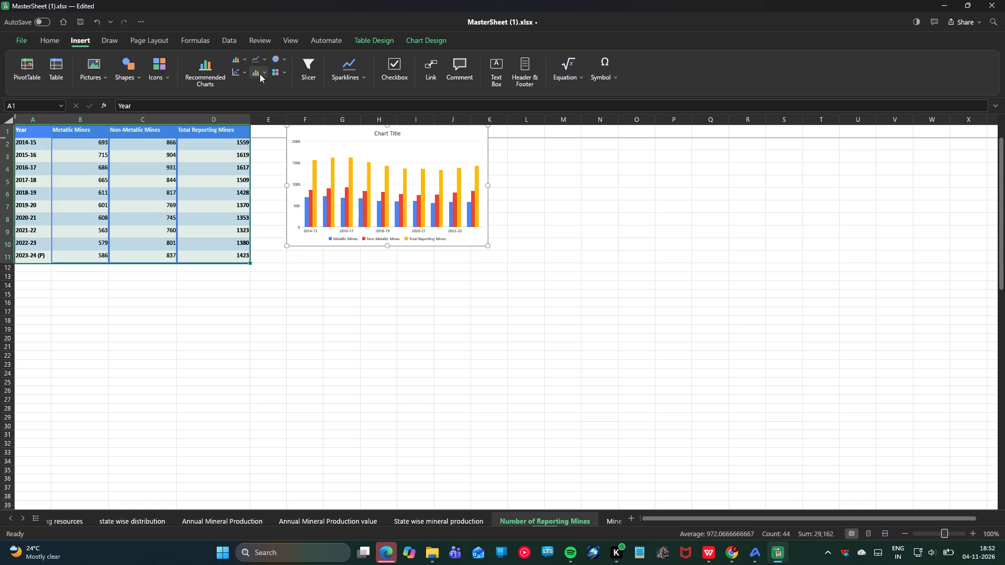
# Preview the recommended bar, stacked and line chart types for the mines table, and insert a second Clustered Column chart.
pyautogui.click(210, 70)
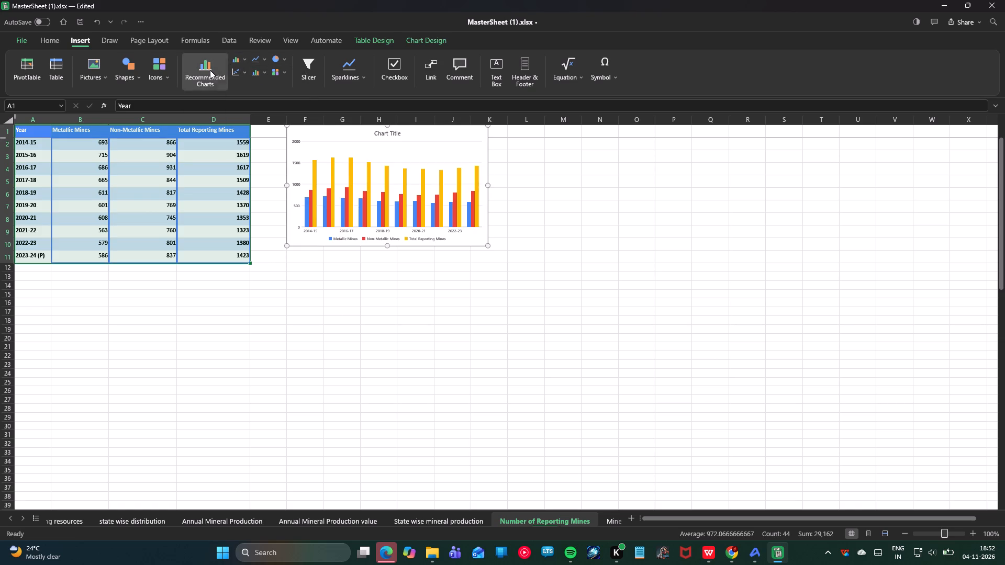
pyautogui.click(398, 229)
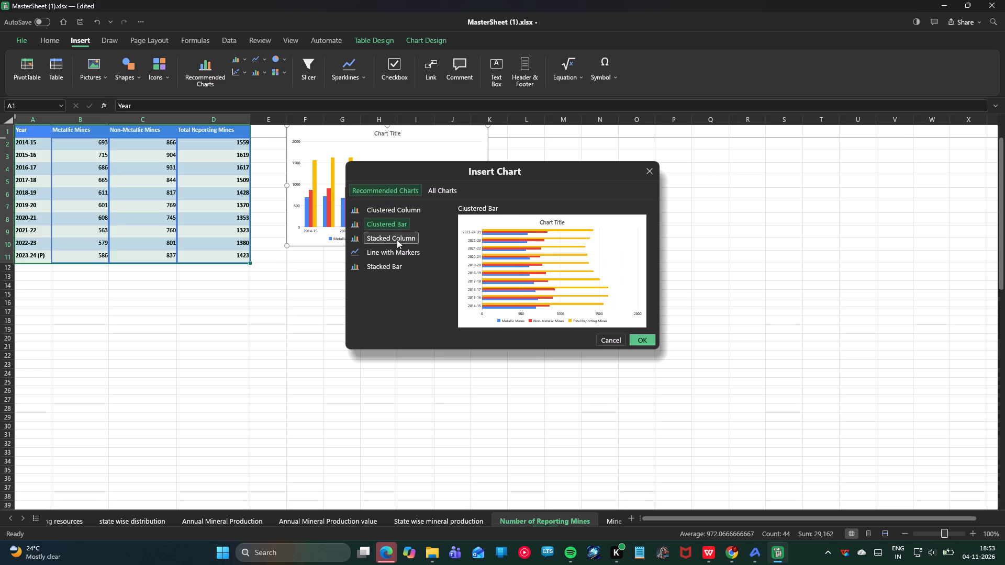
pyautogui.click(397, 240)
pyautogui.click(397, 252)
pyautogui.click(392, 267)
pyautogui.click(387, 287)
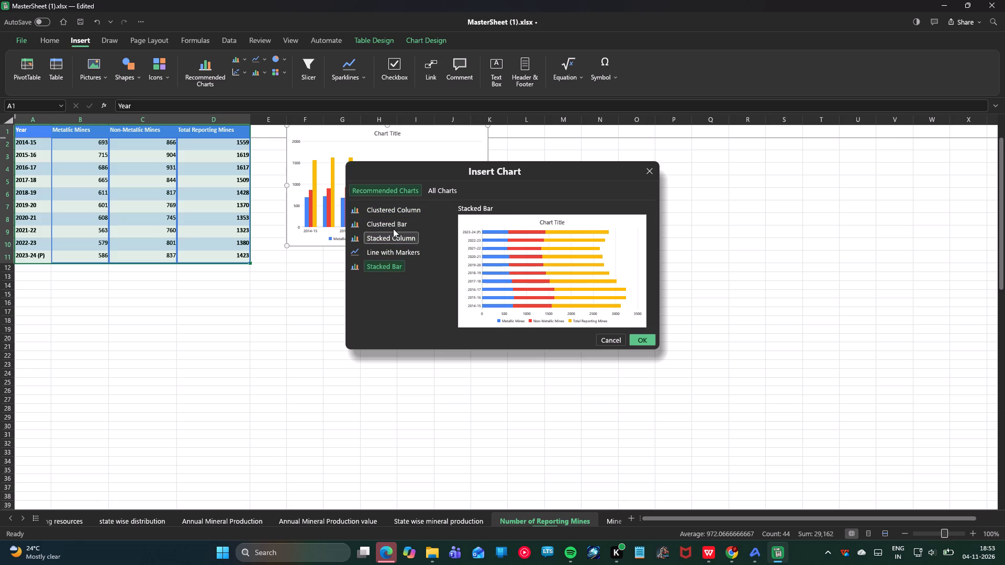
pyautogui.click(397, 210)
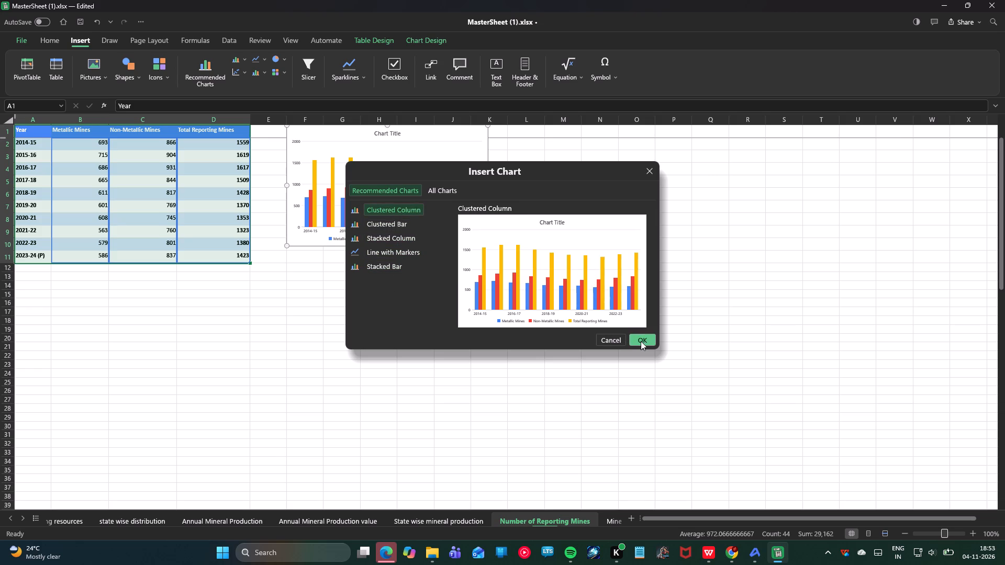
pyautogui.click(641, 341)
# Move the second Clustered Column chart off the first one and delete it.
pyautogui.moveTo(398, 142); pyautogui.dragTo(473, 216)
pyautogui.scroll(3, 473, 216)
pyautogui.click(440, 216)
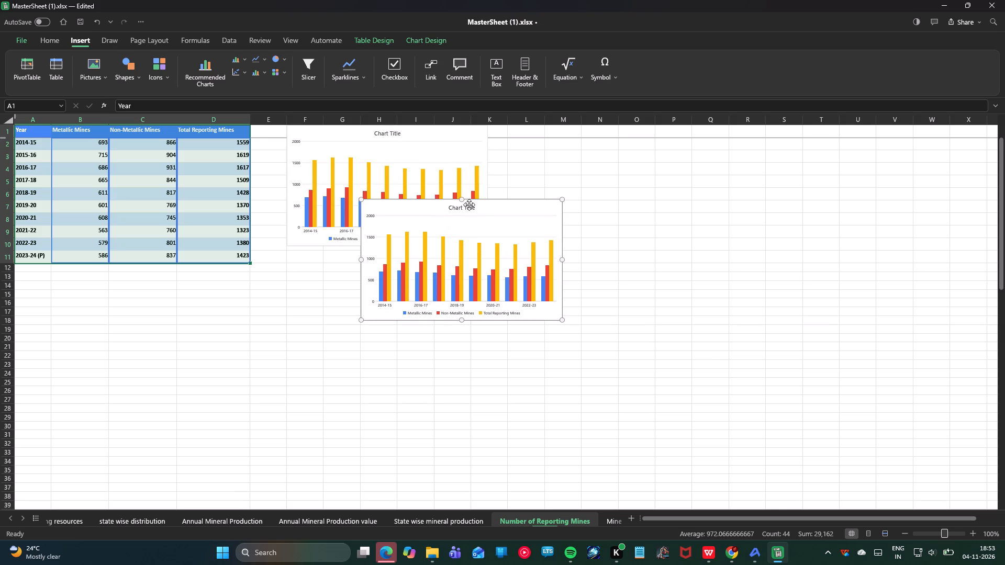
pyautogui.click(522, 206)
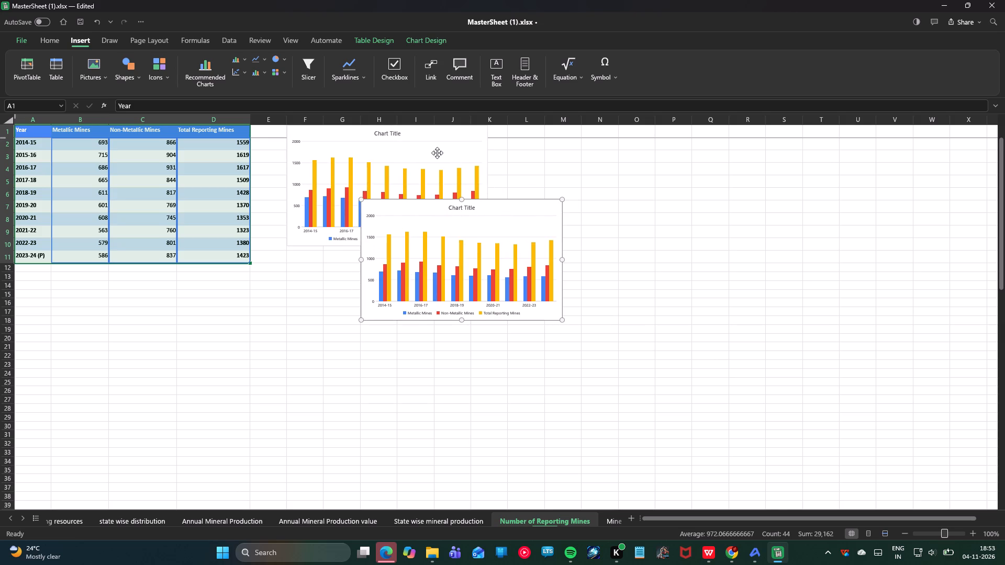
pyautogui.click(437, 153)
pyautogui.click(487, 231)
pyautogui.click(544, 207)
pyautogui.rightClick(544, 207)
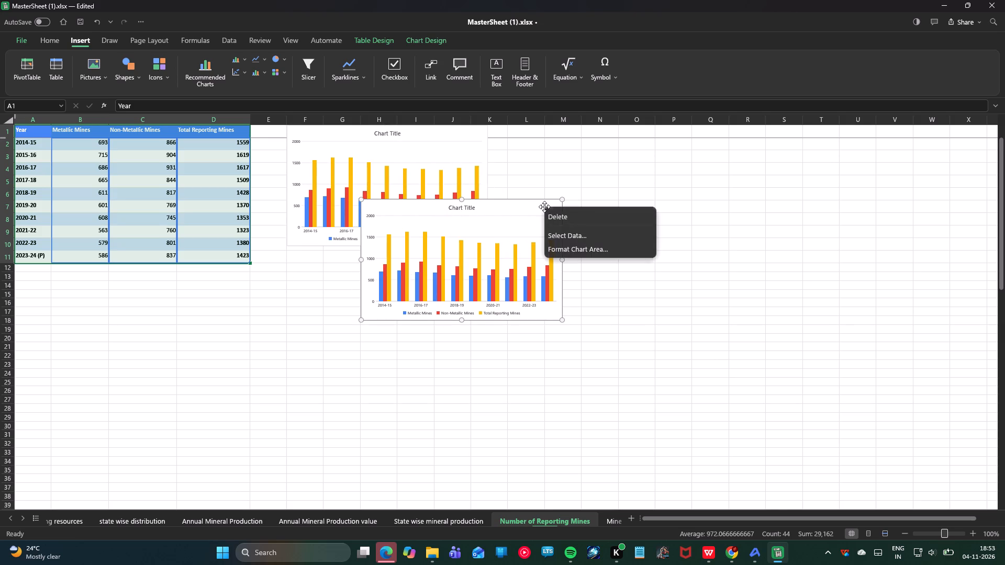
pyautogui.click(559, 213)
# Move the remaining mines chart clear of the table, to about columns H to M and rows 5 to 15.
pyautogui.moveTo(378, 163); pyautogui.dragTo(439, 172)
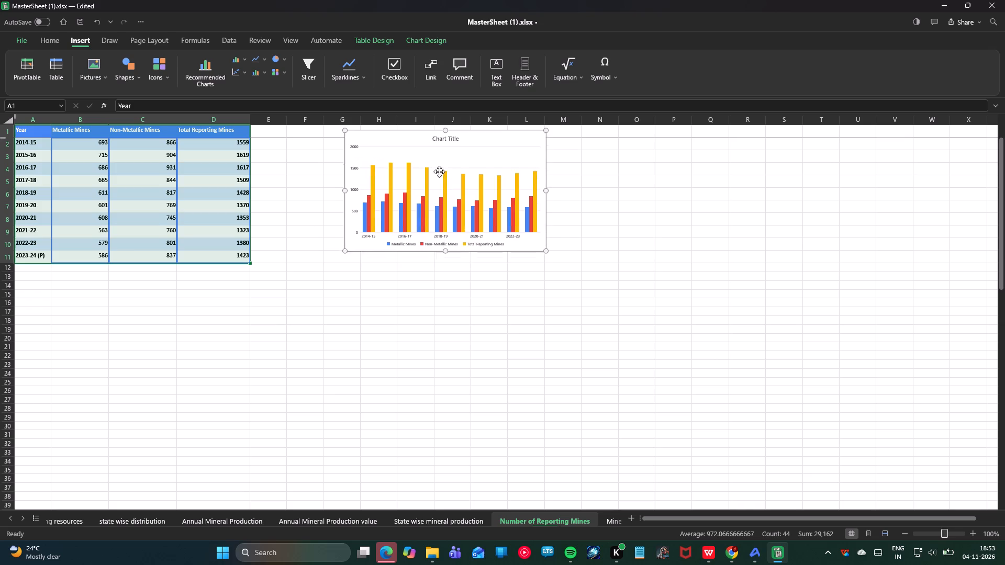
pyautogui.moveTo(439, 172); pyautogui.dragTo(398, 186)
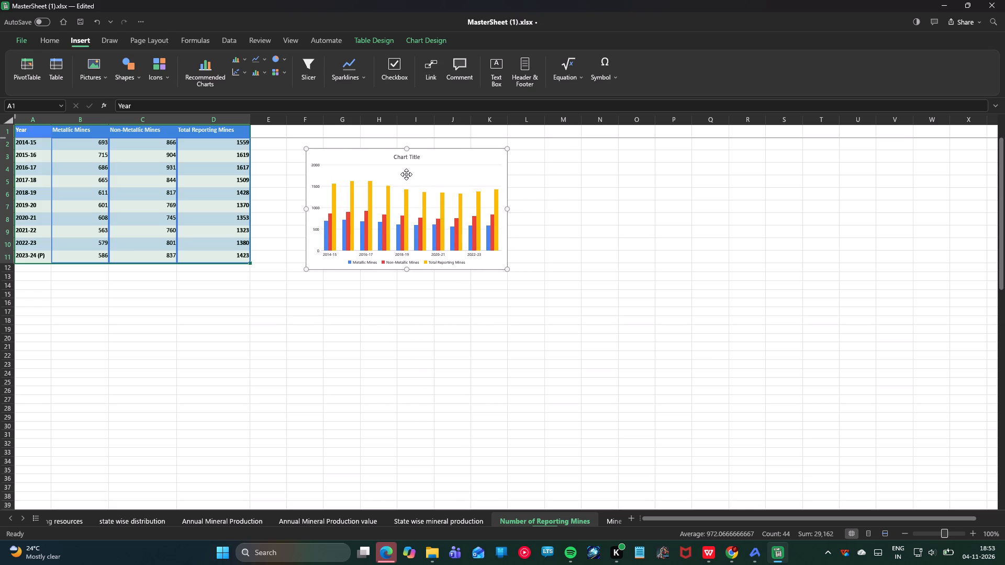
pyautogui.moveTo(408, 173); pyautogui.dragTo(464, 199)
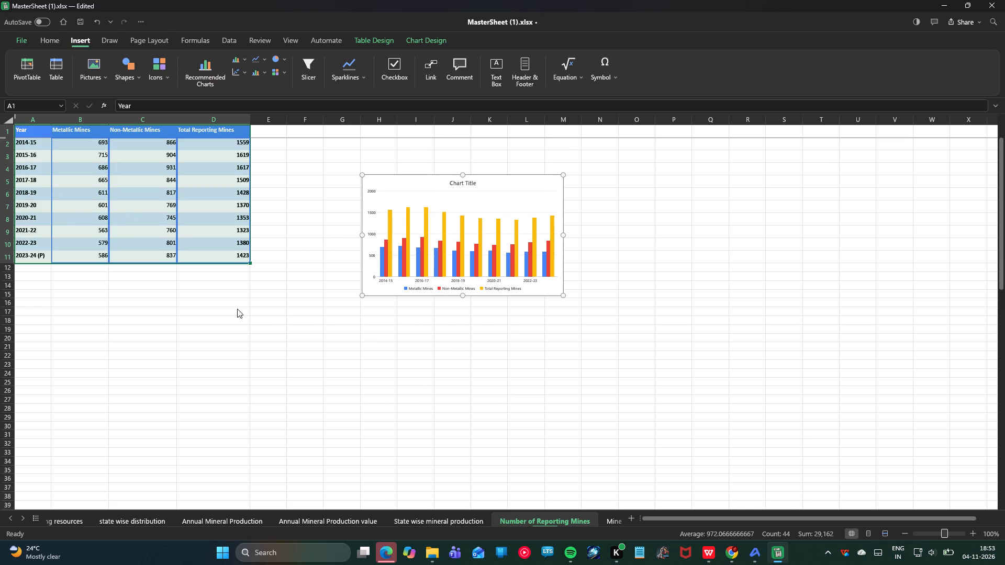
# Switch to the Total Mineral Resources sheet.
pyautogui.scroll(-1, 300, 509)
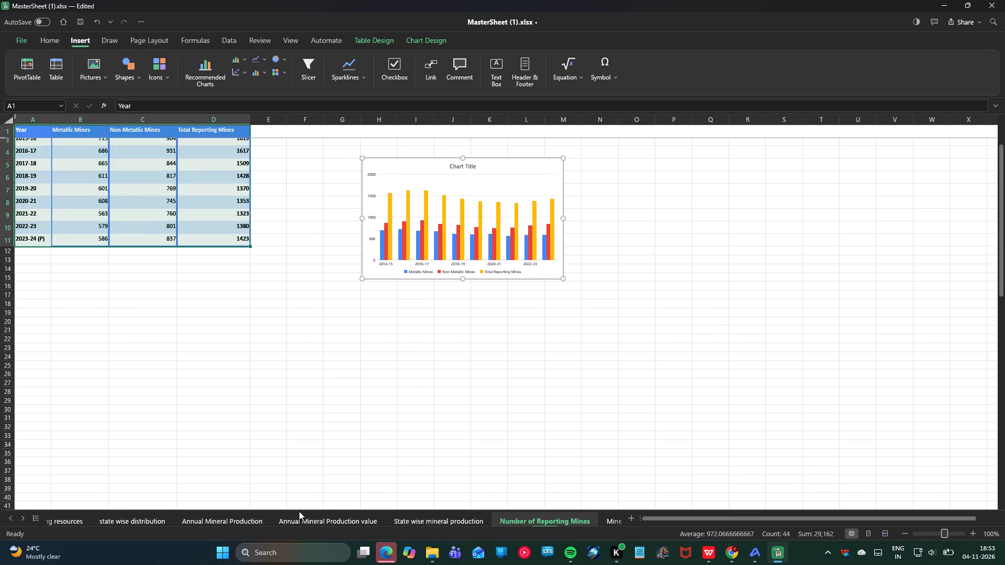
pyautogui.scroll(-1, 299, 511)
pyautogui.scroll(19, 297, 512)
pyautogui.scroll(9, 292, 514)
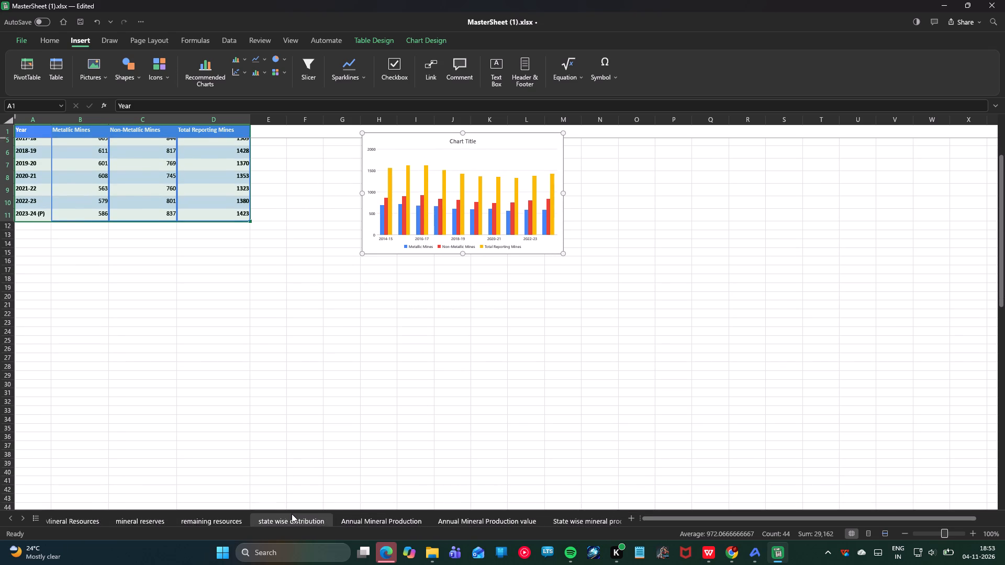
pyautogui.scroll(12, 292, 514)
pyautogui.click(110, 522)
pyautogui.scroll(2, 178, 399)
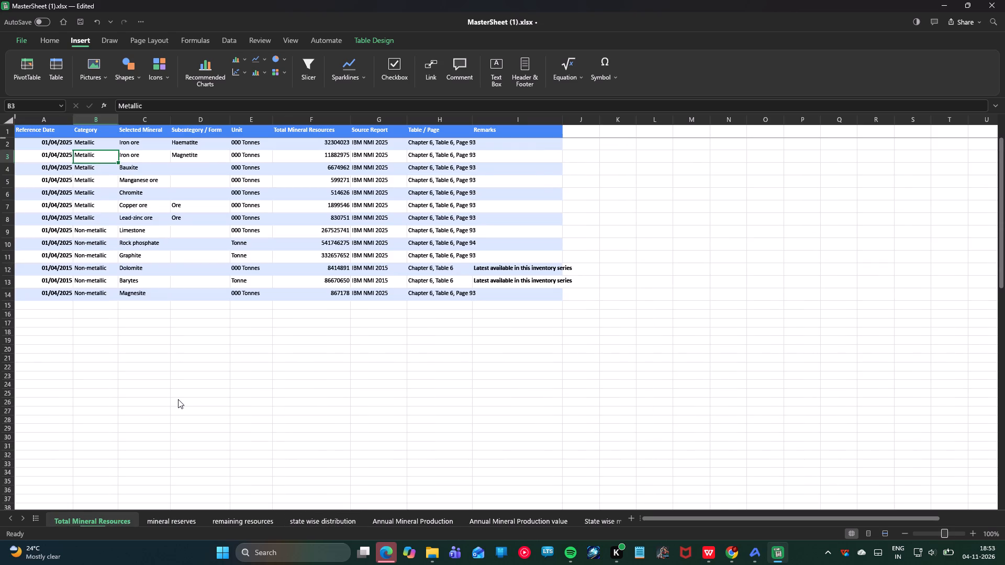
pyautogui.scroll(1, 178, 399)
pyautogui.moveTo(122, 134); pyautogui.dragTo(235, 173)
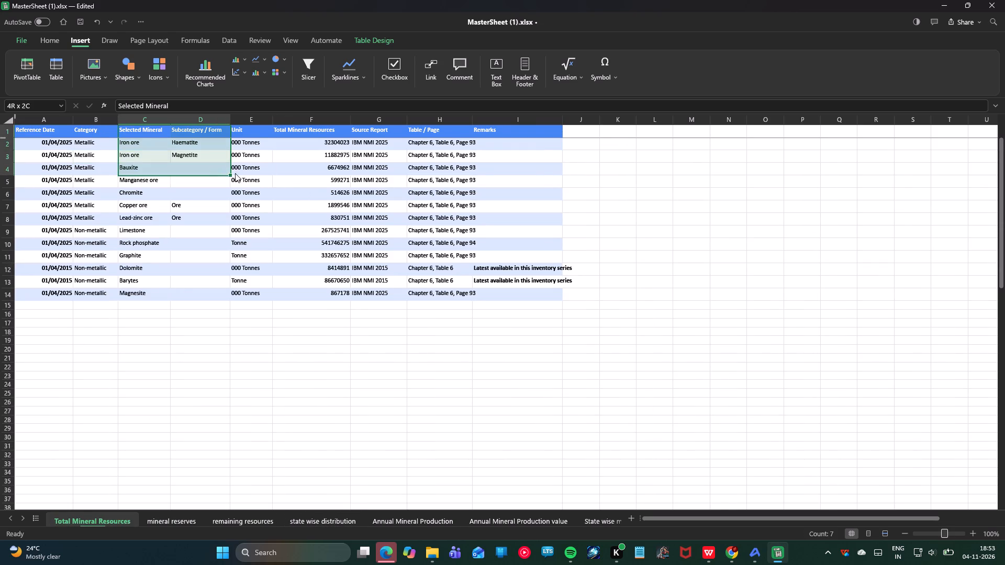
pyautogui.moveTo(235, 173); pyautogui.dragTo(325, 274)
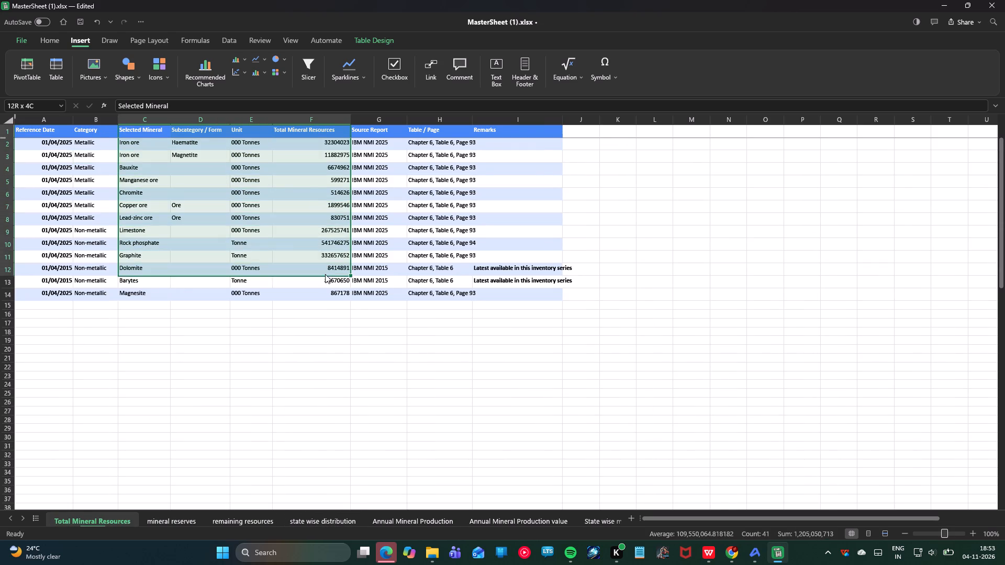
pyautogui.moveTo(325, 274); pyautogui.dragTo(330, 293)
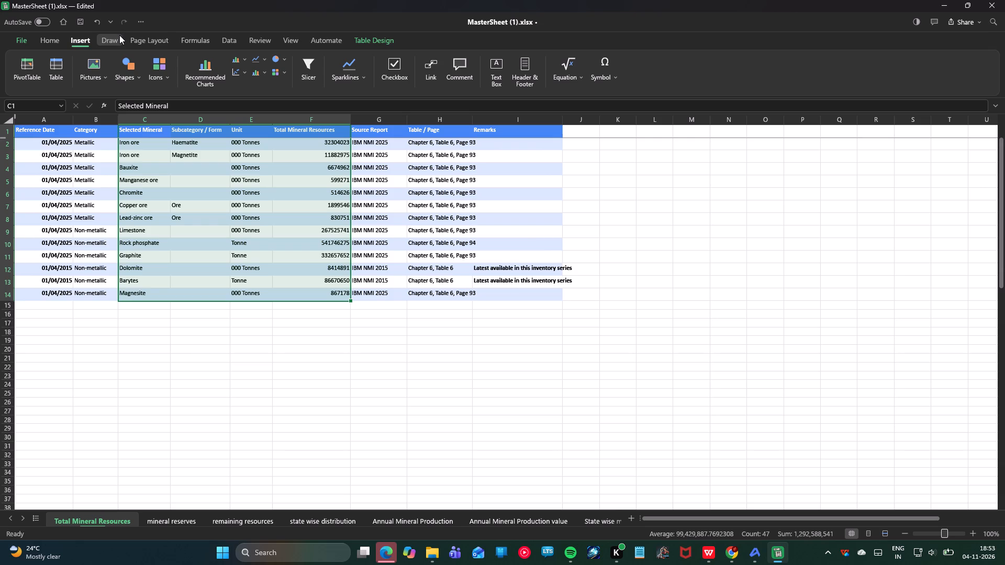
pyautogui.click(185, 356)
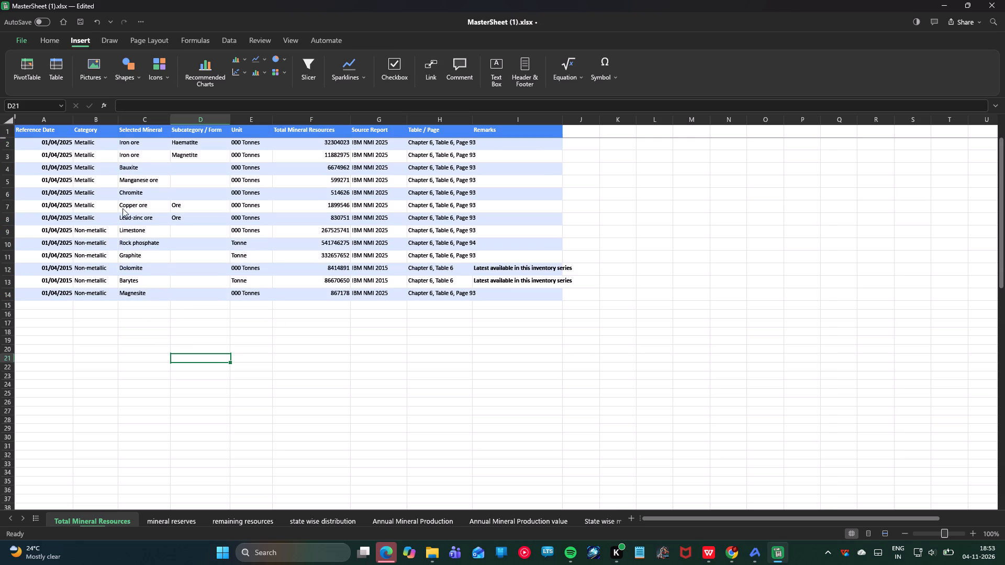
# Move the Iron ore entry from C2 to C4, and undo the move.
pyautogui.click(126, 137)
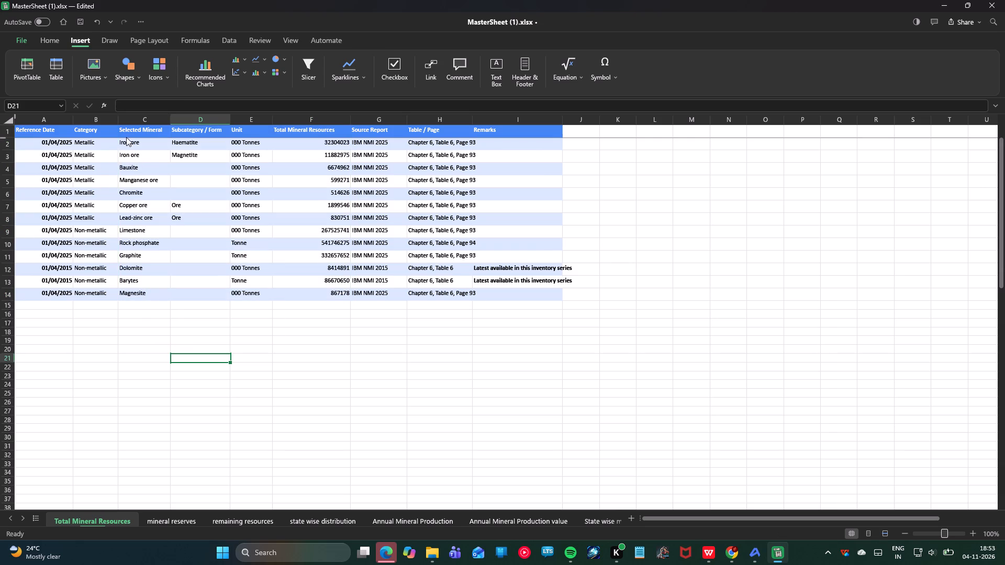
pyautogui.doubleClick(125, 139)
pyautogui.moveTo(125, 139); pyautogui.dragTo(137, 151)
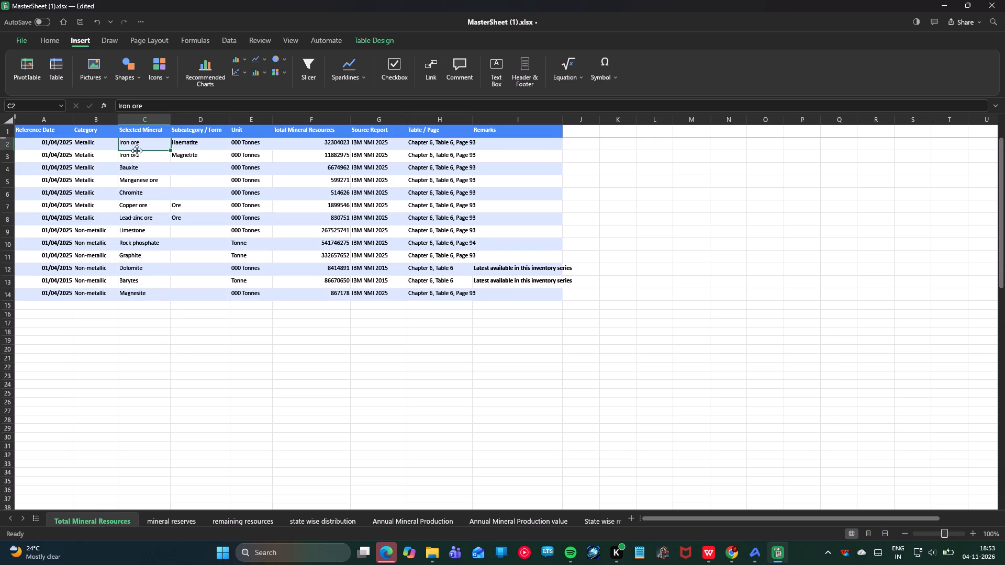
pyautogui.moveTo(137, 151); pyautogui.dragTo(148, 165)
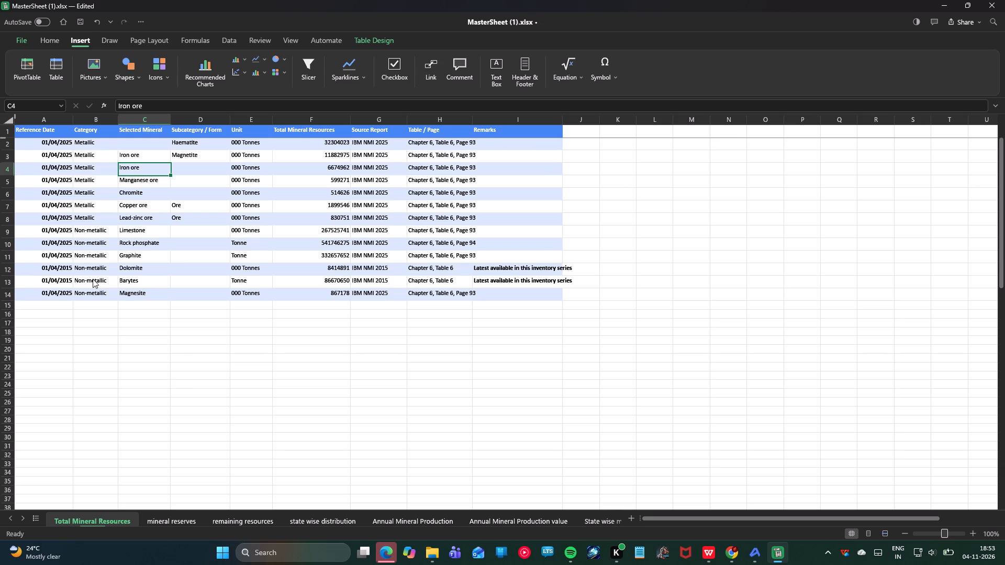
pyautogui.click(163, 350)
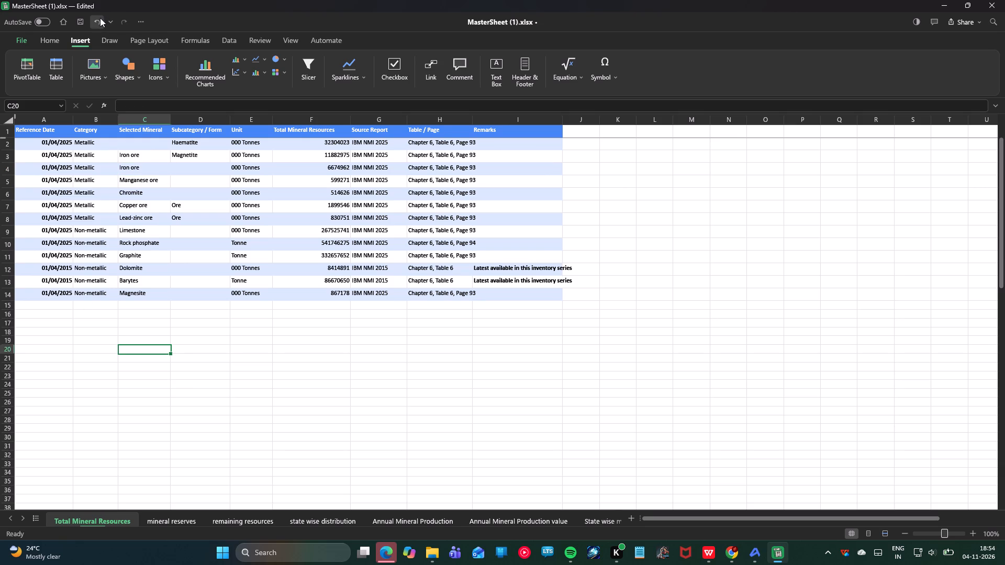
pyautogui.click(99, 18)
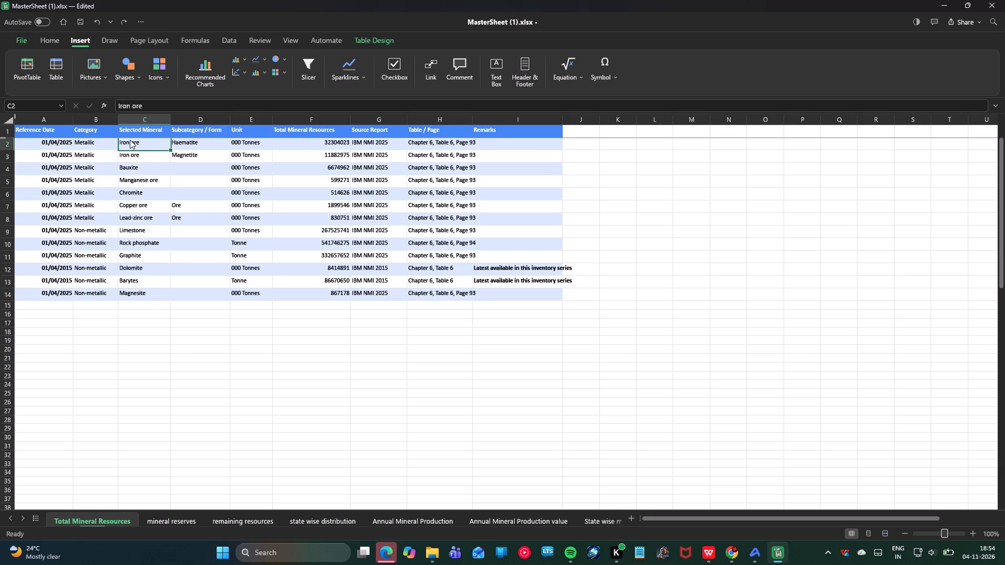
# Preview the recommended Clustered Column chart for the metallic minerals in C1:F8, and close the chart preview without inserting it.
pyautogui.moveTo(125, 138); pyautogui.dragTo(167, 190)
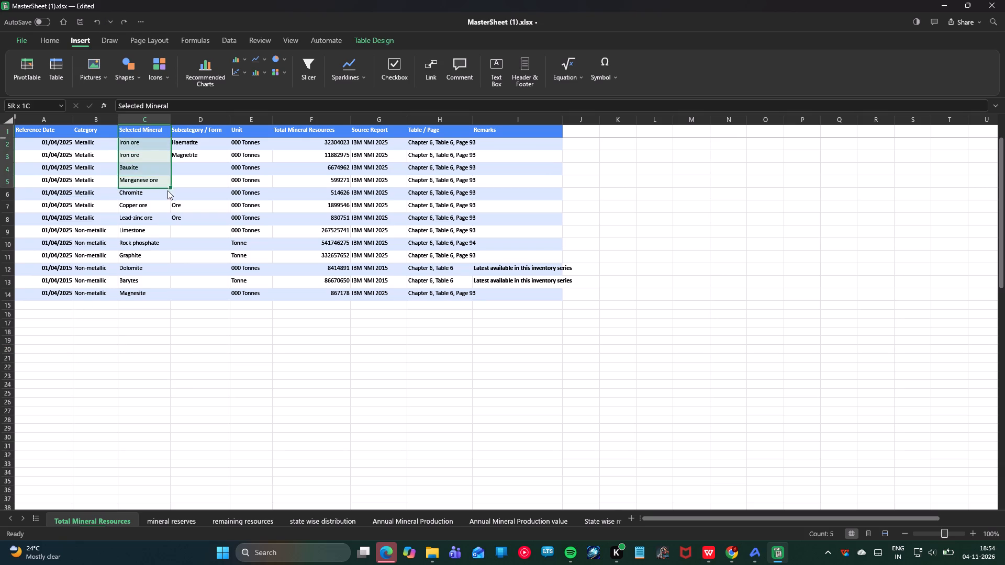
pyautogui.moveTo(167, 190); pyautogui.dragTo(254, 214)
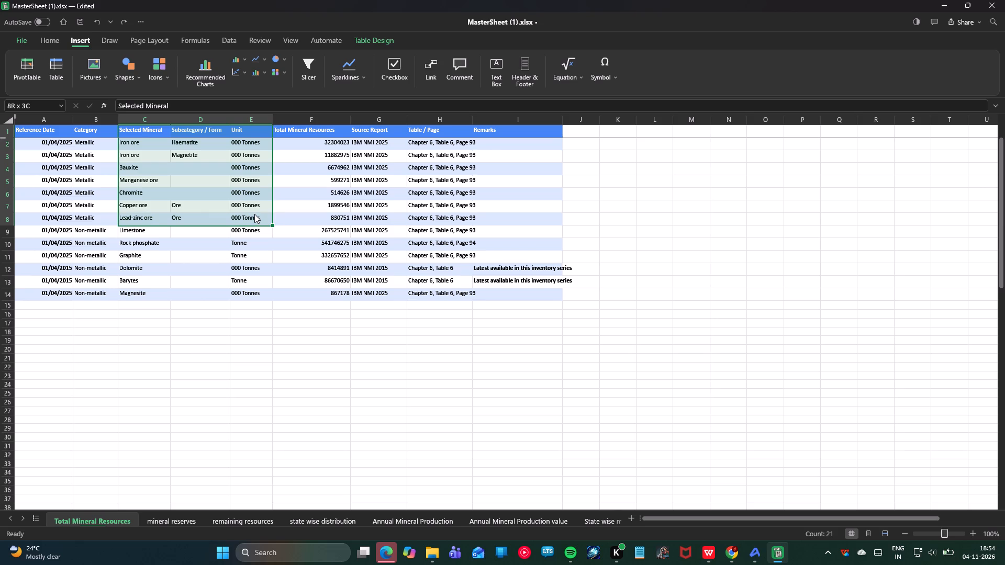
pyautogui.moveTo(254, 214); pyautogui.dragTo(310, 214)
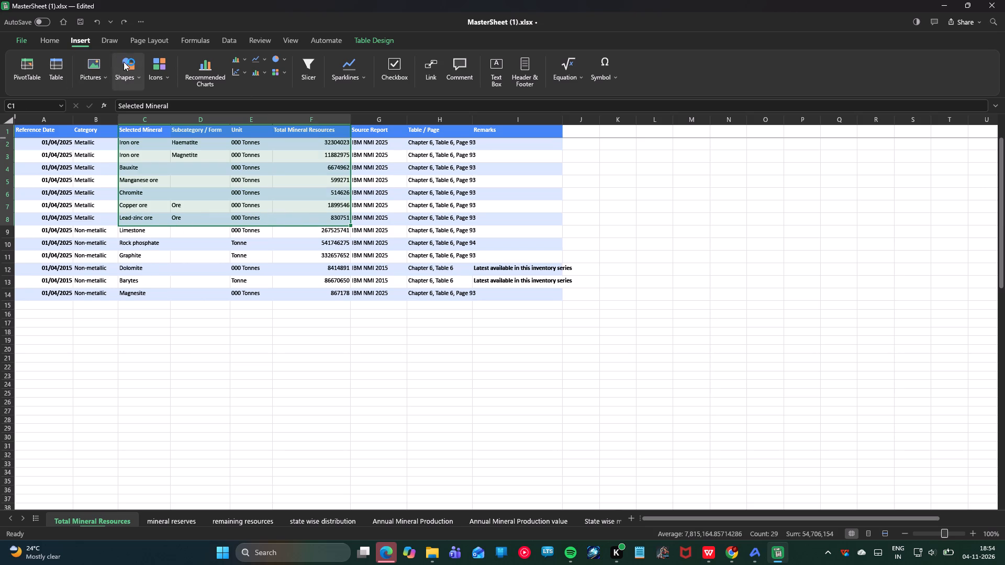
pyautogui.click(200, 62)
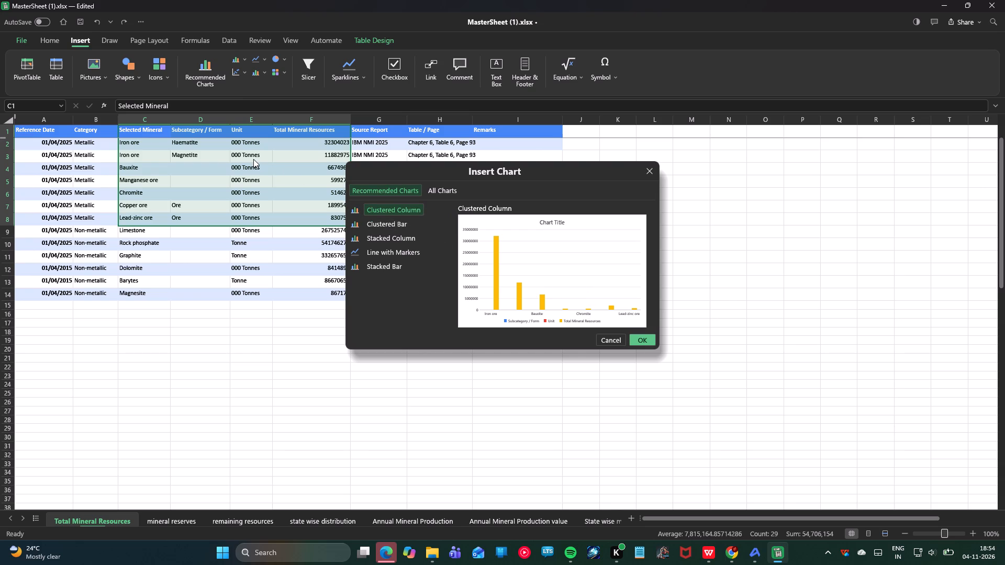
pyautogui.scroll(-4, 520, 289)
pyautogui.scroll(2, 520, 289)
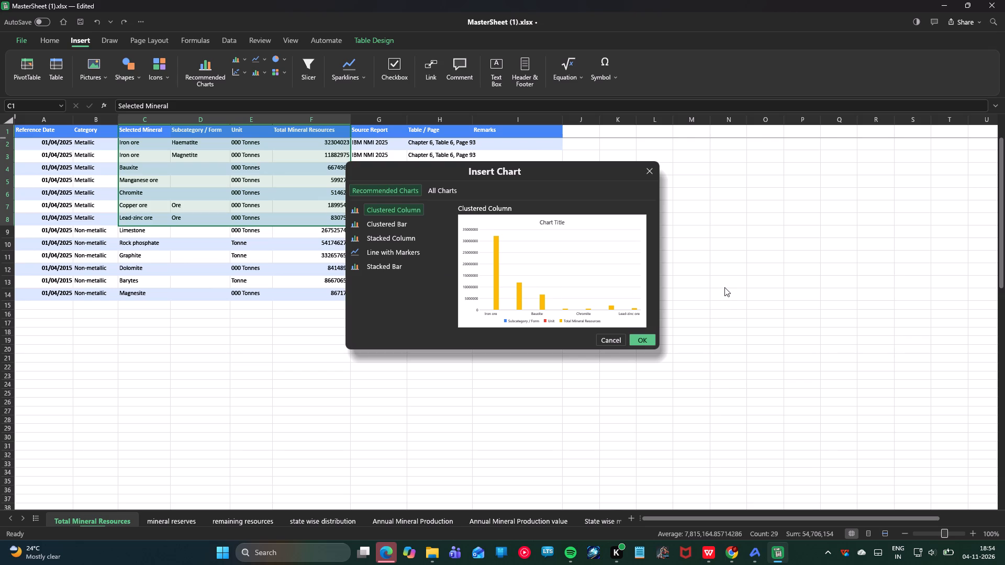
pyautogui.click(724, 287)
pyautogui.click(778, 221)
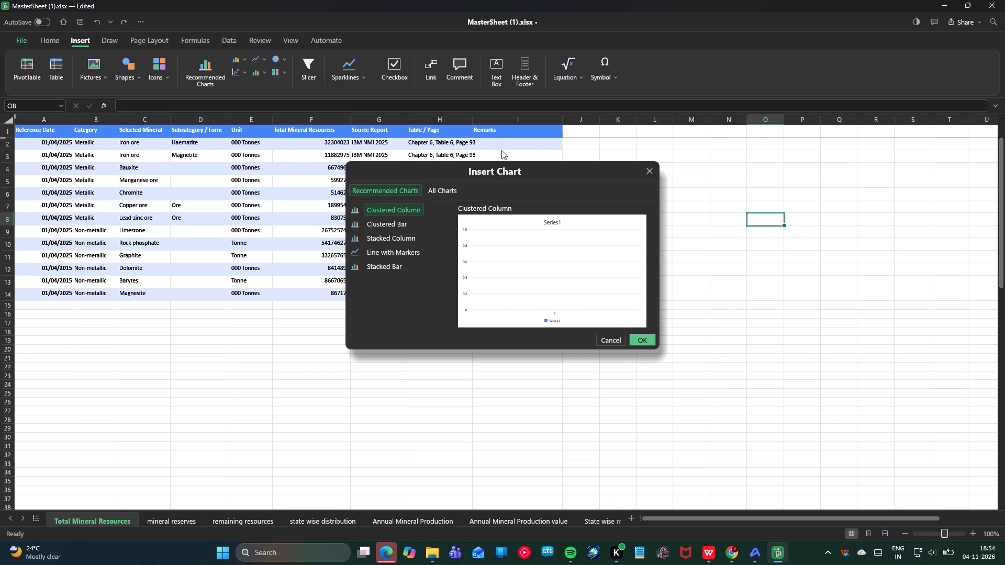
pyautogui.click(501, 150)
pyautogui.click(681, 141)
pyautogui.click(649, 171)
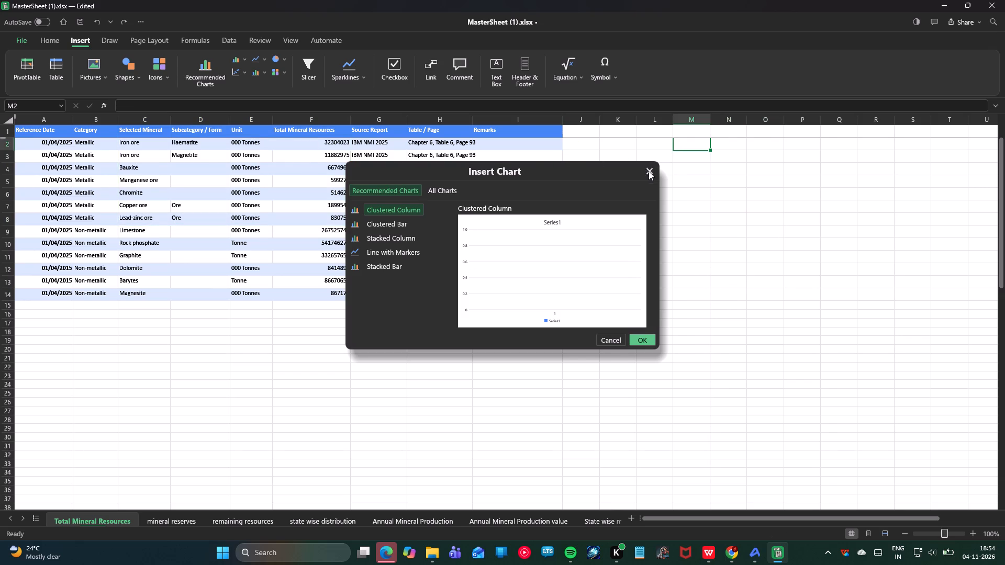
# Move the Unit header from E1 to cell E13 in the Barytes row.
pyautogui.click(234, 131)
pyautogui.click(231, 129)
pyautogui.click(243, 134)
pyautogui.moveTo(245, 131); pyautogui.dragTo(254, 237)
pyautogui.click(237, 298)
pyautogui.click(240, 273)
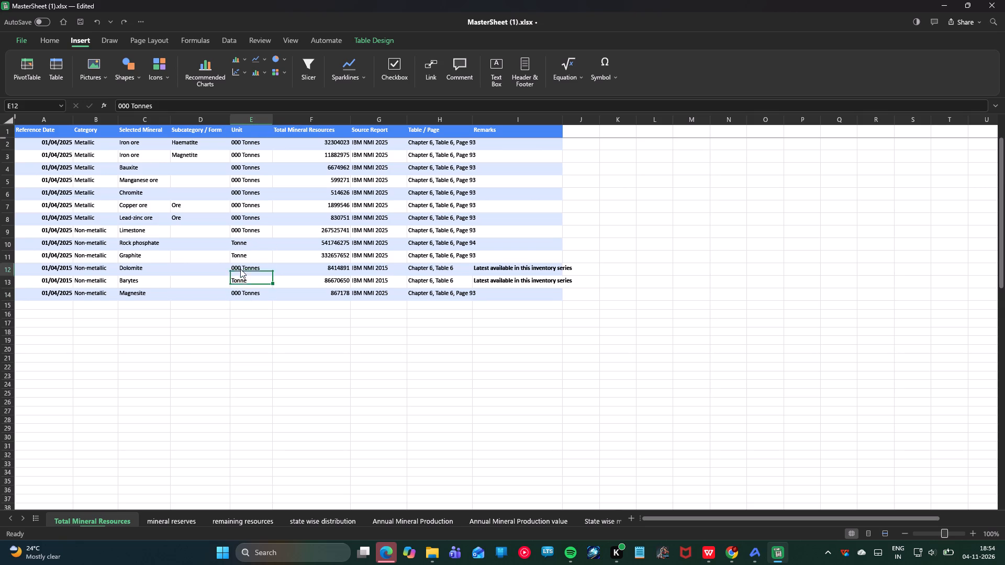
pyautogui.moveTo(241, 262); pyautogui.dragTo(241, 257)
pyautogui.click(239, 132)
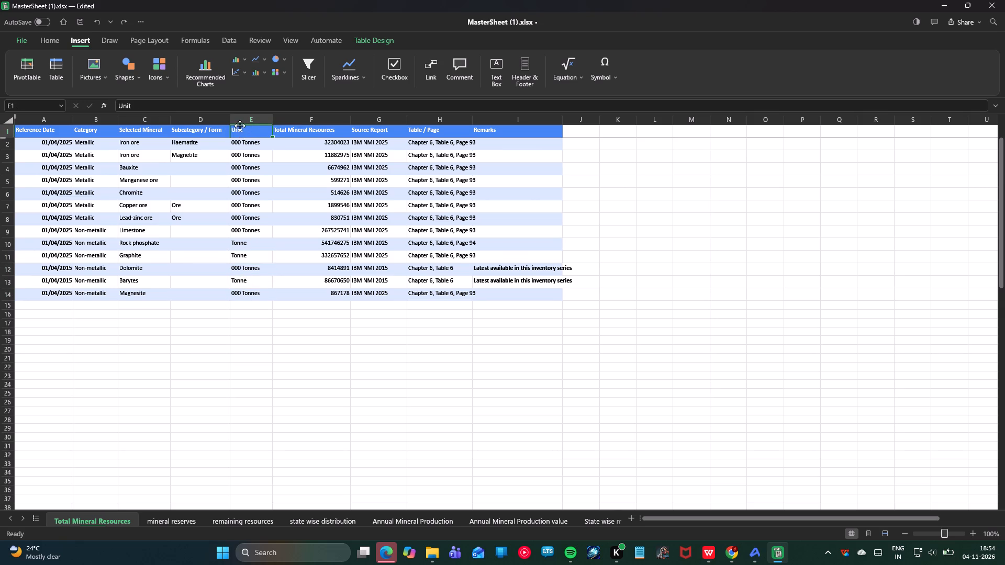
pyautogui.moveTo(236, 126); pyautogui.dragTo(252, 286)
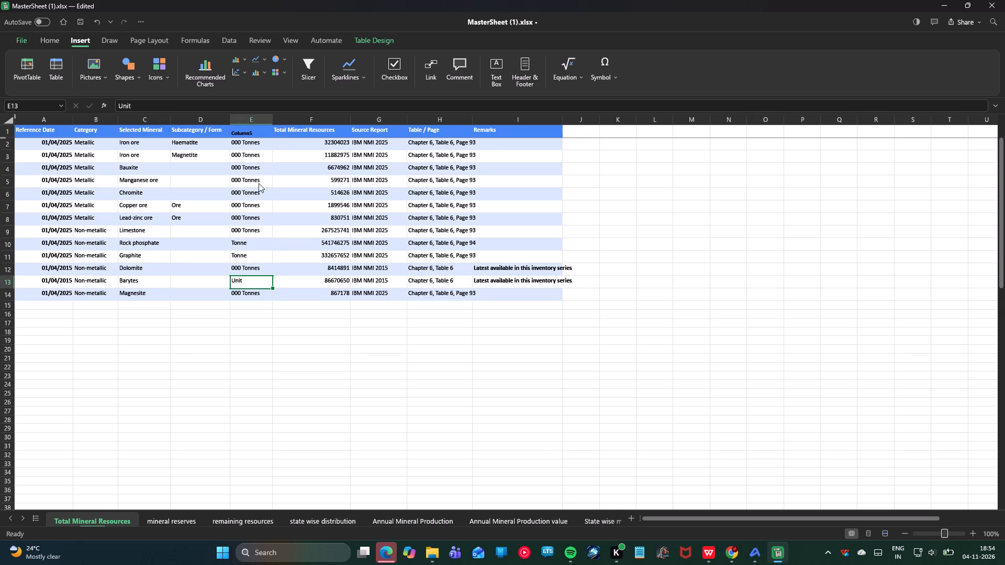
# Clear the contents of the whole column E, which holds the units.
pyautogui.click(248, 132)
pyautogui.doubleClick(242, 116)
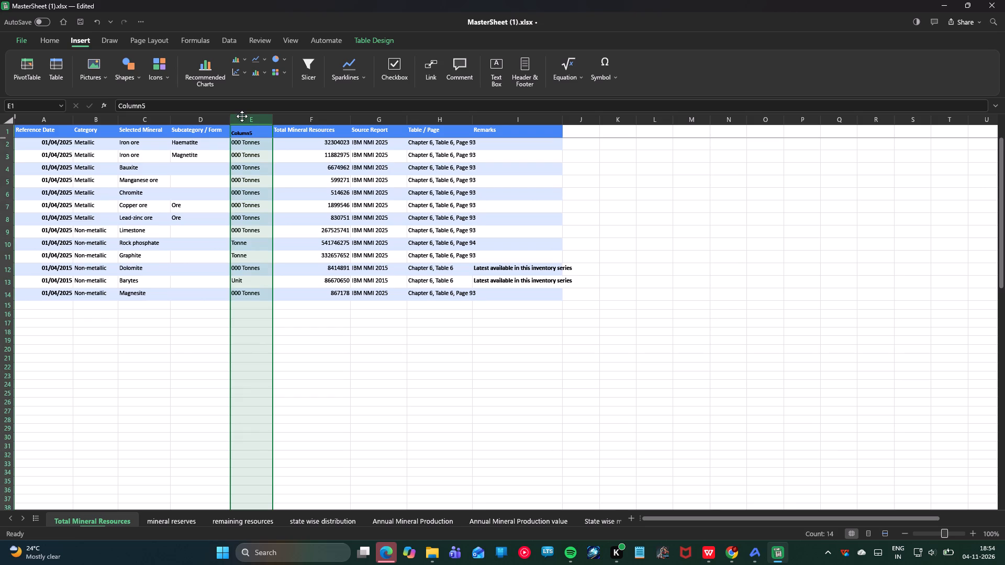
pyautogui.press('Delete')
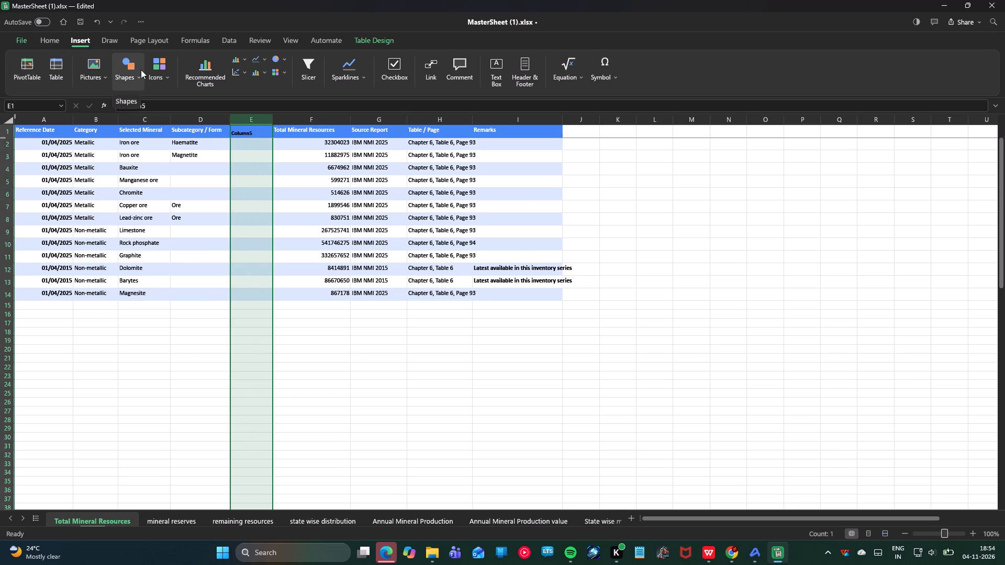
# In File Explorer, restore the Downloads window from full screen, make it wider and taller, and minimise it.
pyautogui.click(441, 558)
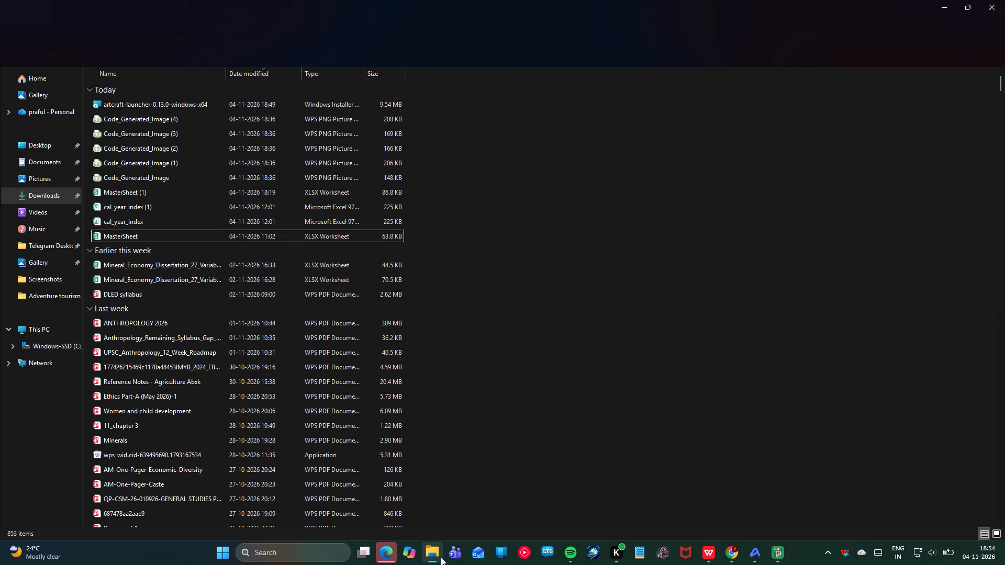
pyautogui.click(932, 21)
pyautogui.click(957, 4)
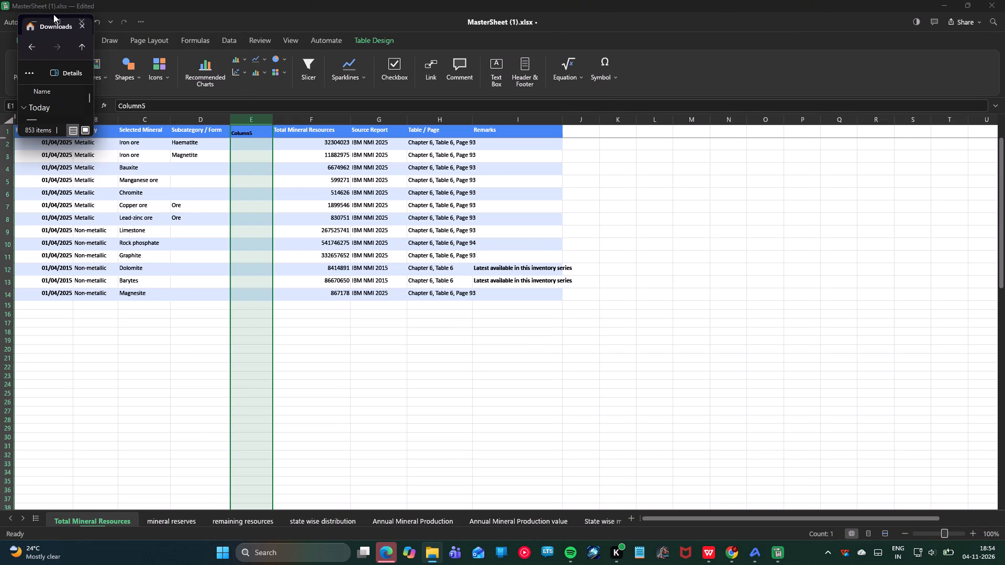
pyautogui.doubleClick(66, 25)
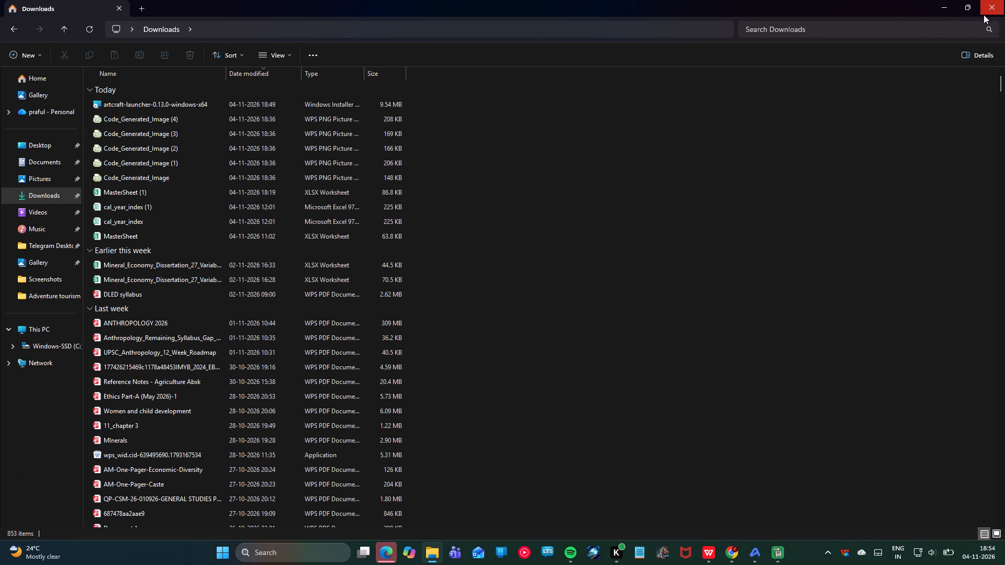
pyautogui.click(963, 9)
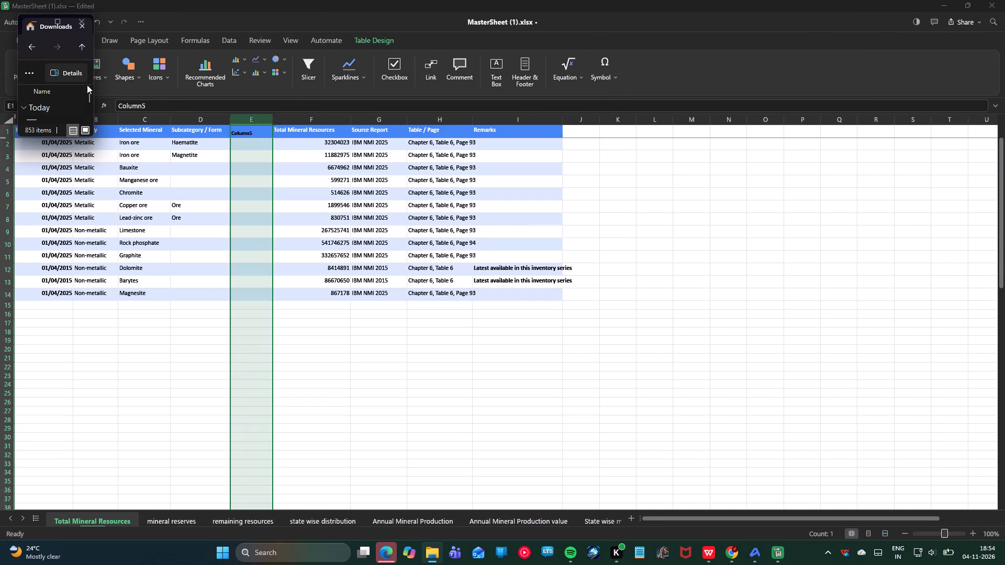
pyautogui.moveTo(90, 94); pyautogui.dragTo(187, 106)
pyautogui.moveTo(94, 61); pyautogui.dragTo(433, 140)
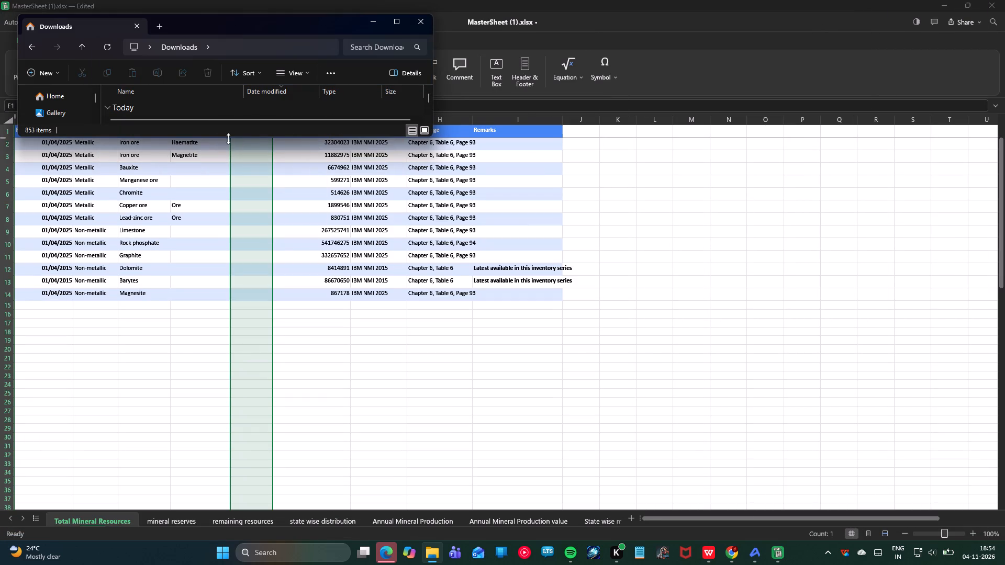
pyautogui.moveTo(218, 139); pyautogui.dragTo(213, 292)
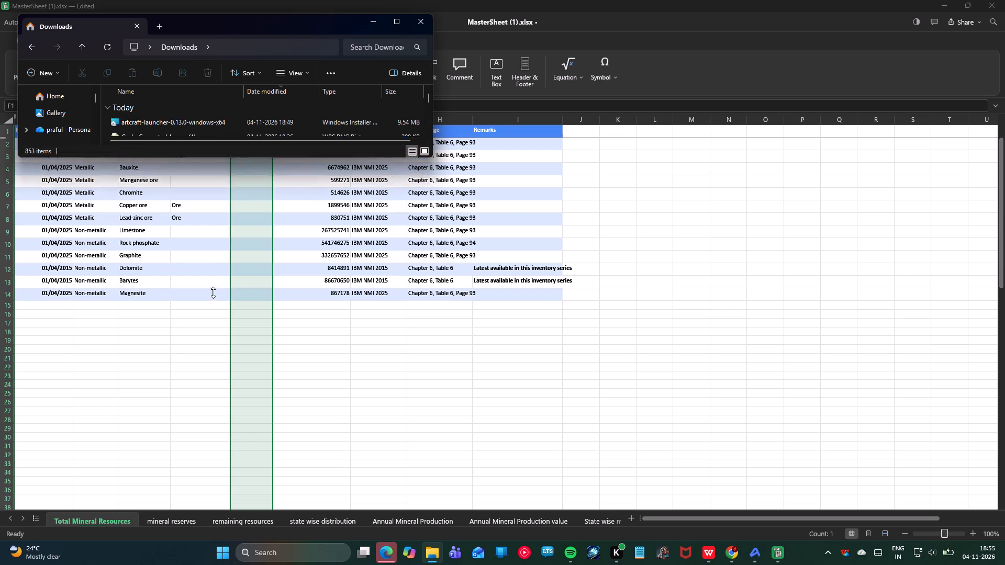
pyautogui.moveTo(213, 292); pyautogui.dragTo(215, 304)
pyautogui.click(370, 25)
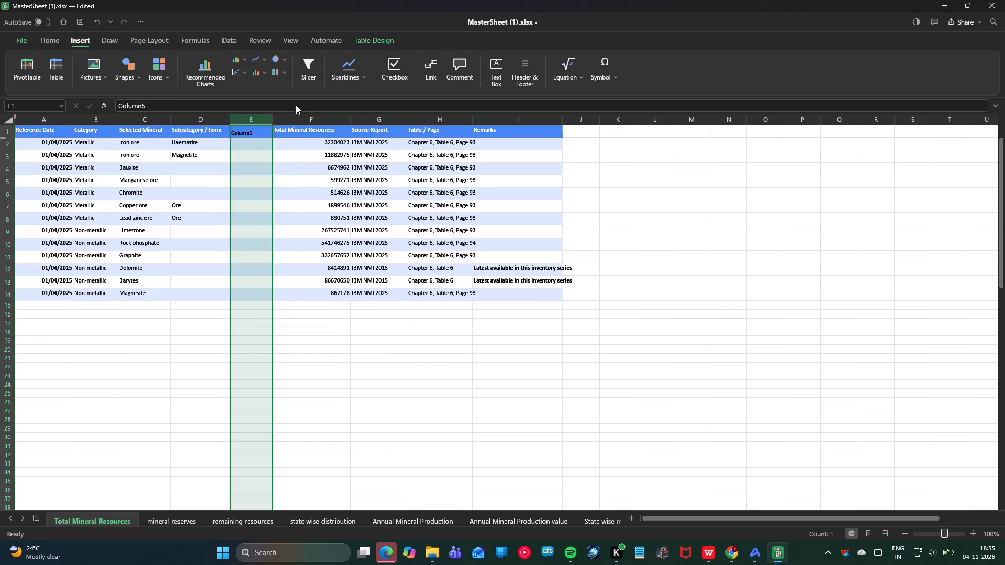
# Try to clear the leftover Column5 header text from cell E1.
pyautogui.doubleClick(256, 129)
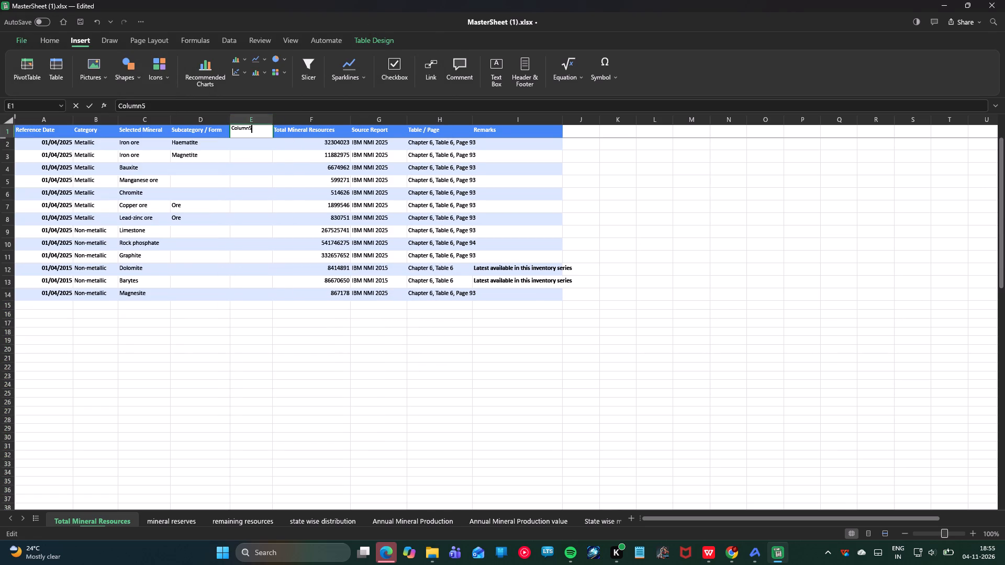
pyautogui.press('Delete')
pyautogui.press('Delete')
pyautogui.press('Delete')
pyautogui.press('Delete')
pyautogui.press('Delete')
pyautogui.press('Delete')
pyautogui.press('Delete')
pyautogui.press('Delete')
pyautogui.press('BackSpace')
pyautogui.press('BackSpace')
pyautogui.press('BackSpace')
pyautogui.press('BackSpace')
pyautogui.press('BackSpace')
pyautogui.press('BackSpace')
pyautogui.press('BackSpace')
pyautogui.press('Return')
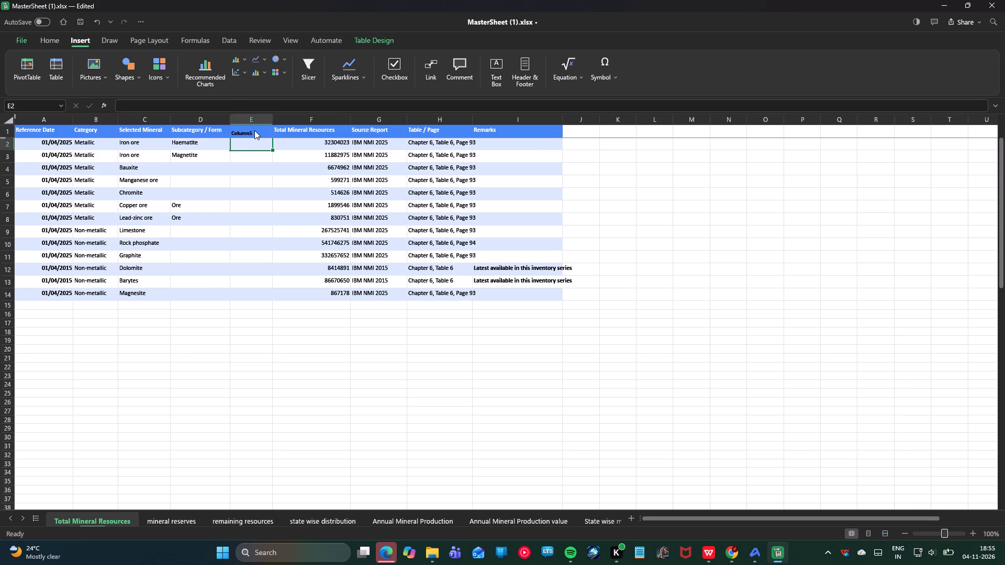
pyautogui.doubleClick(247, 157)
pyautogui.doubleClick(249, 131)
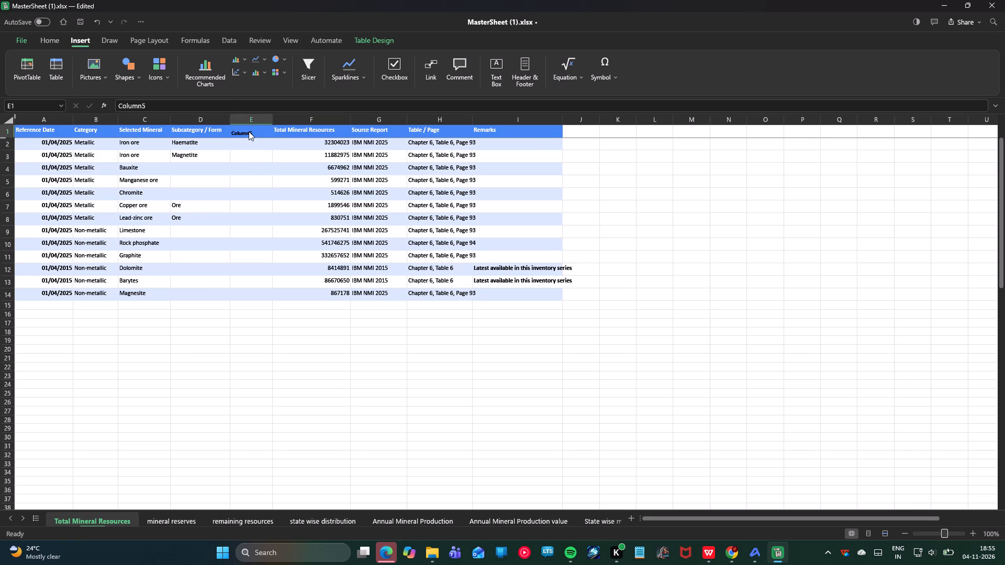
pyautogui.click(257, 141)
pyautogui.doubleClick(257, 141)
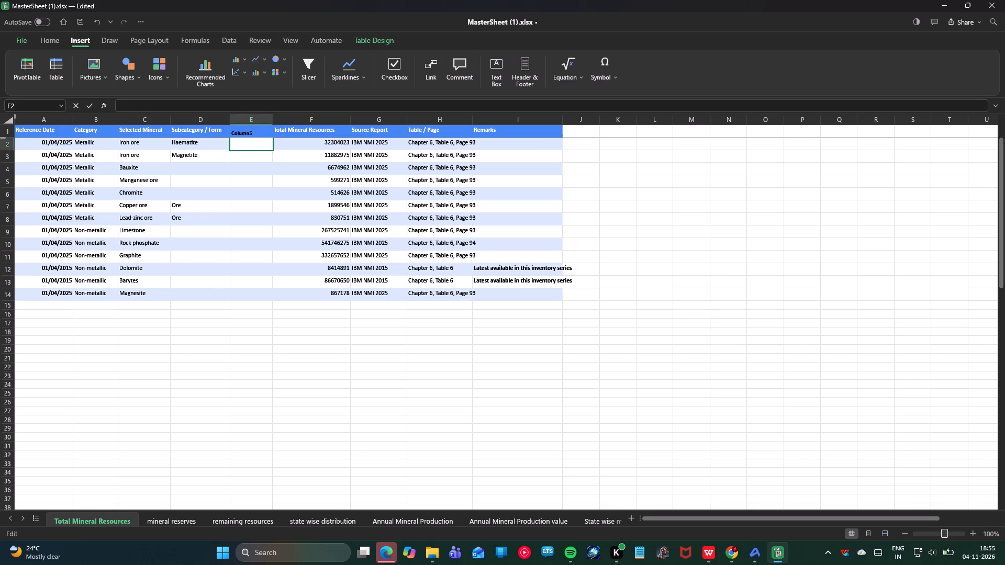
# Delete the empty column E between Subcategory / Form and Total Mineral Resources.
pyautogui.doubleClick(259, 121)
pyautogui.rightClick(259, 121)
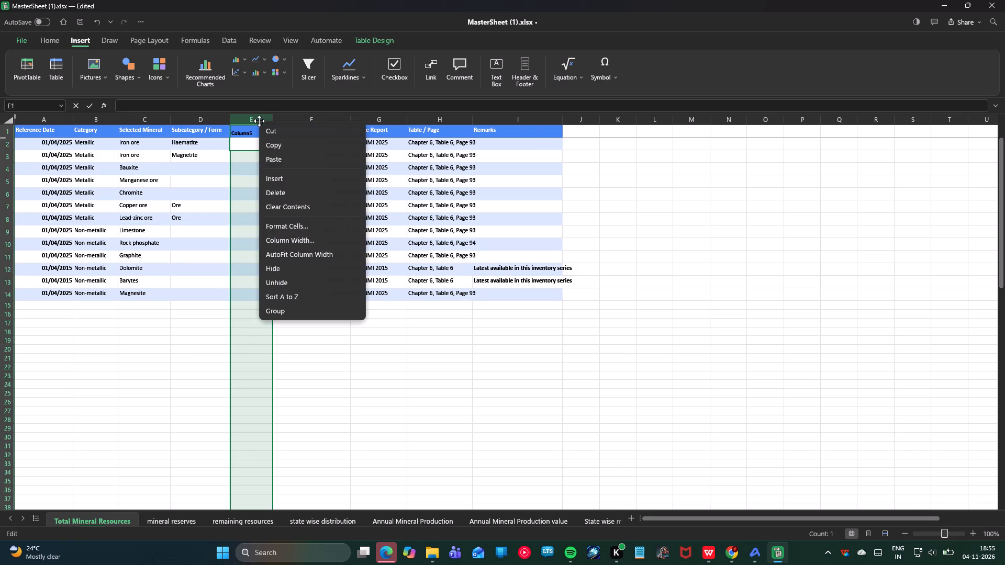
pyautogui.click(288, 188)
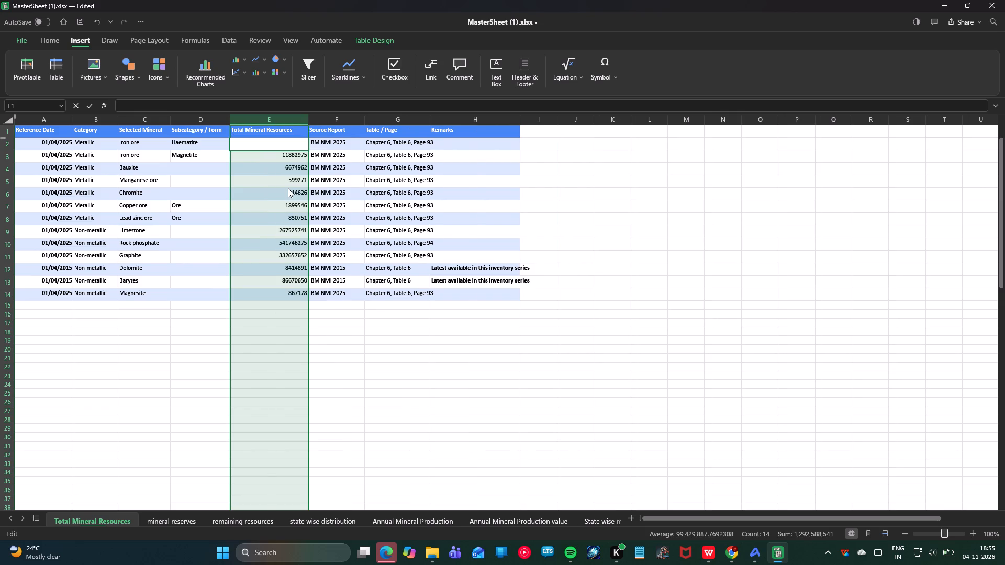
pyautogui.click(834, 263)
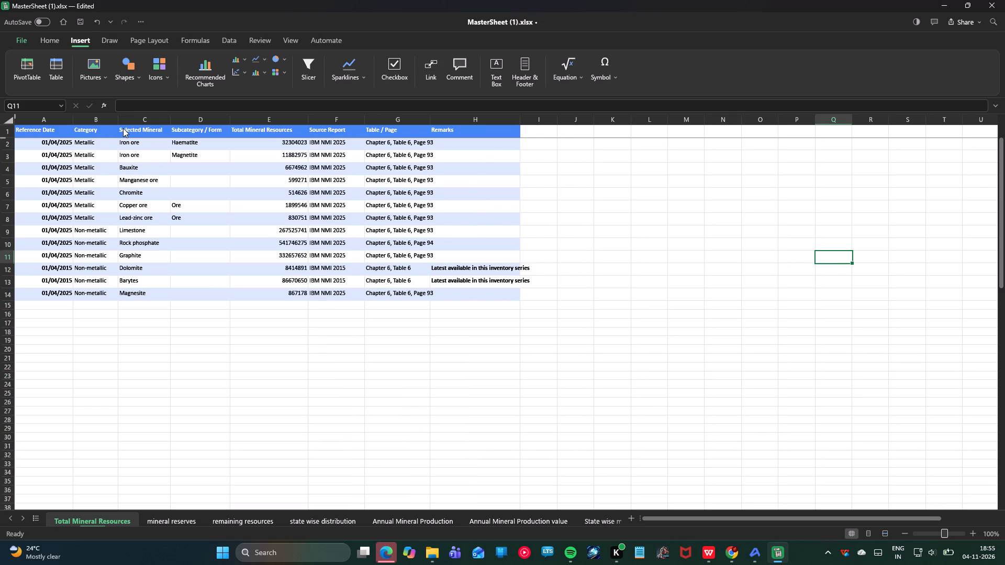
# Insert a Line with Markers chart from the metallic minerals data in C1:E8.
pyautogui.moveTo(123, 128); pyautogui.dragTo(248, 216)
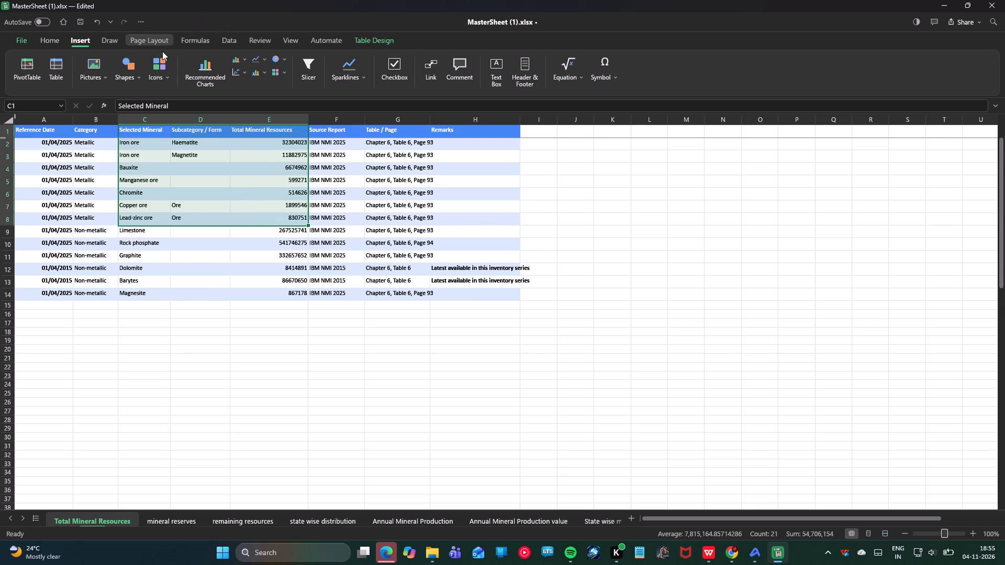
pyautogui.click(200, 62)
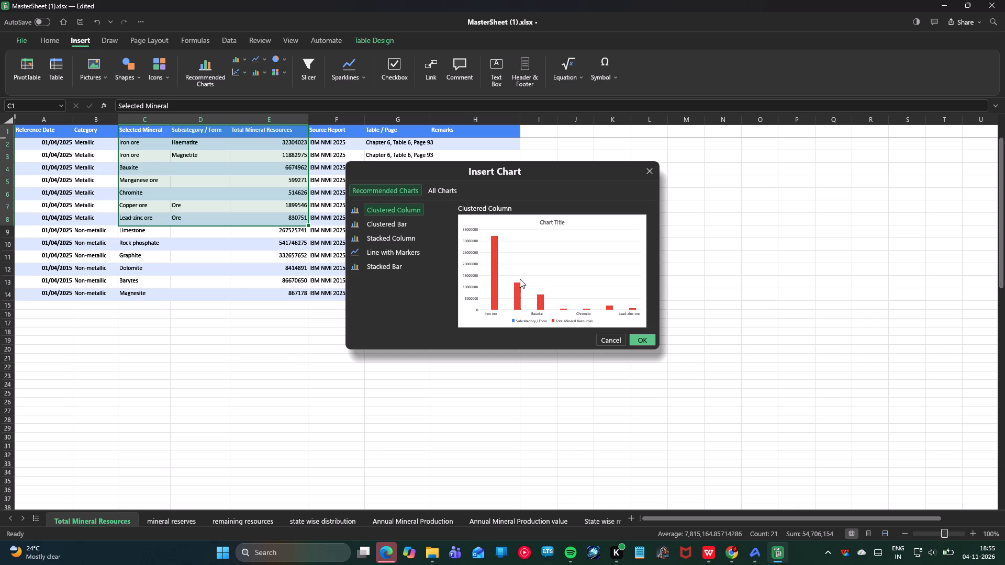
pyautogui.click(394, 219)
pyautogui.click(396, 233)
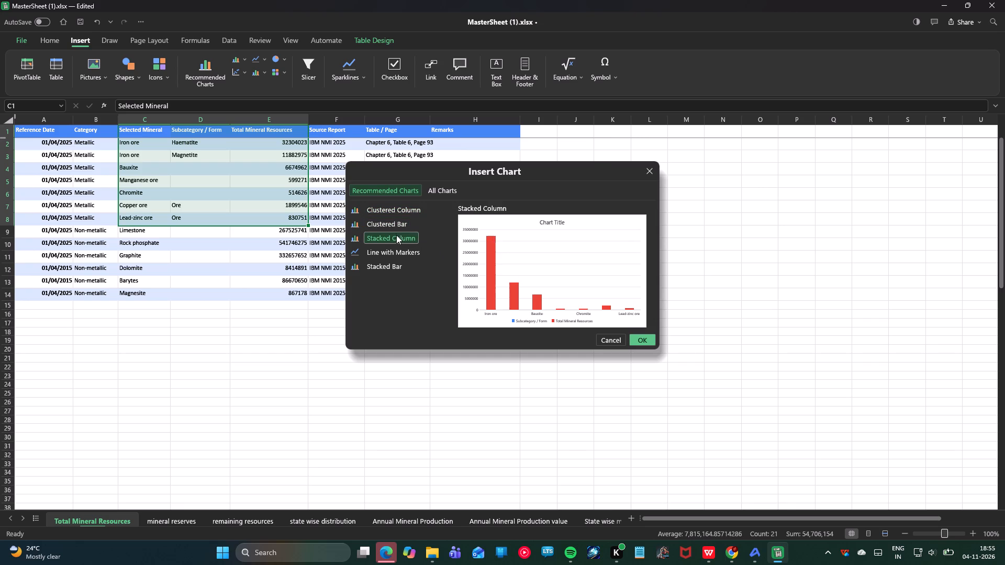
pyautogui.click(397, 242)
pyautogui.click(397, 247)
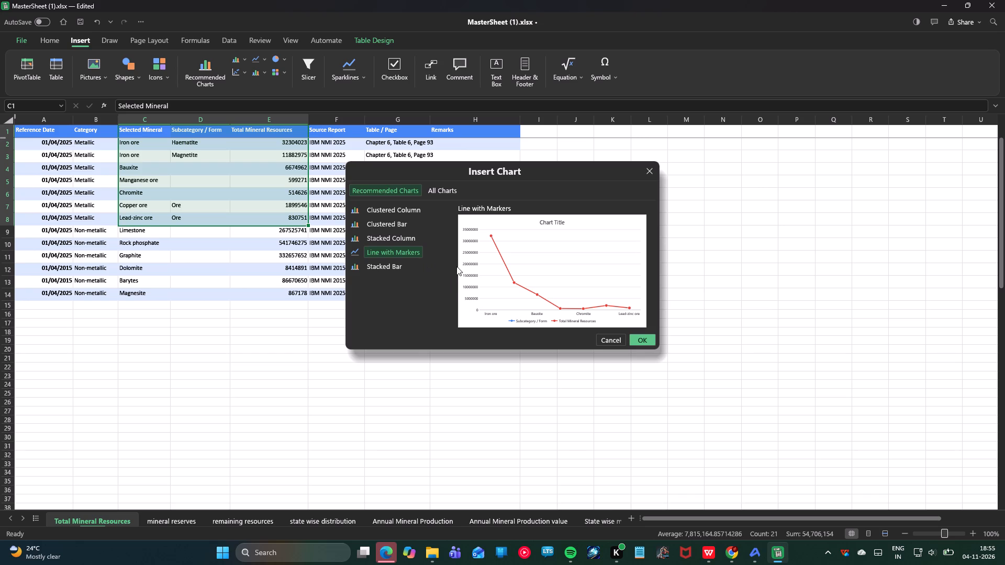
pyautogui.click(641, 337)
# Enlarge the metallic minerals chart slightly and place it clear of the table, over about columns M to R, rows 2 to 14.
pyautogui.moveTo(469, 170); pyautogui.dragTo(723, 184)
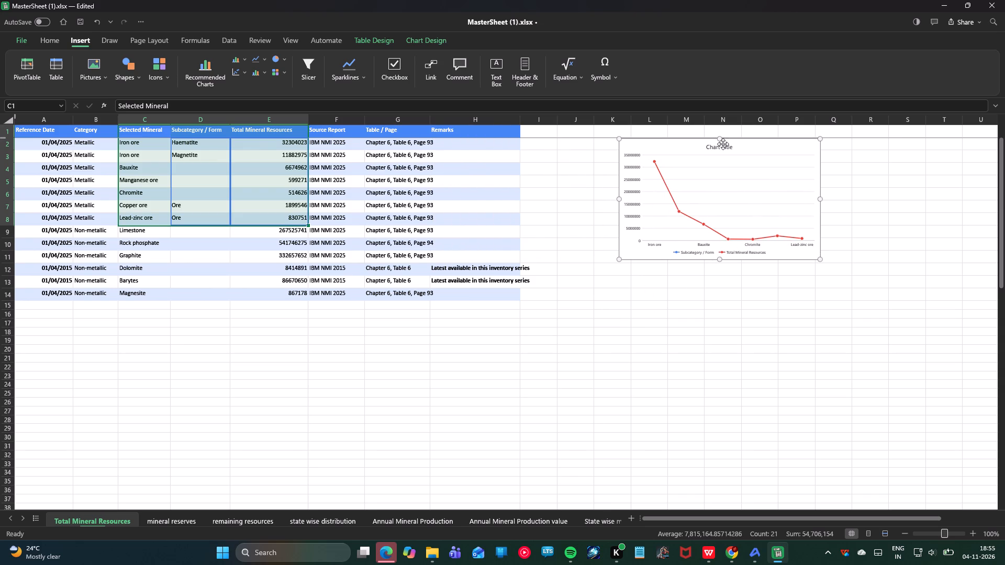
pyautogui.scroll(3, 728, 194)
pyautogui.moveTo(619, 257); pyautogui.dragTo(444, 384)
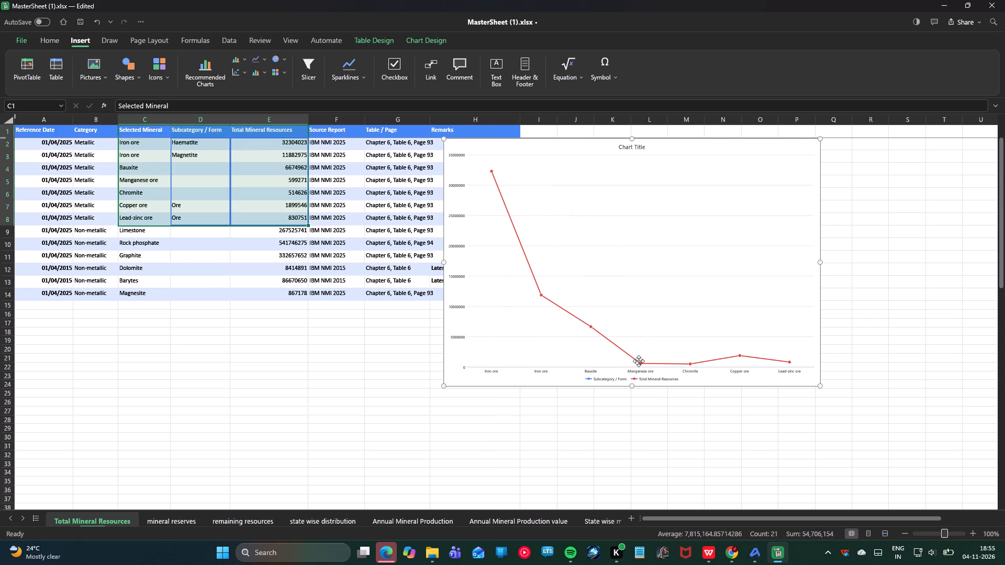
pyautogui.scroll(3, 459, 334)
pyautogui.moveTo(446, 387); pyautogui.dragTo(586, 292)
pyautogui.moveTo(647, 218); pyautogui.dragTo(718, 204)
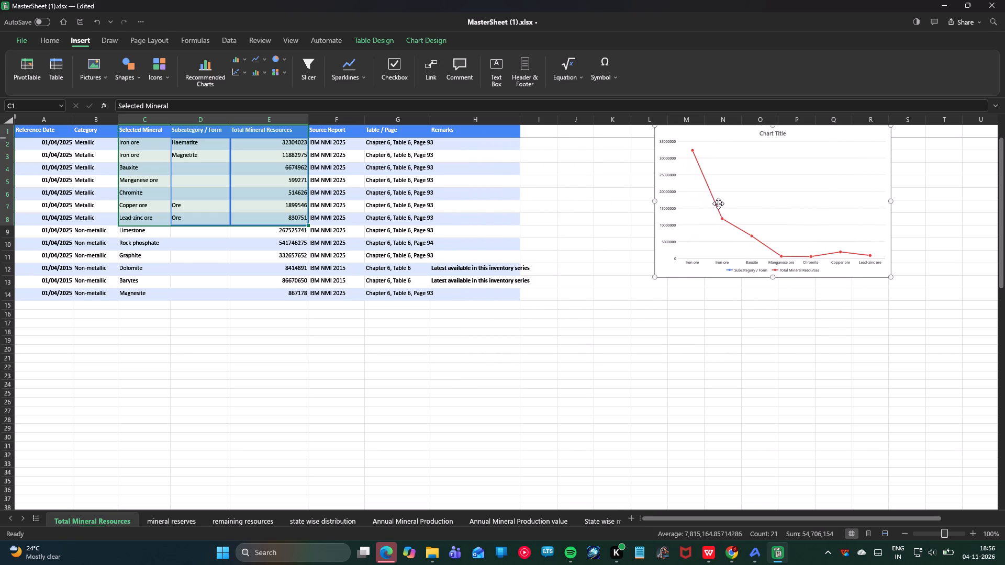
pyautogui.moveTo(718, 204); pyautogui.dragTo(724, 221)
pyautogui.click(272, 344)
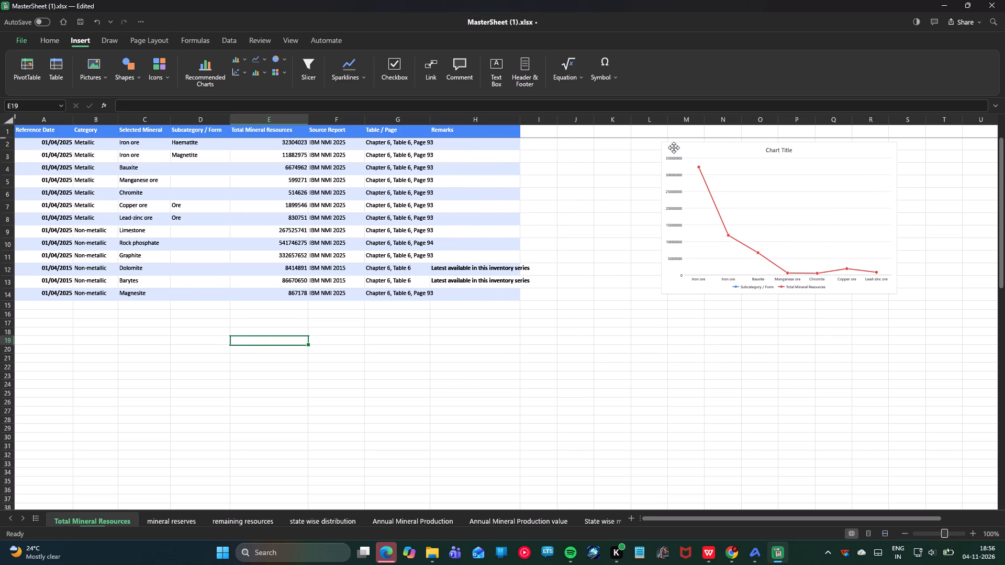
# Set the metallic minerals chart's title to Metallic and close the chart formatting options.
pyautogui.click(784, 150)
pyautogui.click(784, 150)
pyautogui.doubleClick(784, 150)
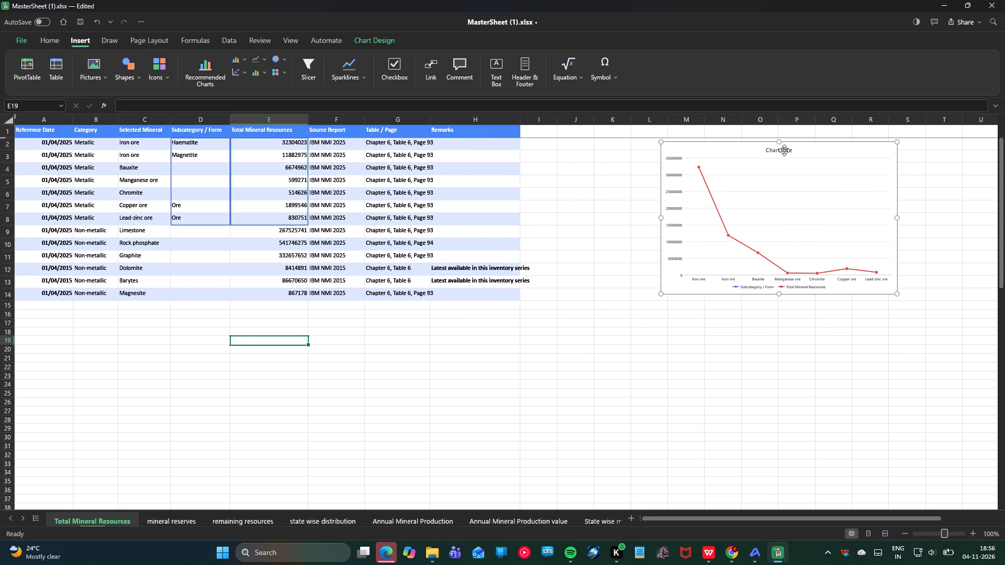
pyautogui.click(795, 150)
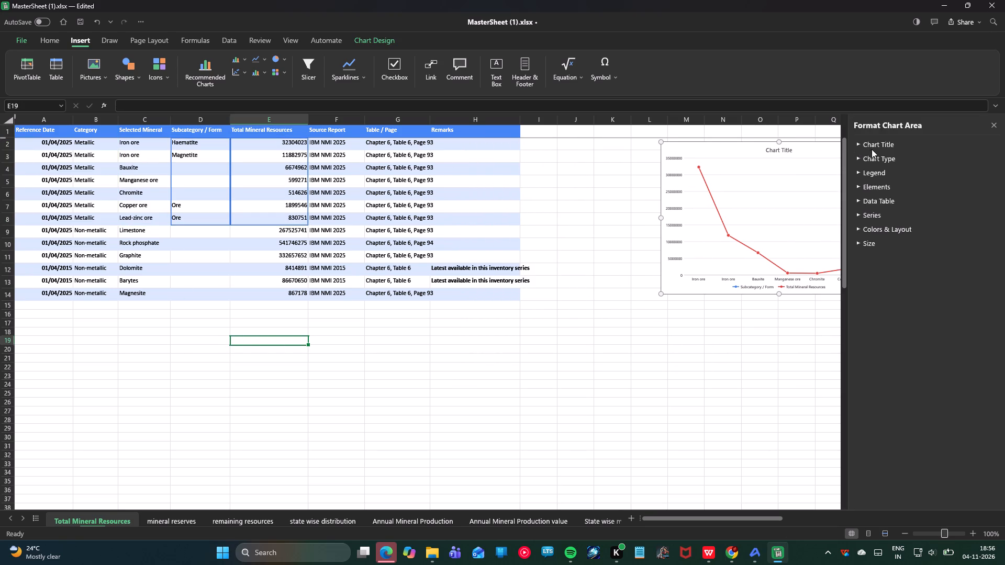
pyautogui.click(872, 149)
pyautogui.click(885, 164)
pyautogui.click(927, 157)
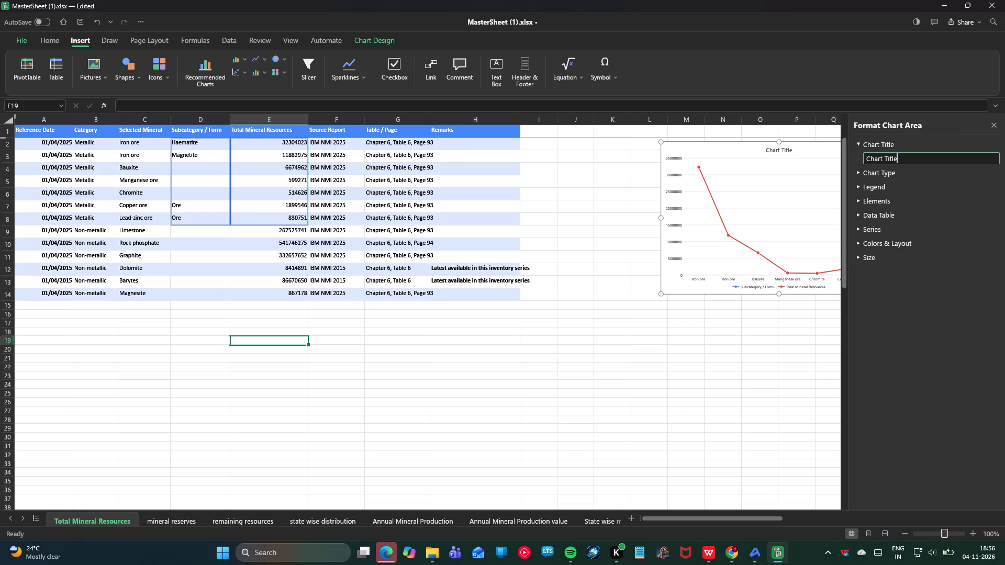
pyautogui.press('BackSpace')
pyautogui.press('BackSpace')
pyautogui.press('BackSpace')
pyautogui.press('BackSpace')
pyautogui.press('BackSpace')
pyautogui.press('BackSpace')
pyautogui.press('BackSpace')
pyautogui.press('BackSpace')
pyautogui.press('BackSpace')
pyautogui.press('BackSpace')
pyautogui.press('BackSpace')
pyautogui.press('BackSpace')
pyautogui.press('BackSpace')
pyautogui.press('BackSpace')
pyautogui.press('BackSpace')
pyautogui.press('BackSpace')
pyautogui.press('BackSpace')
pyautogui.press('BackSpace')
pyautogui.press('BackSpace')
pyautogui.press('m')
pyautogui.write('etallic')
pyautogui.press('Return')
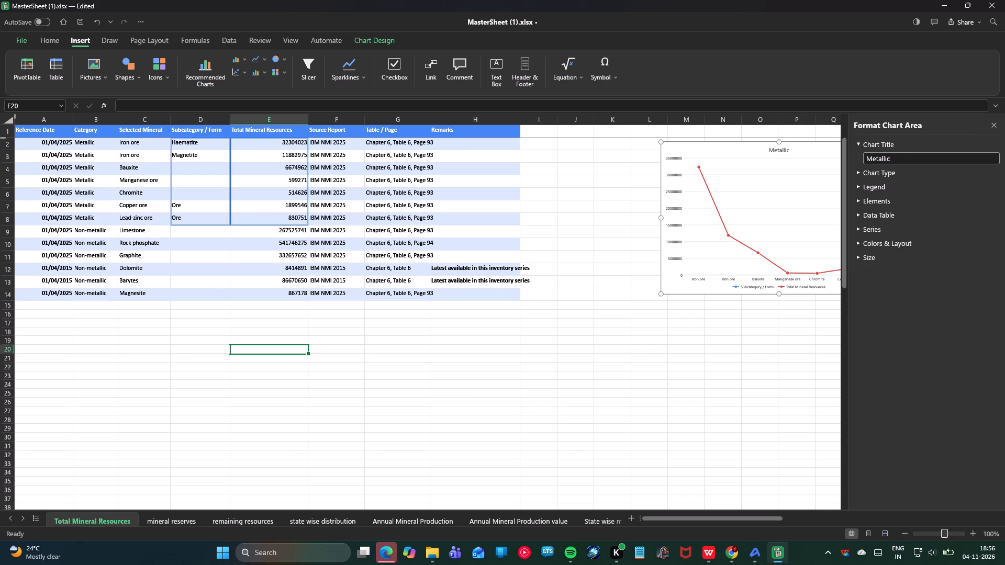
pyautogui.click(996, 124)
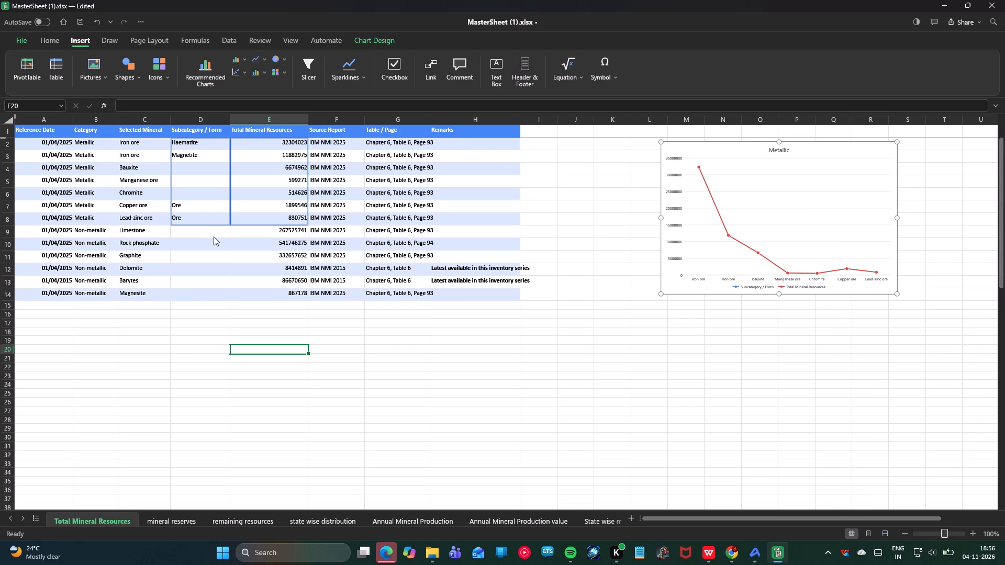
# Insert a Line with Markers chart from the non-metallic minerals data in C9:E14.
pyautogui.click(131, 338)
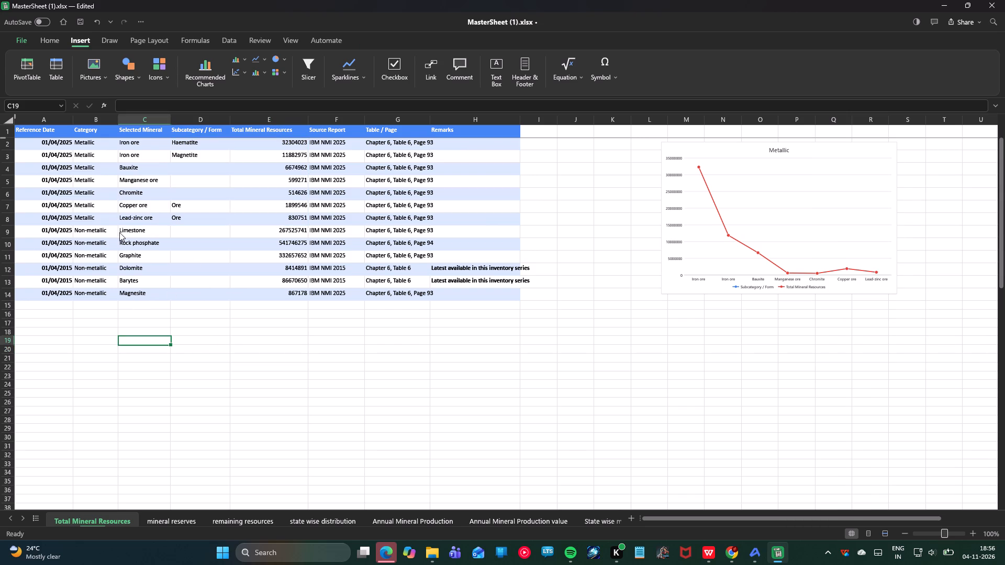
pyautogui.click(121, 231)
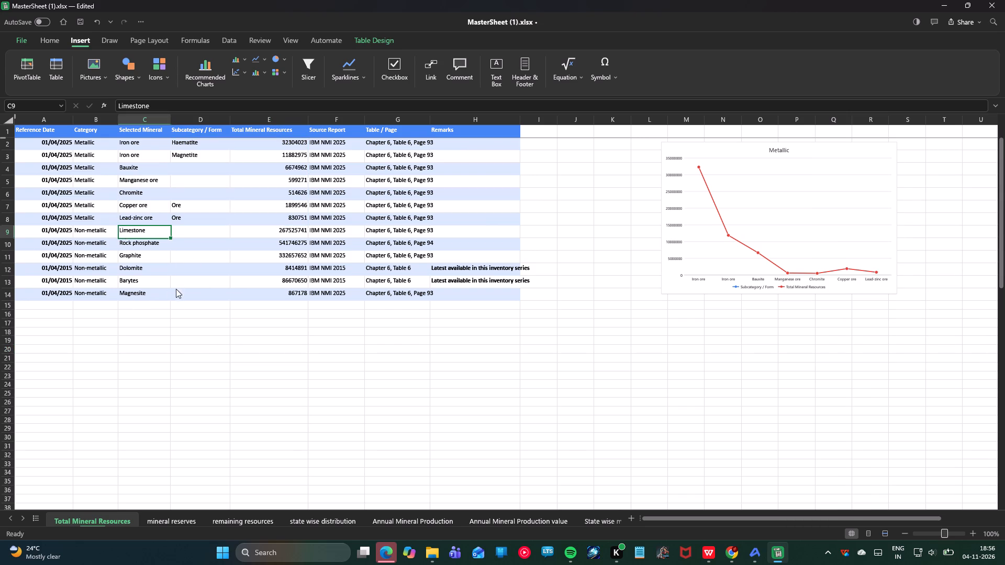
pyautogui.click(174, 323)
pyautogui.moveTo(121, 228); pyautogui.dragTo(143, 233)
pyautogui.moveTo(143, 233); pyautogui.dragTo(277, 294)
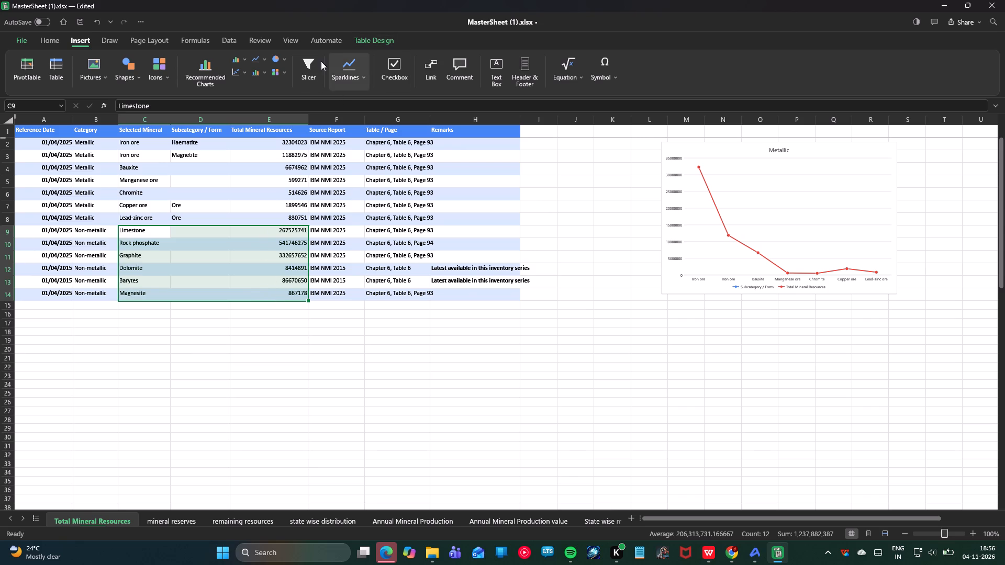
pyautogui.click(343, 62)
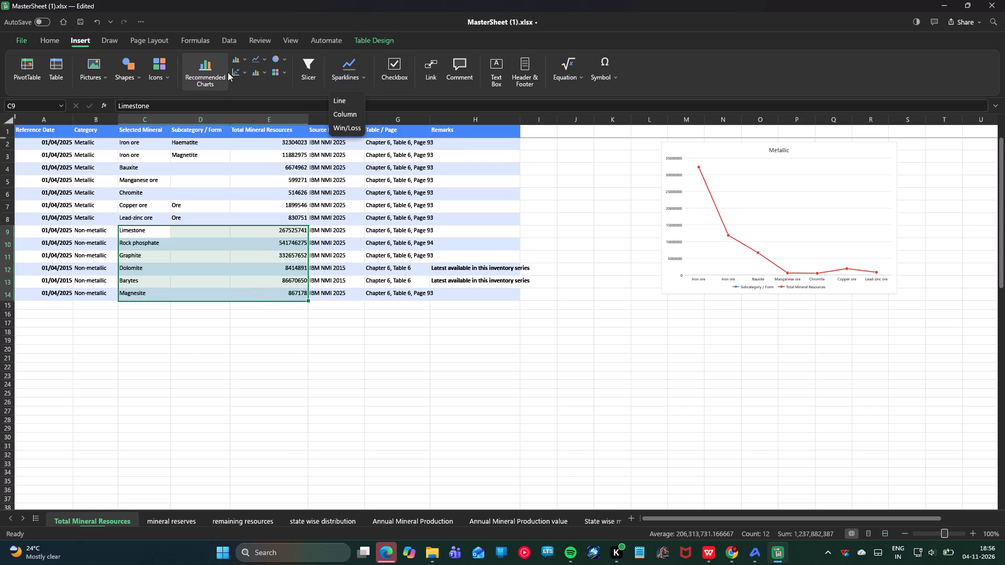
pyautogui.click(203, 67)
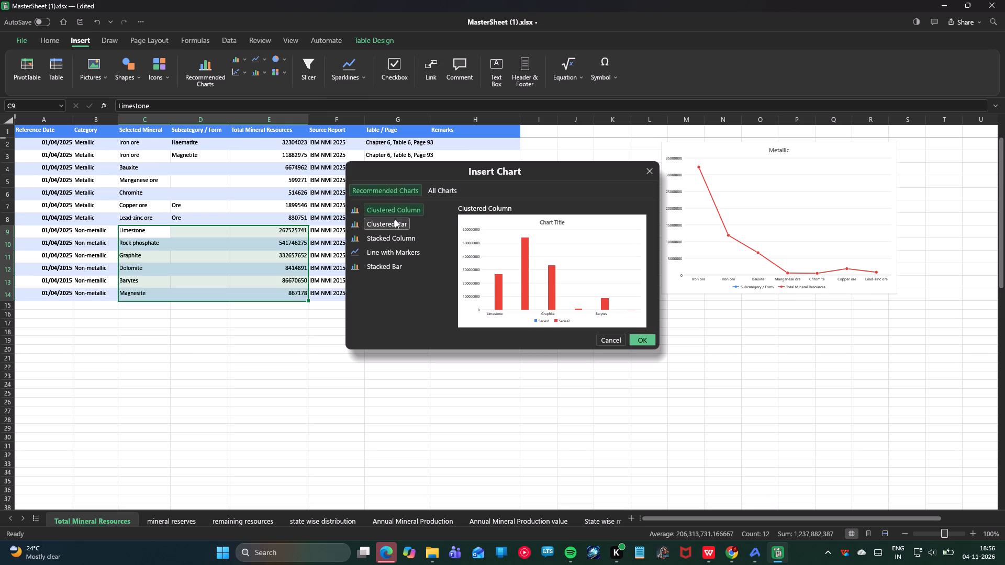
pyautogui.click(395, 220)
pyautogui.click(401, 257)
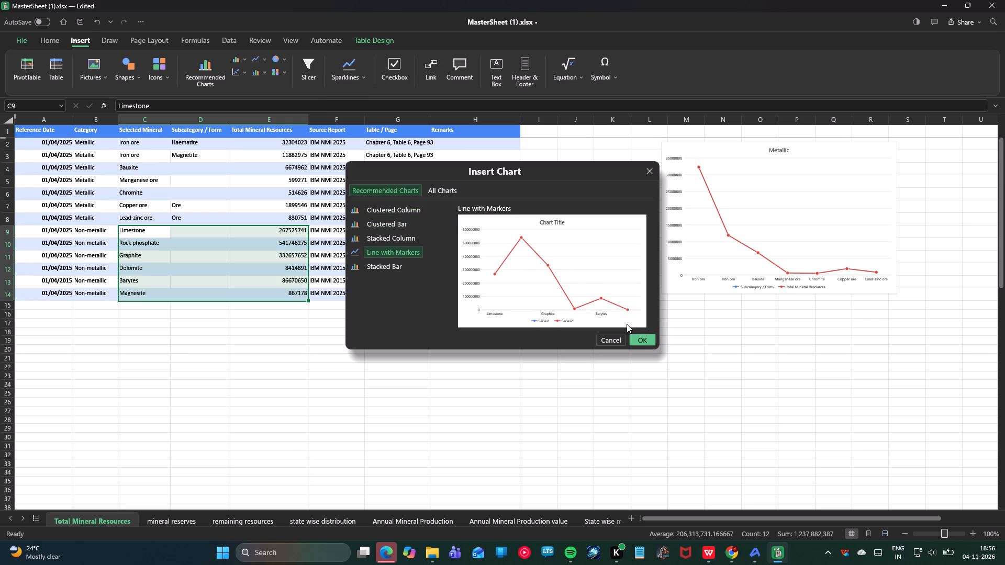
pyautogui.click(634, 337)
# Move the non-metallic minerals chart off the resource figures to about columns H to M, rows 11 to 22.
pyautogui.moveTo(492, 268); pyautogui.dragTo(567, 284)
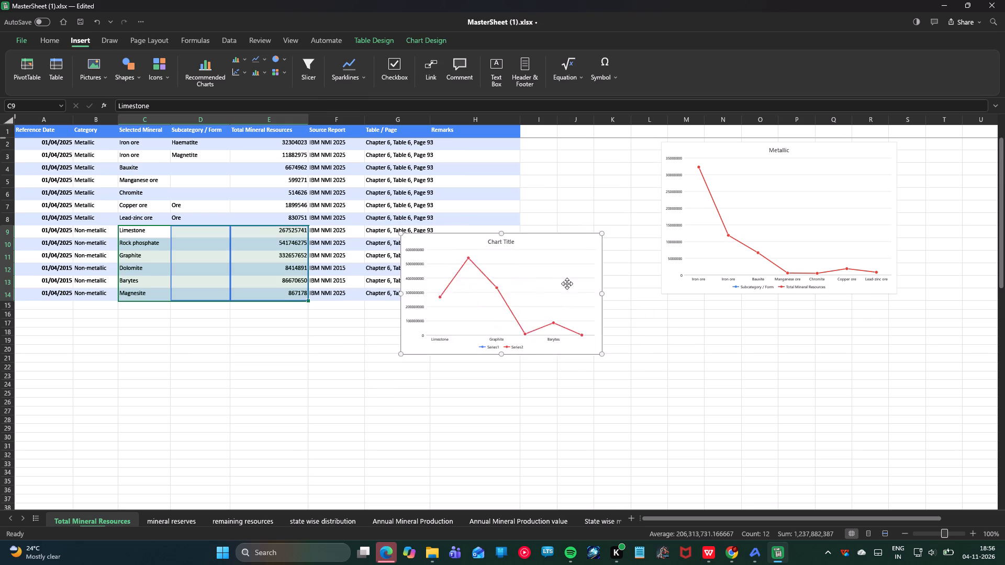
pyautogui.moveTo(567, 284); pyautogui.dragTo(617, 292)
# Set the non-metallic minerals chart's title to Non metallic.
pyautogui.click(597, 258)
pyautogui.click(597, 258)
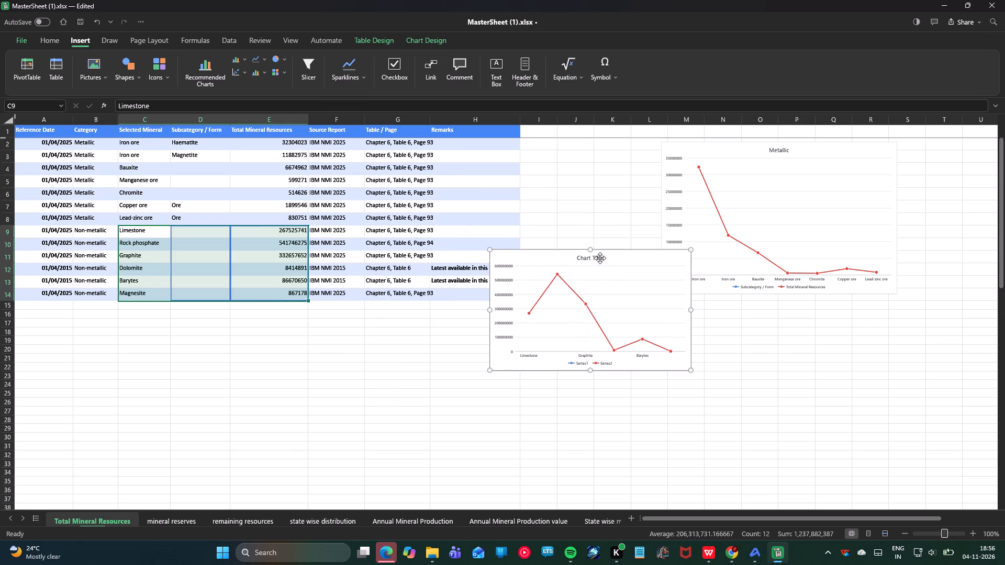
pyautogui.doubleClick(601, 261)
pyautogui.click(912, 157)
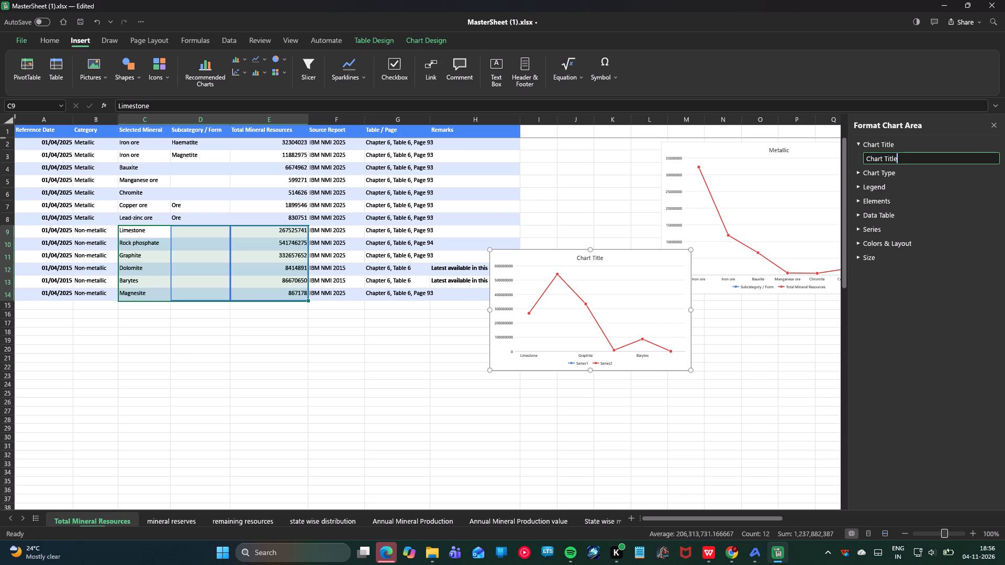
pyautogui.press('BackSpace')
pyautogui.press('BackSpace')
pyautogui.press('BackSpace')
pyautogui.press('BackSpace')
pyautogui.press('BackSpace')
pyautogui.press('BackSpace')
pyautogui.press('BackSpace')
pyautogui.press('BackSpace')
pyautogui.press('BackSpace')
pyautogui.press('BackSpace')
pyautogui.press('BackSpace')
pyautogui.press('BackSpace')
pyautogui.press('BackSpace')
pyautogui.press('BackSpace')
pyautogui.press('BackSpace')
pyautogui.press('BackSpace')
pyautogui.press('BackSpace')
pyautogui.press('BackSpace')
pyautogui.press('BackSpace')
pyautogui.press('BackSpace')
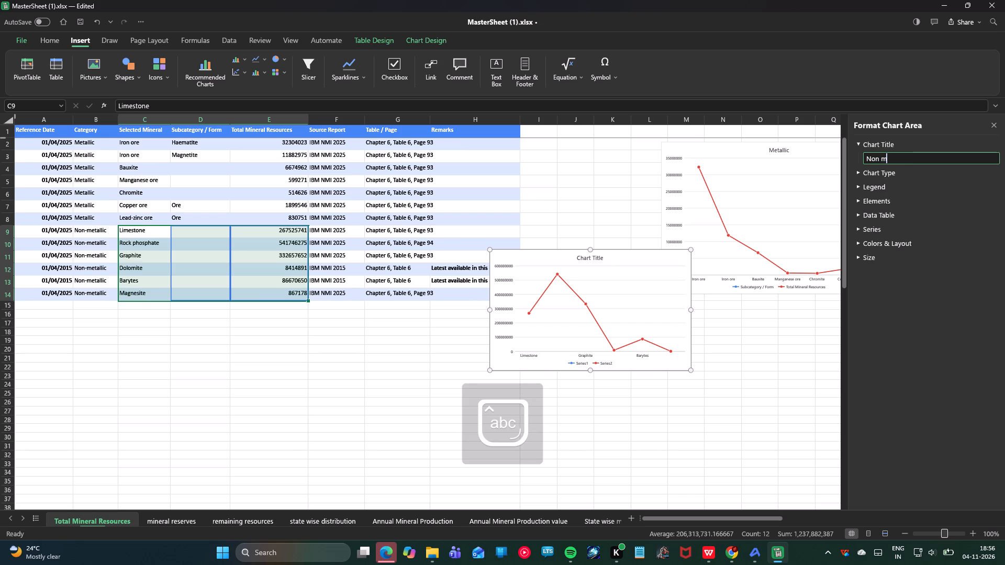
pyautogui.press('Return')
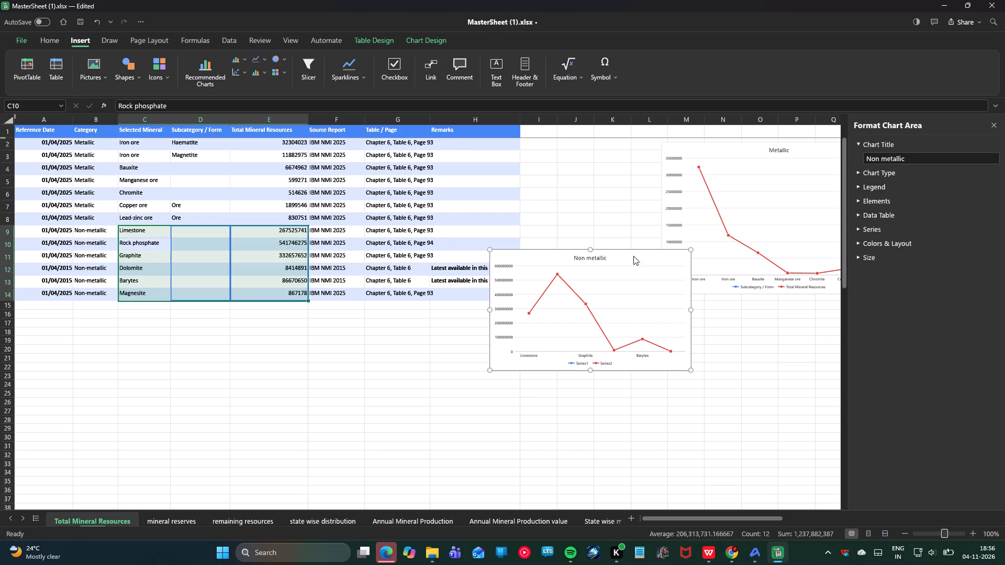
# Move the Non metallic chart up beside the Metallic chart, over about columns H to L, rows 4 to 13, and close the chart formatting options.
pyautogui.click(626, 197)
pyautogui.moveTo(643, 257); pyautogui.dragTo(634, 257)
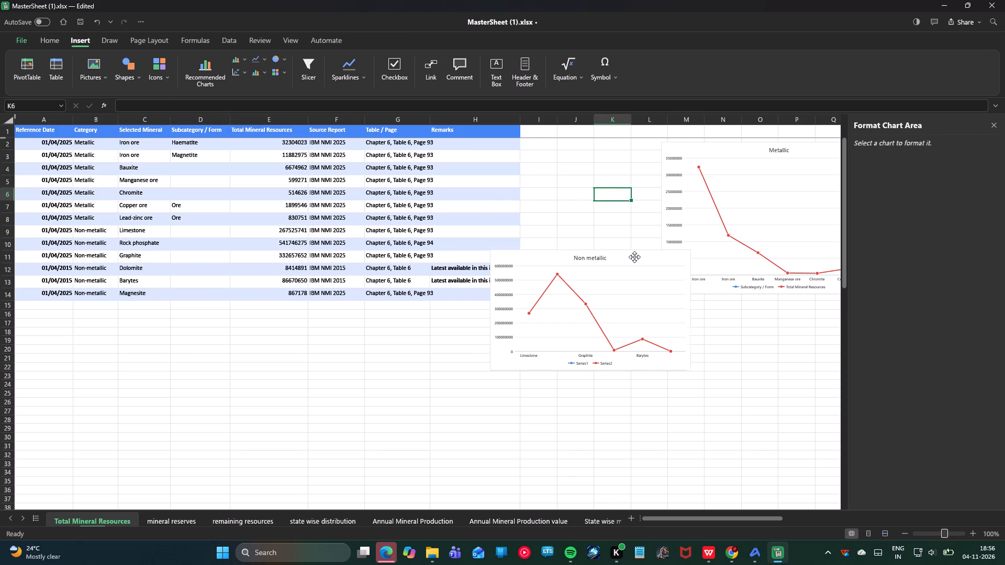
pyautogui.moveTo(634, 257); pyautogui.dragTo(595, 179)
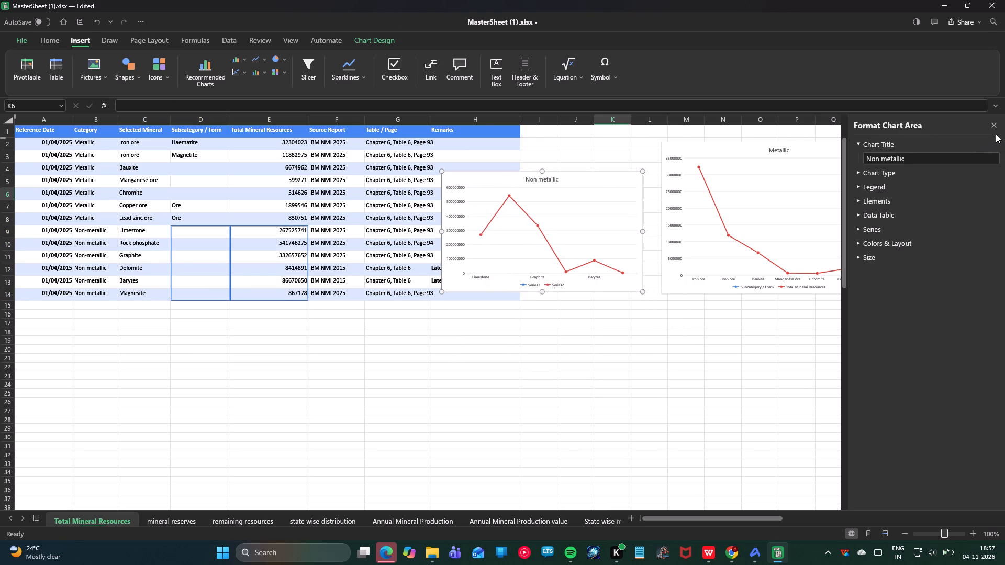
pyautogui.click(991, 128)
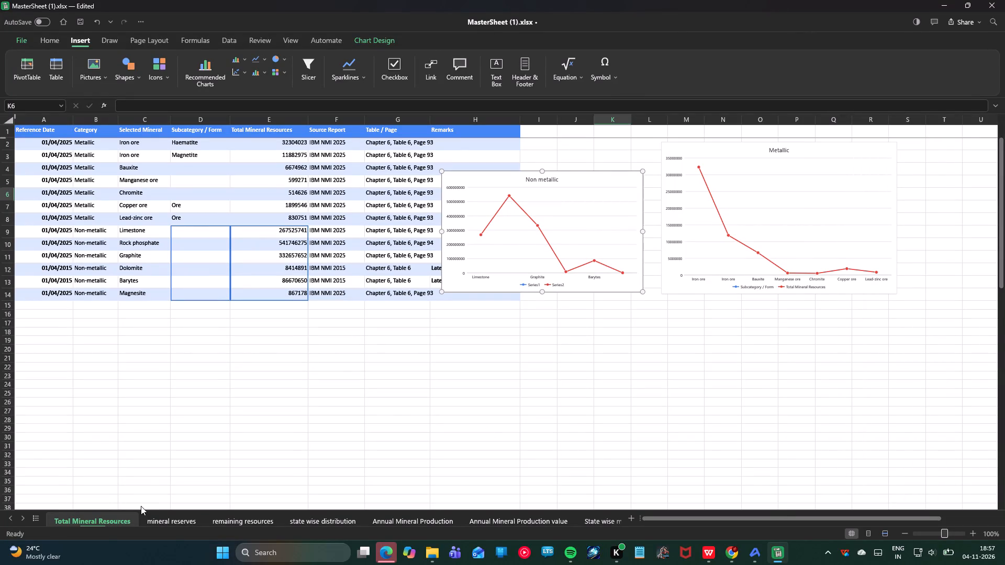
# Delete the Unit column from the mineral reserves sheet.
pyautogui.scroll(2, 141, 506)
pyautogui.scroll(2, 177, 457)
pyautogui.click(172, 514)
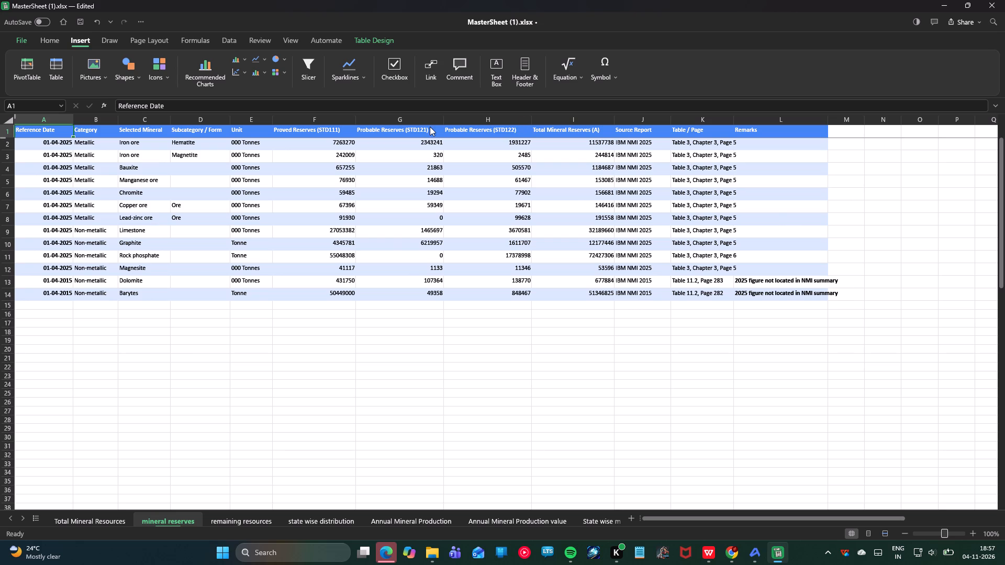
pyautogui.doubleClick(238, 127)
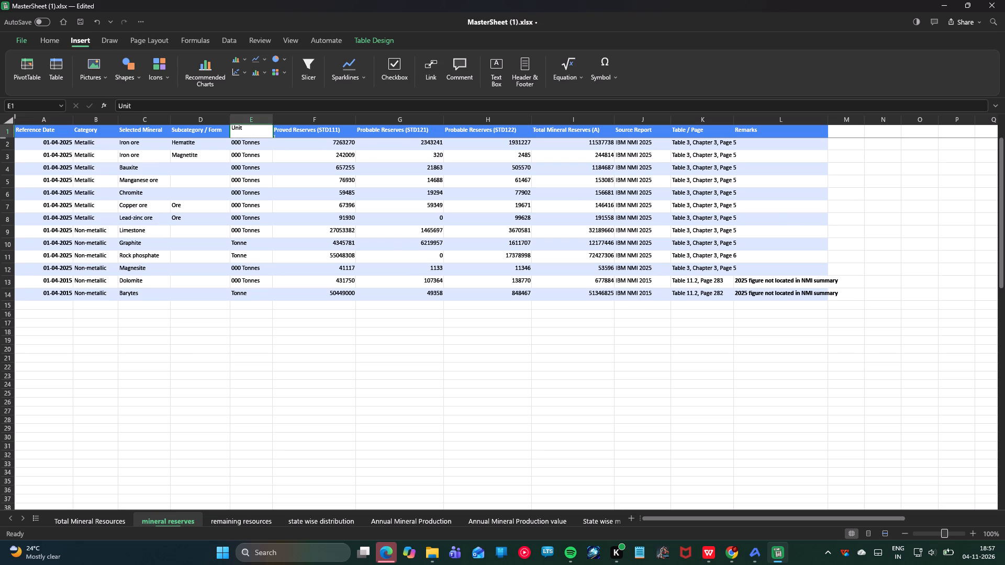
pyautogui.click(262, 107)
pyautogui.doubleClick(261, 115)
pyautogui.rightClick(261, 115)
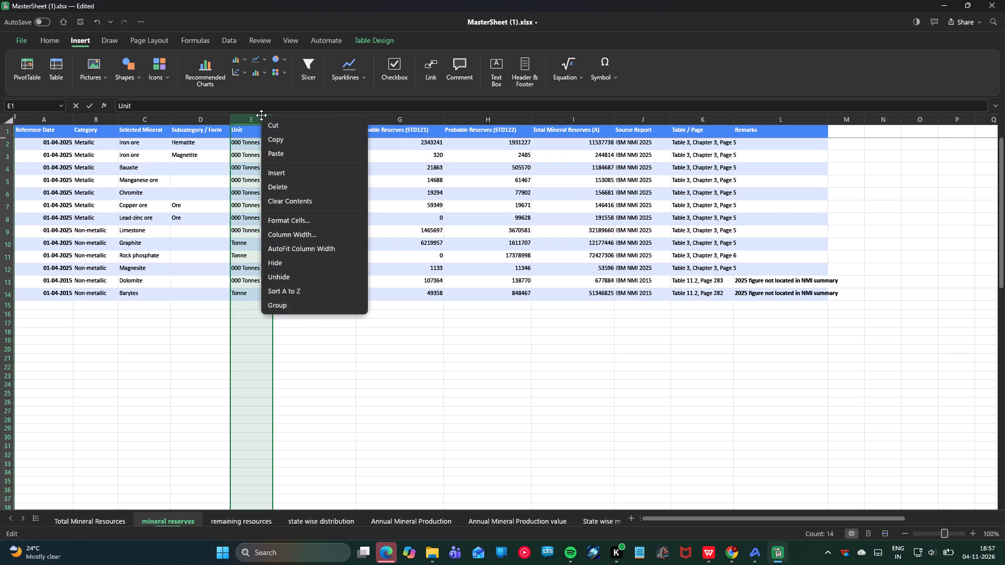
pyautogui.click(296, 187)
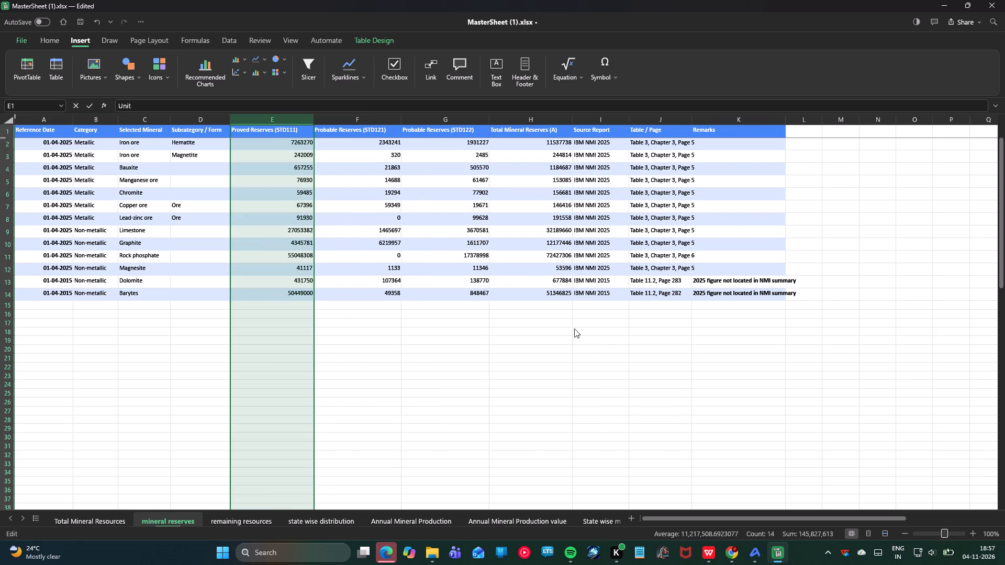
pyautogui.click(599, 349)
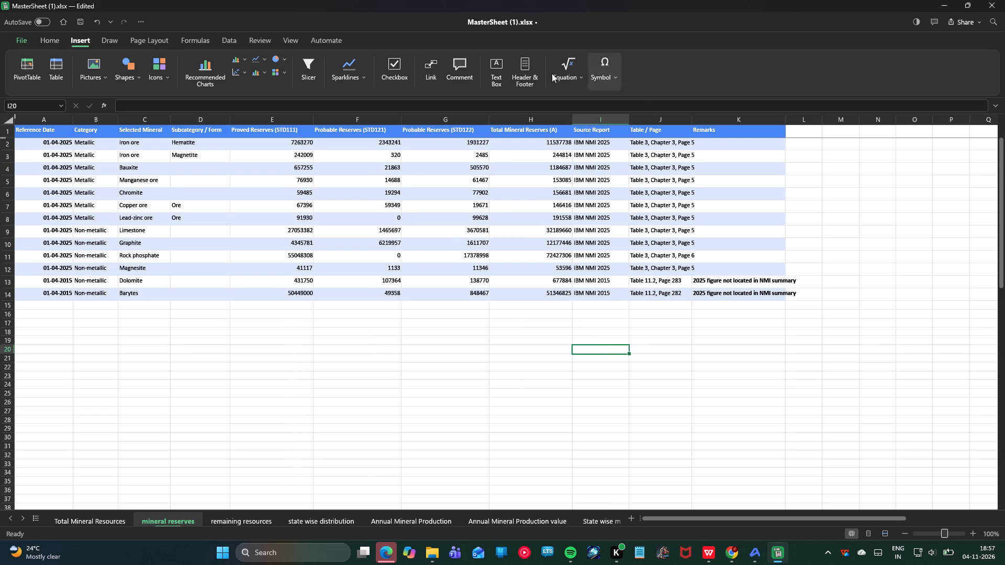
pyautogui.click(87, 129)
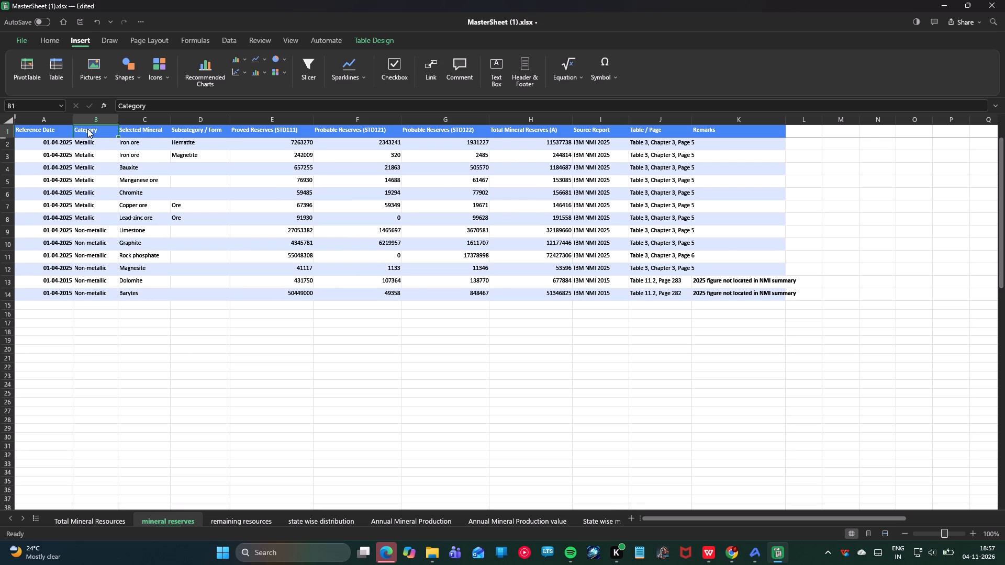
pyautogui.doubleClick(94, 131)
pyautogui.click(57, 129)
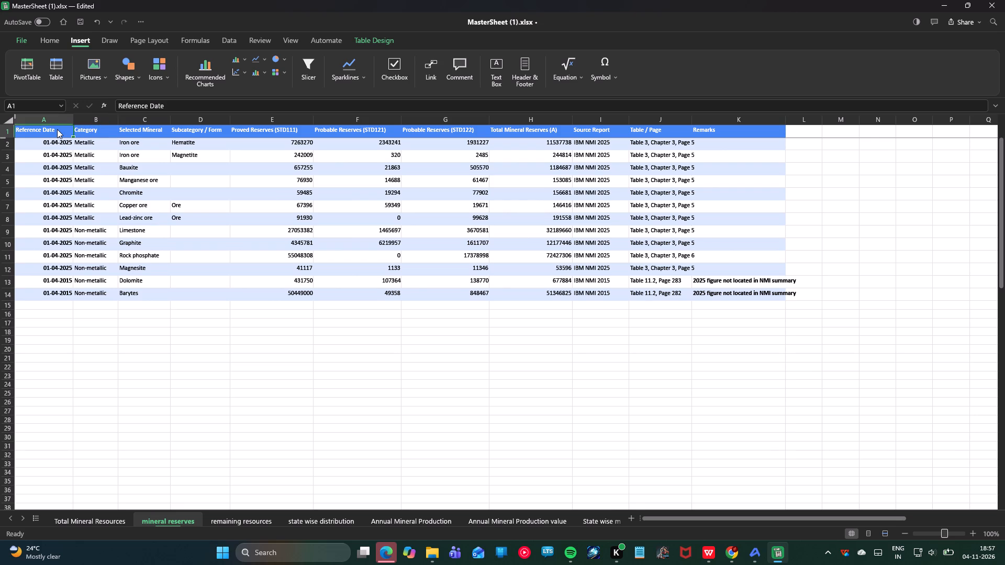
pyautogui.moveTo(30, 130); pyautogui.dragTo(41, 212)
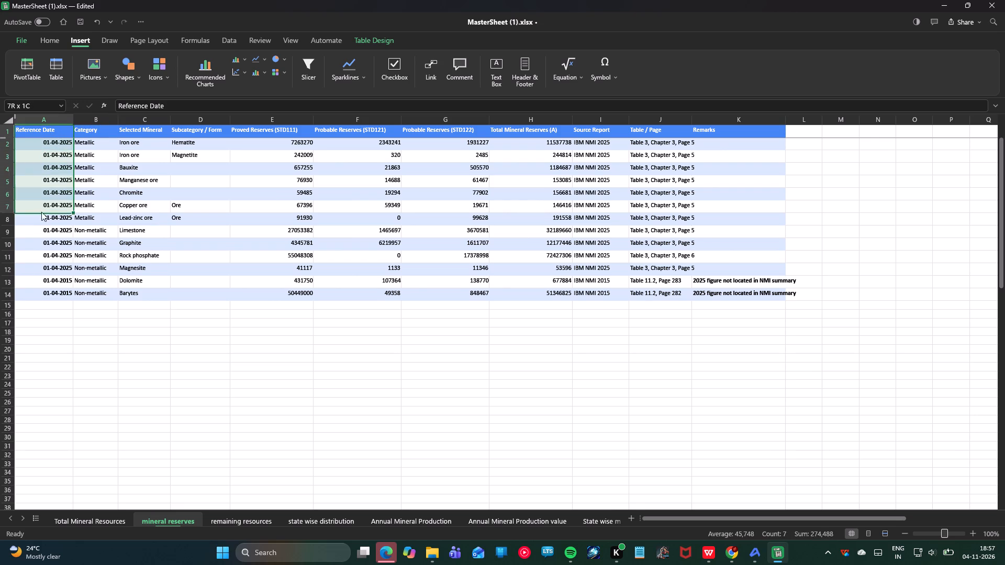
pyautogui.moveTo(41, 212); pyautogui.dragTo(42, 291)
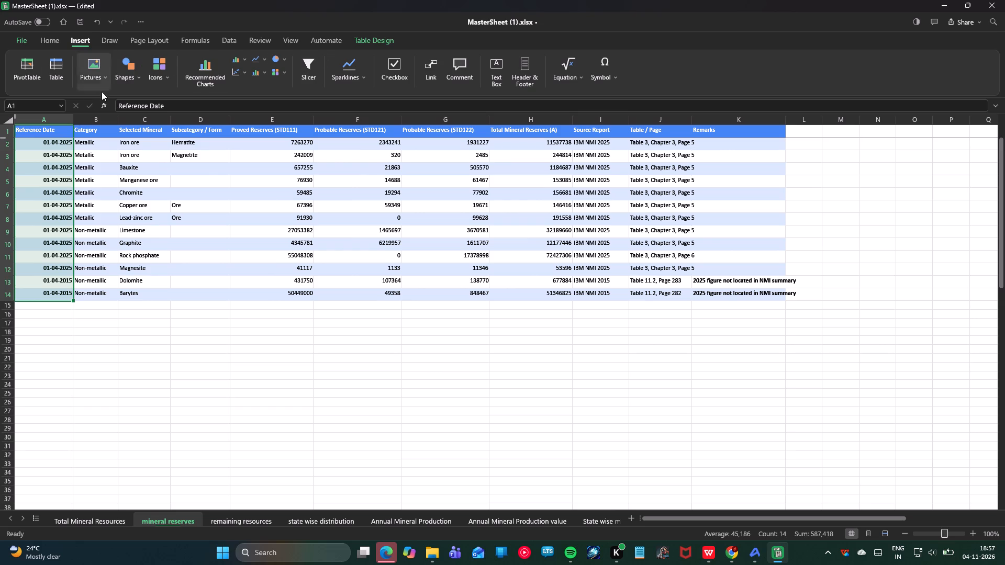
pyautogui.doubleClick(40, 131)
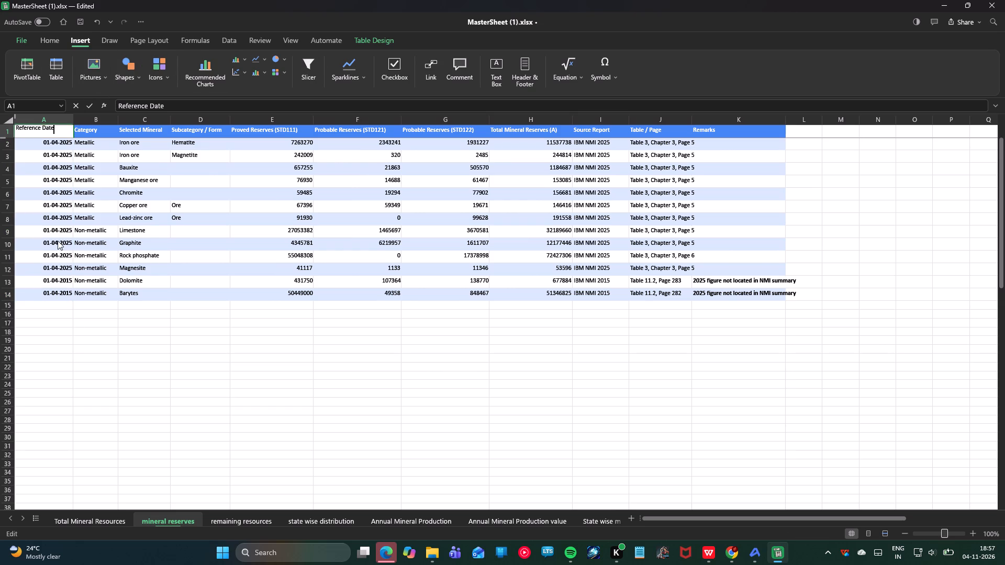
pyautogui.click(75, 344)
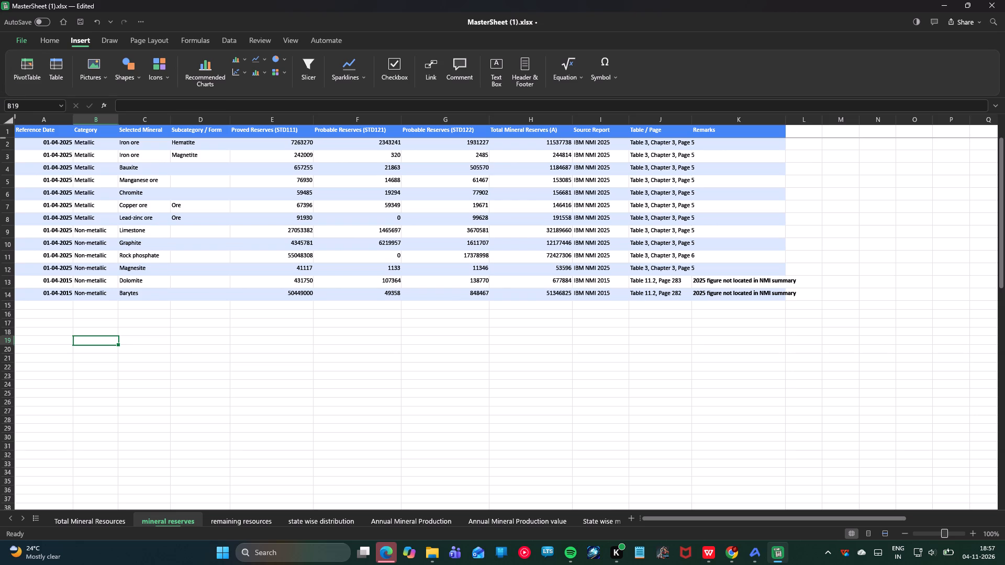
# Delete the Reference Date column from the mineral reserves sheet, including its contents.
pyautogui.doubleClick(39, 120)
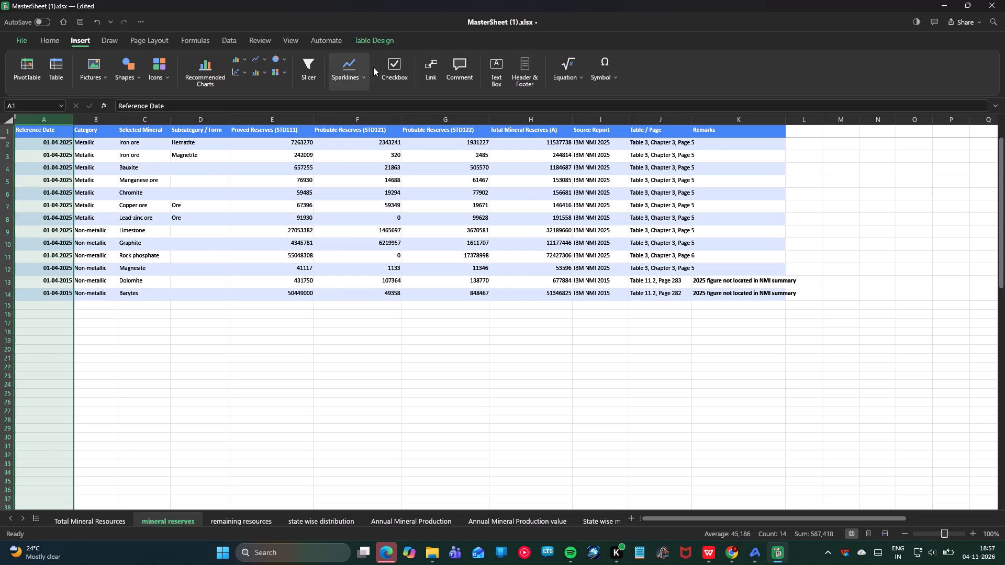
pyautogui.press('Delete')
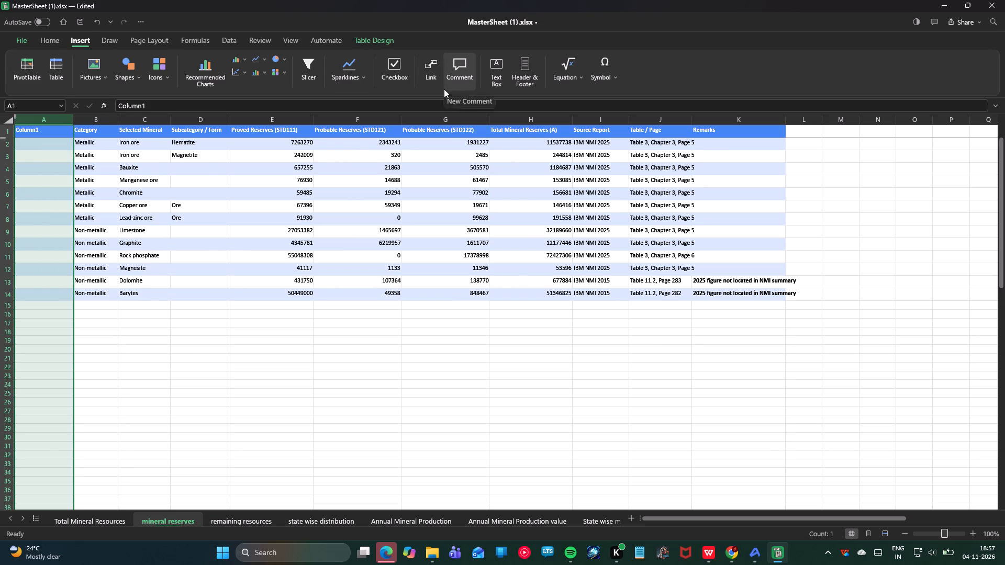
pyautogui.click(50, 127)
pyautogui.rightClick(50, 127)
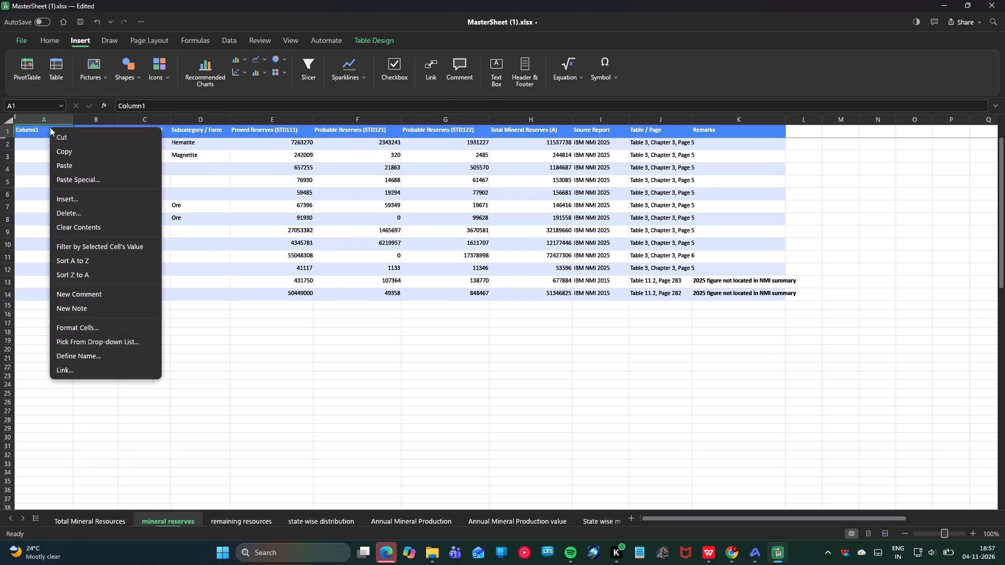
pyautogui.doubleClick(41, 130)
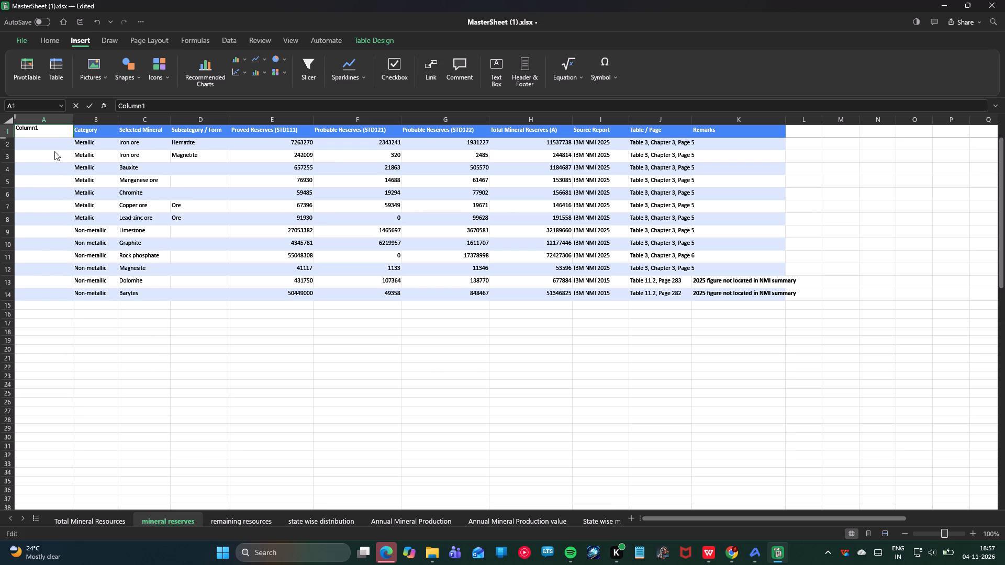
pyautogui.click(61, 168)
pyautogui.doubleClick(42, 120)
pyautogui.rightClick(42, 120)
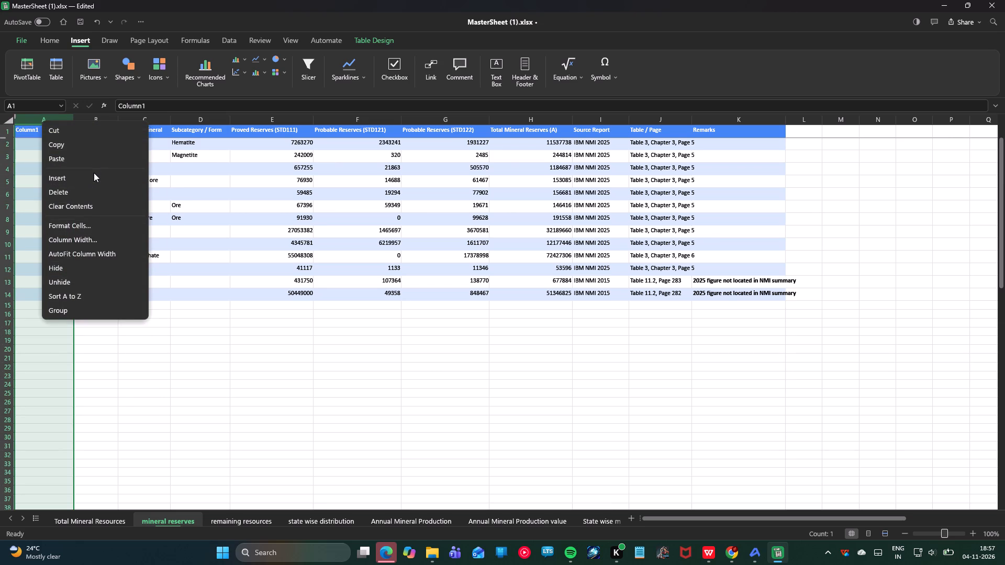
pyautogui.click(90, 189)
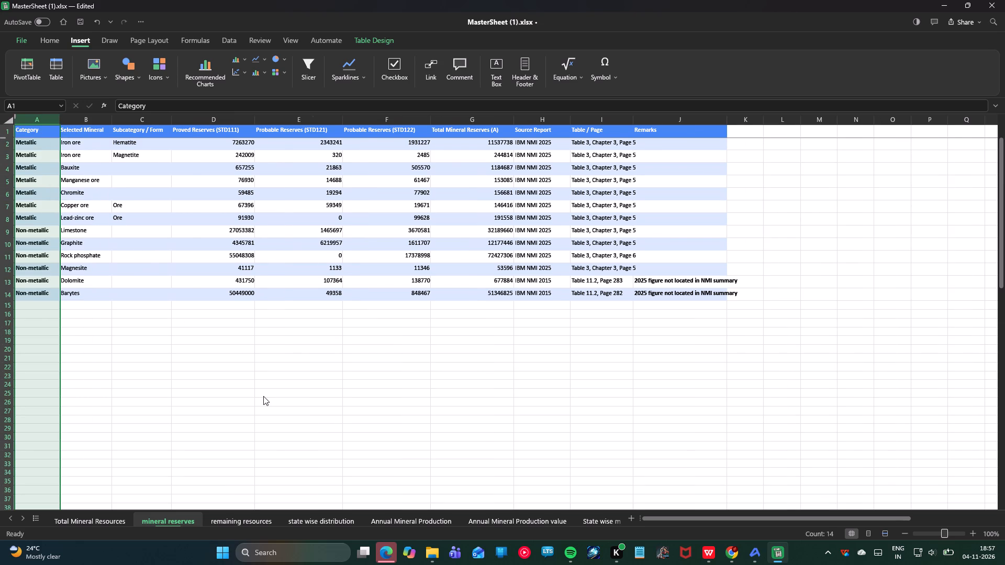
pyautogui.click(263, 396)
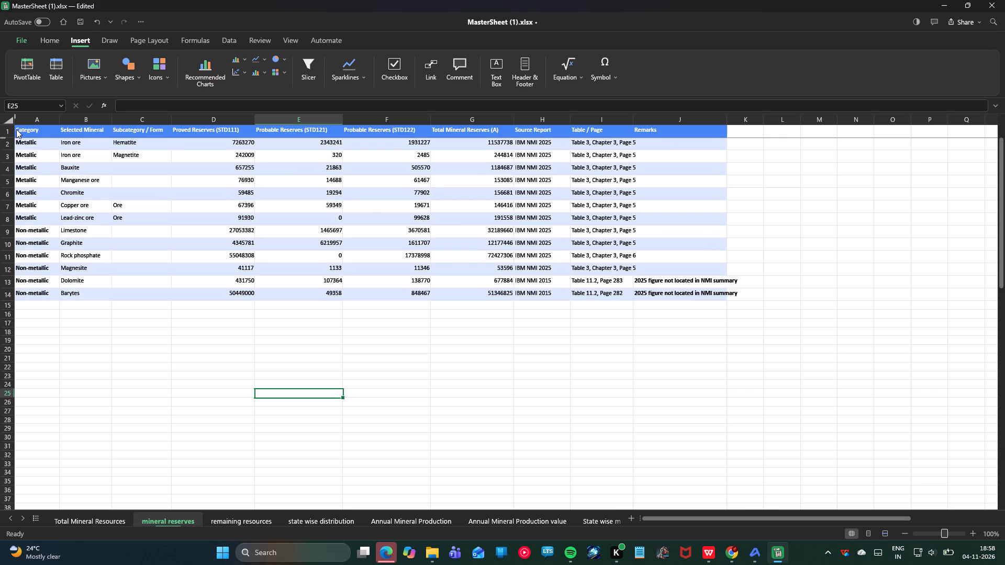
# Insert a Line with Markers chart from A1:G14 of the mineral reserves sheet, comparing the recommended and other chart types first.
pyautogui.moveTo(16, 129); pyautogui.dragTo(118, 208)
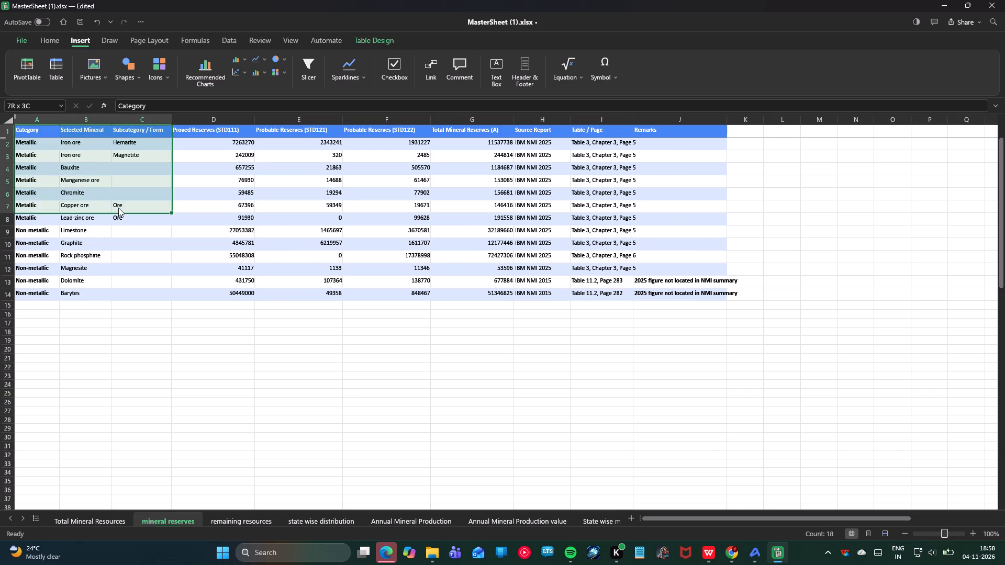
pyautogui.moveTo(118, 208); pyautogui.dragTo(177, 224)
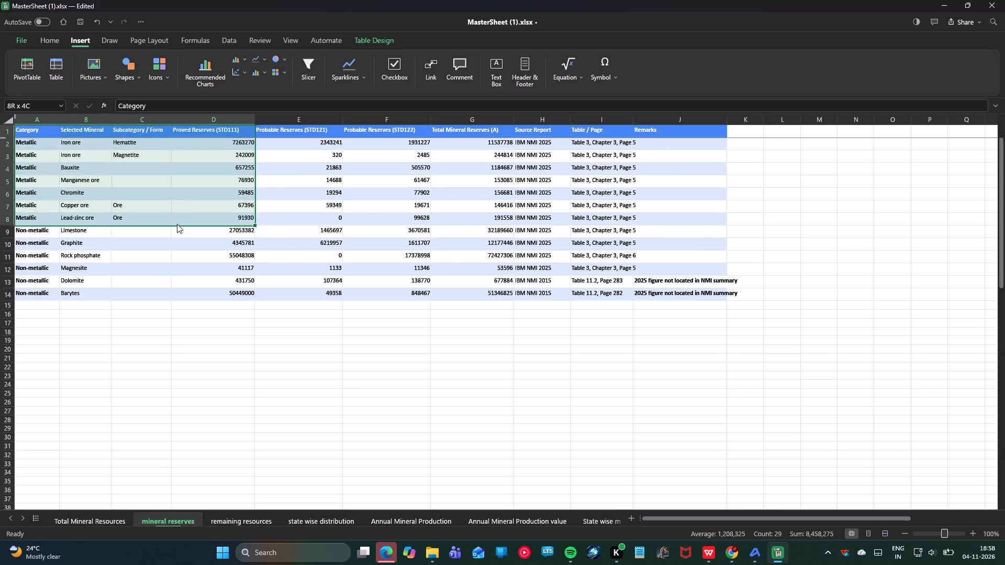
pyautogui.moveTo(177, 224); pyautogui.dragTo(340, 328)
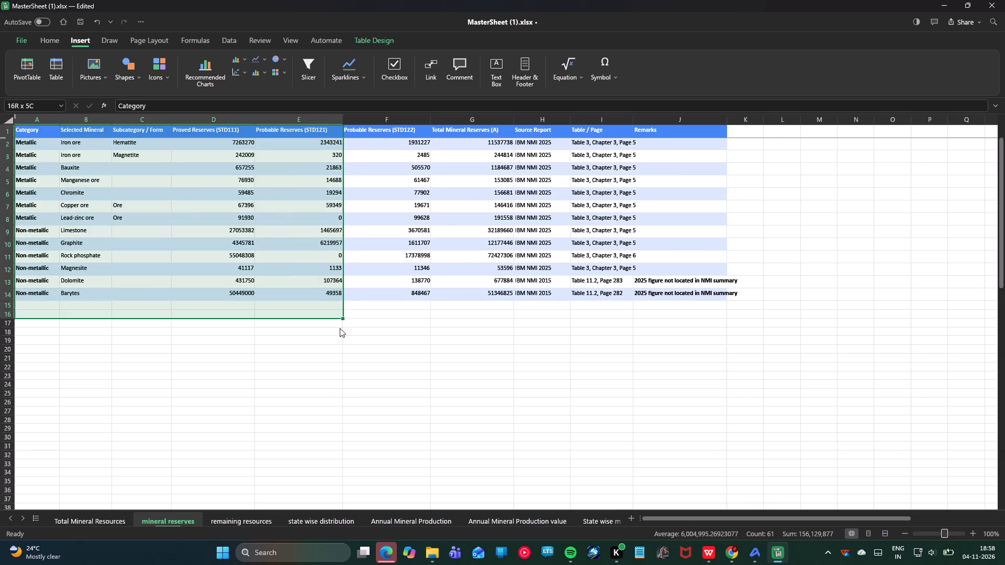
pyautogui.moveTo(340, 328); pyautogui.dragTo(461, 299)
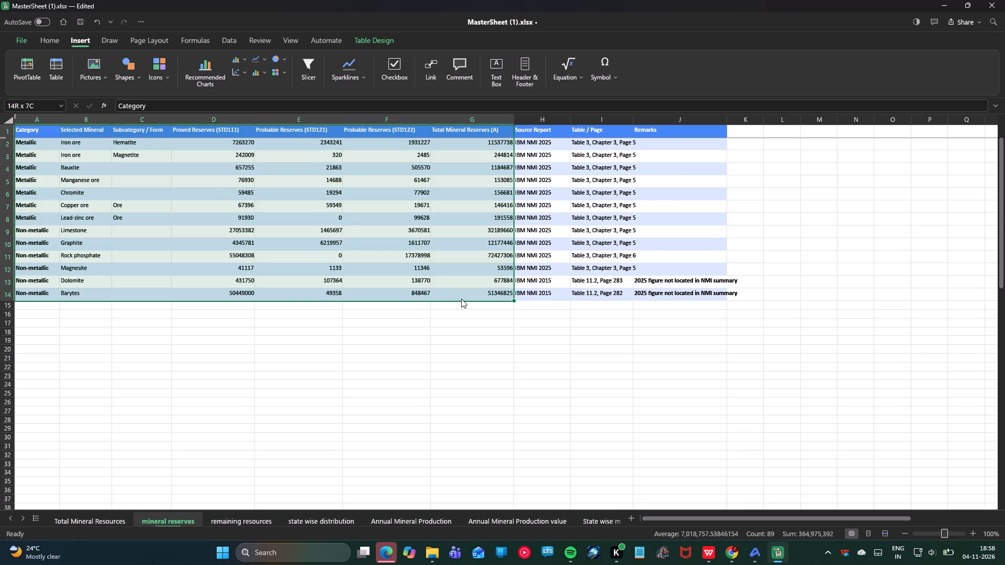
pyautogui.moveTo(461, 299); pyautogui.dragTo(471, 294)
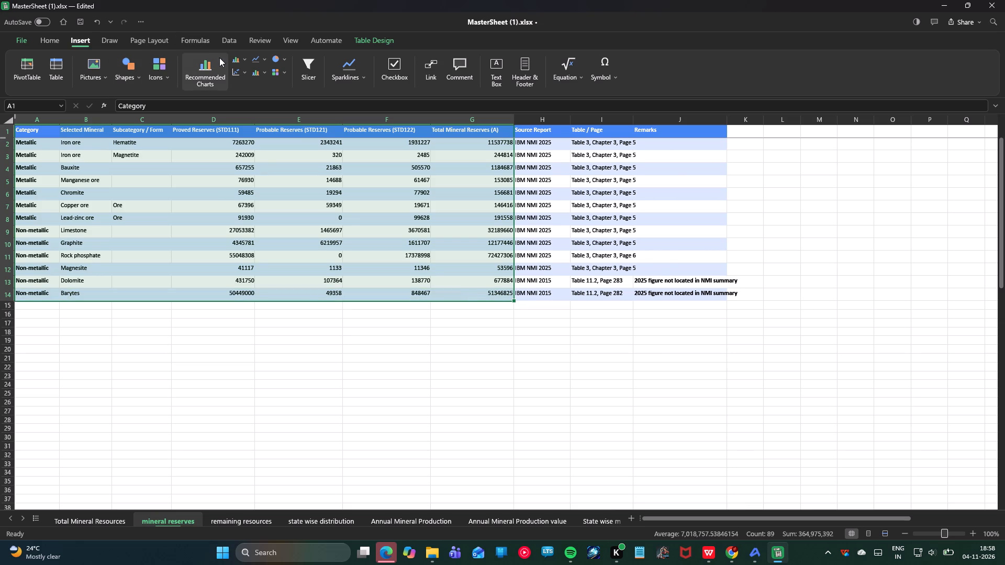
pyautogui.click(210, 65)
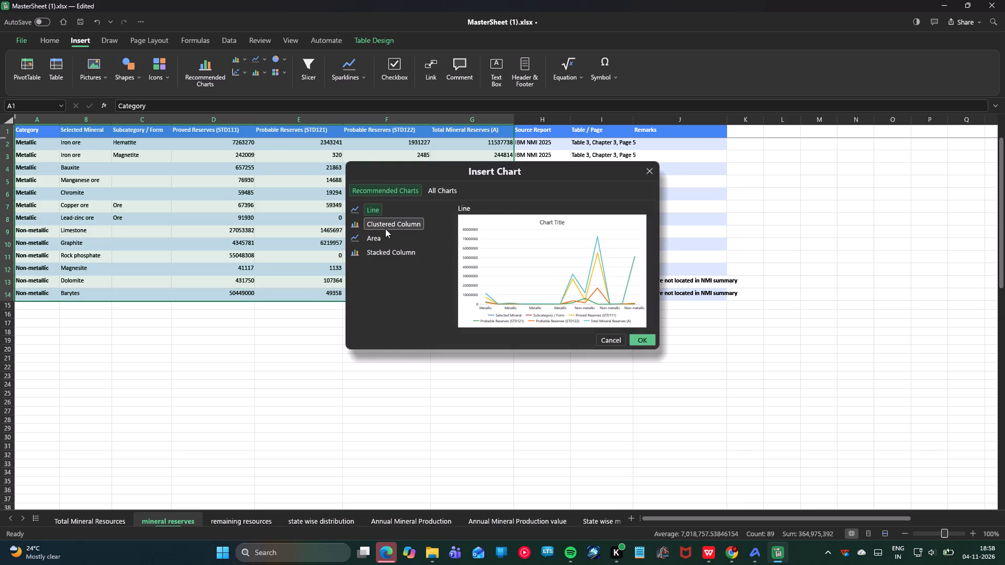
pyautogui.click(387, 229)
pyautogui.click(388, 240)
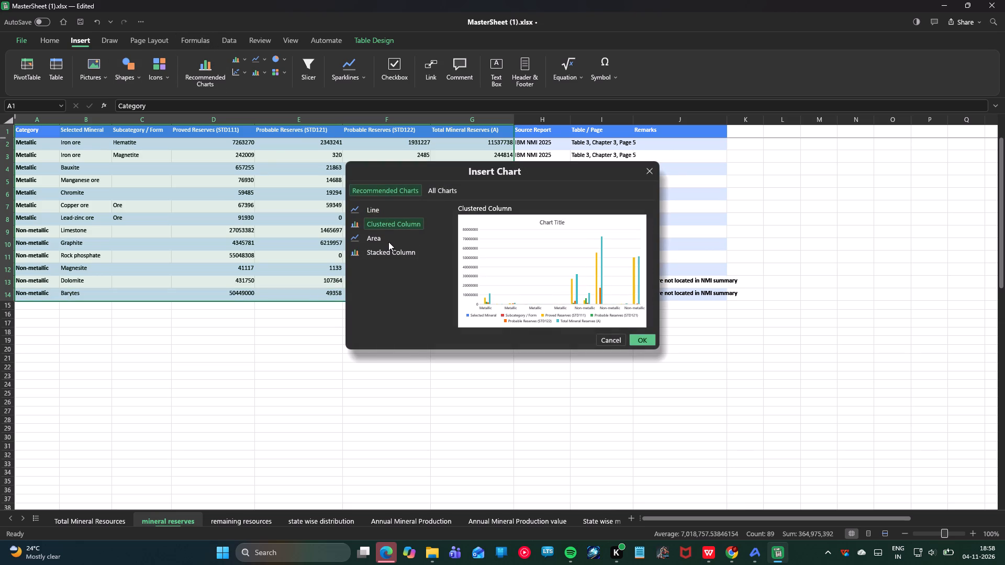
pyautogui.click(389, 249)
pyautogui.click(393, 237)
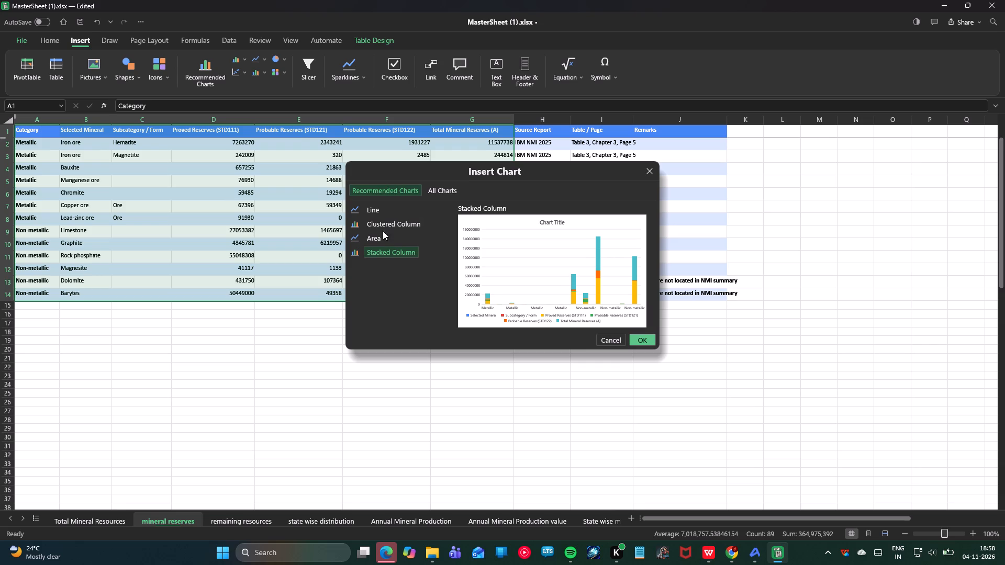
pyautogui.scroll(2, 551, 280)
pyautogui.click(390, 205)
pyautogui.click(442, 194)
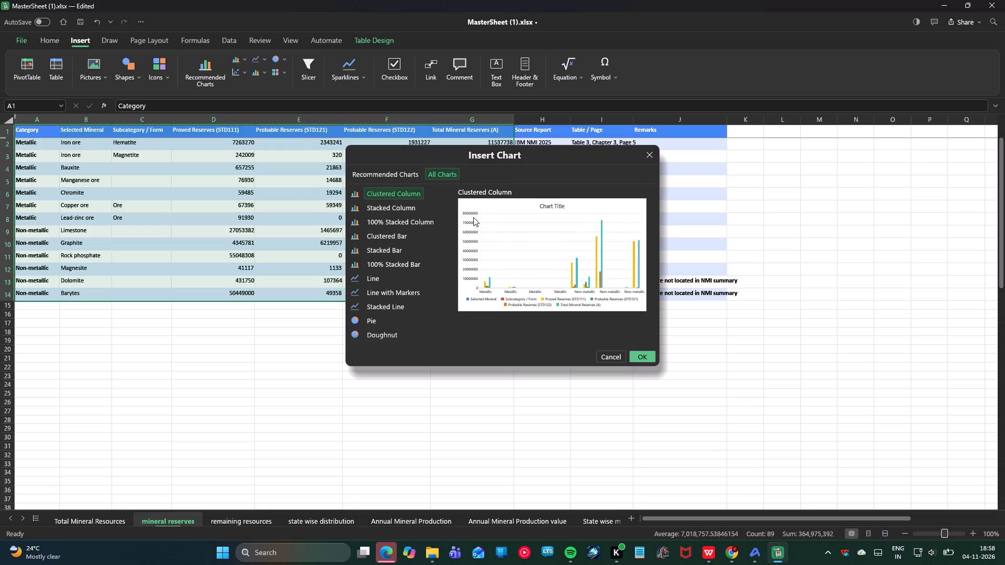
pyautogui.click(390, 211)
pyautogui.click(390, 221)
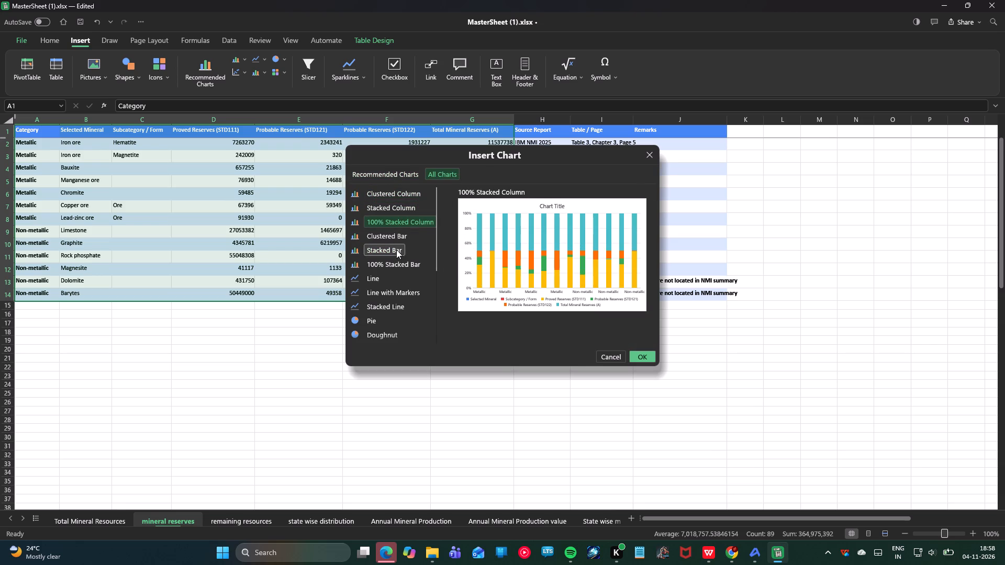
pyautogui.click(400, 238)
pyautogui.click(397, 251)
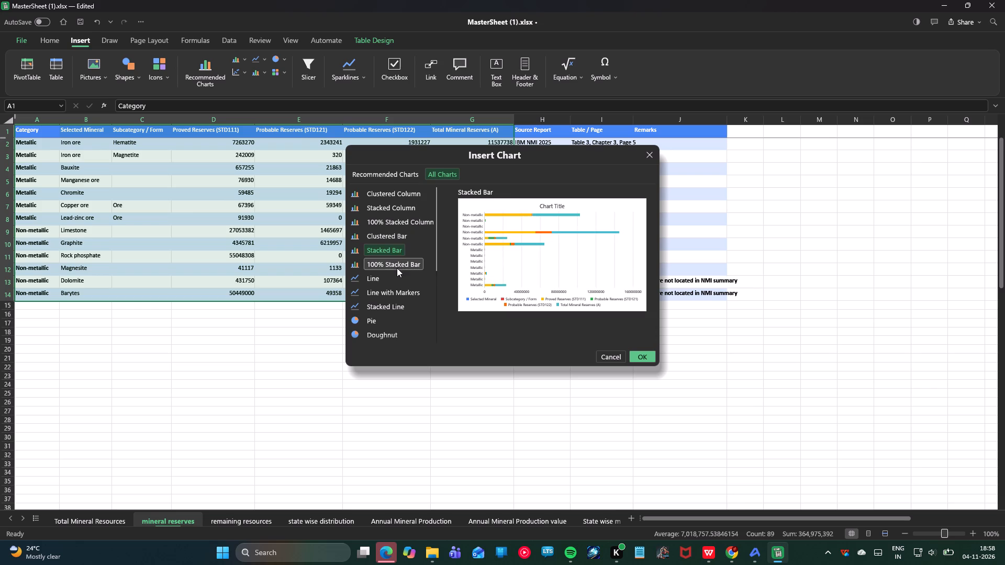
pyautogui.click(397, 268)
pyautogui.click(399, 280)
pyautogui.click(400, 295)
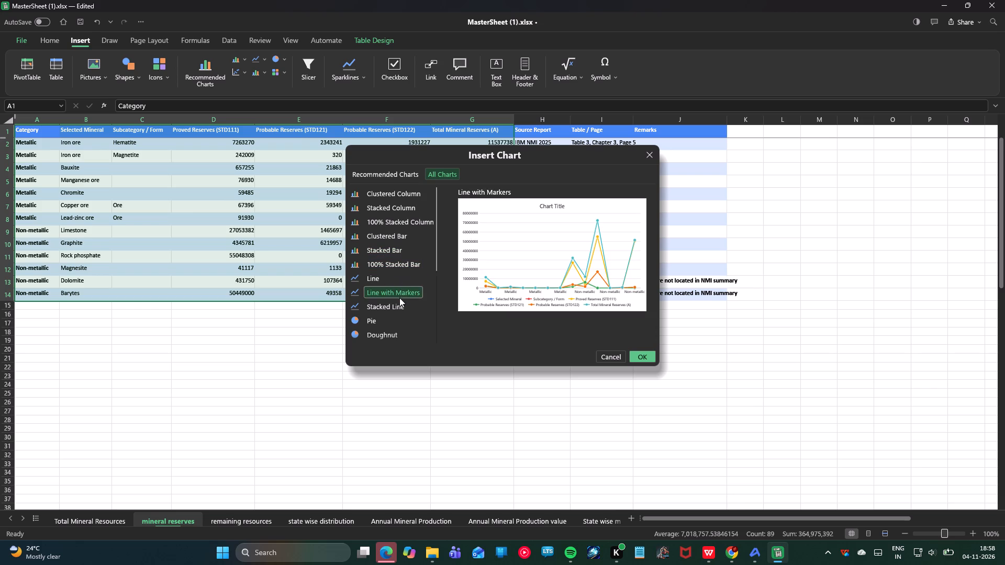
pyautogui.doubleClick(544, 267)
pyautogui.click(644, 355)
pyautogui.click(667, 198)
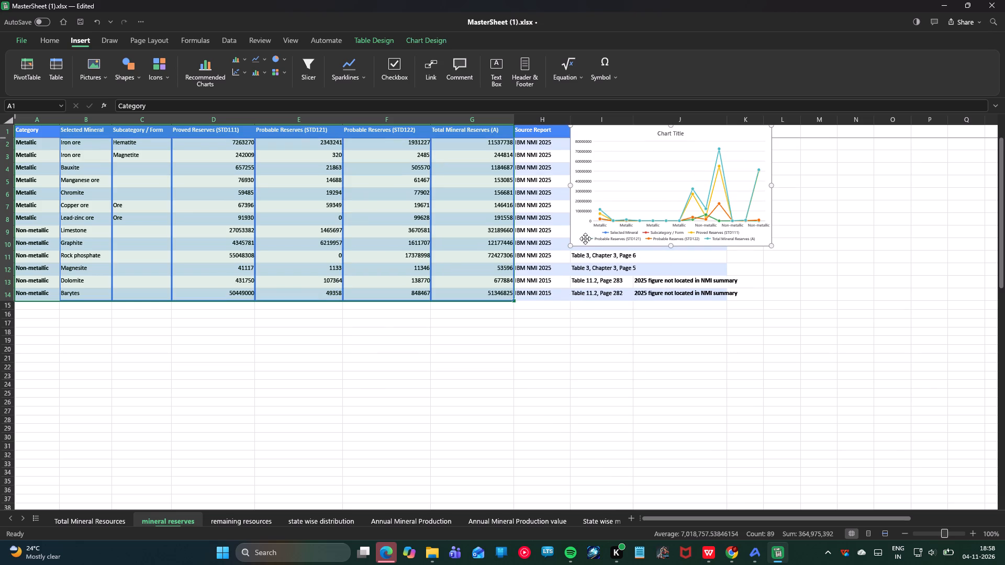
# Enlarge the new line chart and position it over about columns D to M, down to about row 36.
pyautogui.moveTo(570, 246); pyautogui.dragTo(106, 371)
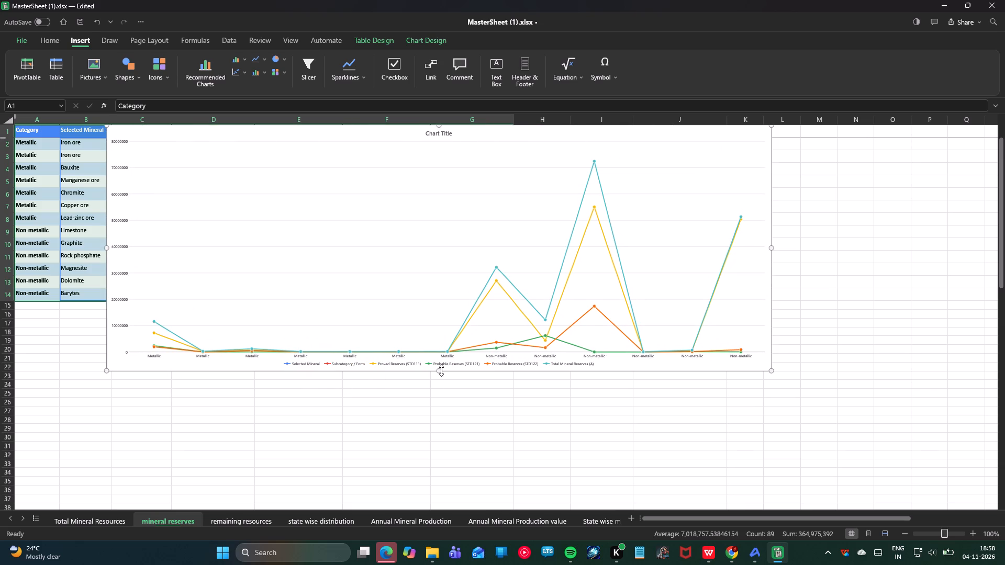
pyautogui.moveTo(441, 370); pyautogui.dragTo(463, 487)
pyautogui.moveTo(459, 369); pyautogui.dragTo(512, 197)
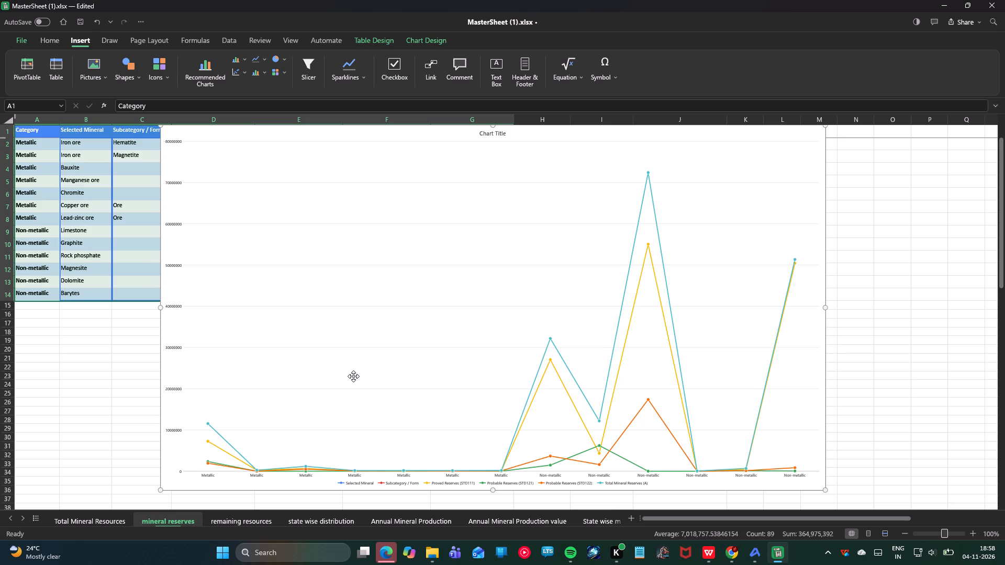
pyautogui.click(512, 183)
pyautogui.moveTo(455, 170); pyautogui.dragTo(449, 140)
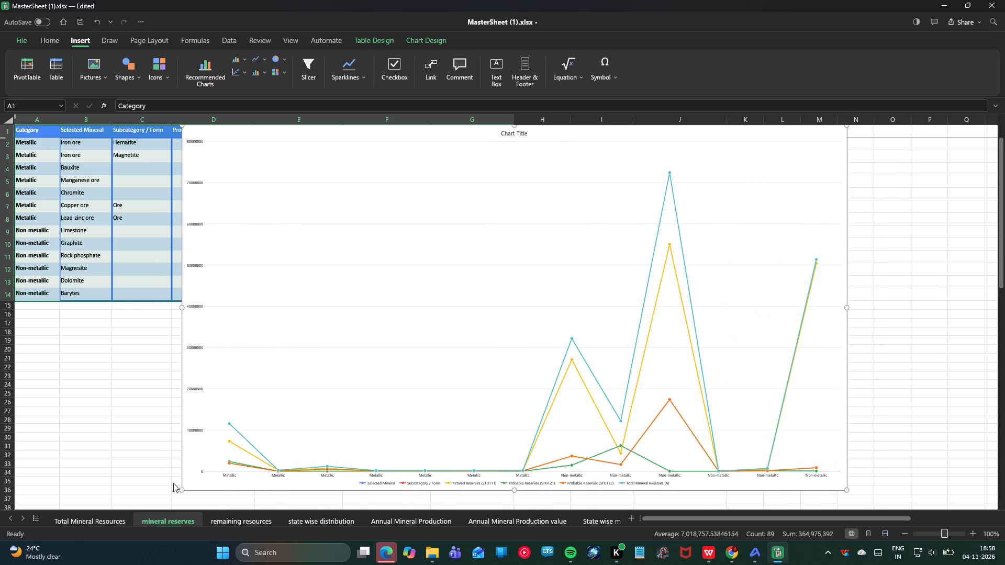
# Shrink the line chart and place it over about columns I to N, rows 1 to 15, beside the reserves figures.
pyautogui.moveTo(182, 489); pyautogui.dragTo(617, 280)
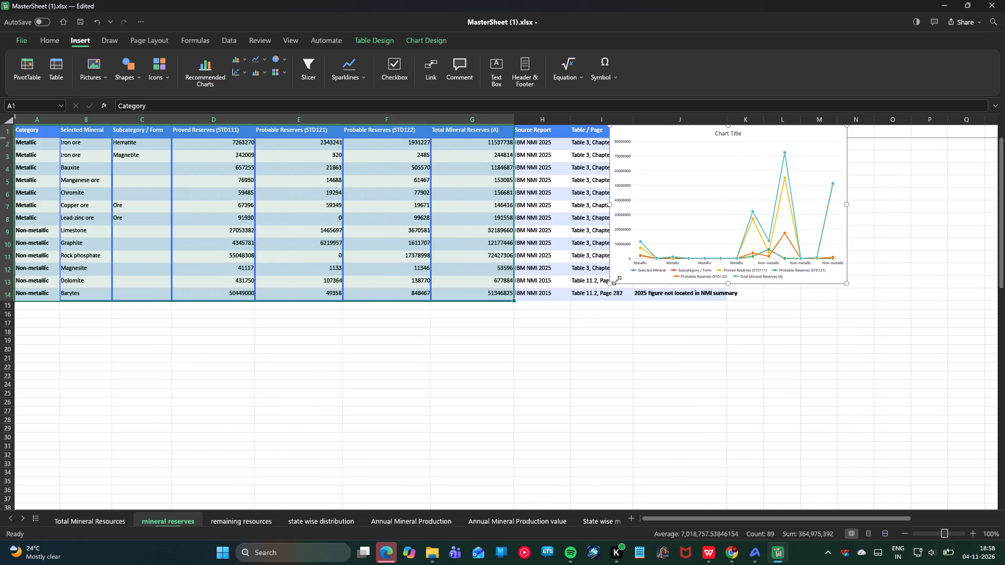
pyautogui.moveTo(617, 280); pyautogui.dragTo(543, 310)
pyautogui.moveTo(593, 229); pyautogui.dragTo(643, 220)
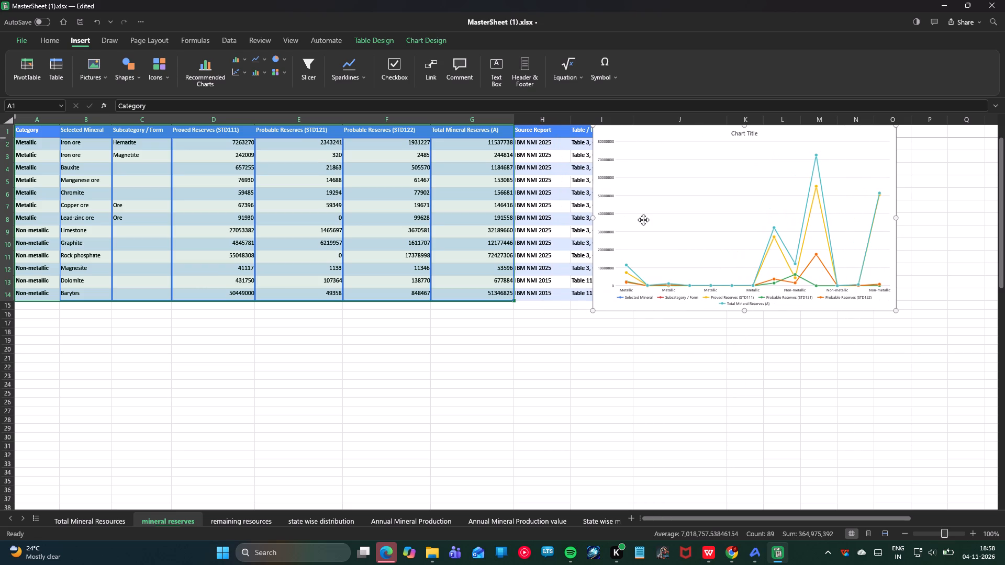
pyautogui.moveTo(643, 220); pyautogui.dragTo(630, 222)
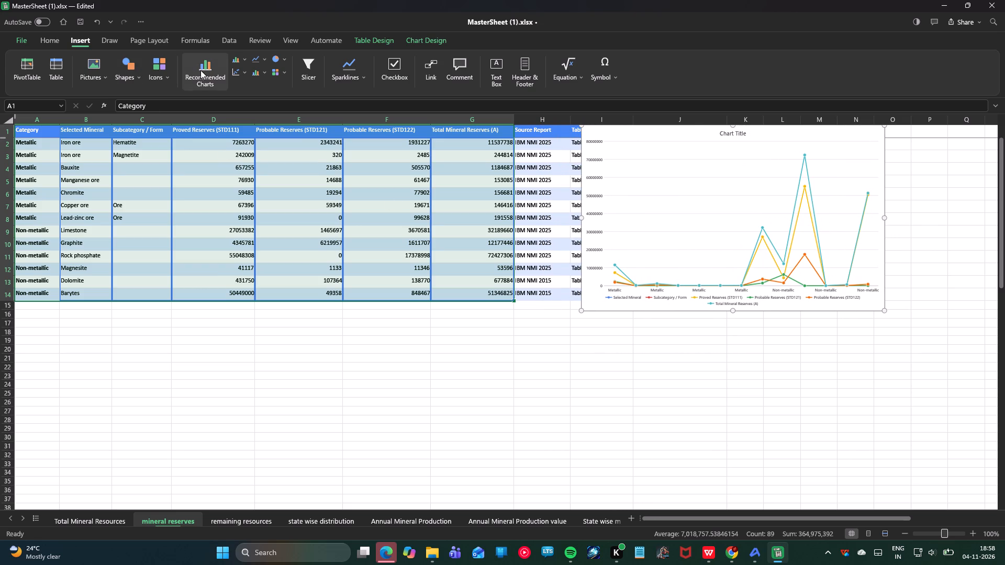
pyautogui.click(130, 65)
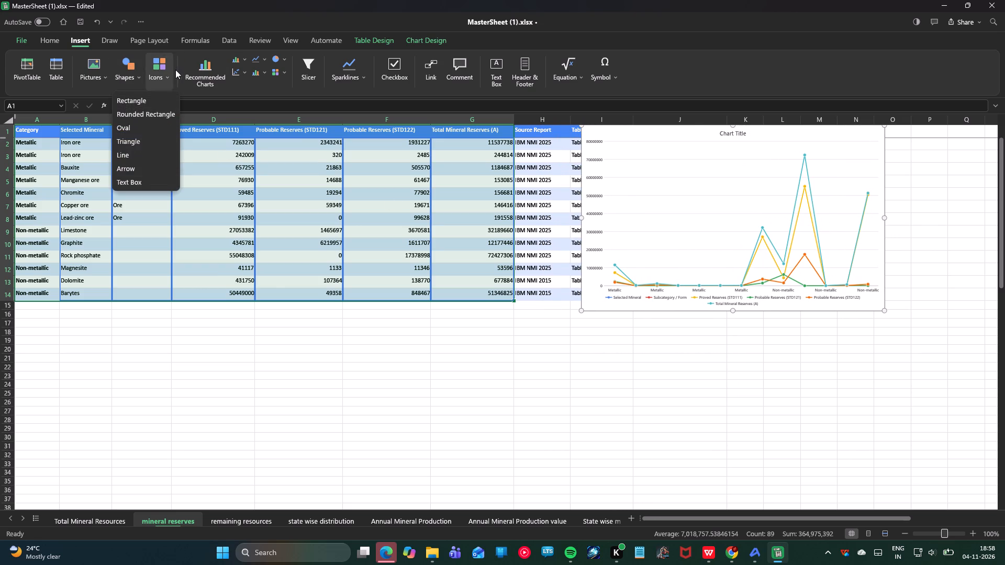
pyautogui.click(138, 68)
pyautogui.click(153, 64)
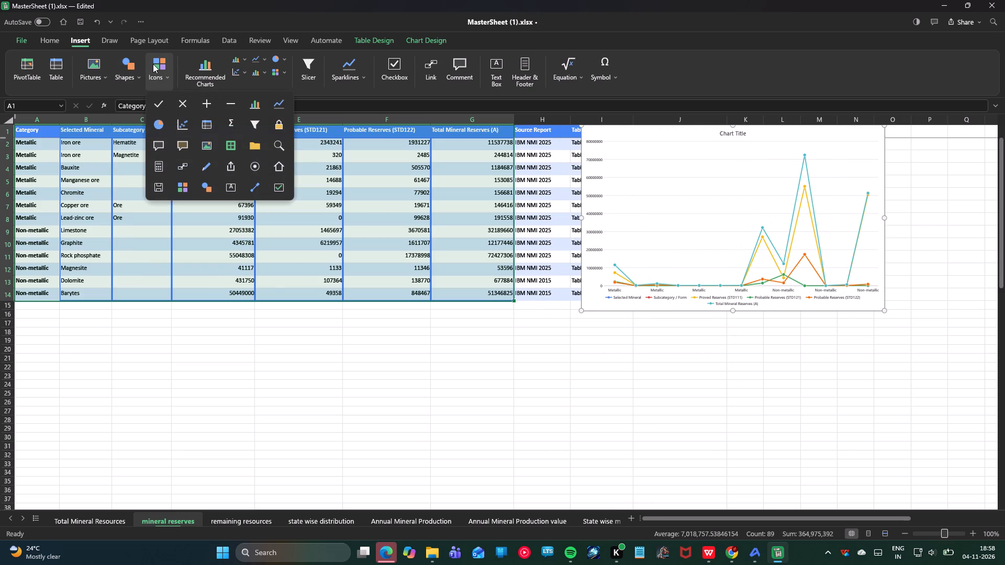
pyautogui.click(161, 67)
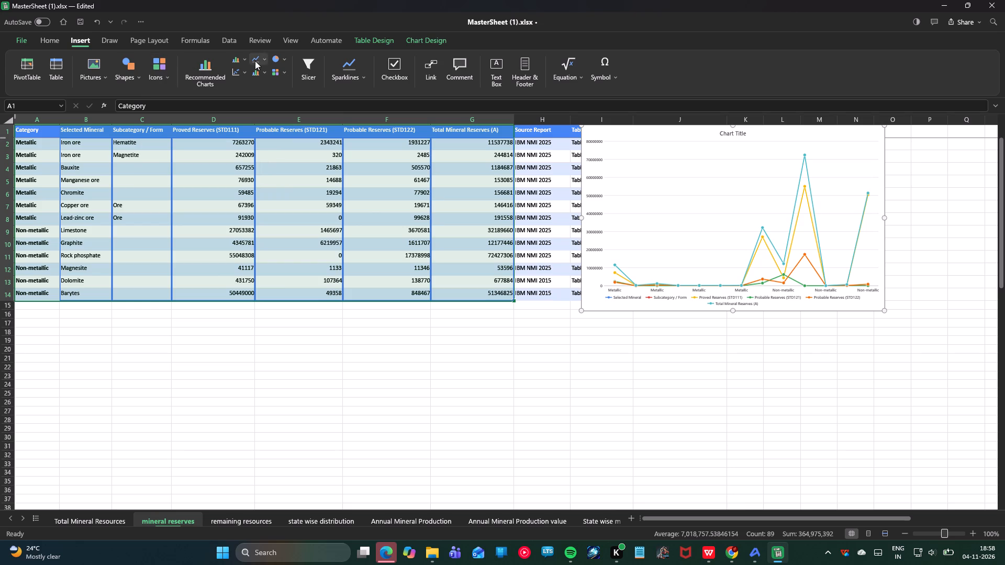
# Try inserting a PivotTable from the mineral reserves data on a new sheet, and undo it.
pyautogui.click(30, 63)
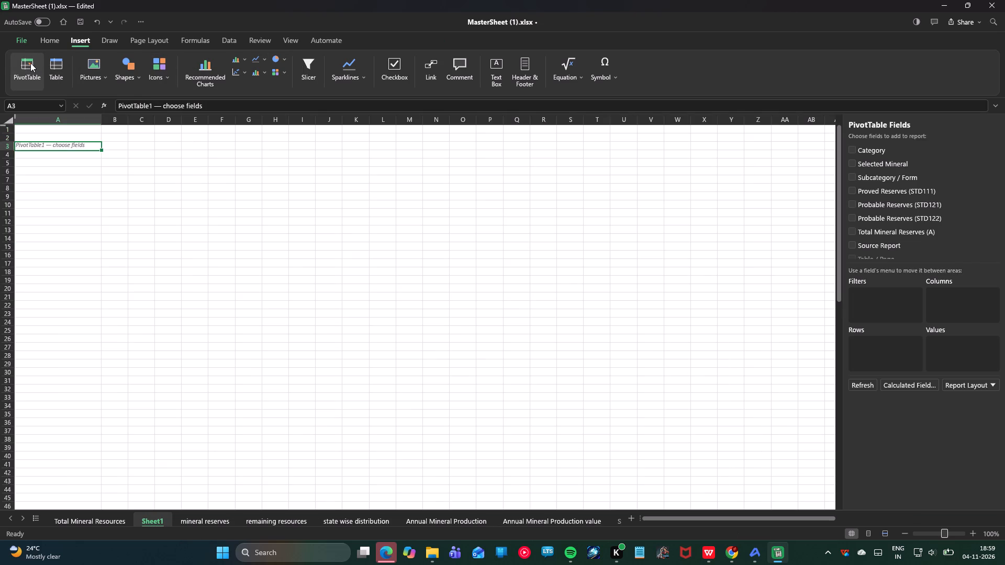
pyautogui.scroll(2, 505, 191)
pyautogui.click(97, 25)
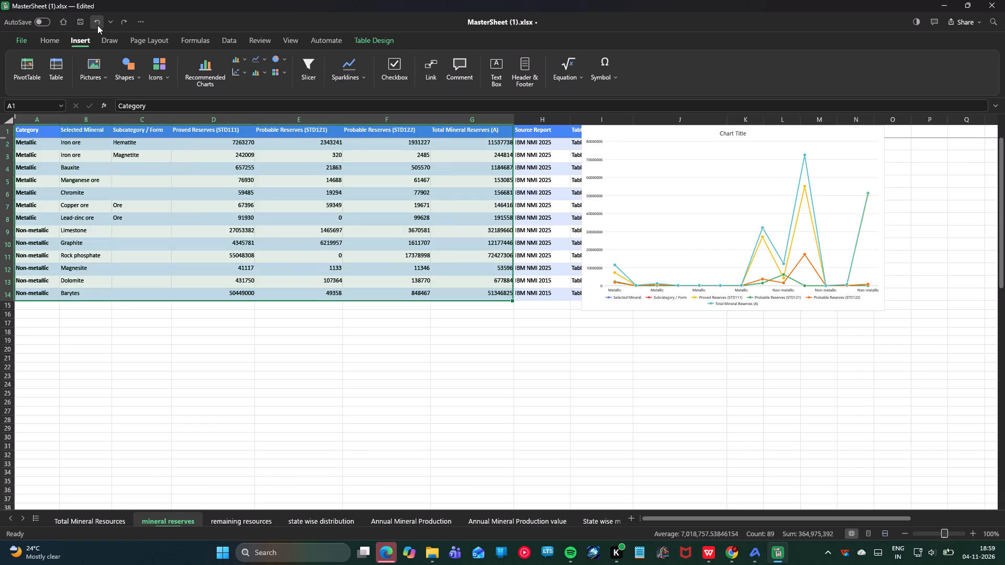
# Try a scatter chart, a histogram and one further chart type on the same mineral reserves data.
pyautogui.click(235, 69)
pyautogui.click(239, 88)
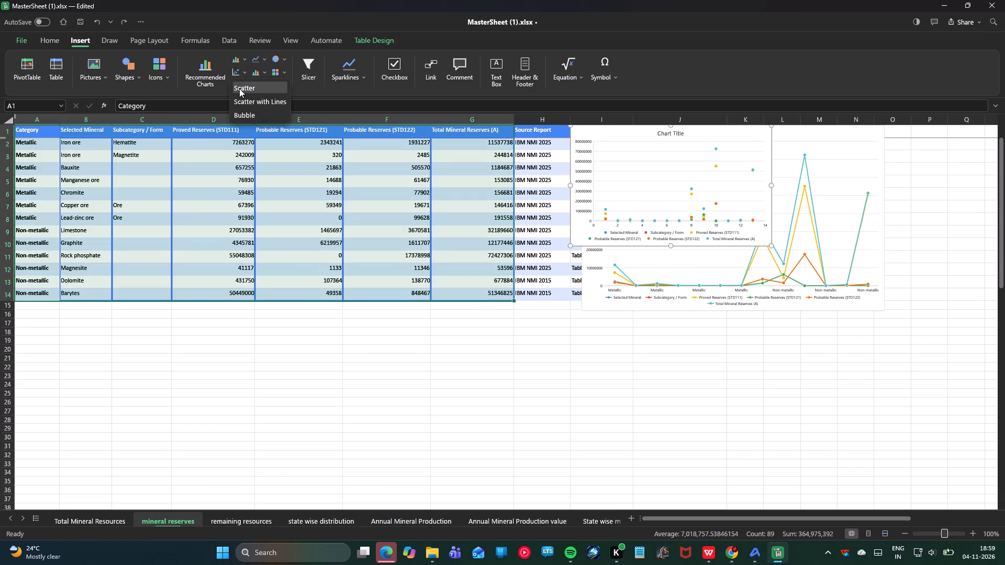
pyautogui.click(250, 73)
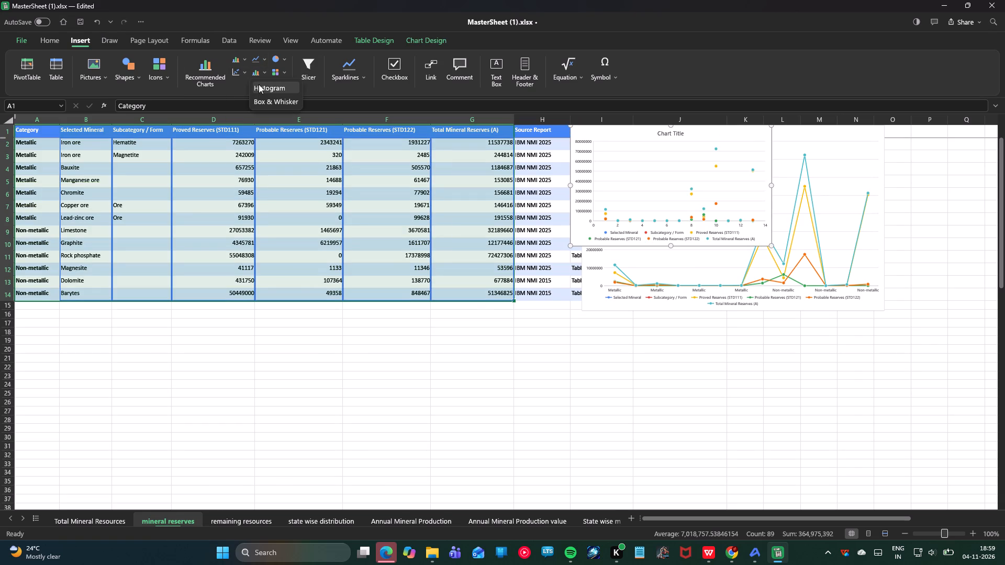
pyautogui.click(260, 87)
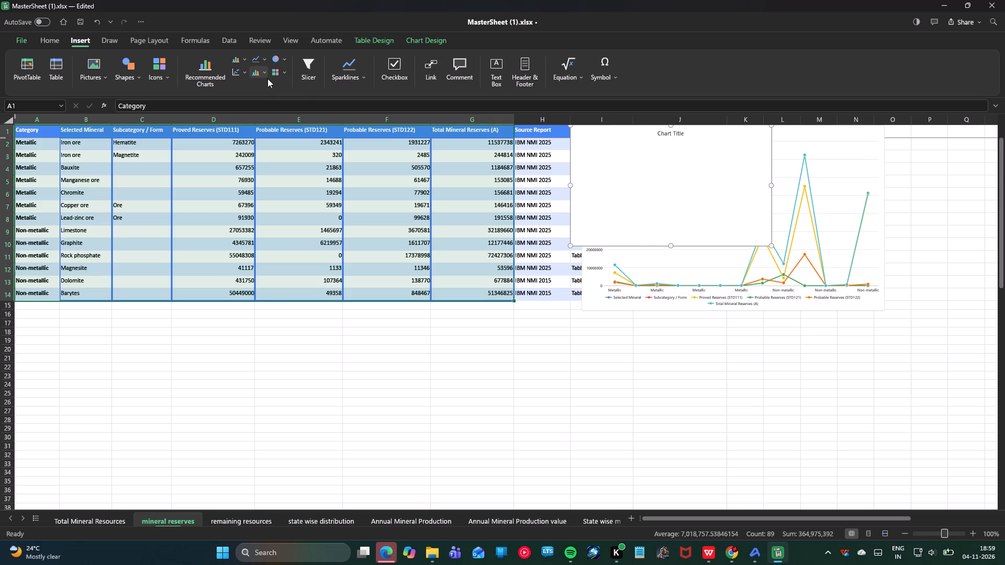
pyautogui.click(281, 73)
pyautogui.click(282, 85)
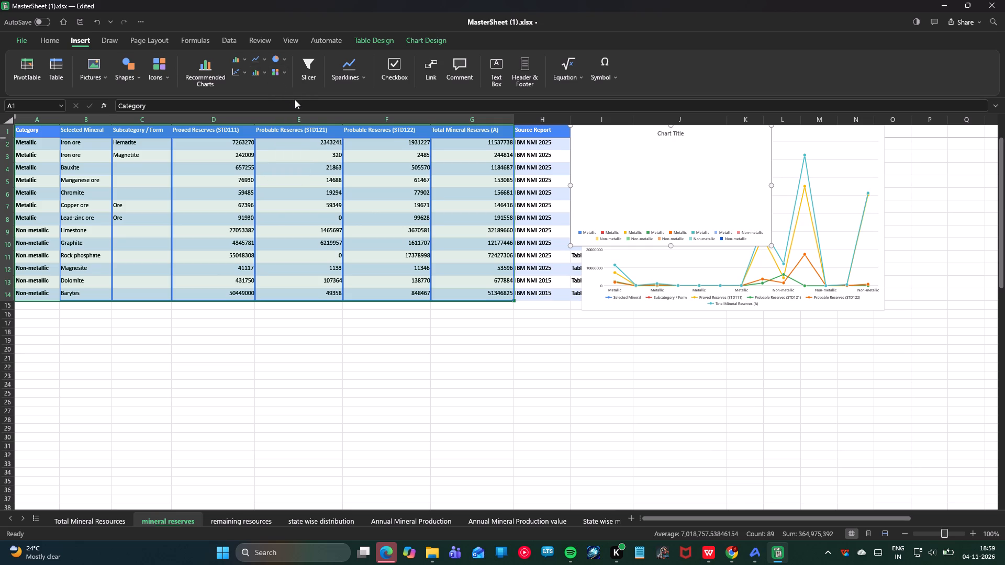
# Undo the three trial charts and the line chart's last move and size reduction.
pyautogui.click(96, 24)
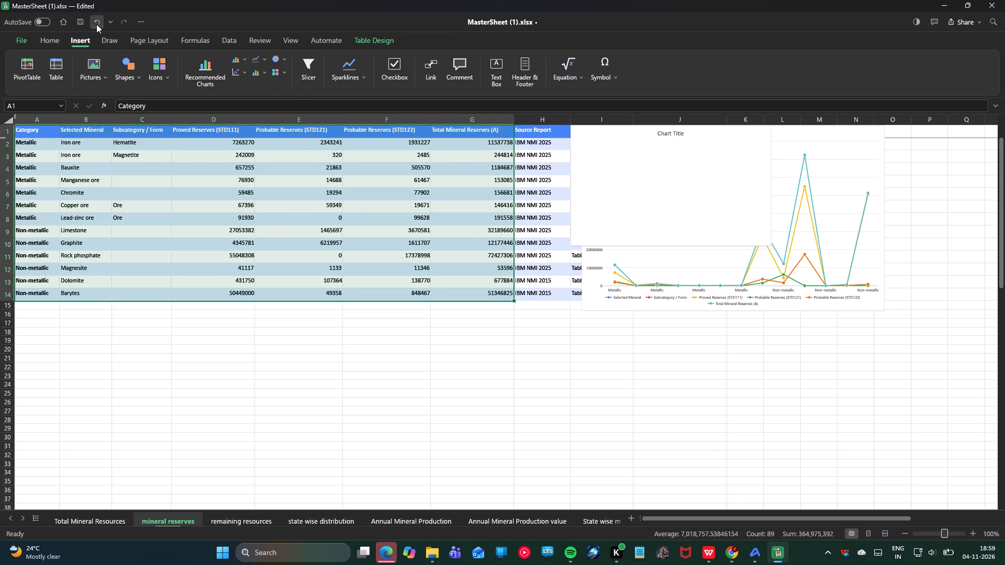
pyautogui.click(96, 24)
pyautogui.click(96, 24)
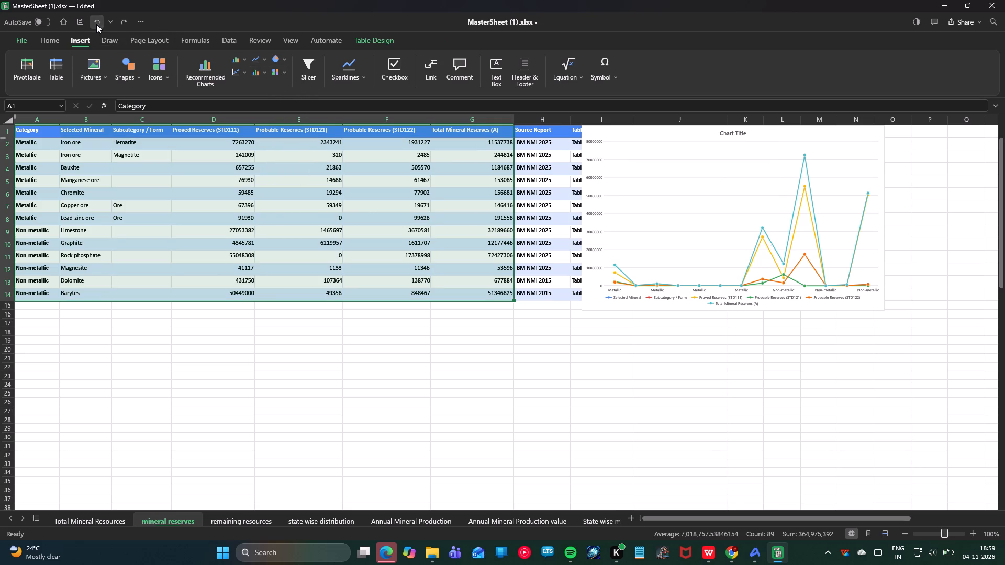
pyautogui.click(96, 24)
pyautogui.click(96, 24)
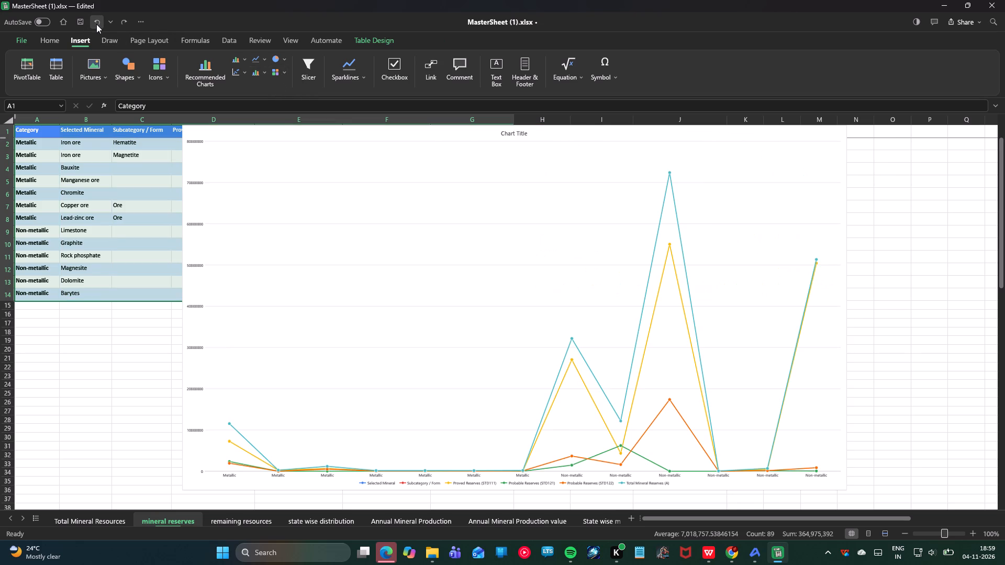
# Undo the line chart's remaining moves and enlargements on the mineral reserves sheet.
pyautogui.click(408, 139)
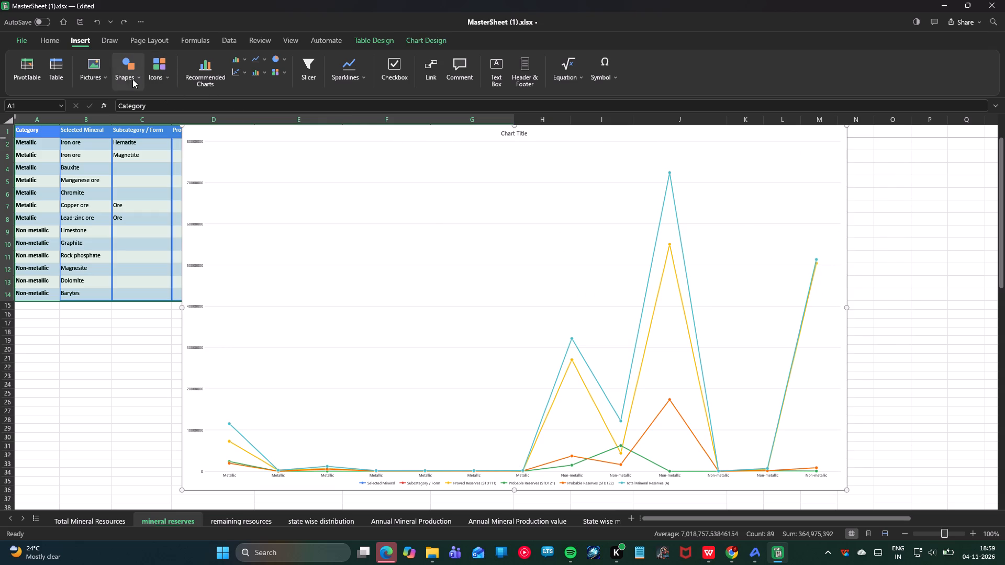
pyautogui.click(99, 18)
pyautogui.click(99, 18)
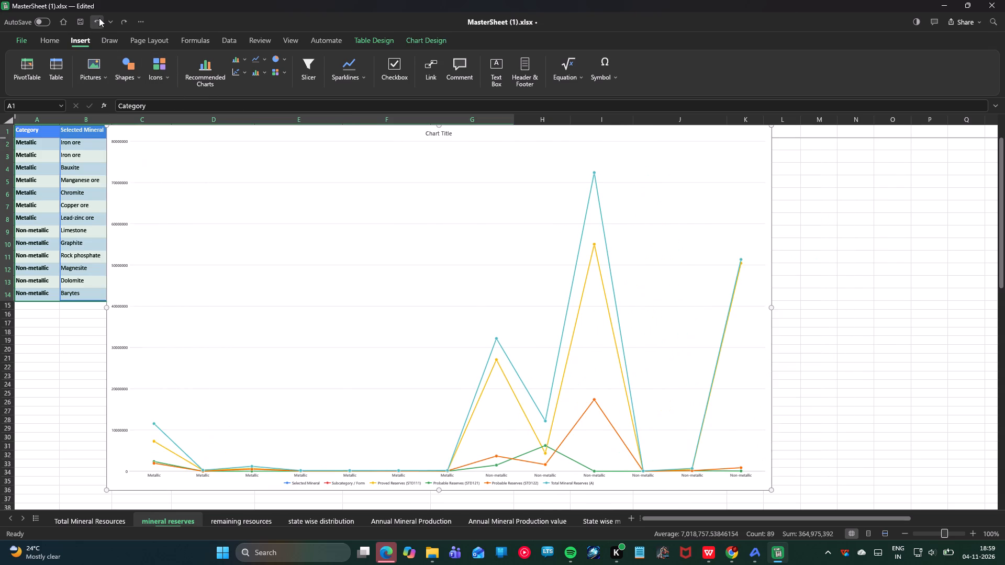
pyautogui.click(99, 17)
pyautogui.click(99, 17)
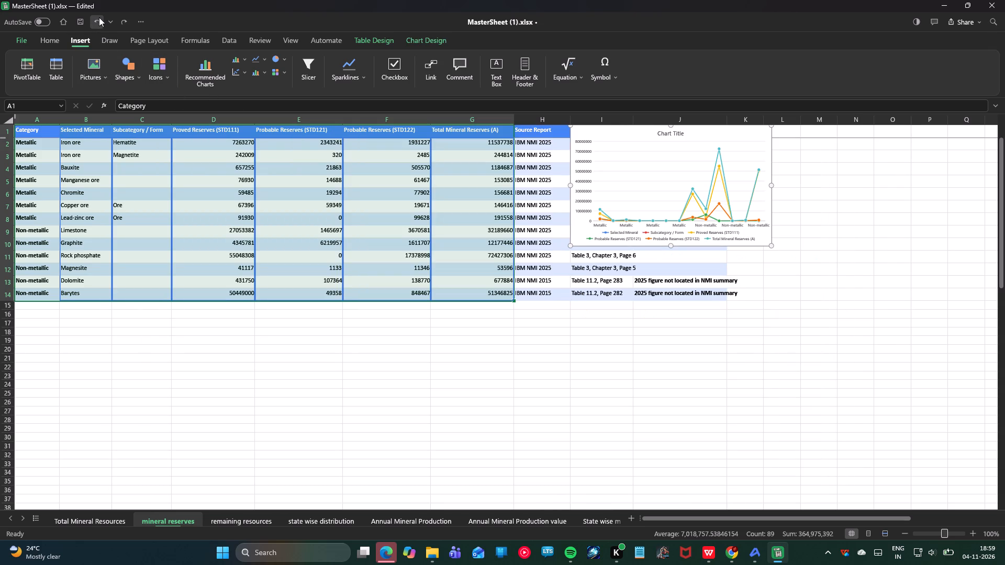
# Preview the recommended charts for the mineral reserves data, plus the stacked column and the clustered, stacked and 100% stacked bar types.
pyautogui.click(238, 60)
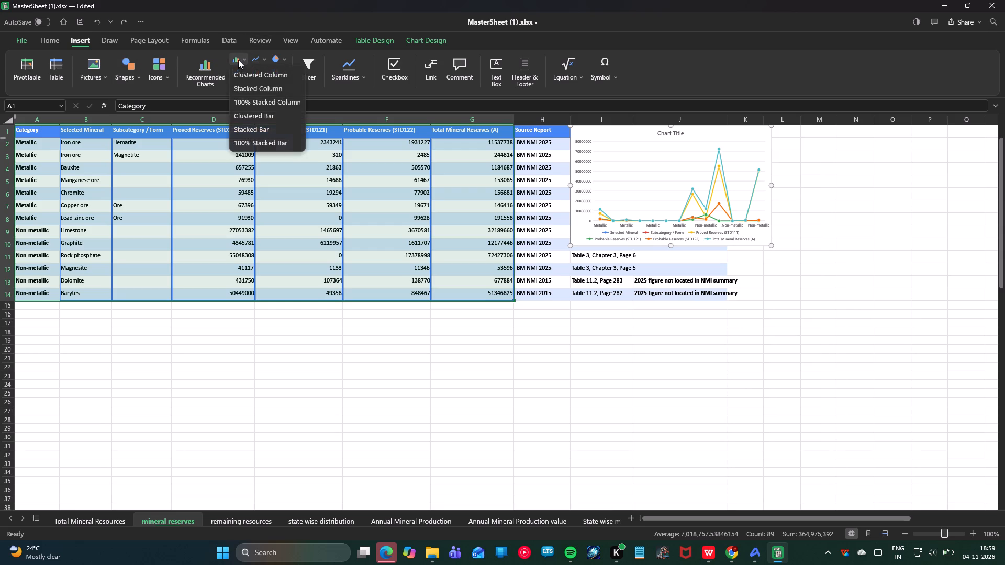
pyautogui.click(206, 67)
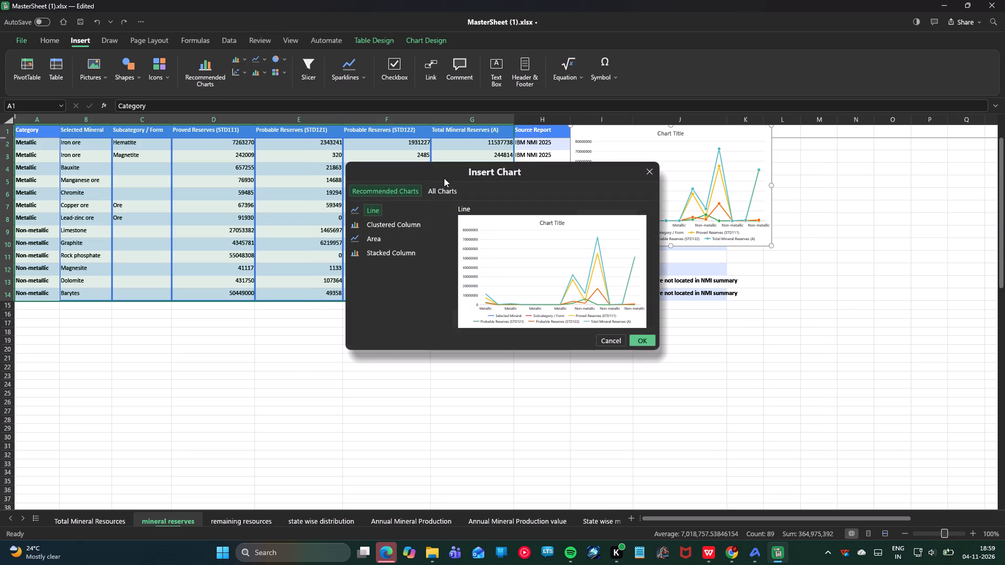
pyautogui.click(395, 222)
pyautogui.click(399, 239)
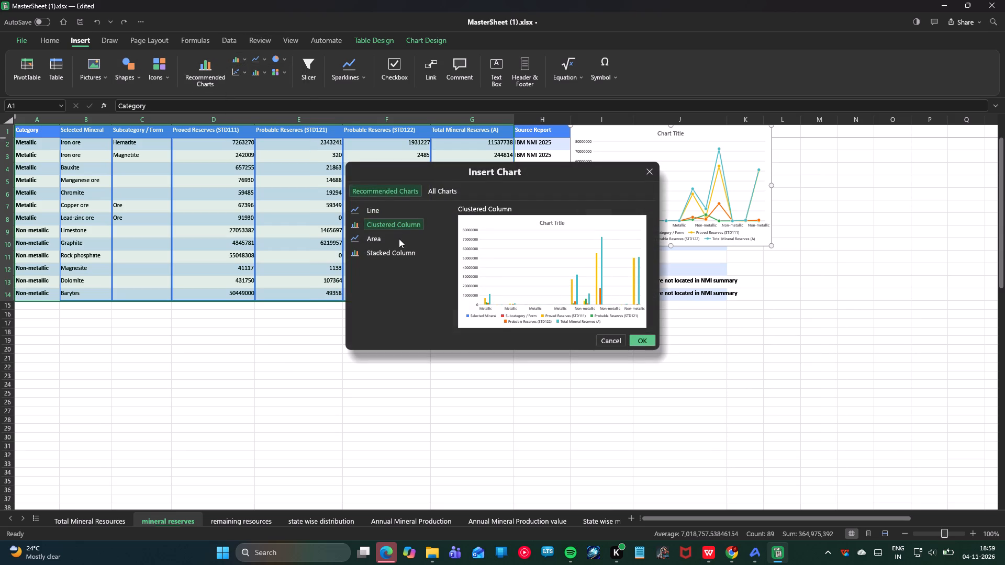
pyautogui.click(375, 241)
pyautogui.click(383, 255)
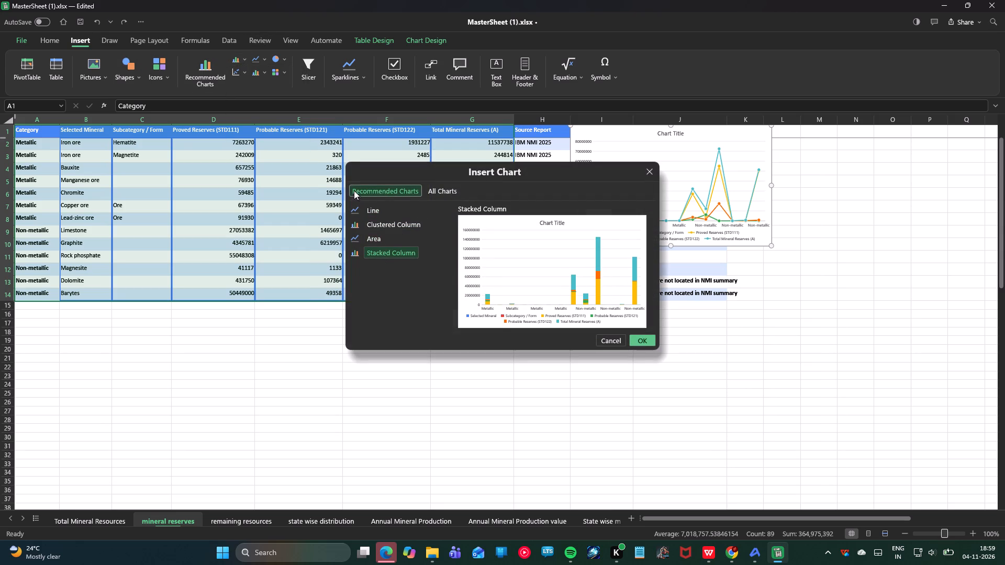
pyautogui.click(439, 190)
pyautogui.click(380, 204)
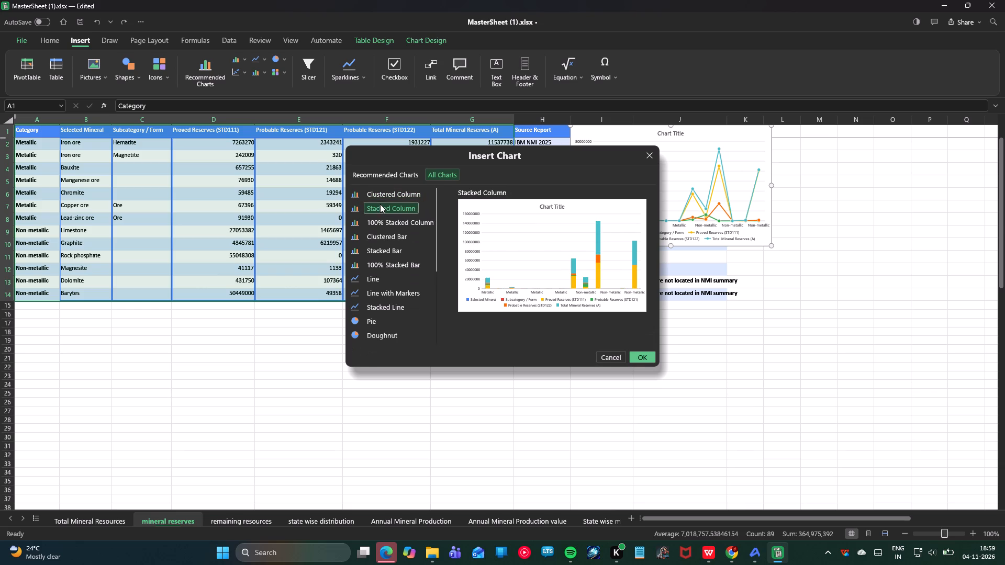
pyautogui.click(387, 219)
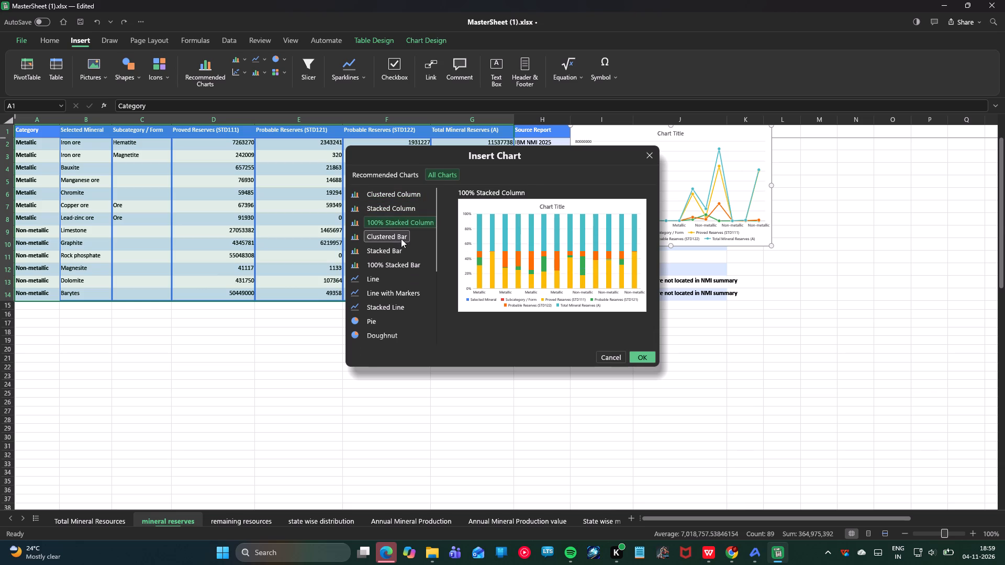
pyautogui.click(406, 235)
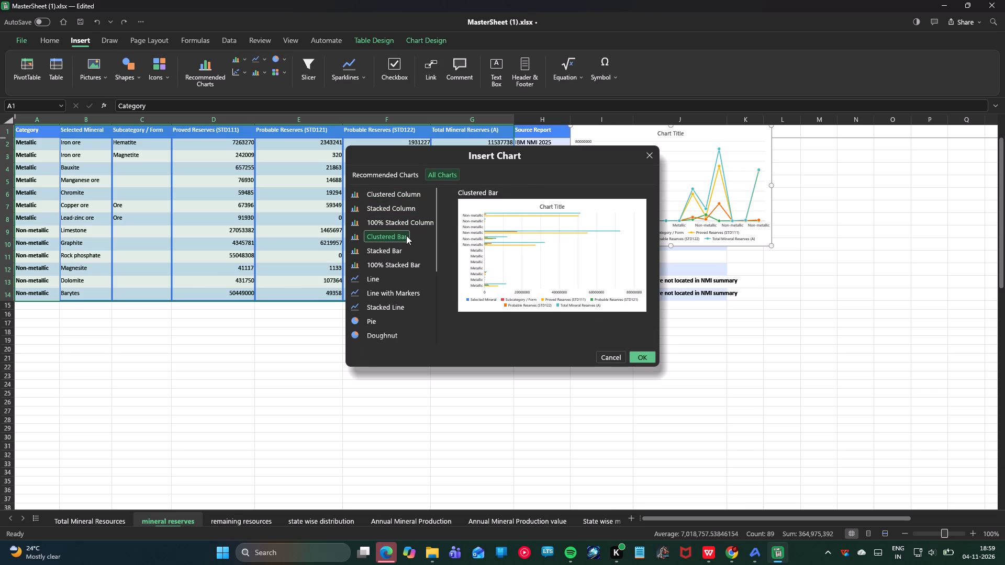
pyautogui.click(408, 245)
pyautogui.click(392, 249)
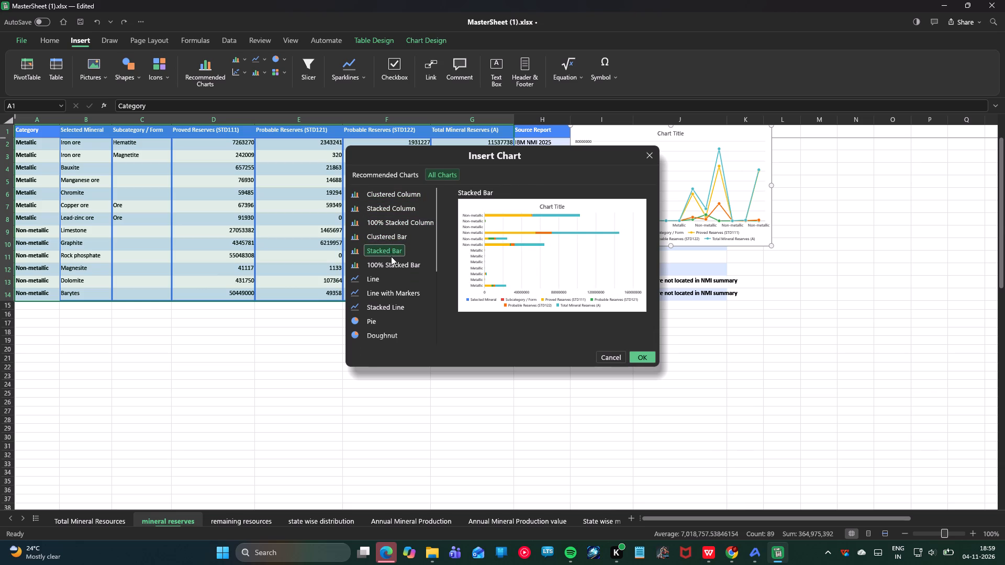
pyautogui.click(391, 264)
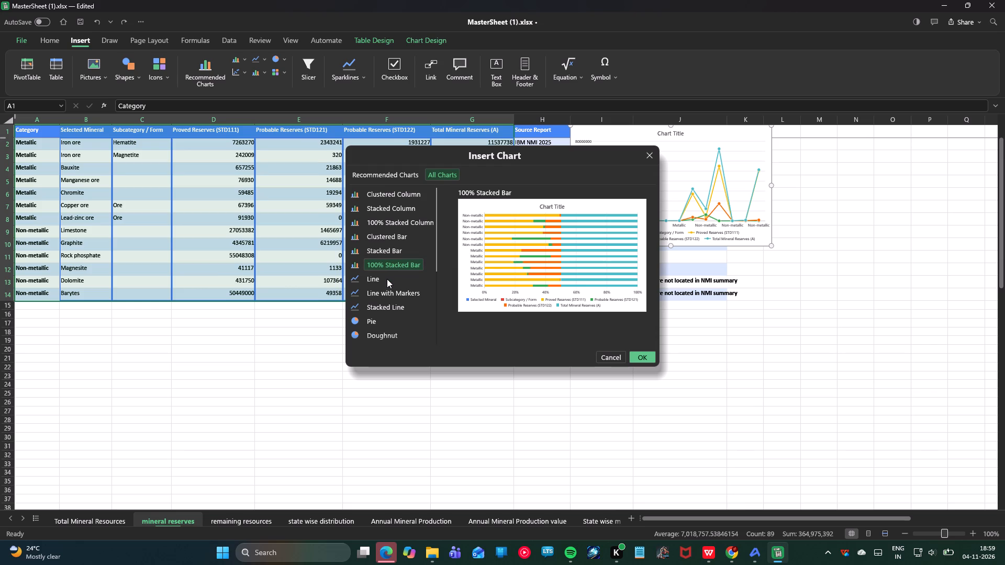
pyautogui.click(387, 279)
# Preview the waterfall, funnel, histogram, radar, scatter, scatter with lines and 100% stacked area types for the same data.
pyautogui.scroll(-7, 373, 322)
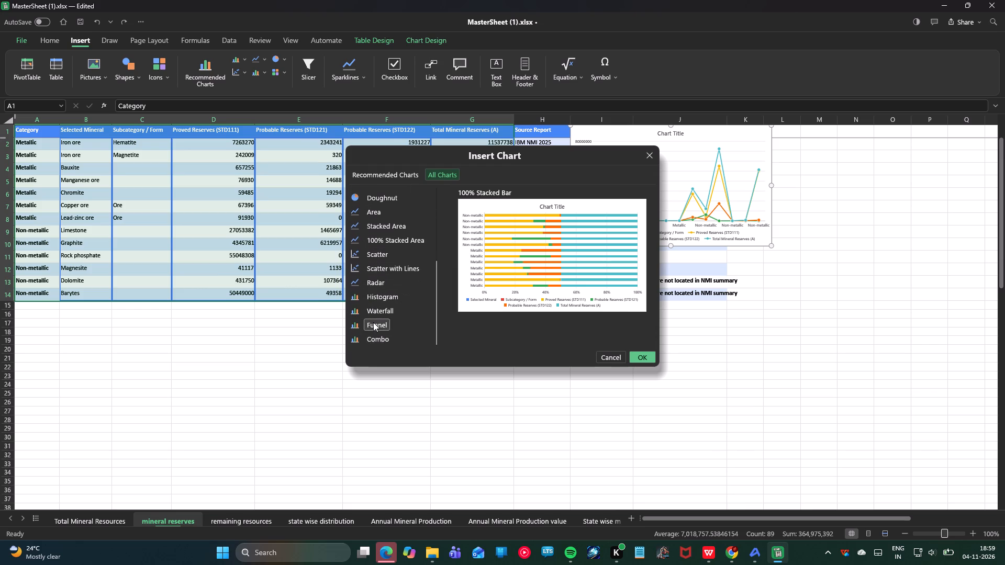
pyautogui.scroll(-6, 373, 322)
pyautogui.click(383, 310)
pyautogui.click(376, 325)
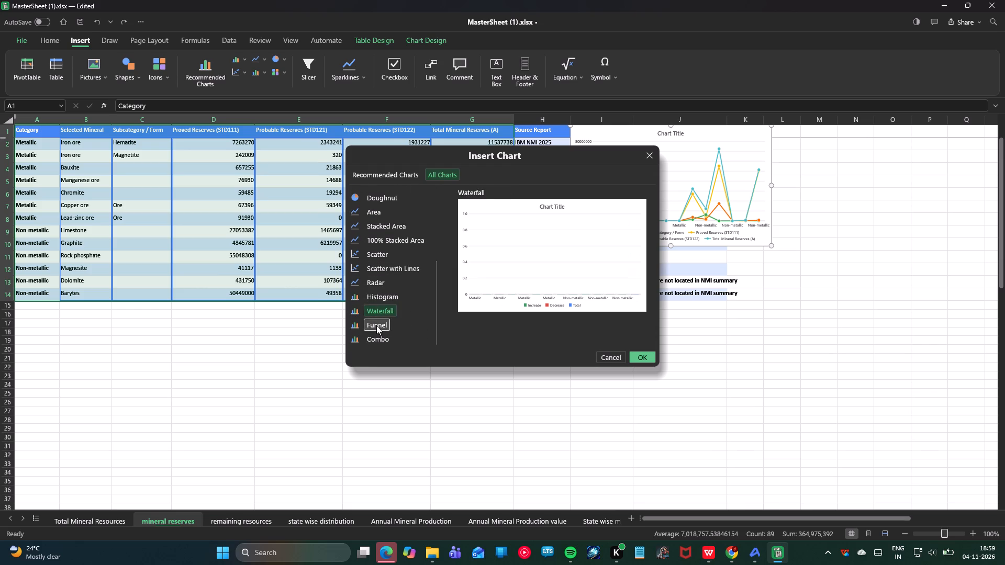
pyautogui.click(382, 297)
pyautogui.click(378, 278)
pyautogui.click(378, 266)
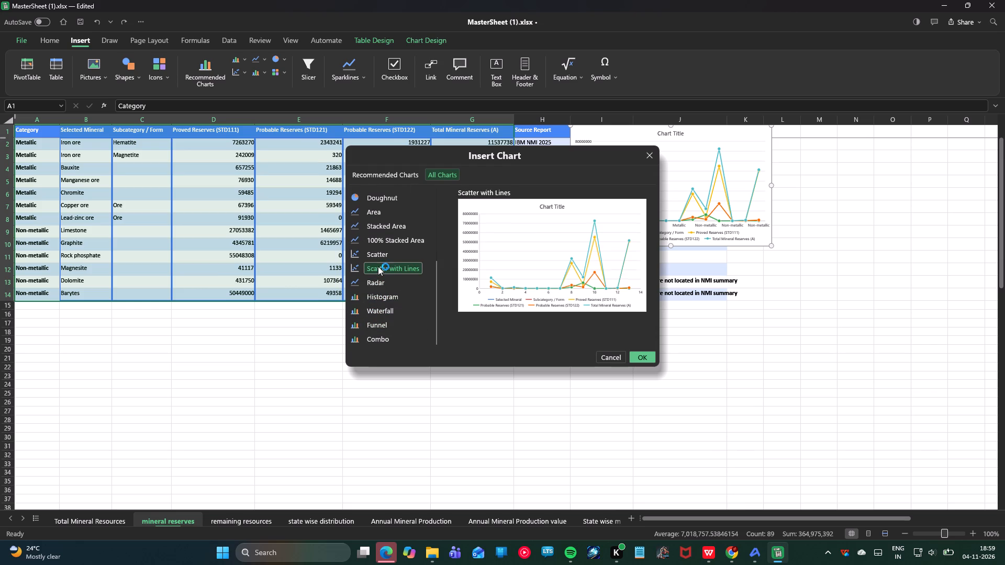
pyautogui.click(373, 280)
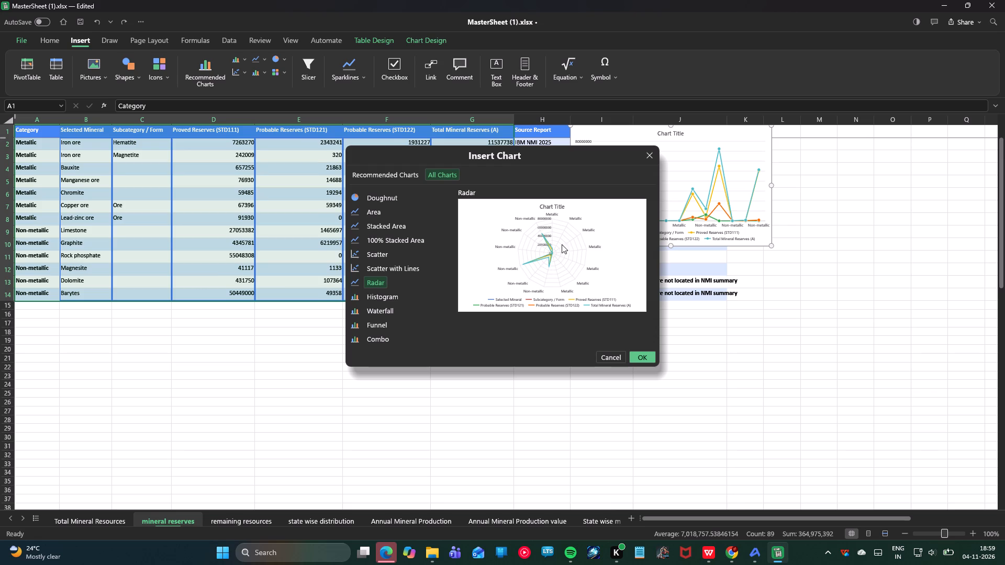
pyautogui.click(388, 254)
pyautogui.click(388, 243)
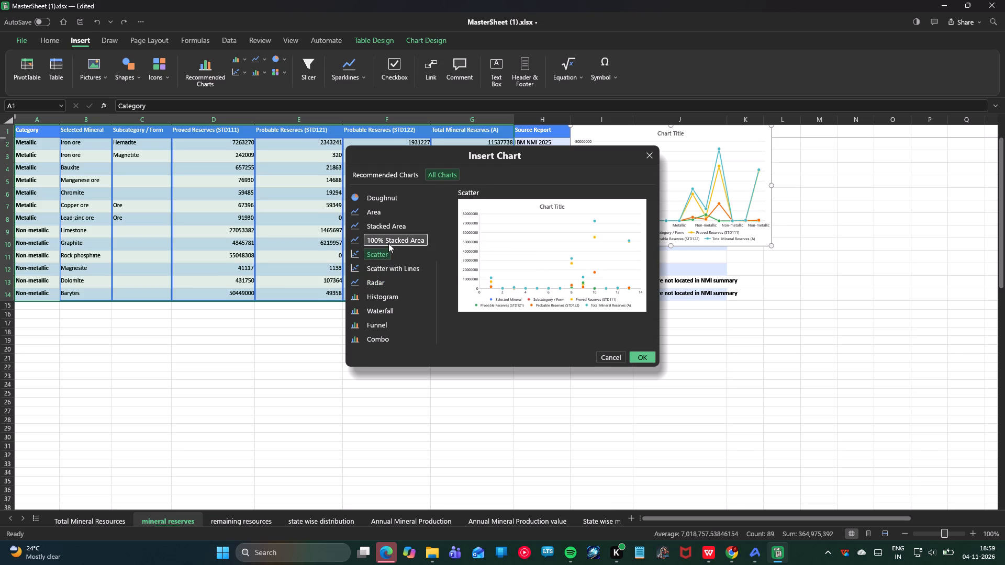
# Preview the stacked area, area, doughnut, stacked line and pie types for the mineral reserves data.
pyautogui.scroll(1, 400, 244)
pyautogui.scroll(1, 522, 266)
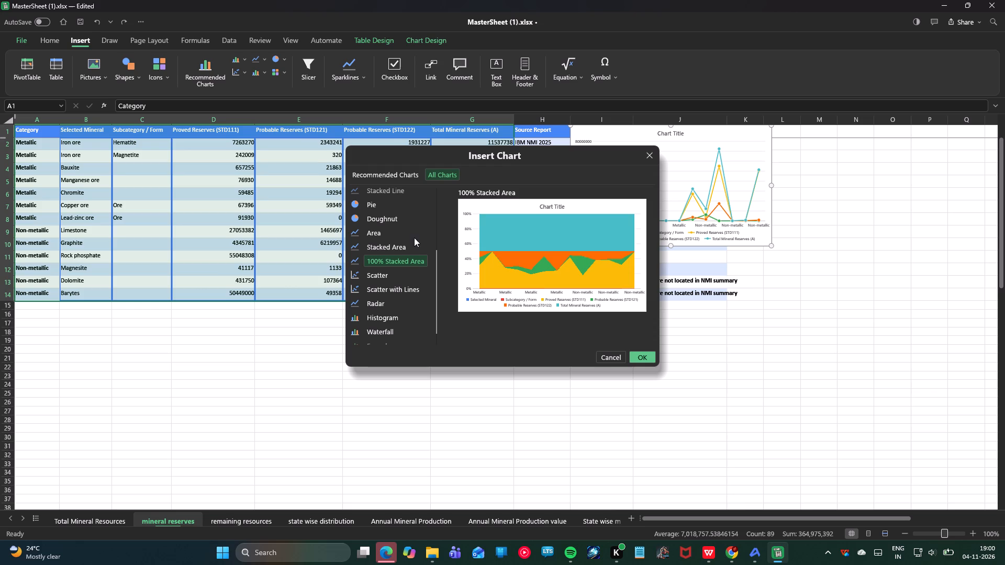
pyautogui.click(370, 244)
pyautogui.click(373, 231)
pyautogui.click(388, 216)
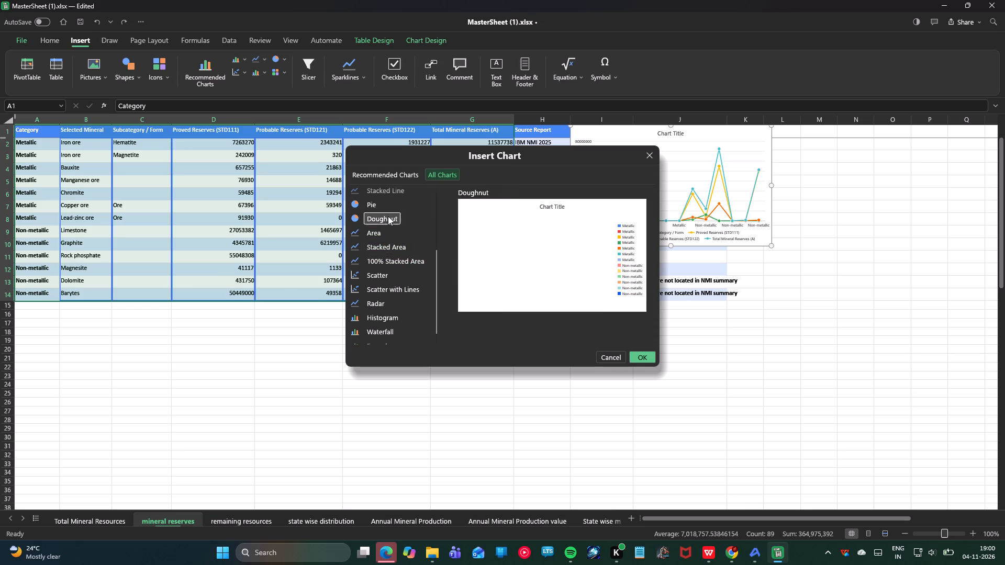
pyautogui.click(390, 202)
pyautogui.click(390, 199)
pyautogui.click(382, 201)
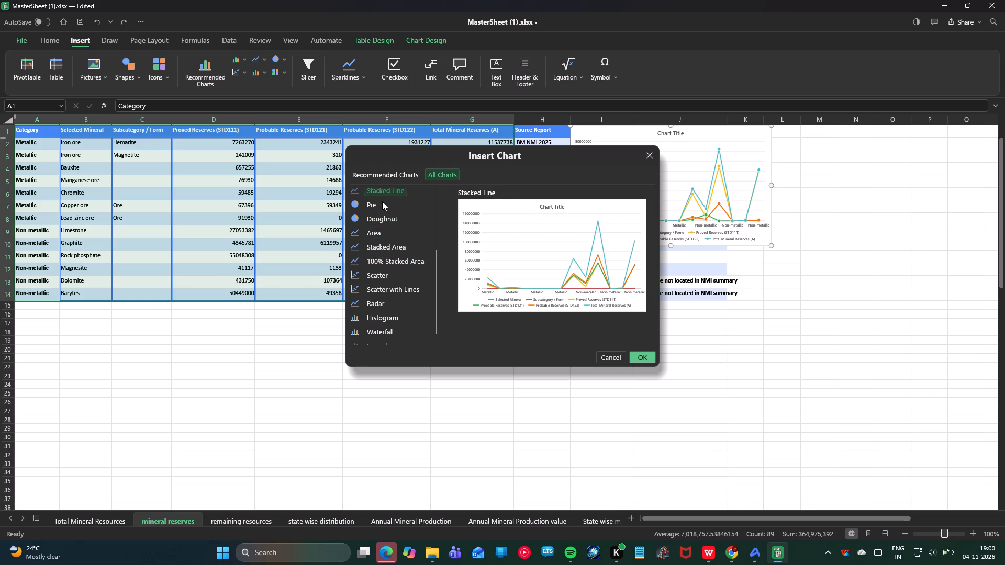
pyautogui.click(381, 207)
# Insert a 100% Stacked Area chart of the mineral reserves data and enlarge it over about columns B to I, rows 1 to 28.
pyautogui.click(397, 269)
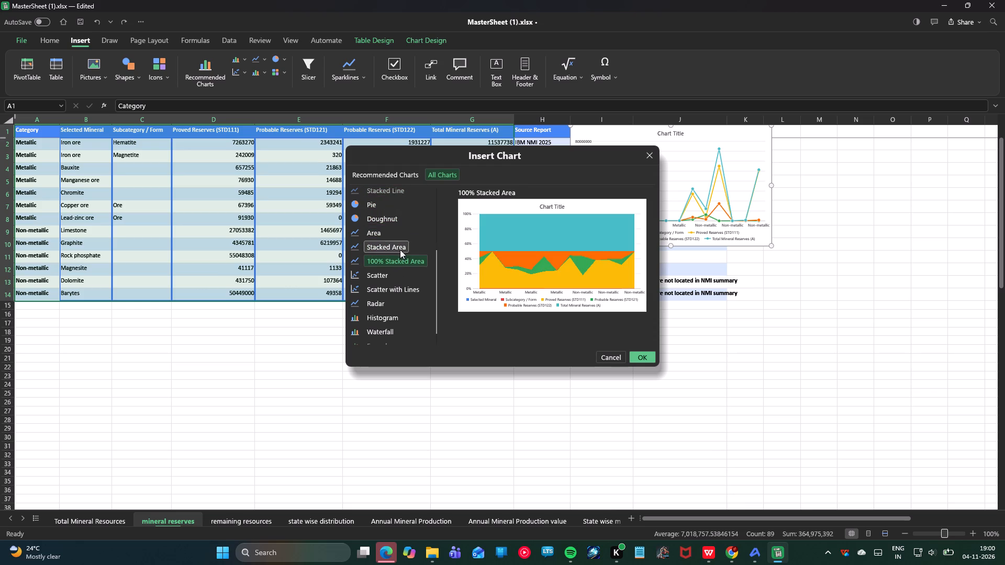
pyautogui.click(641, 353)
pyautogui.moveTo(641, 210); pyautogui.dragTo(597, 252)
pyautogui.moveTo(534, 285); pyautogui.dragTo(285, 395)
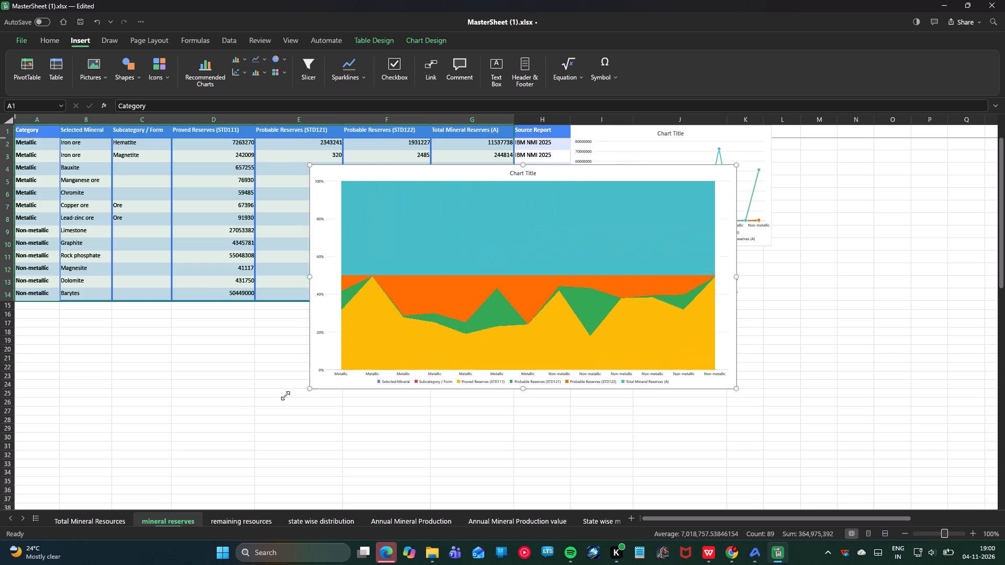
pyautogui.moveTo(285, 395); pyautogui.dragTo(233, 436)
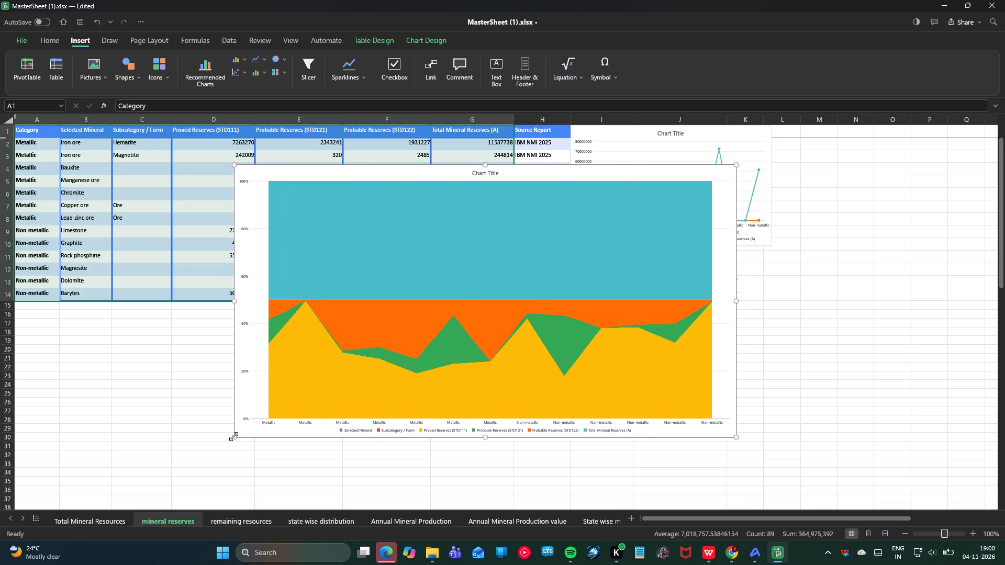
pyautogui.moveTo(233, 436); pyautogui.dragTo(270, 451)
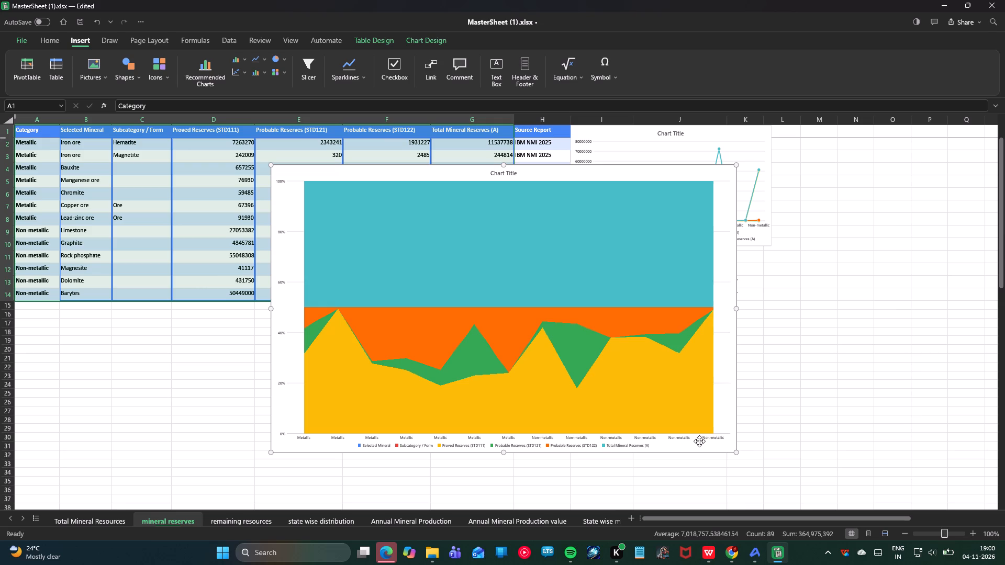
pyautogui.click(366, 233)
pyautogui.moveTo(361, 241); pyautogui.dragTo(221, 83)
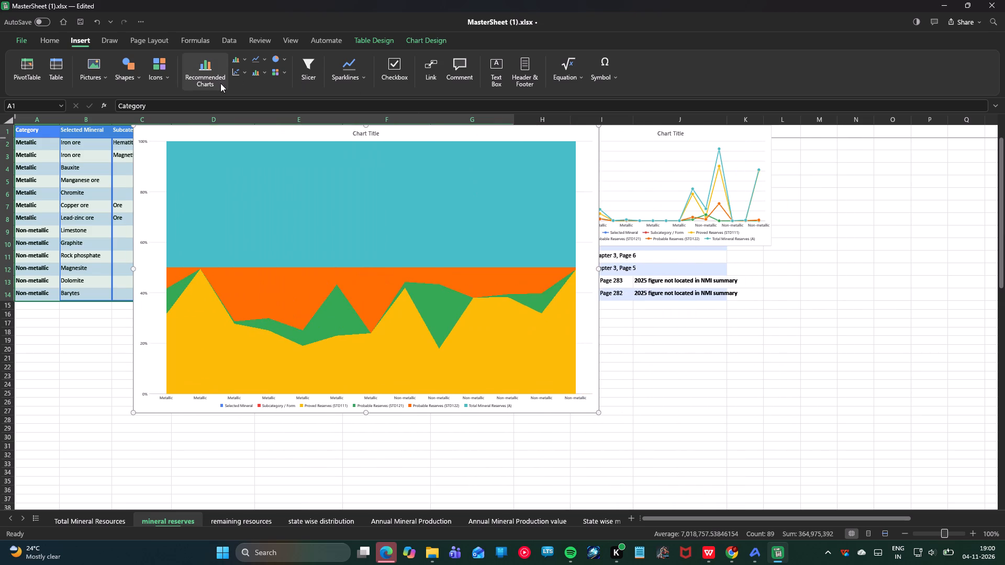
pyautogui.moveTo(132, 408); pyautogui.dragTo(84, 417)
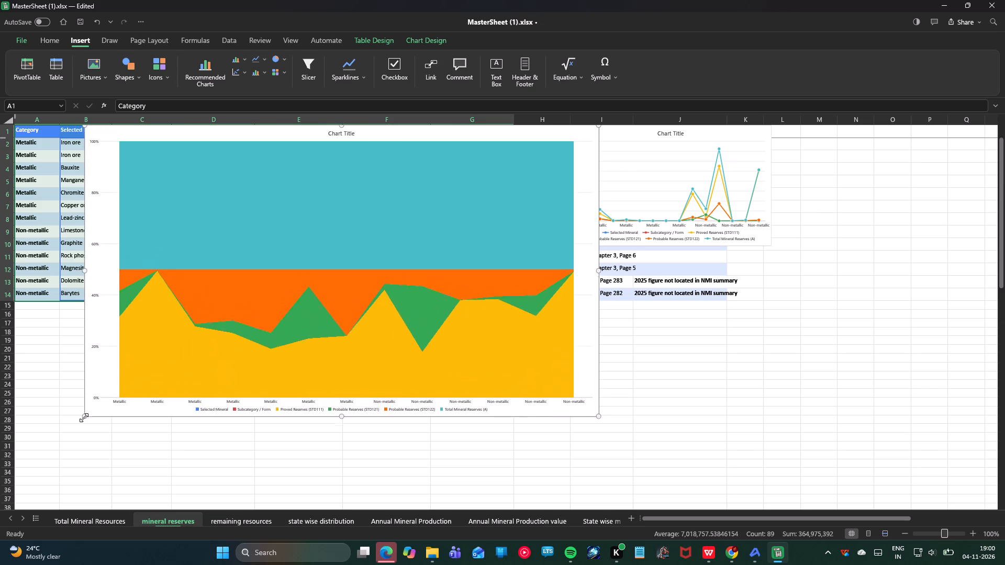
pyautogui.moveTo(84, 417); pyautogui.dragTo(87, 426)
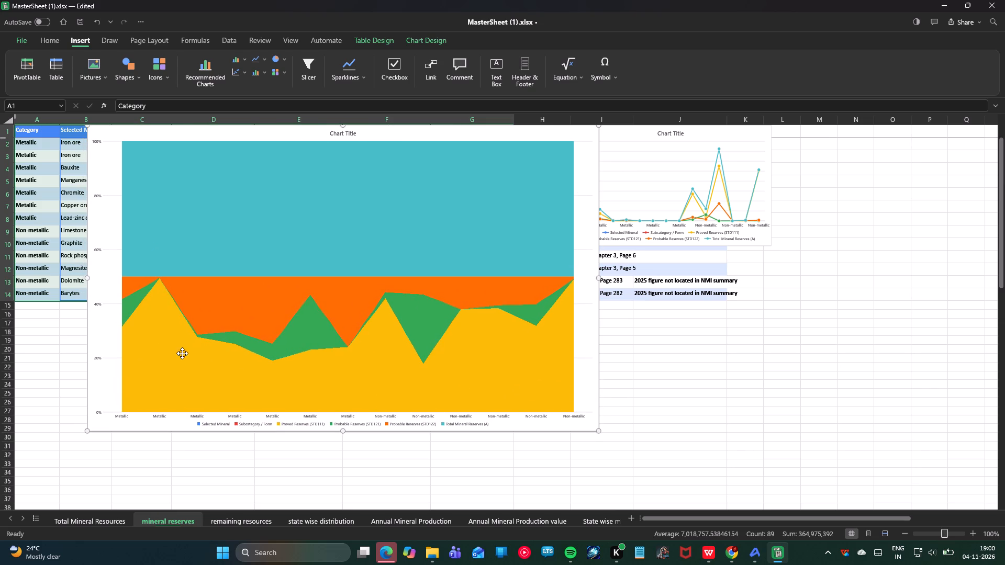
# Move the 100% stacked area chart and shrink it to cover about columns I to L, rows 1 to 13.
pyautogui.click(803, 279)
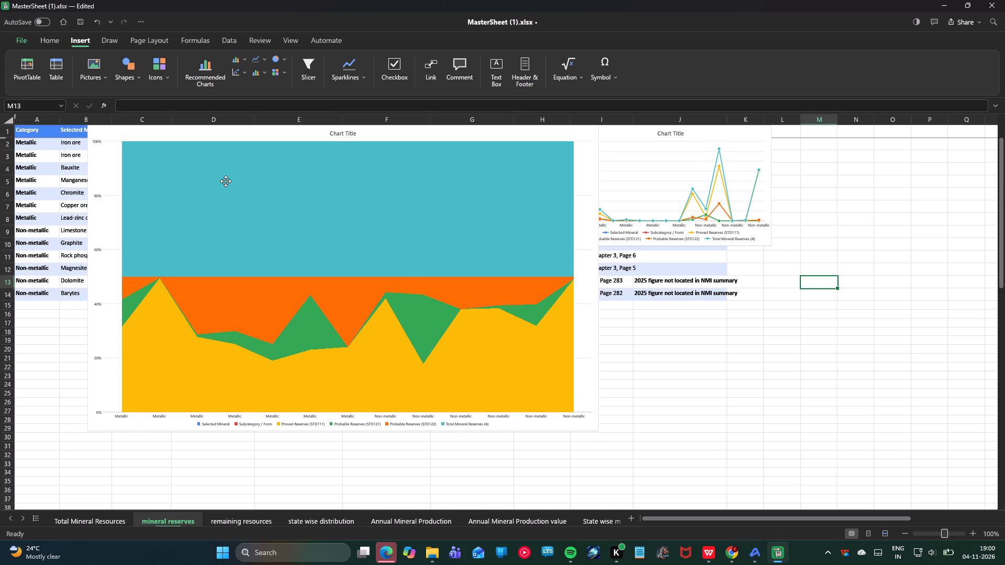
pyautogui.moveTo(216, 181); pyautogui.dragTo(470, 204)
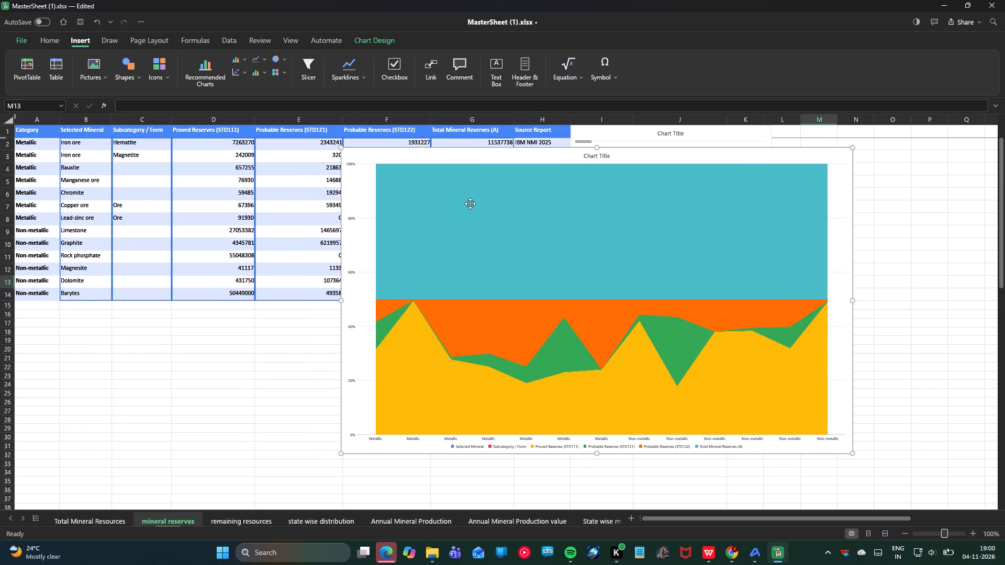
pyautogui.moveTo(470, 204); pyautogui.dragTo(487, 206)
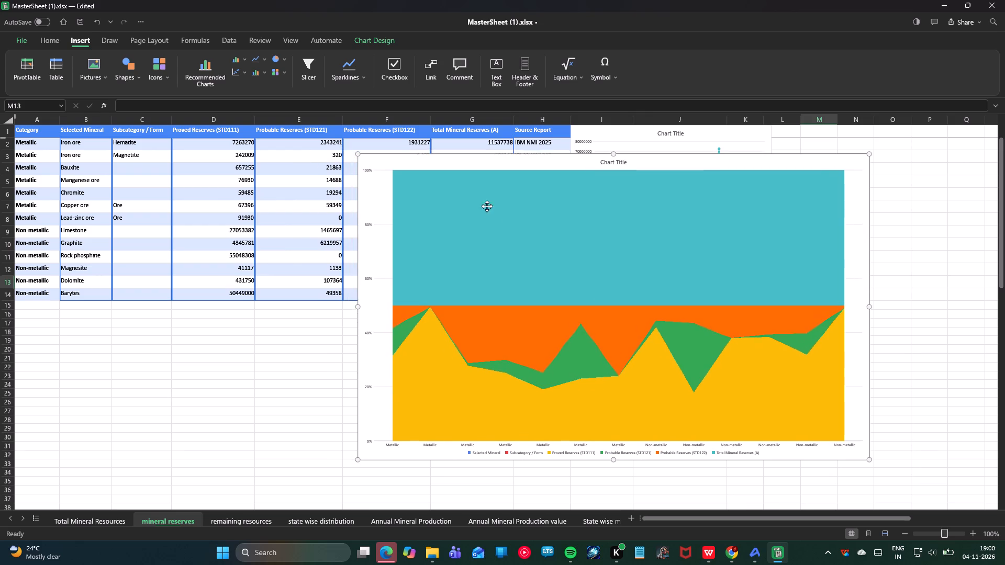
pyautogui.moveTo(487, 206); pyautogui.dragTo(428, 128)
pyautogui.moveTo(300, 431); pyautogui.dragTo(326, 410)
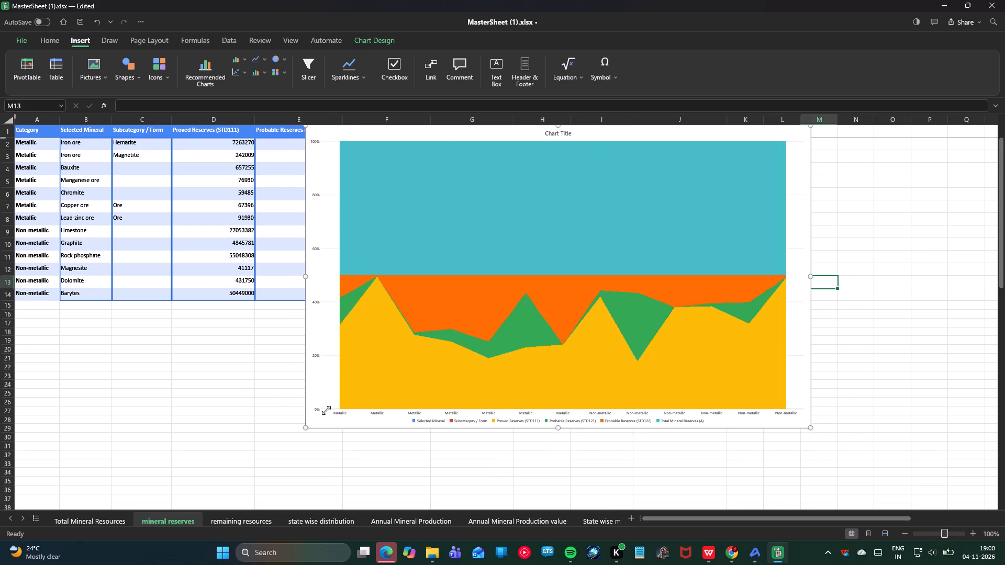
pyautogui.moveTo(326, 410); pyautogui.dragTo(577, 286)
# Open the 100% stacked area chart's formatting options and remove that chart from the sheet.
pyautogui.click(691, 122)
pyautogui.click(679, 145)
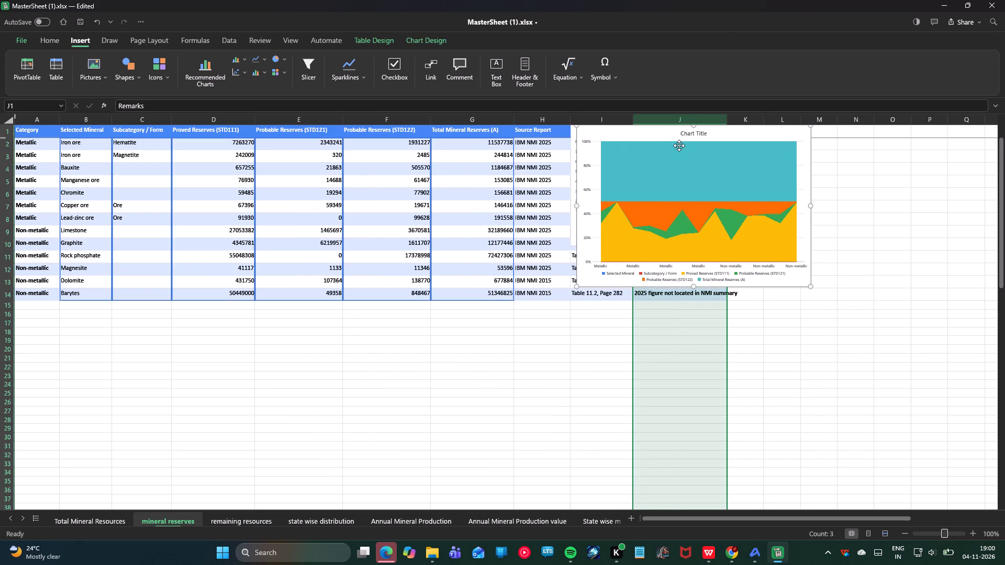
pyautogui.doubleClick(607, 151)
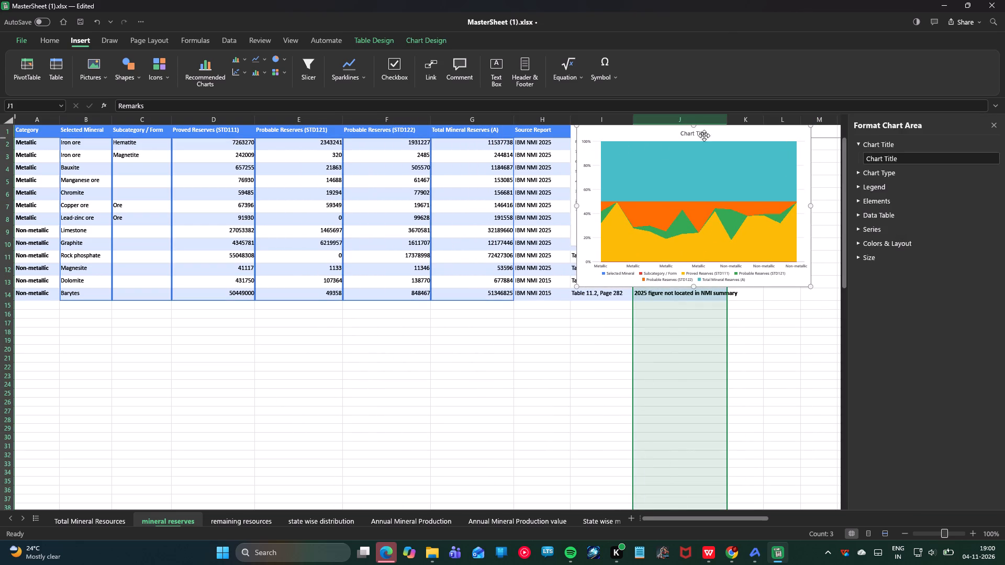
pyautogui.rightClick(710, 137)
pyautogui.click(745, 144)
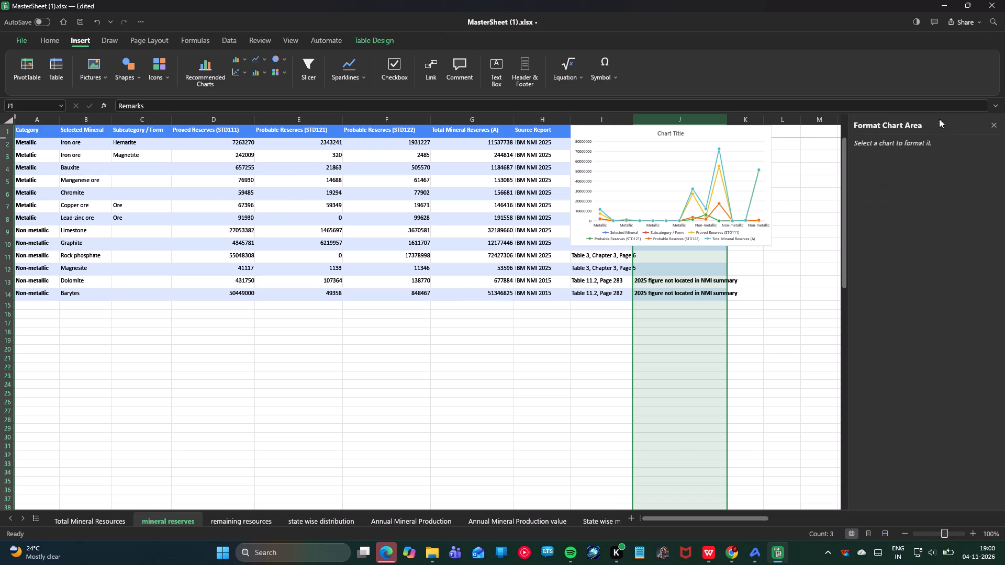
# Close the chart formatting pane and remove the remaining line chart with markers from the mineral reserves sheet.
pyautogui.click(990, 121)
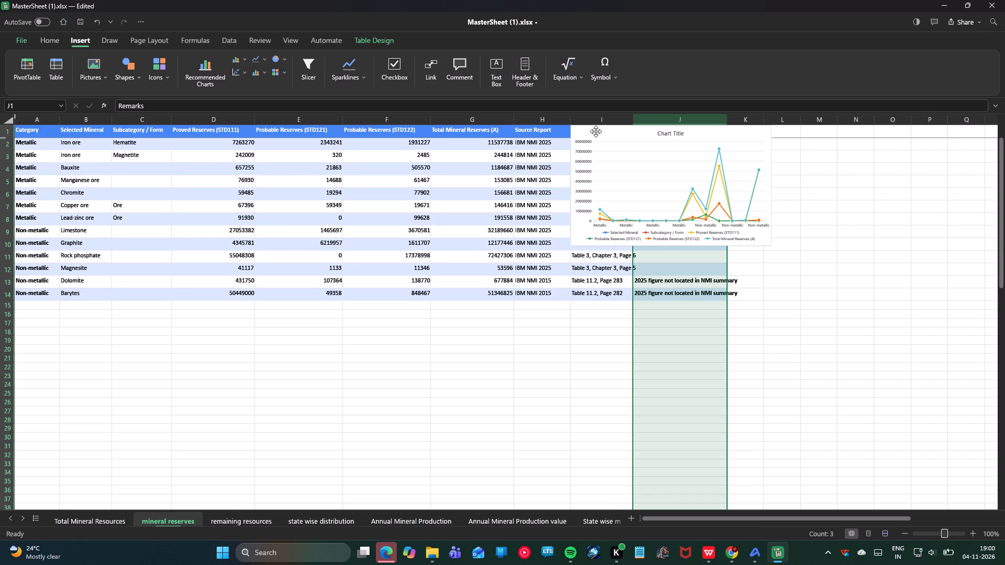
pyautogui.click(596, 131)
pyautogui.rightClick(596, 131)
pyautogui.click(664, 146)
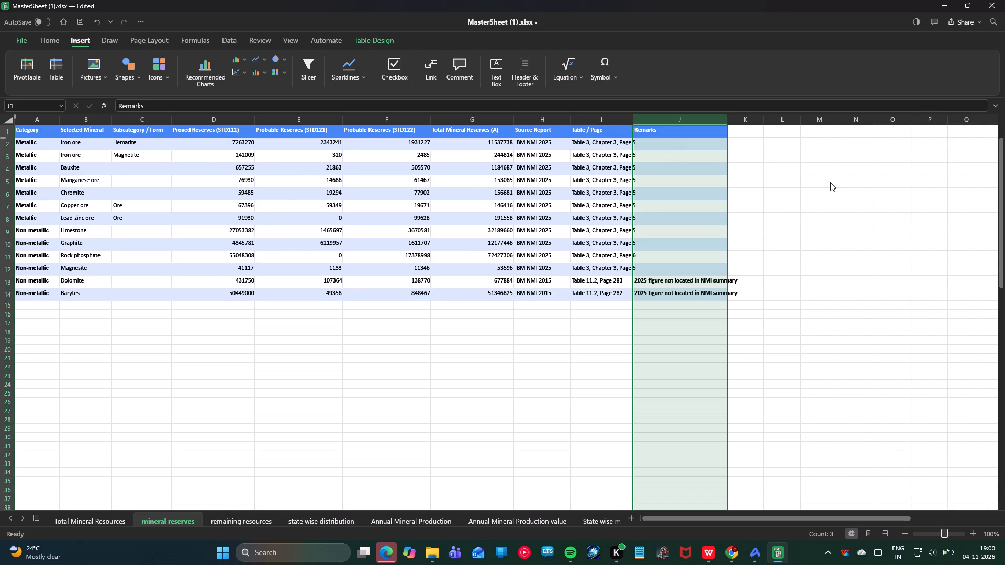
pyautogui.click(830, 182)
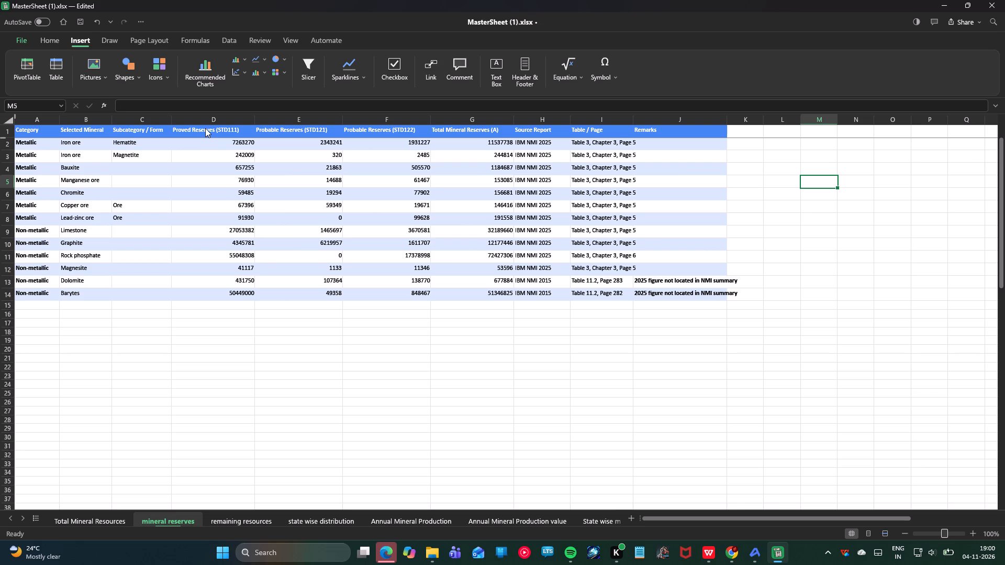
# Select cells B2:D14 and preview the recommended clustered column, area and stacked column charts for them.
pyautogui.scroll(-1, 205, 128)
pyautogui.scroll(2, 205, 128)
pyautogui.moveTo(60, 128); pyautogui.dragTo(161, 187)
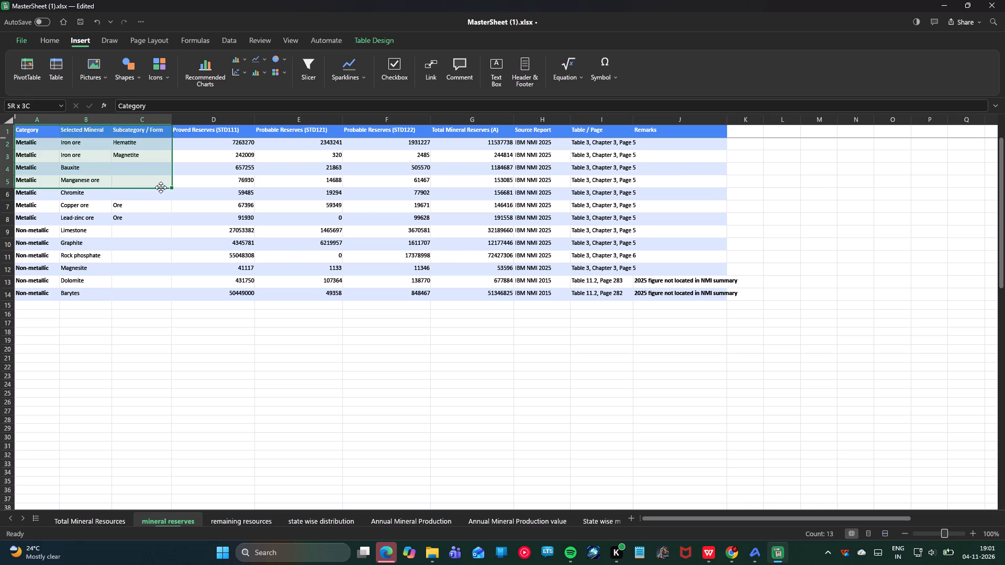
pyautogui.click(154, 375)
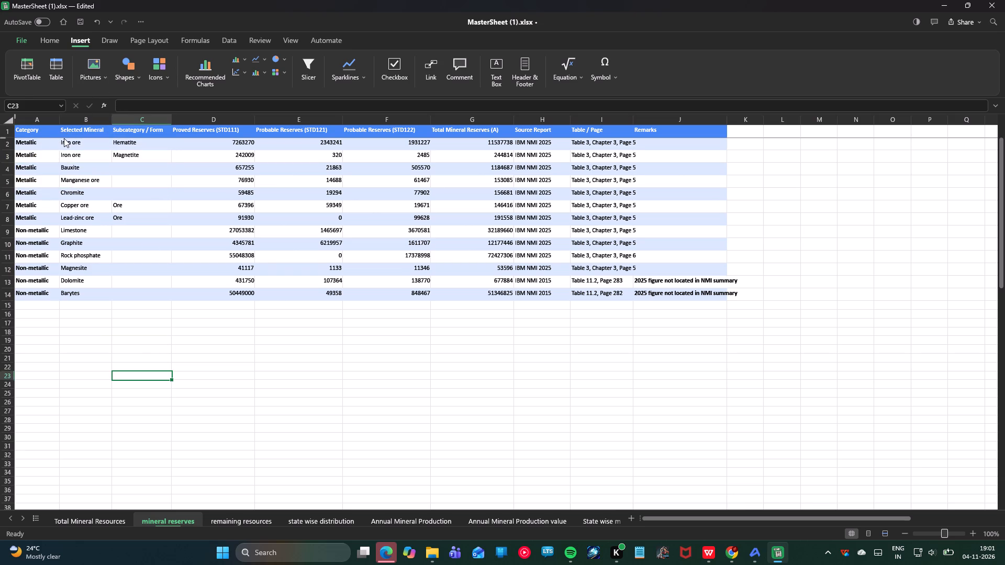
pyautogui.moveTo(62, 138); pyautogui.dragTo(172, 187)
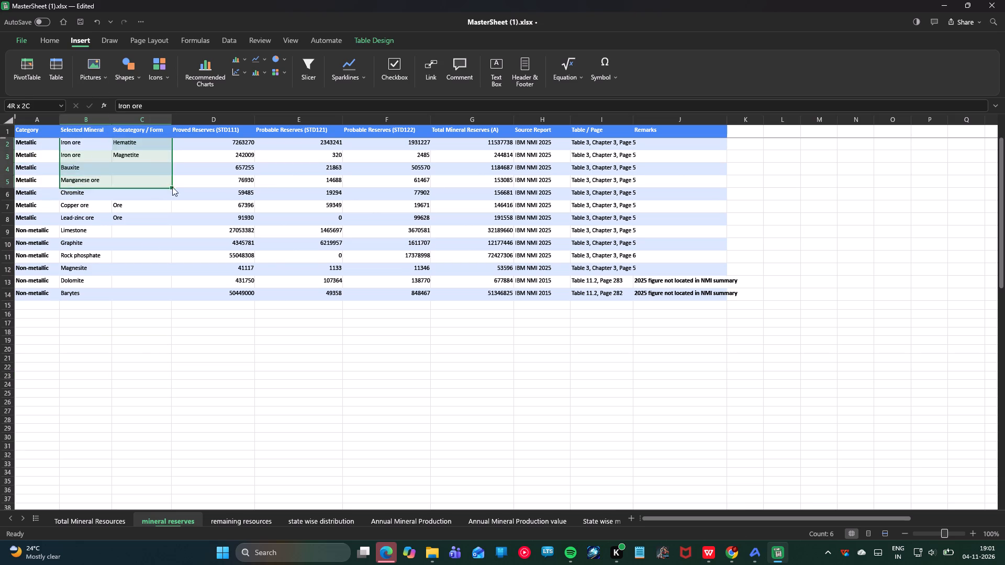
pyautogui.moveTo(172, 187); pyautogui.dragTo(193, 297)
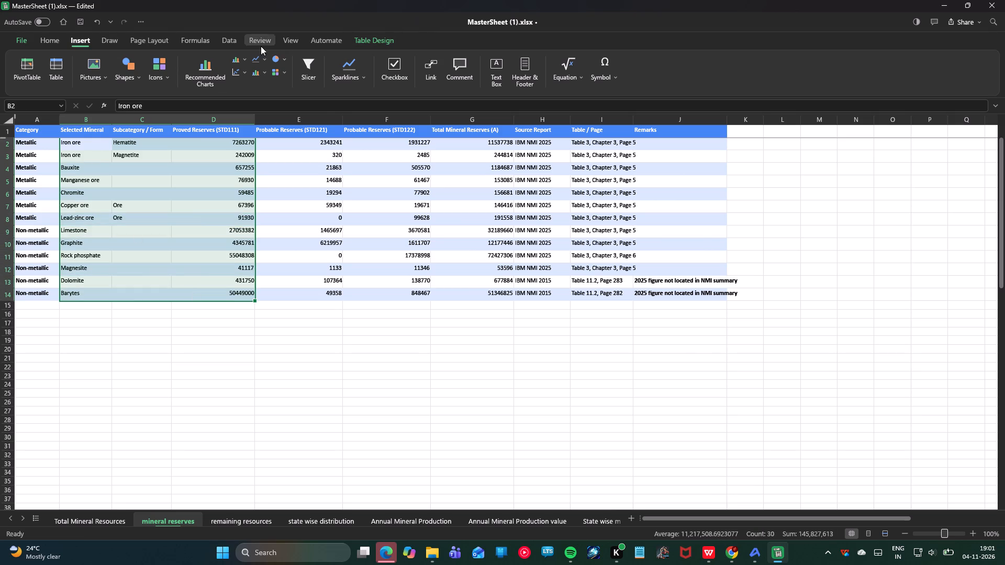
pyautogui.click(203, 70)
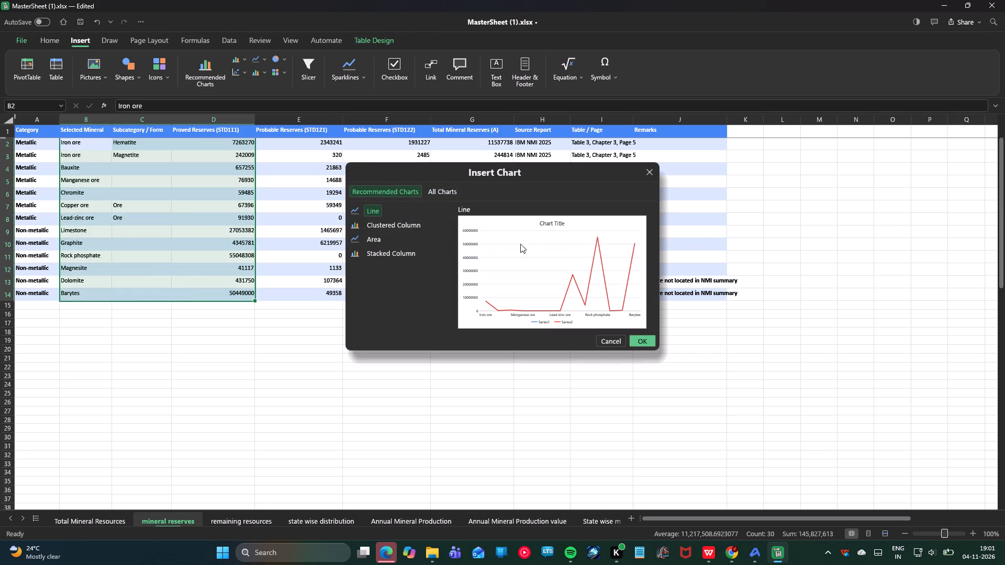
pyautogui.click(382, 224)
pyautogui.click(378, 240)
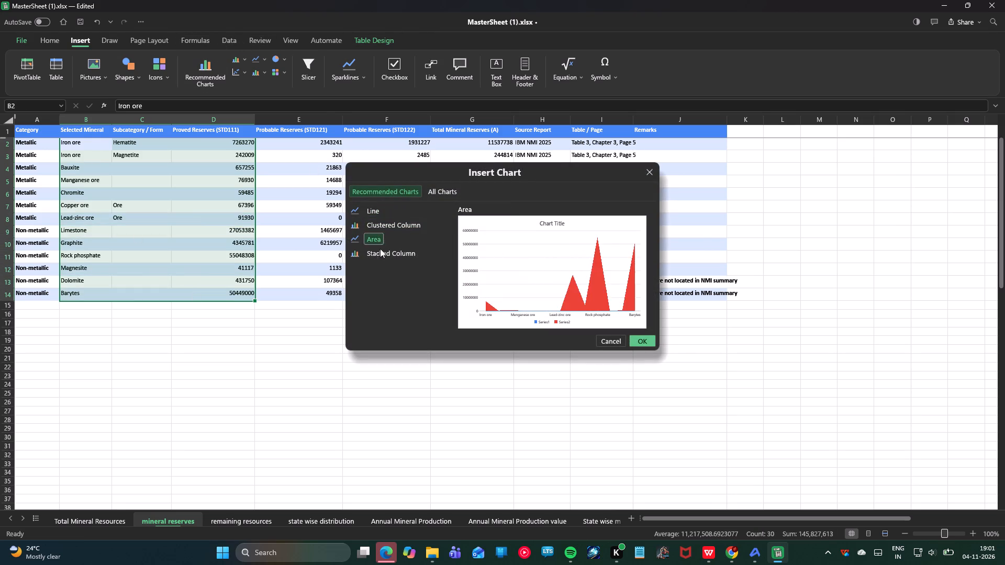
pyautogui.click(385, 255)
# Preview further chart types for B2:D14, including 100% stacked column, line, bar variants, histogram, waterfall, funnel and combo.
pyautogui.click(443, 182)
pyautogui.click(441, 187)
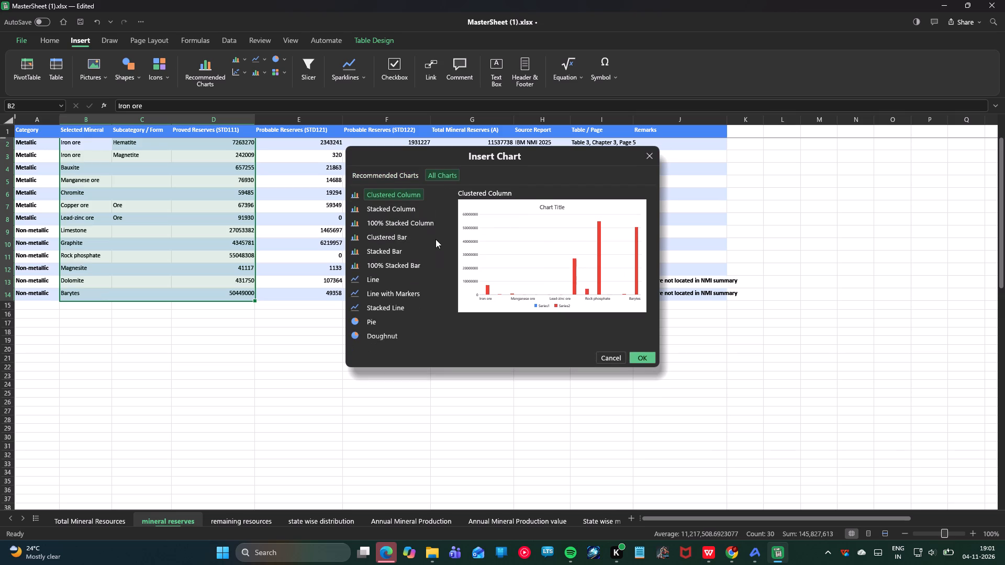
pyautogui.click(387, 223)
pyautogui.click(390, 278)
pyautogui.click(384, 295)
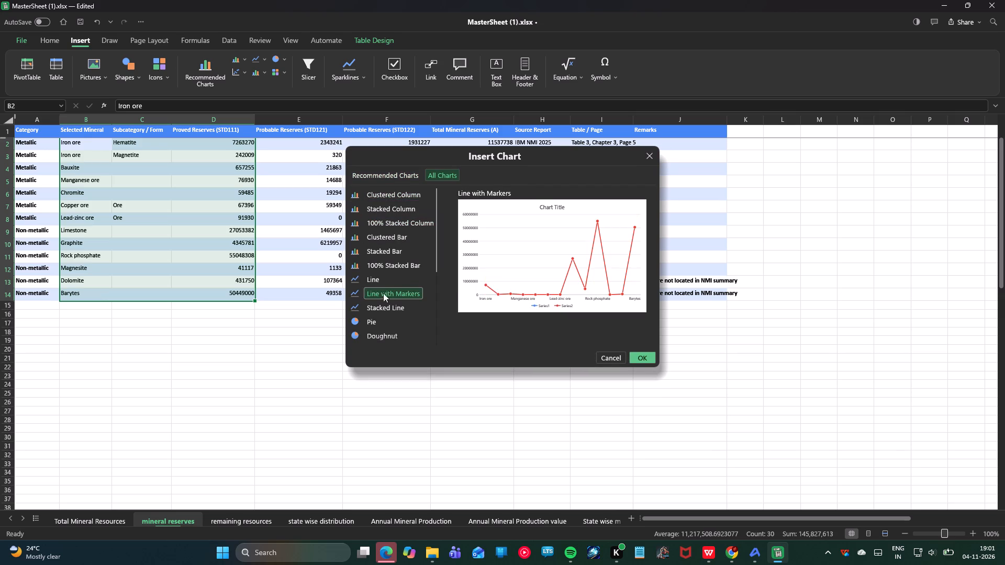
pyautogui.click(384, 273)
pyautogui.click(388, 252)
pyautogui.click(388, 239)
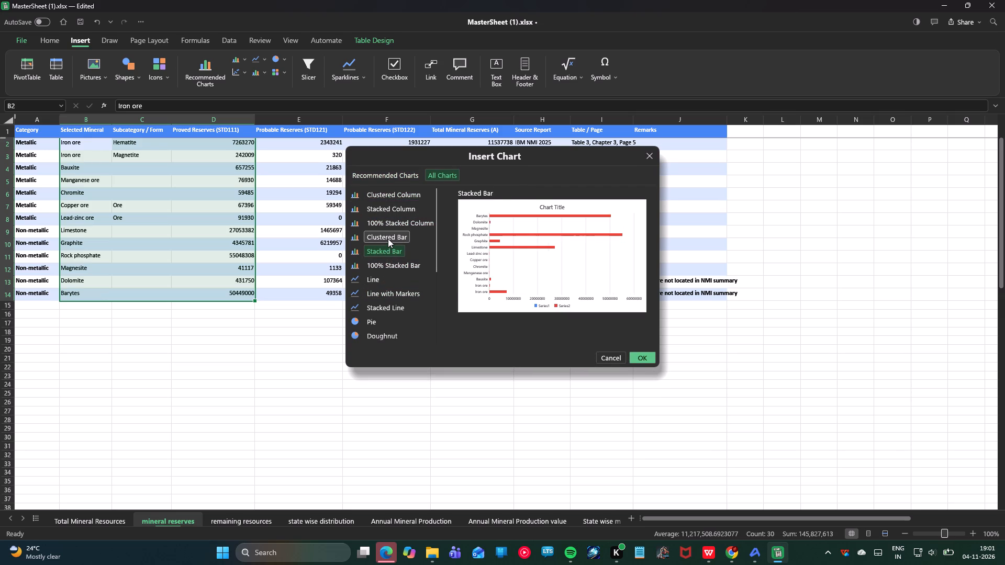
pyautogui.scroll(-7, 381, 295)
pyautogui.click(381, 295)
pyautogui.click(381, 304)
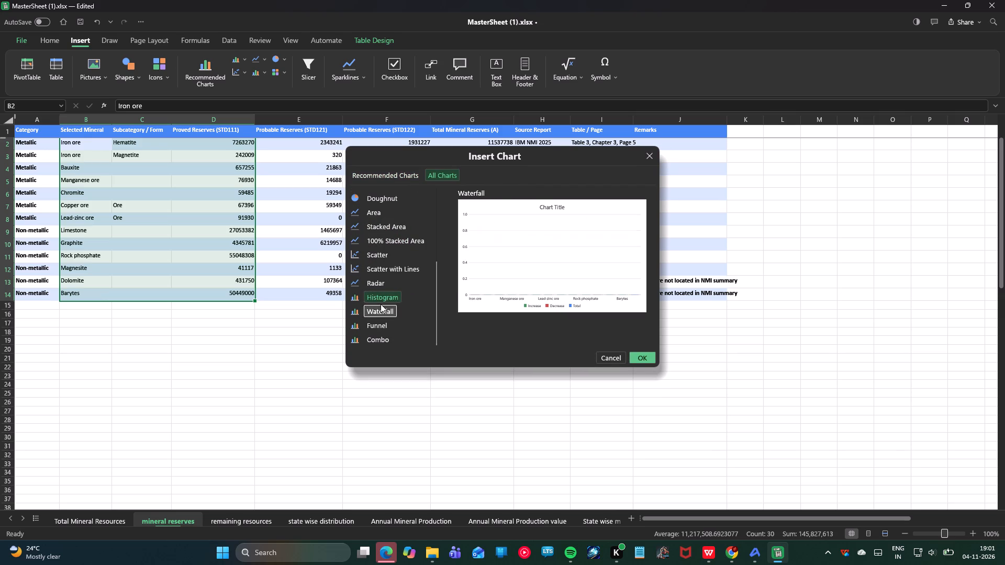
pyautogui.moveTo(381, 309); pyautogui.dragTo(379, 318)
pyautogui.click(379, 325)
pyautogui.click(378, 333)
pyautogui.scroll(11, 386, 221)
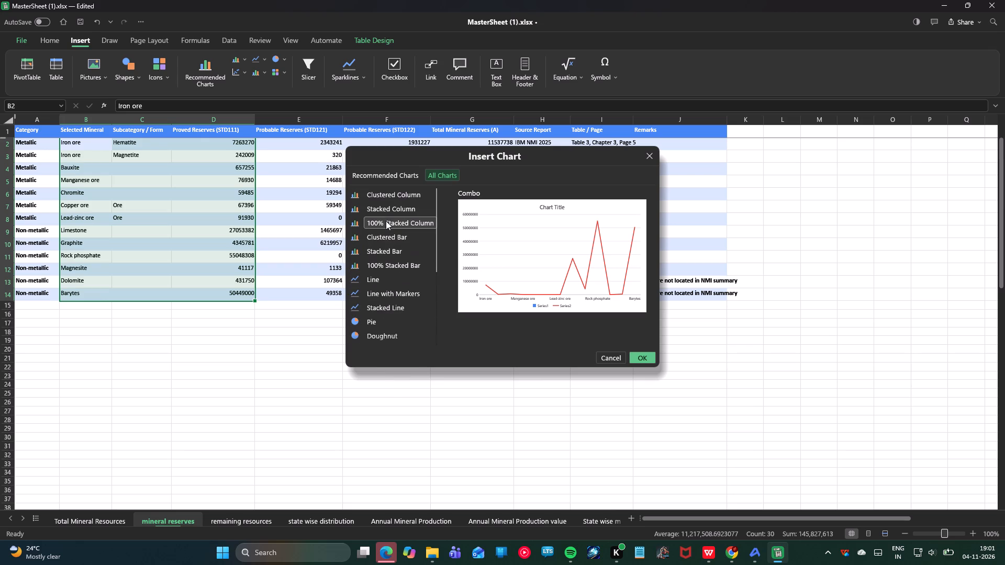
pyautogui.scroll(2, 386, 221)
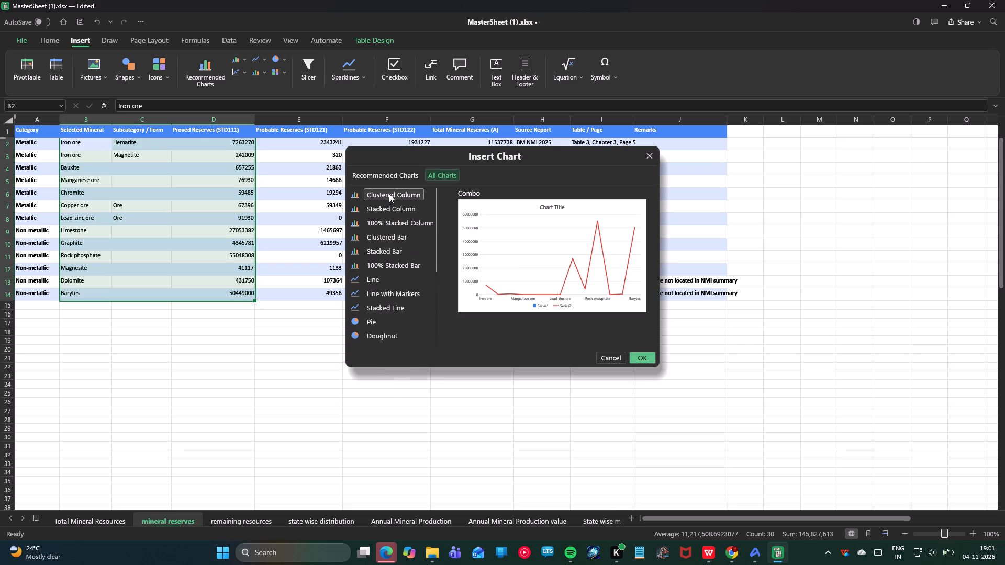
# Compare the clustered column preview with the recommended area and stacked column charts for B2:D14.
pyautogui.click(393, 193)
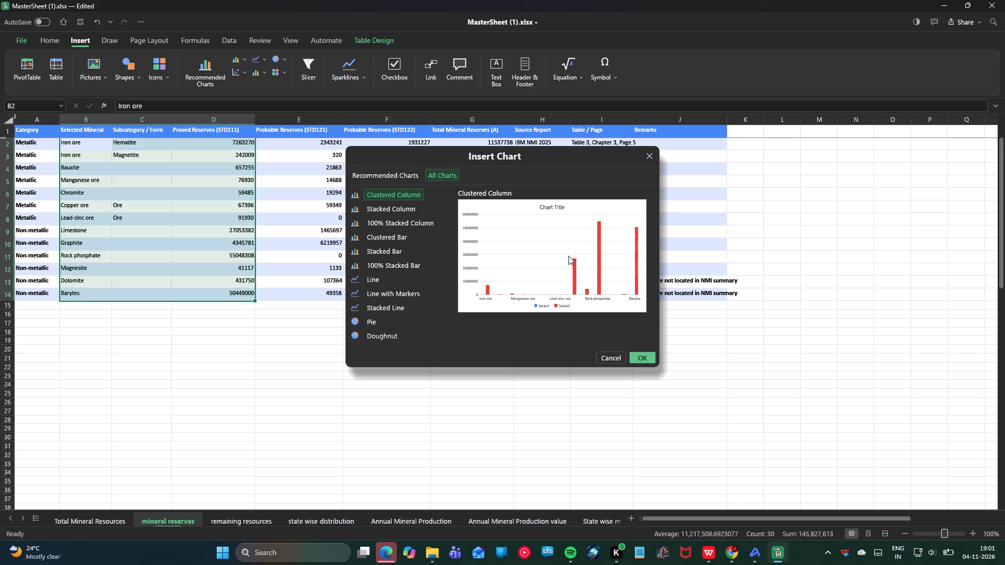
pyautogui.hscroll(1, 557, 243)
pyautogui.keyDown('ctrl'); pyautogui.scroll(7, 557, 243); pyautogui.keyUp('ctrl')
pyautogui.click(407, 206)
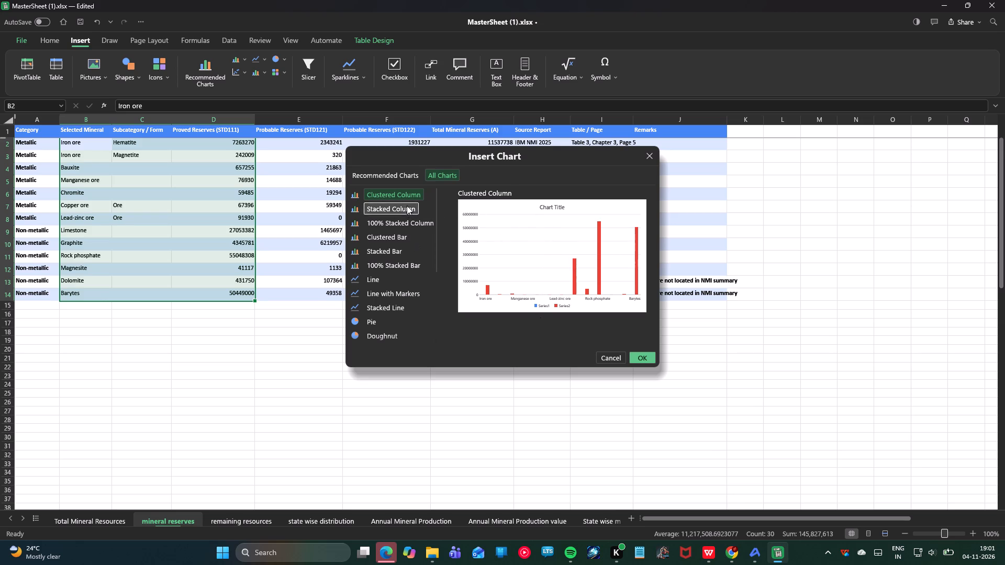
pyautogui.click(400, 176)
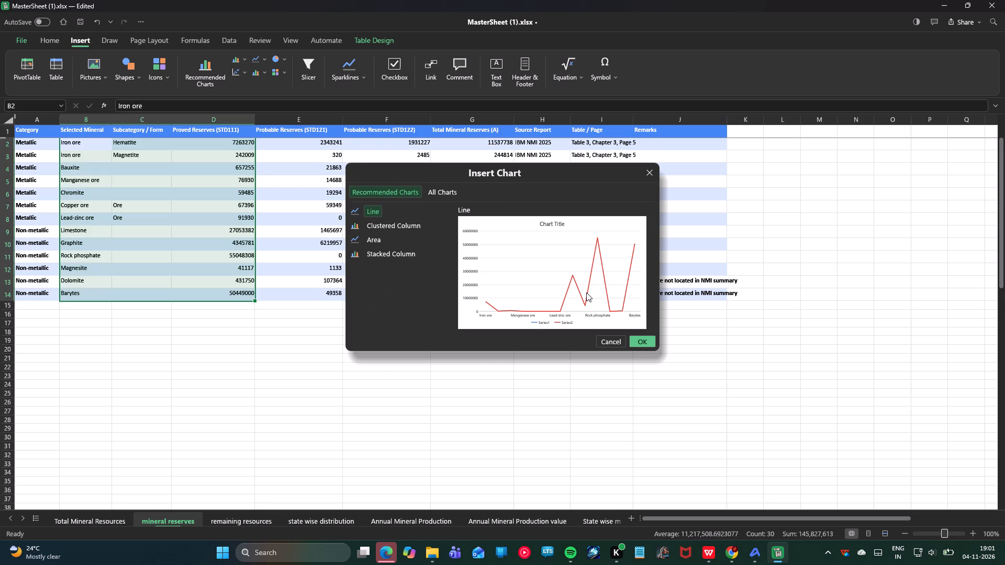
pyautogui.keyDown('ctrl'); pyautogui.scroll(7, 586, 292); pyautogui.keyUp('ctrl')
pyautogui.click(395, 241)
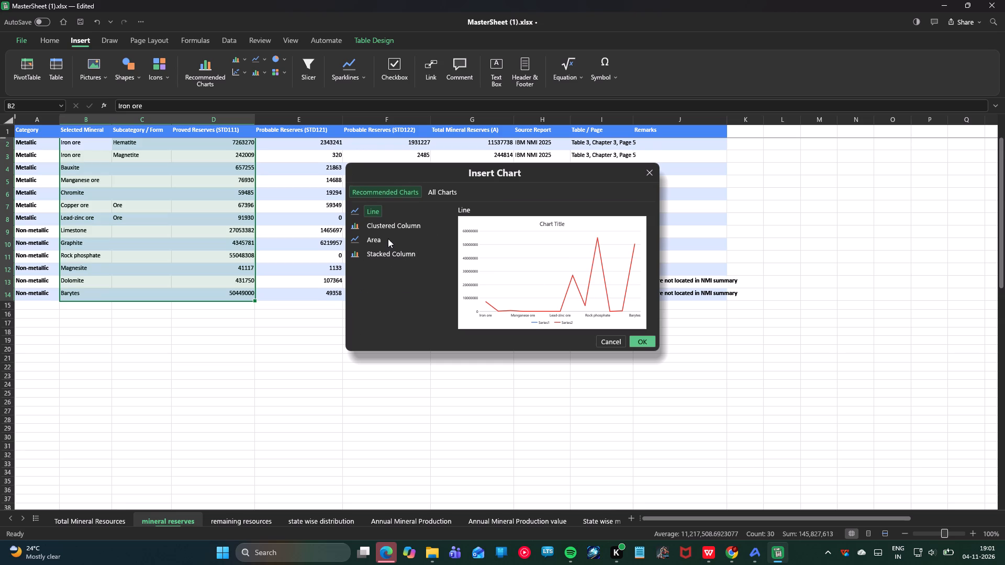
pyautogui.click(385, 239)
pyautogui.click(386, 252)
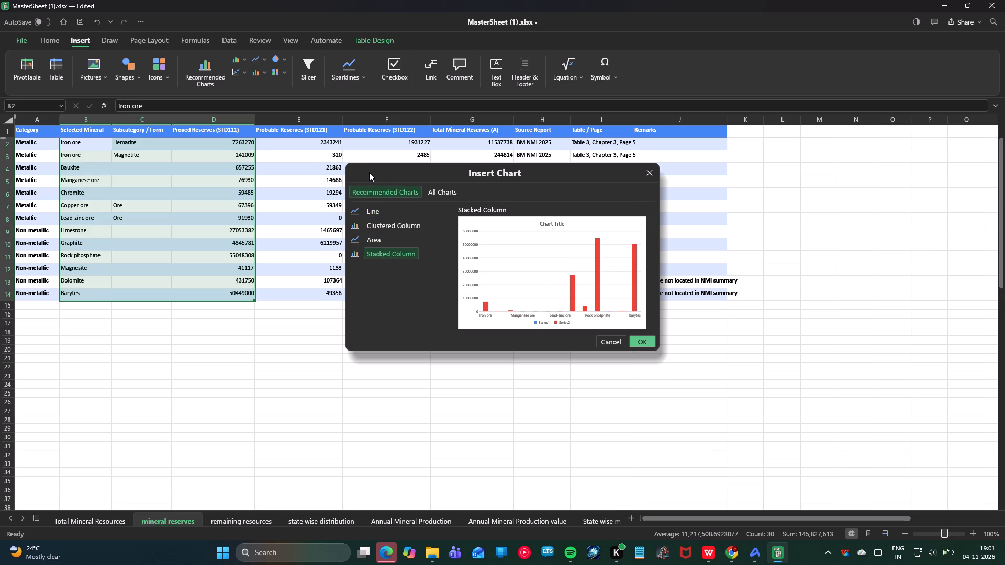
# Preview the stacked column, 100% stacked column, stacked bar, 100% stacked bar, line and line with markers types for B2:D14.
pyautogui.click(439, 193)
pyautogui.click(395, 205)
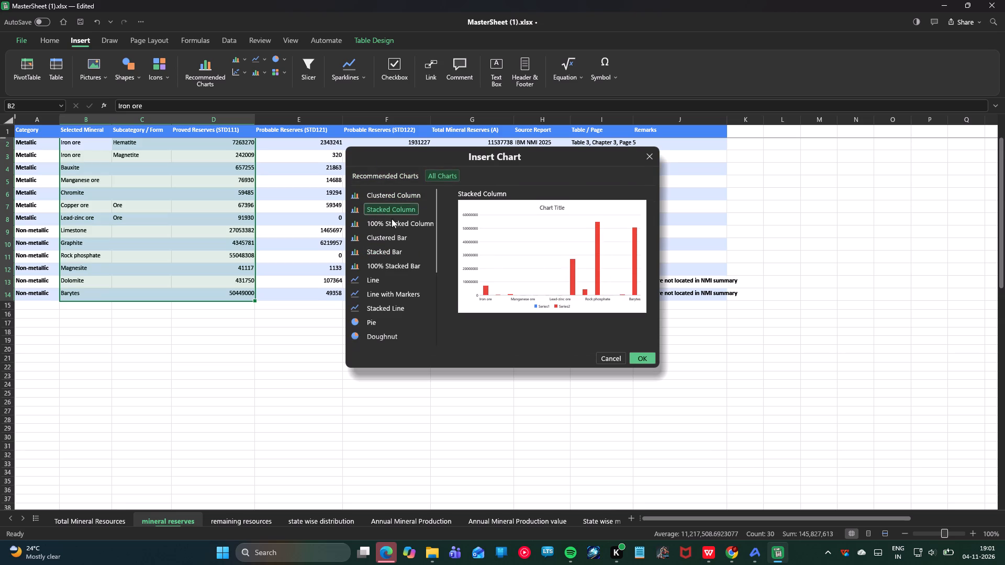
pyautogui.click(391, 221)
pyautogui.click(392, 246)
pyautogui.click(393, 263)
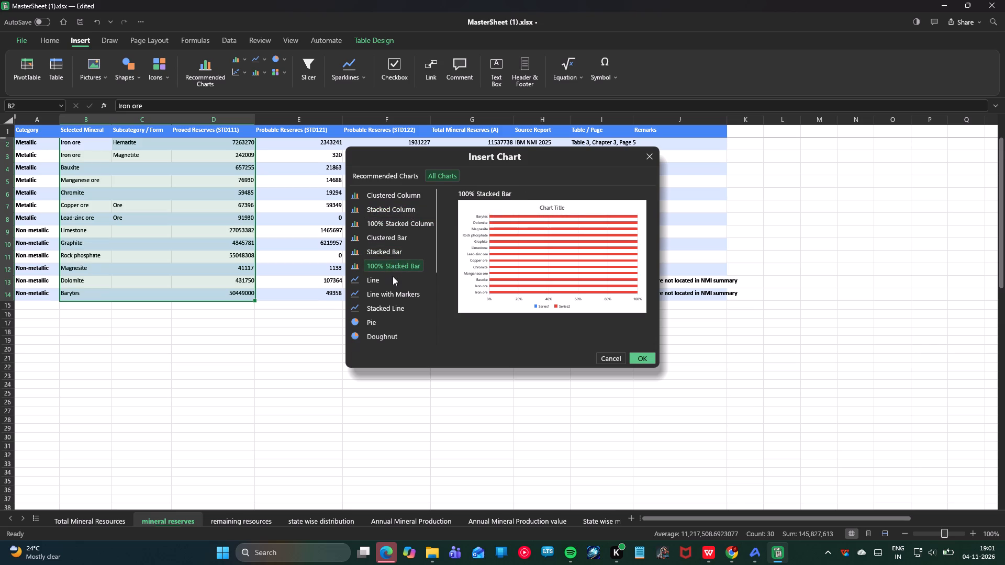
pyautogui.click(393, 276)
pyautogui.click(392, 293)
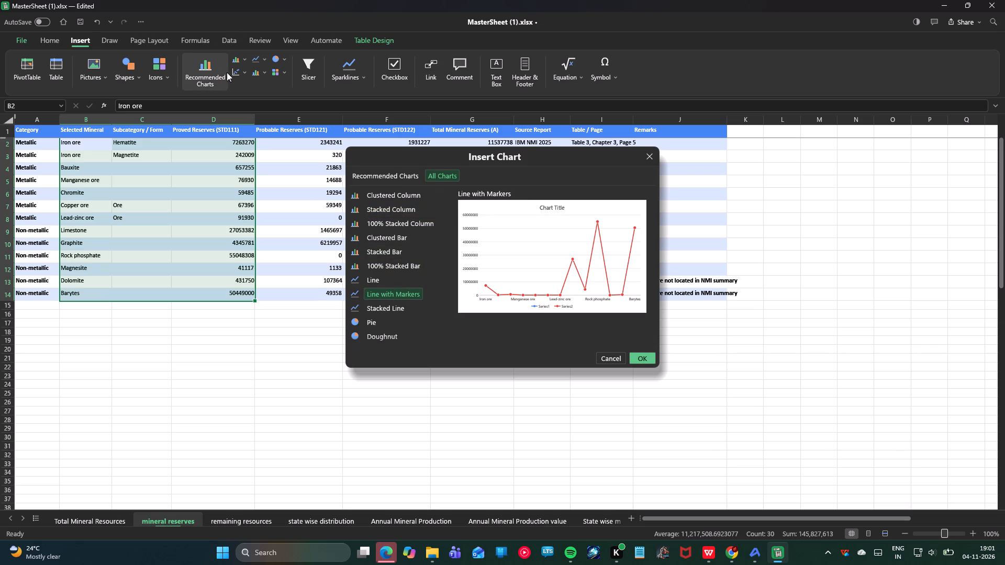
# Insert a Stacked Bar chart of cells B2:D14, and insert the same chart type once more.
pyautogui.click(240, 59)
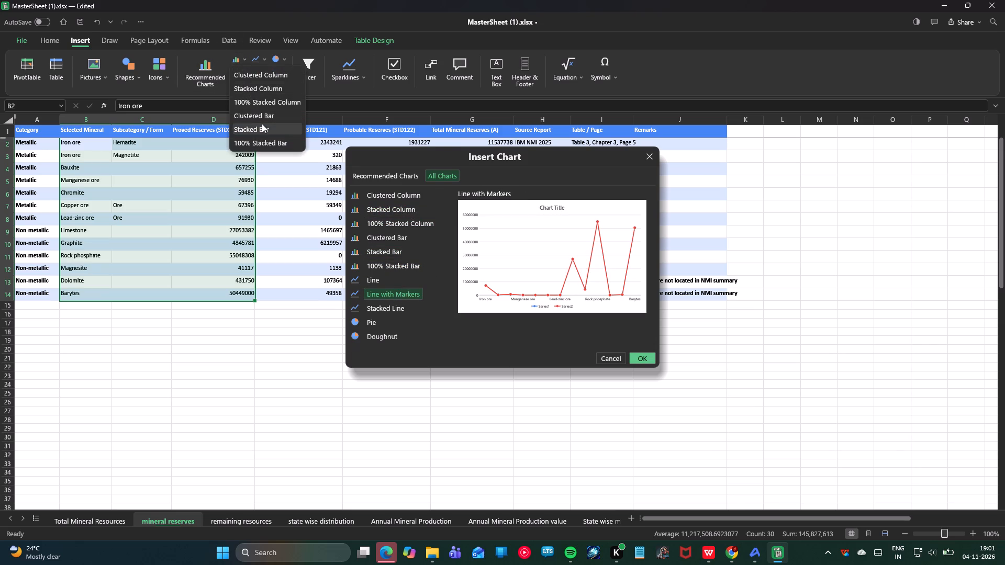
pyautogui.click(262, 123)
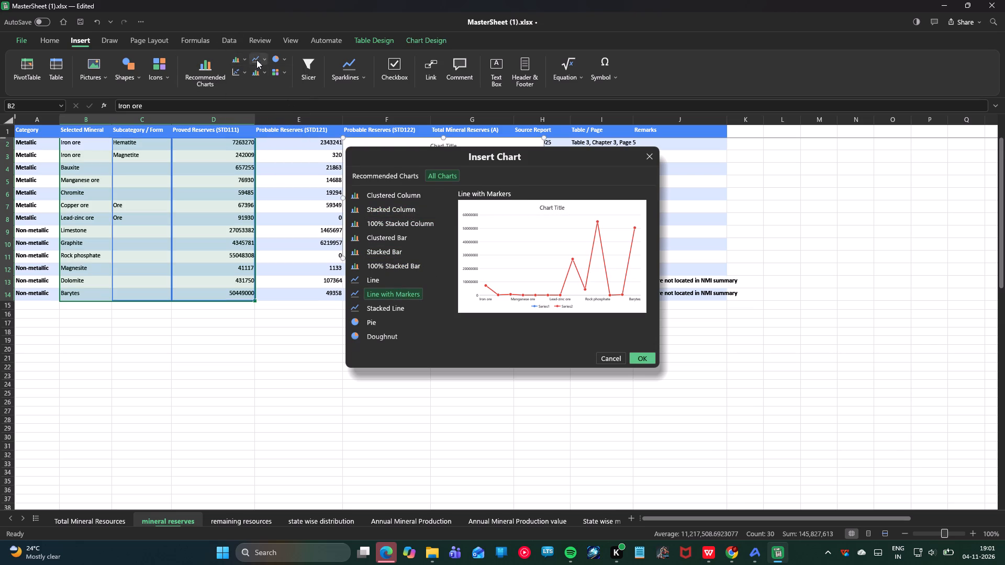
pyautogui.click(240, 56)
pyautogui.click(255, 133)
# Insert a Doughnut chart of cells B2:D14 on the mineral reserves sheet.
pyautogui.click(269, 57)
pyautogui.click(273, 57)
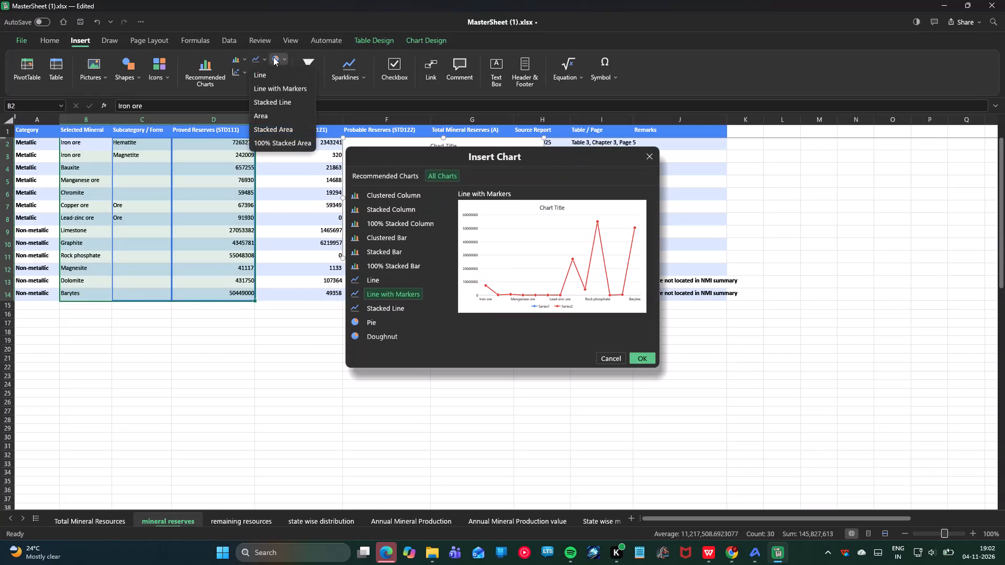
pyautogui.click(281, 75)
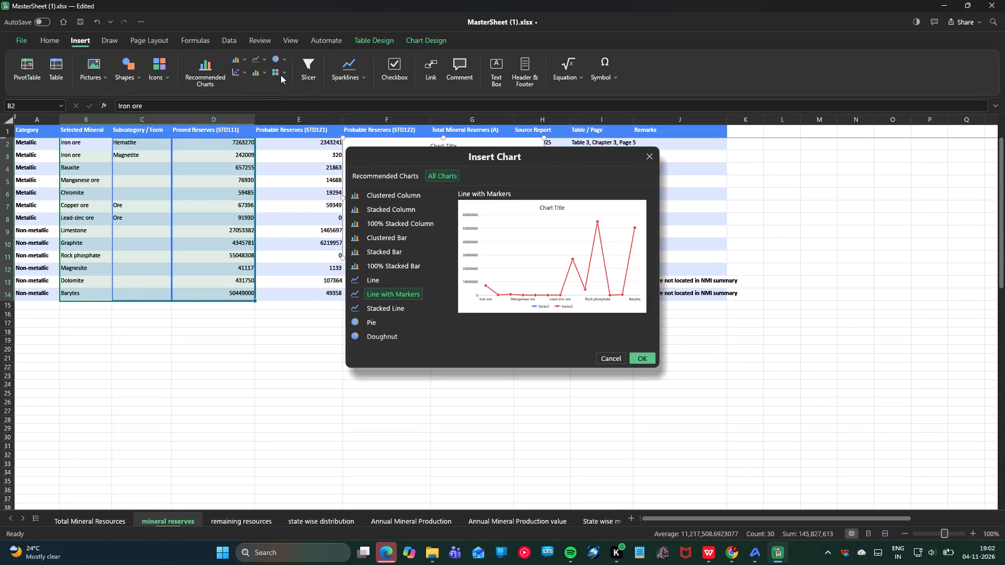
pyautogui.click(280, 63)
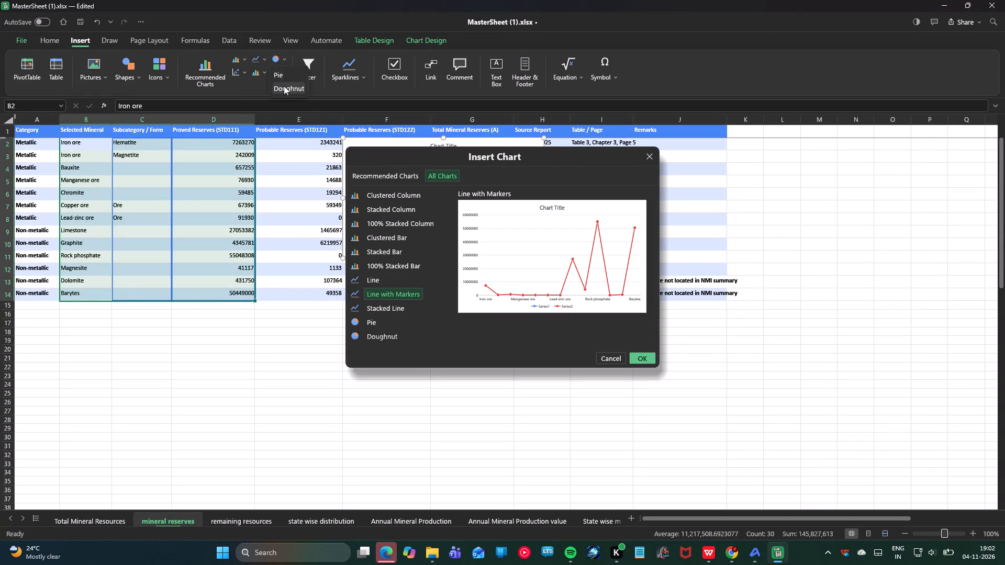
pyautogui.click(284, 86)
pyautogui.moveTo(451, 183); pyautogui.dragTo(547, 167)
# Preview the recommended clustered column, area and stacked column charts for B2:D14, then close the chart chooser.
pyautogui.click(401, 176)
pyautogui.click(398, 227)
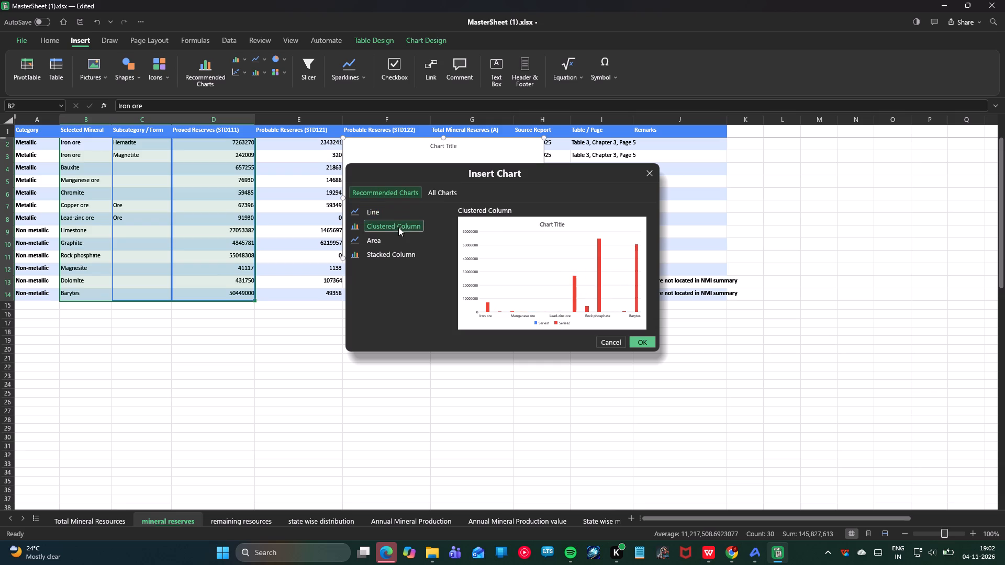
pyautogui.click(398, 240)
pyautogui.click(400, 256)
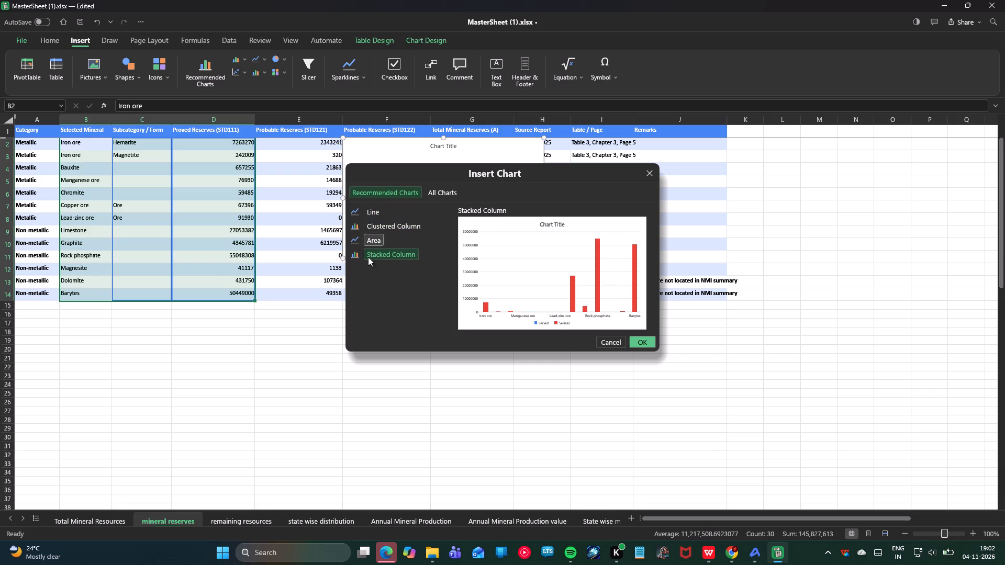
pyautogui.click(309, 346)
pyautogui.click(649, 171)
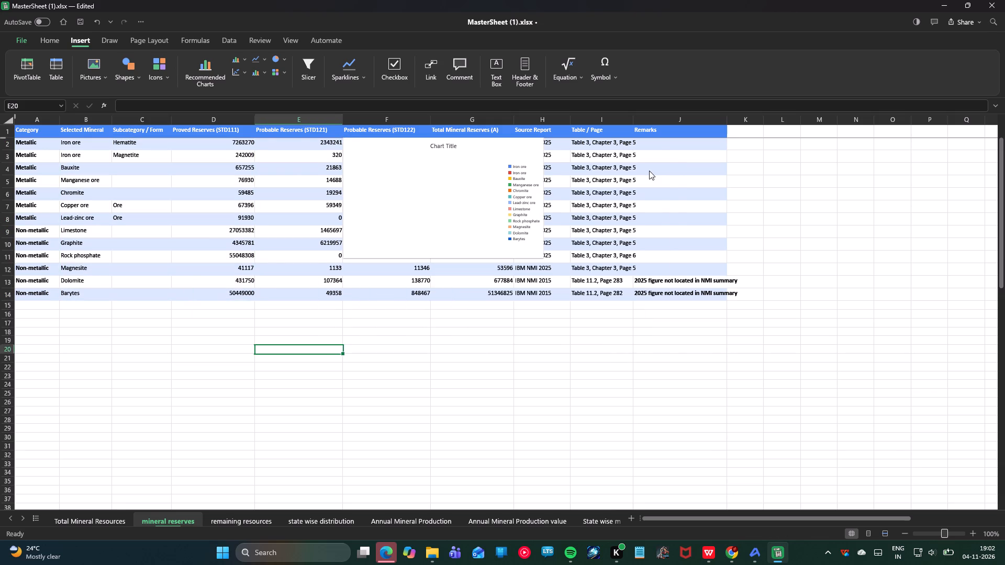
# Delete the doughnut chart from the mineral reserves sheet.
pyautogui.click(511, 186)
pyautogui.doubleClick(451, 184)
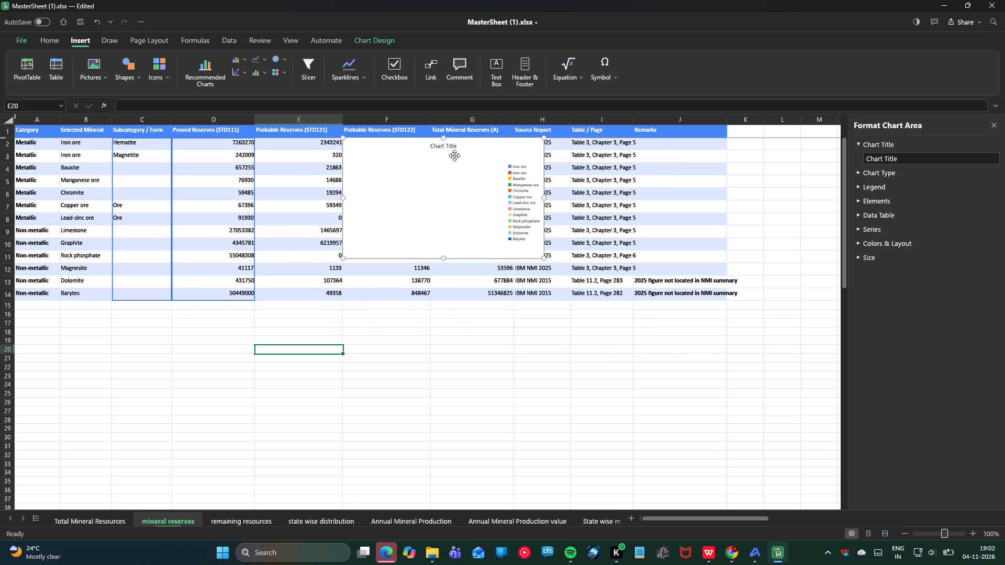
pyautogui.rightClick(454, 155)
pyautogui.click(452, 169)
pyautogui.click(456, 167)
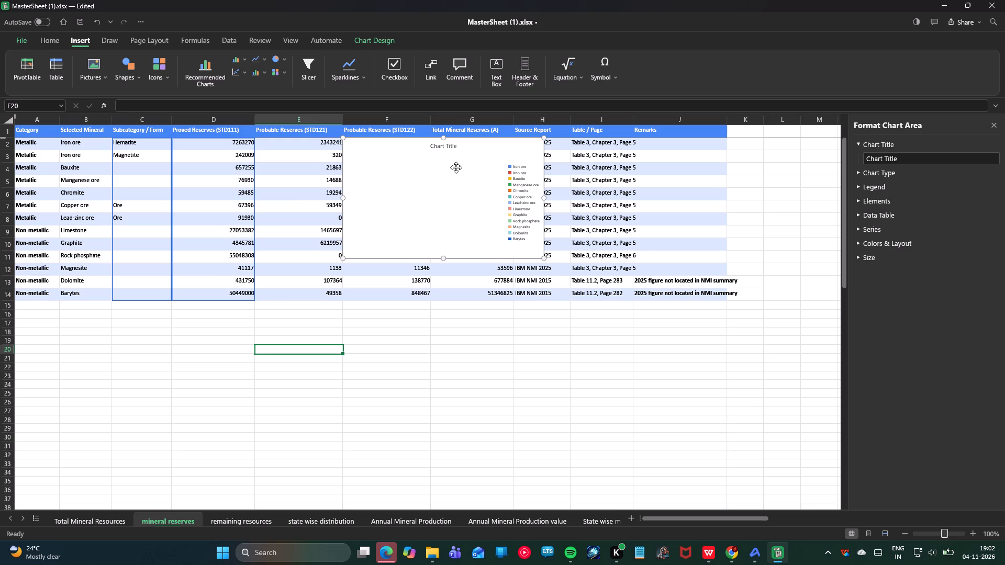
pyautogui.rightClick(456, 167)
pyautogui.click(476, 174)
pyautogui.rightClick(476, 174)
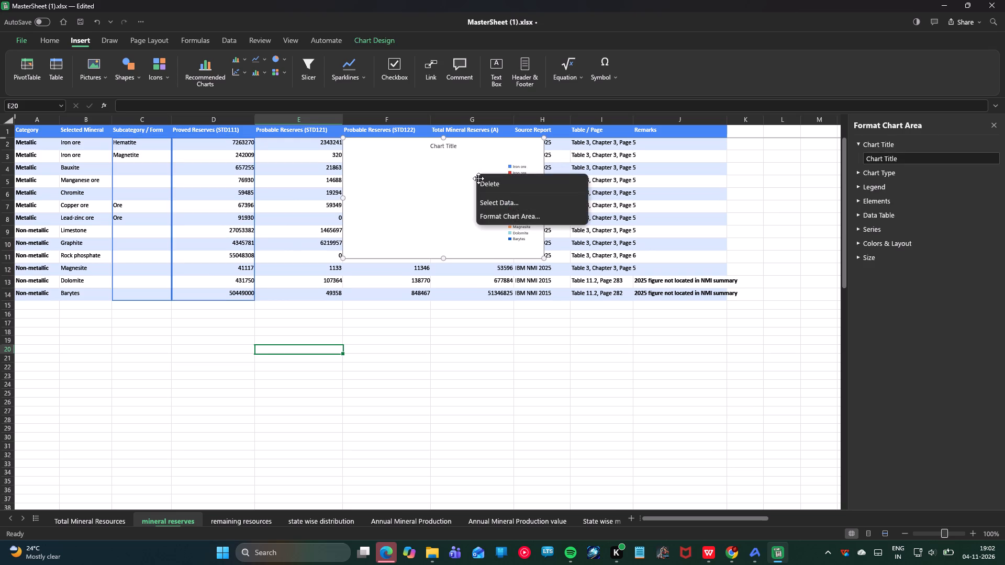
pyautogui.click(490, 187)
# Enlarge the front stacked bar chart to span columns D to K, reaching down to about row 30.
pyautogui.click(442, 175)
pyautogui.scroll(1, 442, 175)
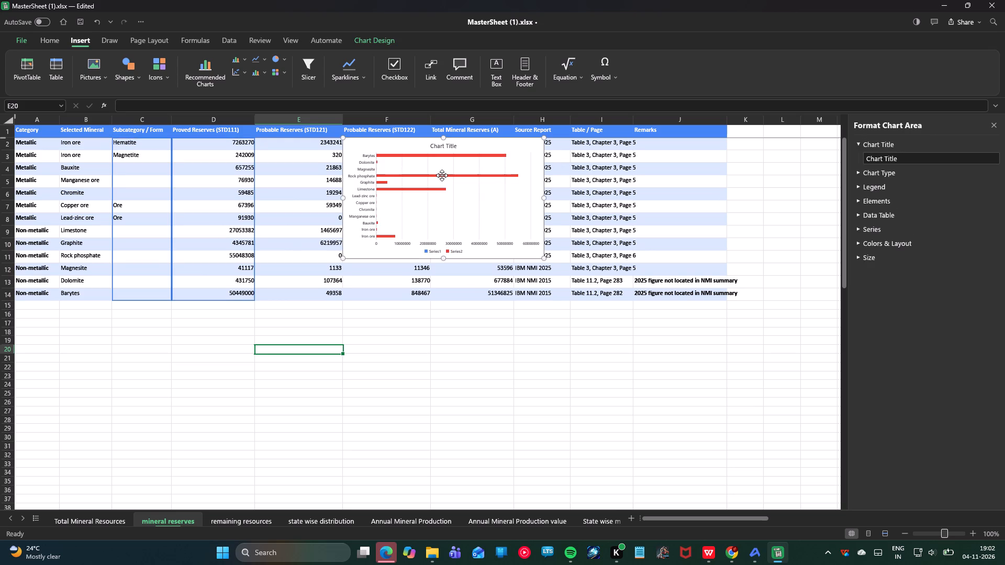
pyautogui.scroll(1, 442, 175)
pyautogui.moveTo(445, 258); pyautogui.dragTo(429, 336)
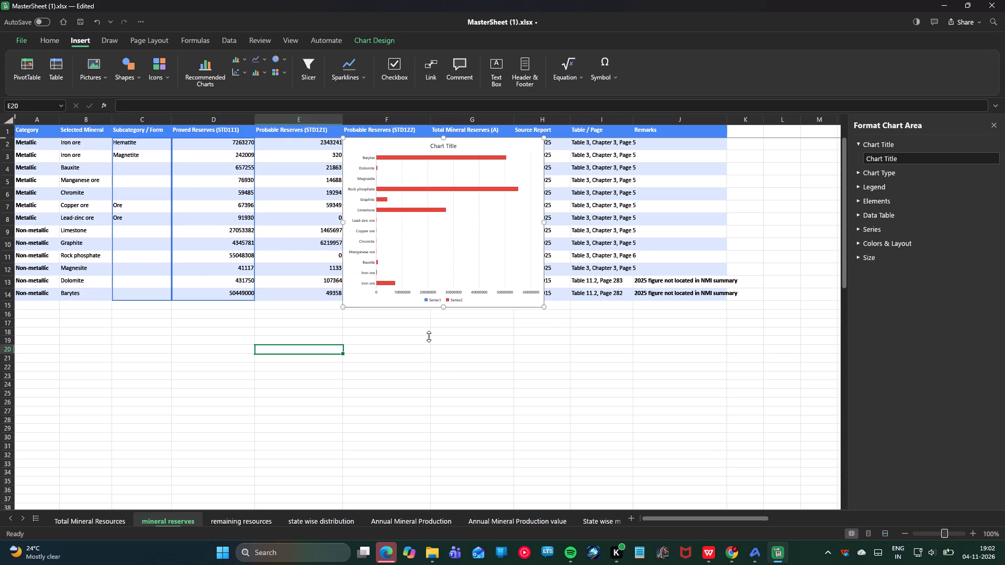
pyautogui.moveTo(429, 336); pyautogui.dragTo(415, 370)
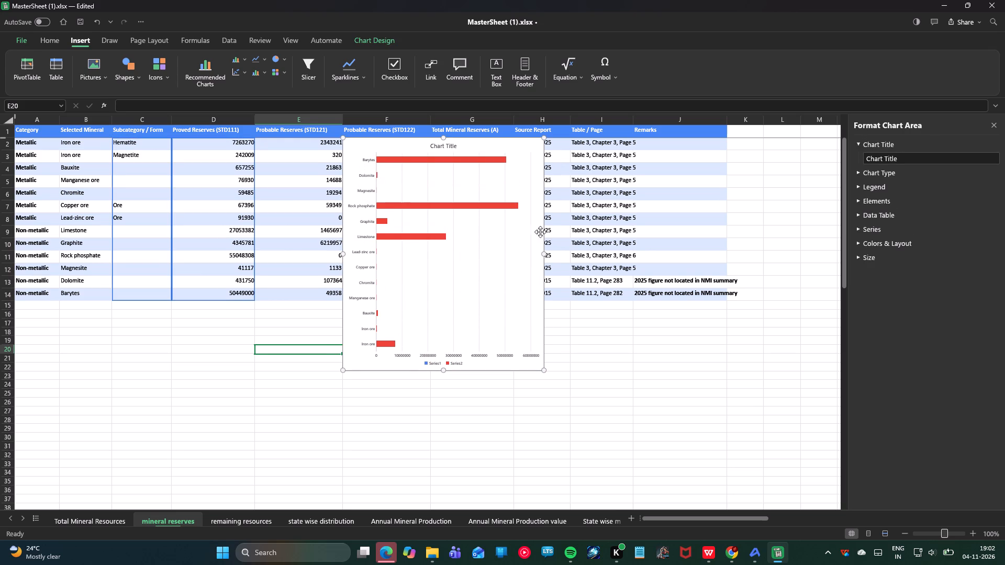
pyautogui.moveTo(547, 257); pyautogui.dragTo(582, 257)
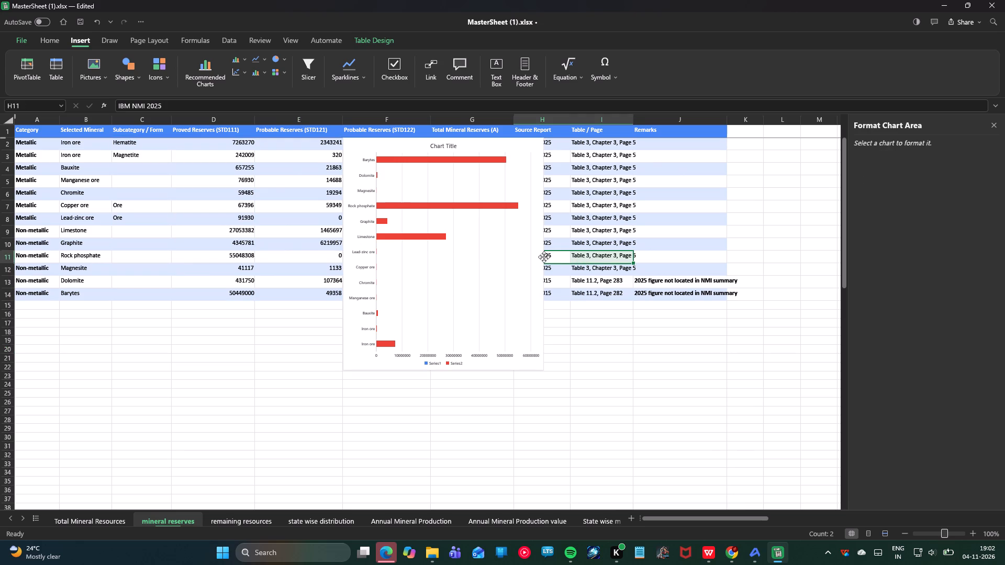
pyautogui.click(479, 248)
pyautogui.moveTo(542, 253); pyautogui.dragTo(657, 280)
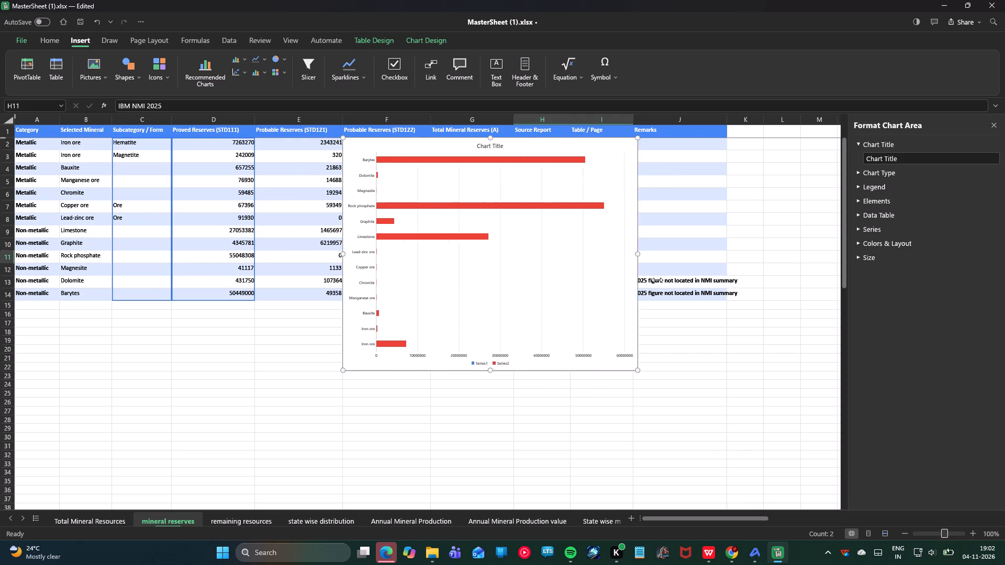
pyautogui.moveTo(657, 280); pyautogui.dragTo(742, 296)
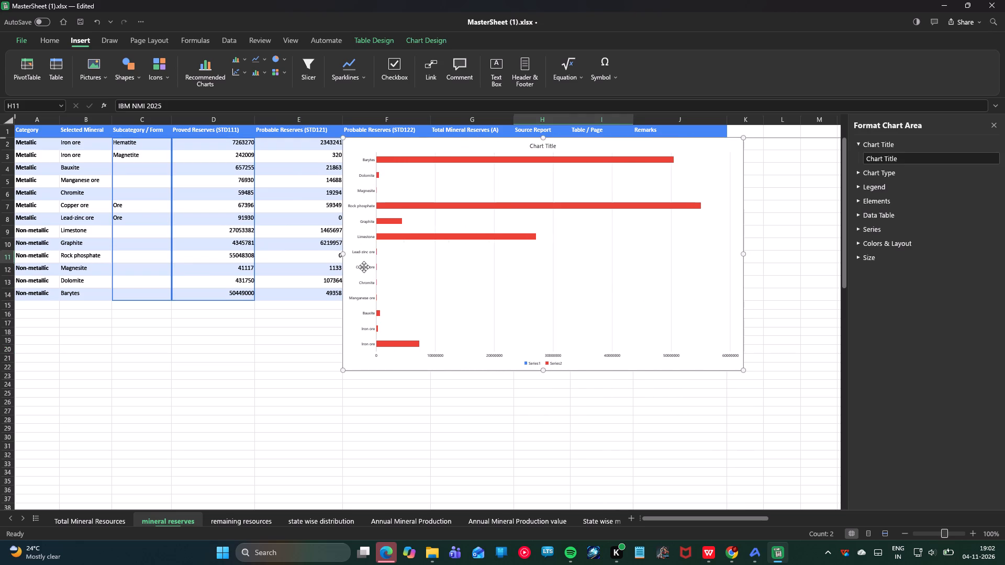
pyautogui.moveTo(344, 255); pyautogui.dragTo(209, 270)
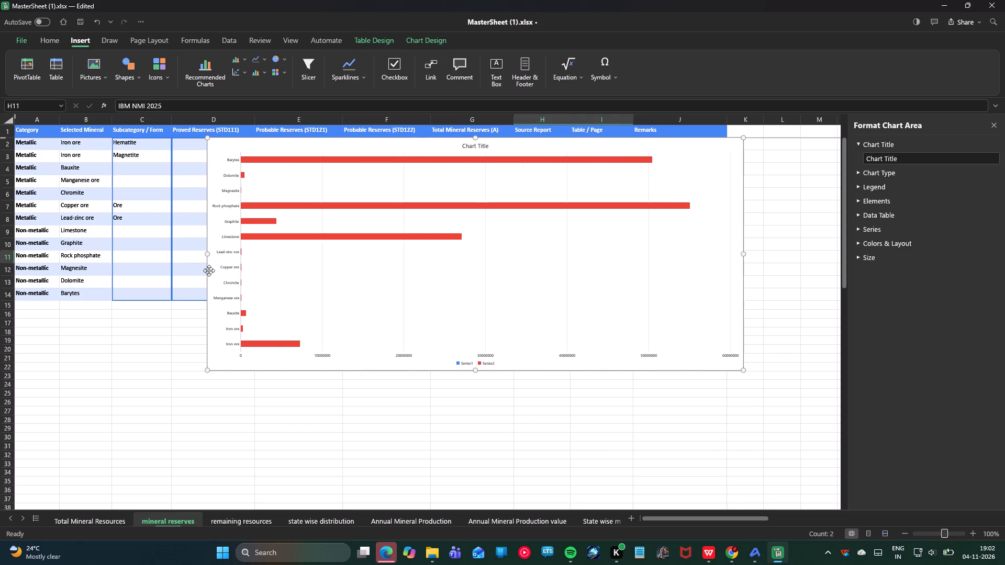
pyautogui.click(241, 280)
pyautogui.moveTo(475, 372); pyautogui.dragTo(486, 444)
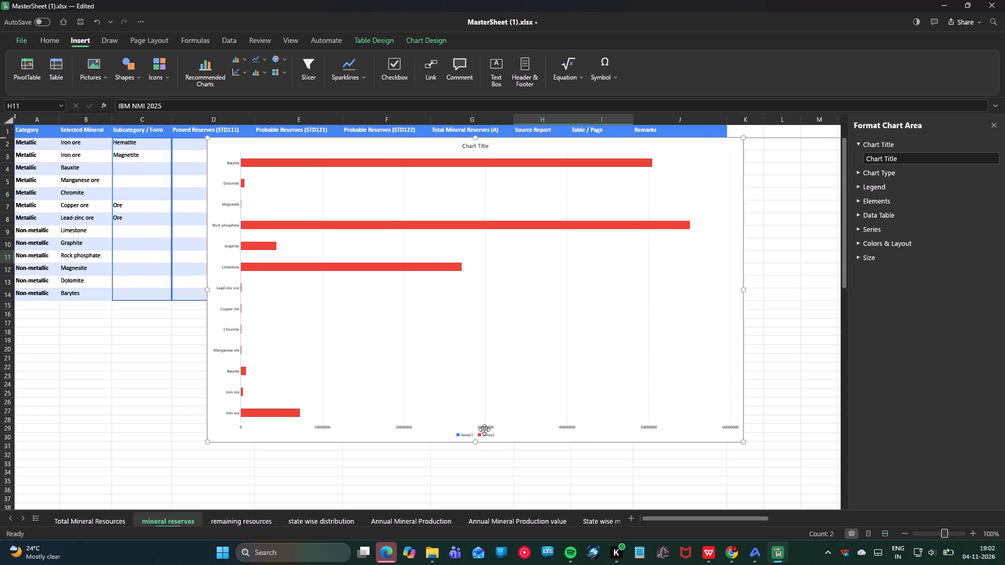
# Delete both stacked bar charts, the enlarged one and the small one beneath it, from the mineral reserves sheet.
pyautogui.click(499, 312)
pyautogui.click(590, 156)
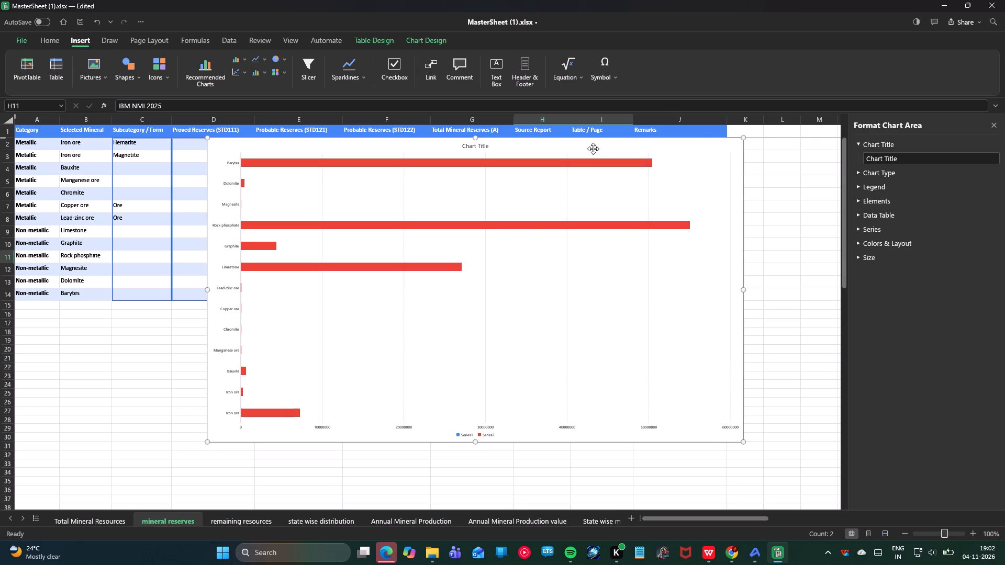
pyautogui.rightClick(598, 139)
pyautogui.click(602, 149)
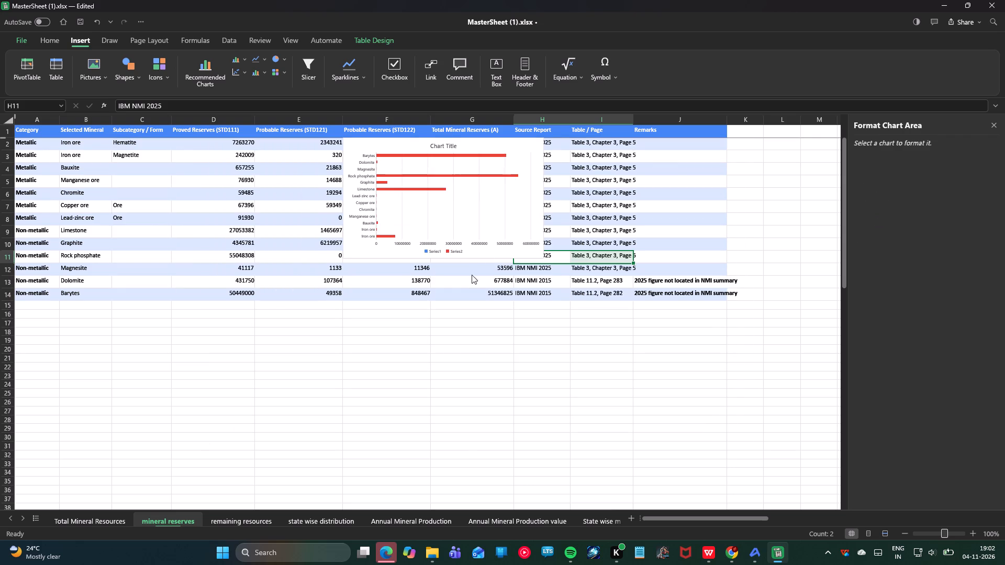
pyautogui.click(472, 187)
pyautogui.rightClick(472, 187)
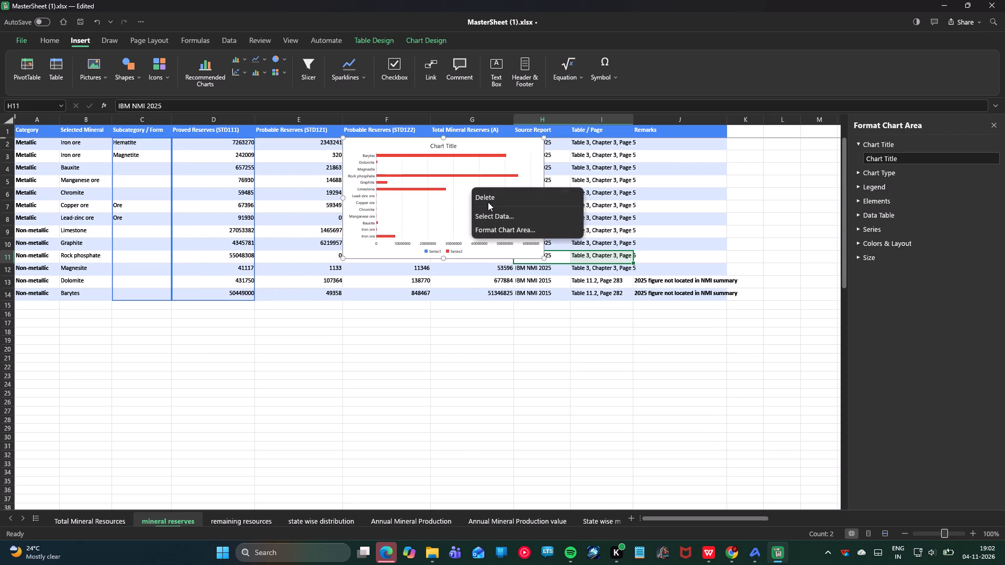
pyautogui.click(495, 197)
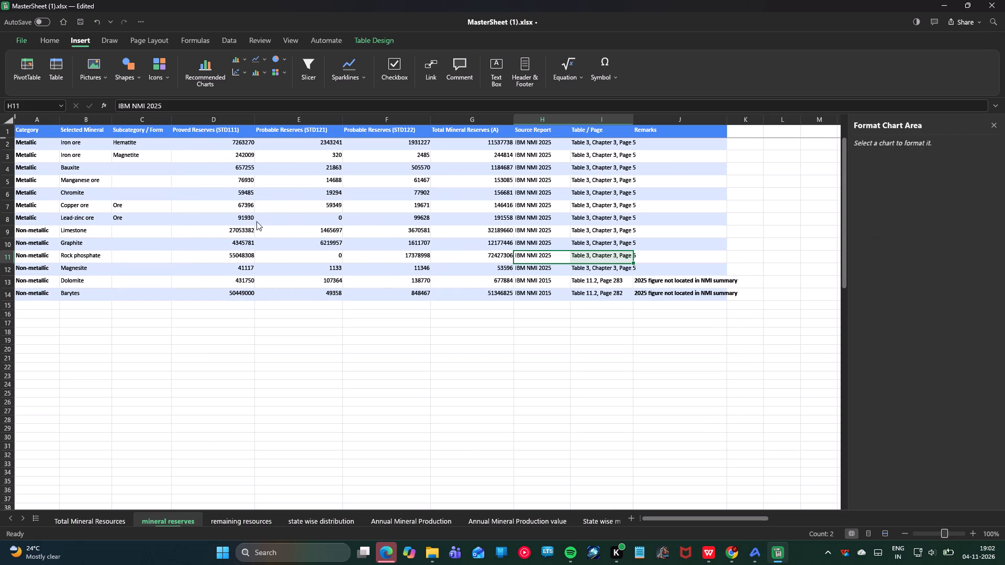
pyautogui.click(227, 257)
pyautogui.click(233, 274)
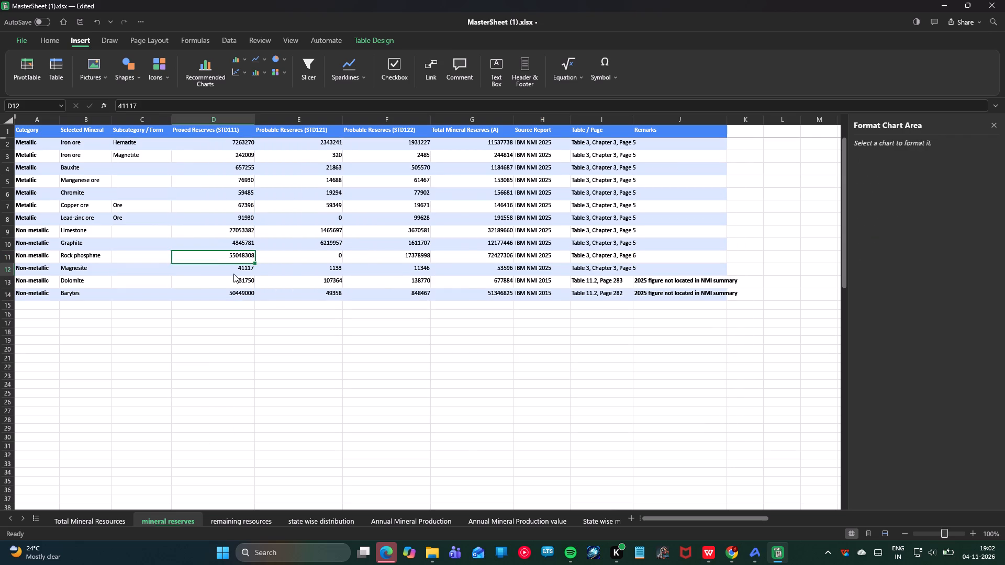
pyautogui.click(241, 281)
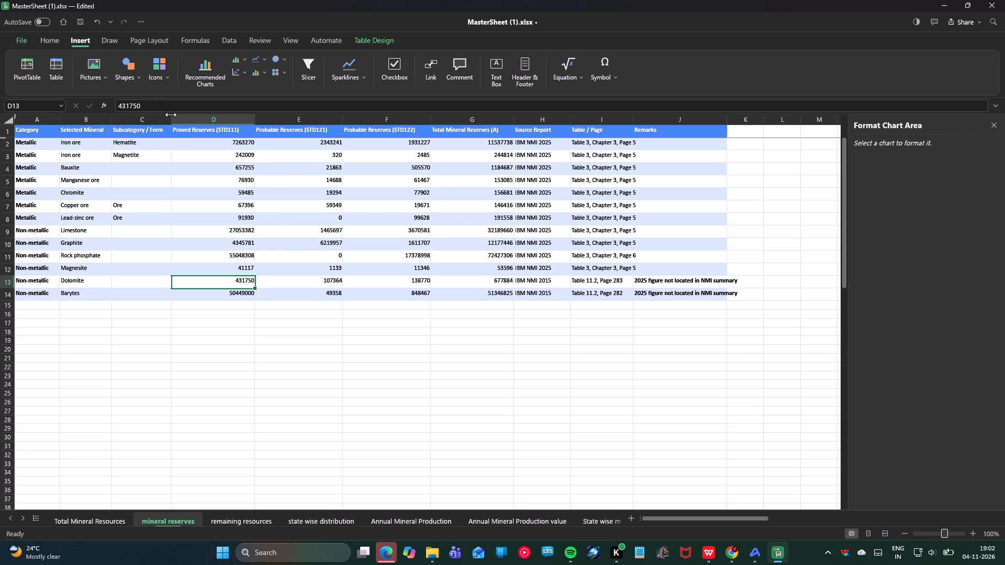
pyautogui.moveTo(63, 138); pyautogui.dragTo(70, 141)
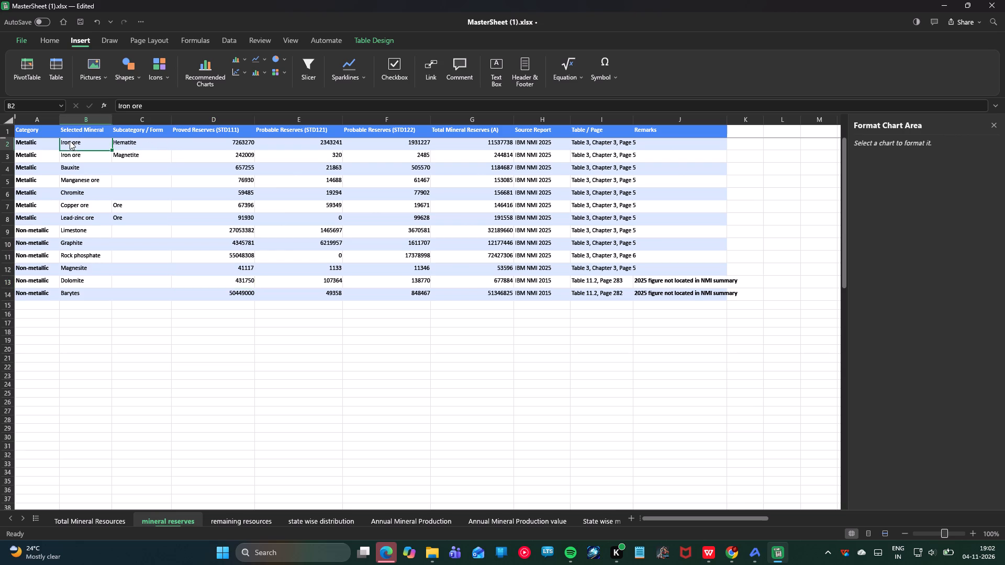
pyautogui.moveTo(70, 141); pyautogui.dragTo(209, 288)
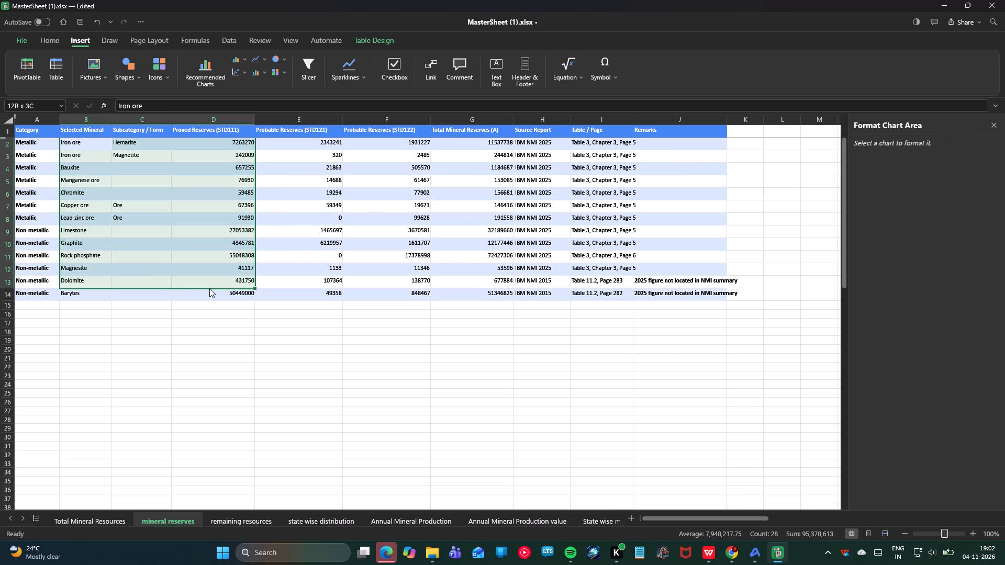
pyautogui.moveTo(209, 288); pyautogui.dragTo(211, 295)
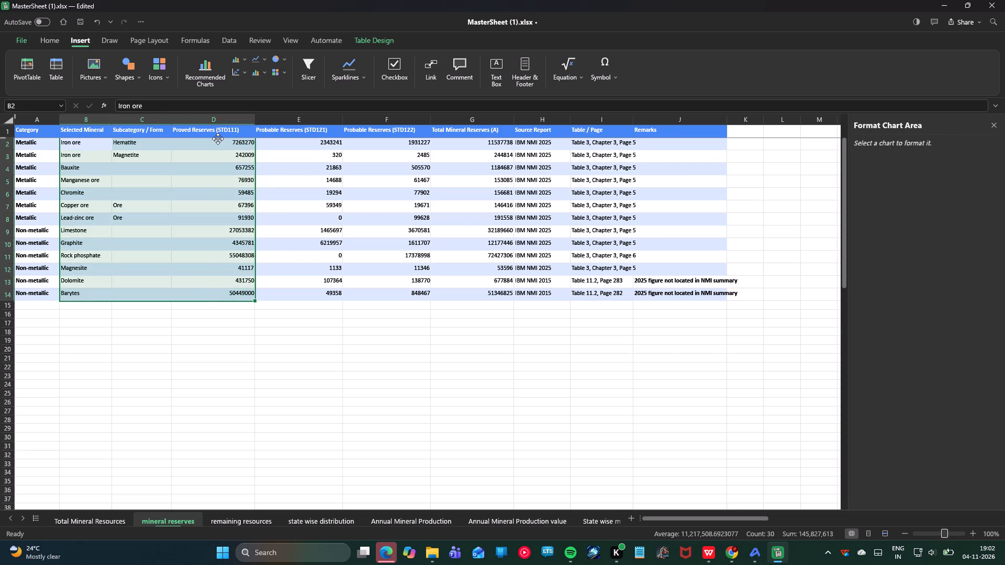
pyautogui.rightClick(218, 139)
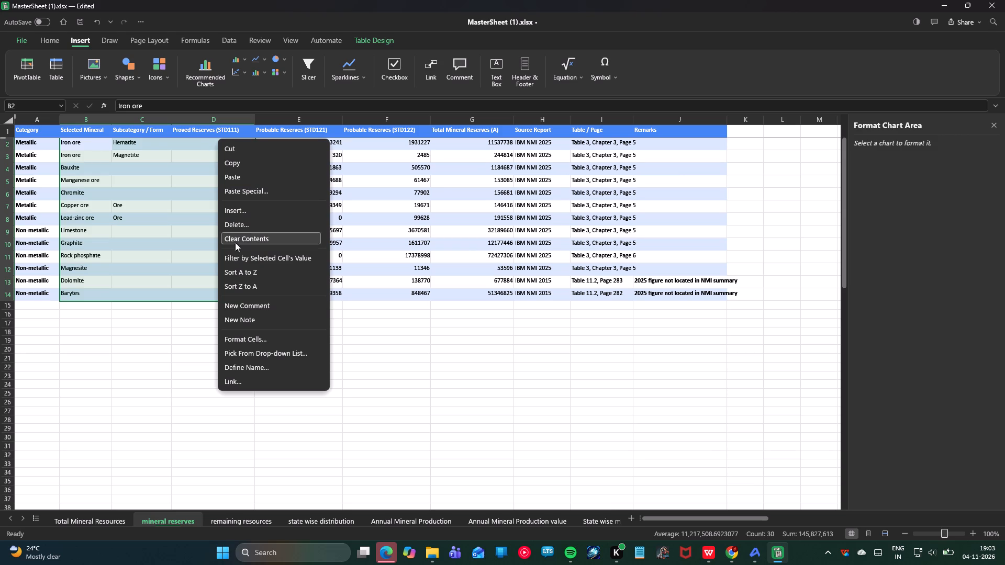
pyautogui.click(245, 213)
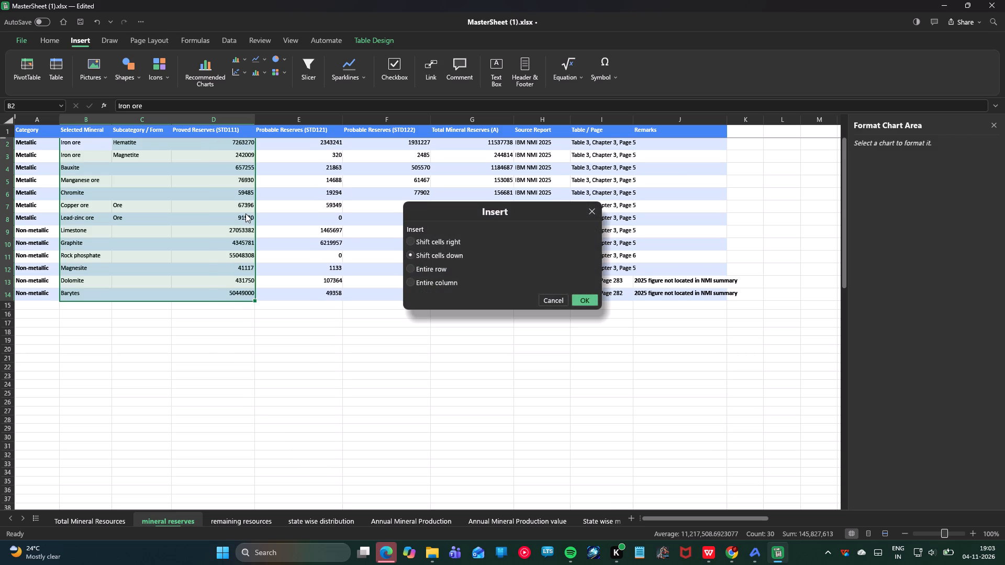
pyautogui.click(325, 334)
# Try coloured table styles on the mineral reserves table, apply the plain black-and-white banded style, and dismiss the cell insertion dialog.
pyautogui.moveTo(62, 140); pyautogui.dragTo(64, 139)
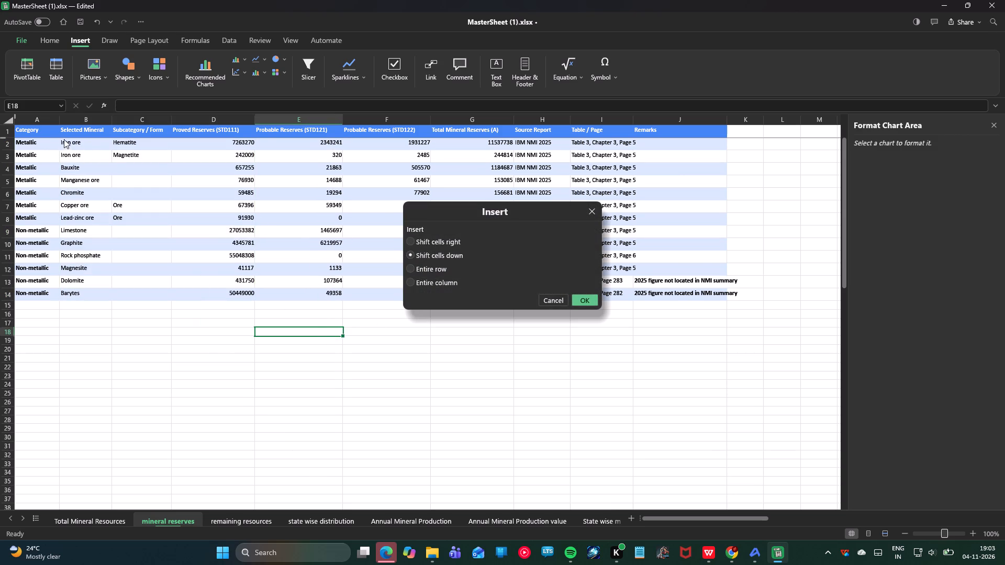
pyautogui.moveTo(64, 139); pyautogui.dragTo(229, 294)
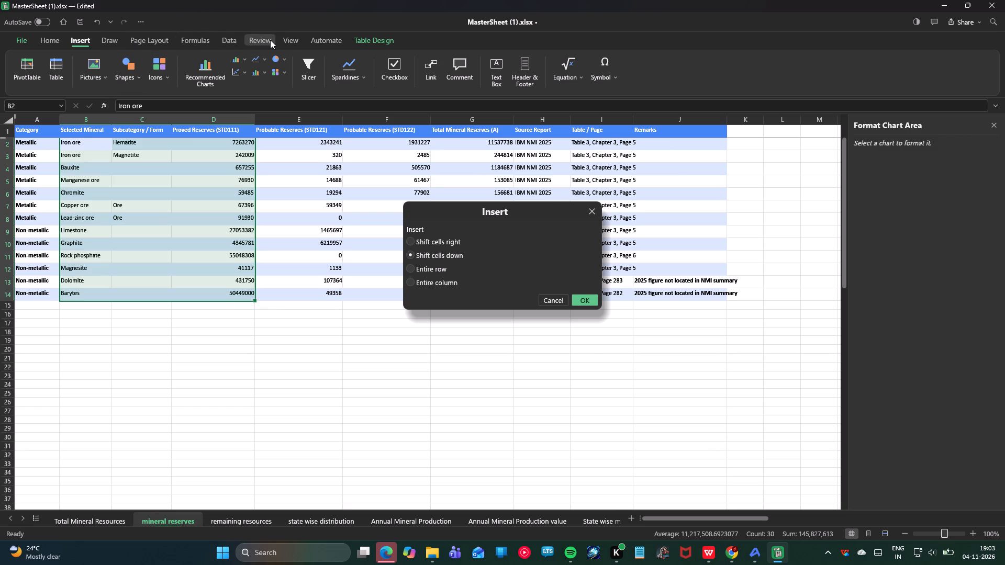
pyautogui.click(362, 39)
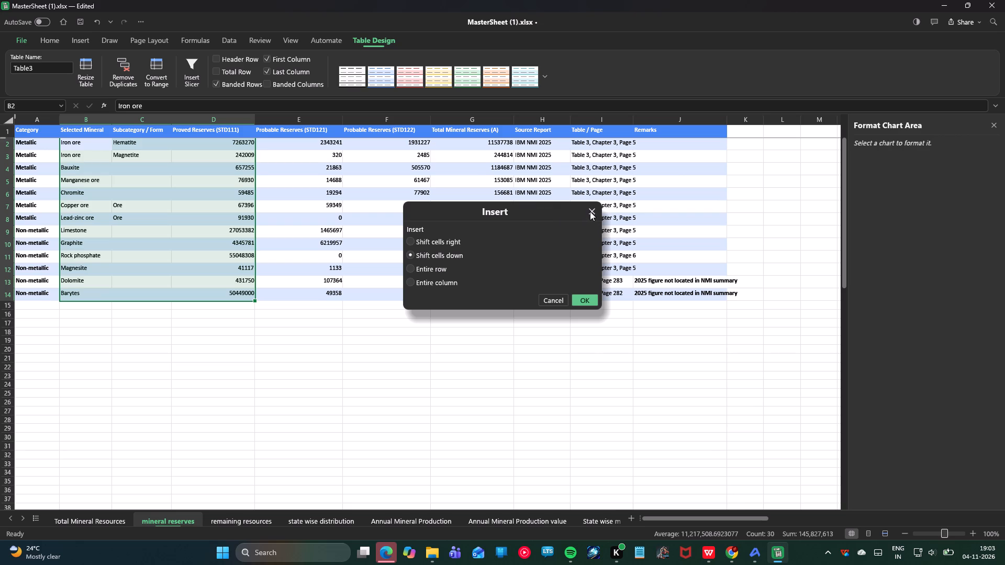
pyautogui.click(433, 73)
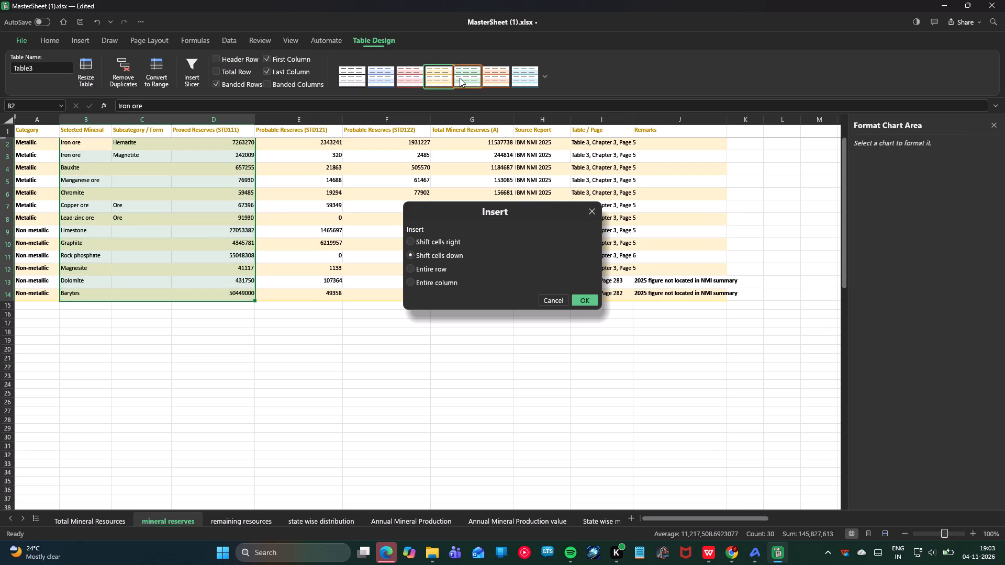
pyautogui.click(474, 75)
pyautogui.click(491, 77)
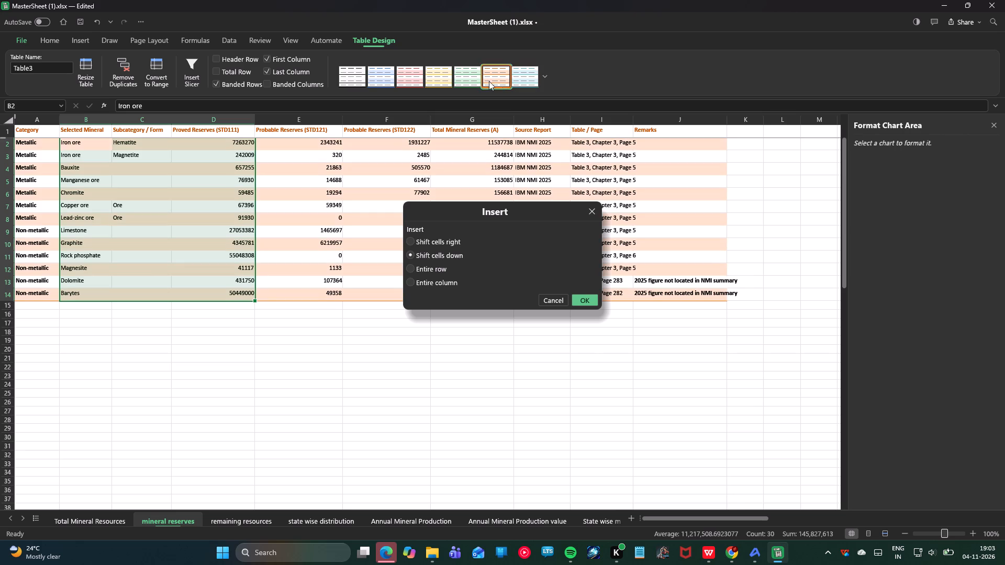
pyautogui.click(469, 81)
pyautogui.click(381, 77)
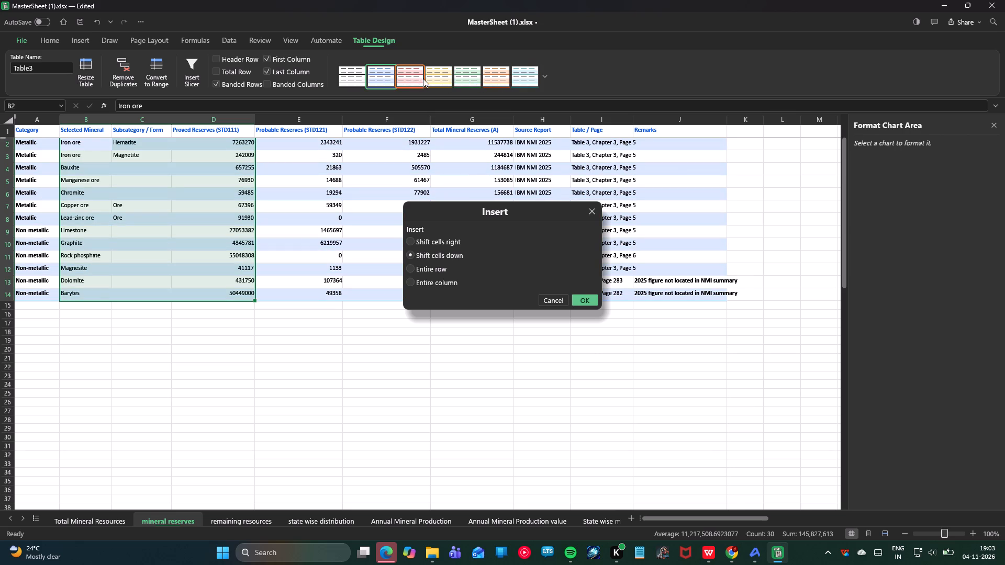
pyautogui.click(349, 78)
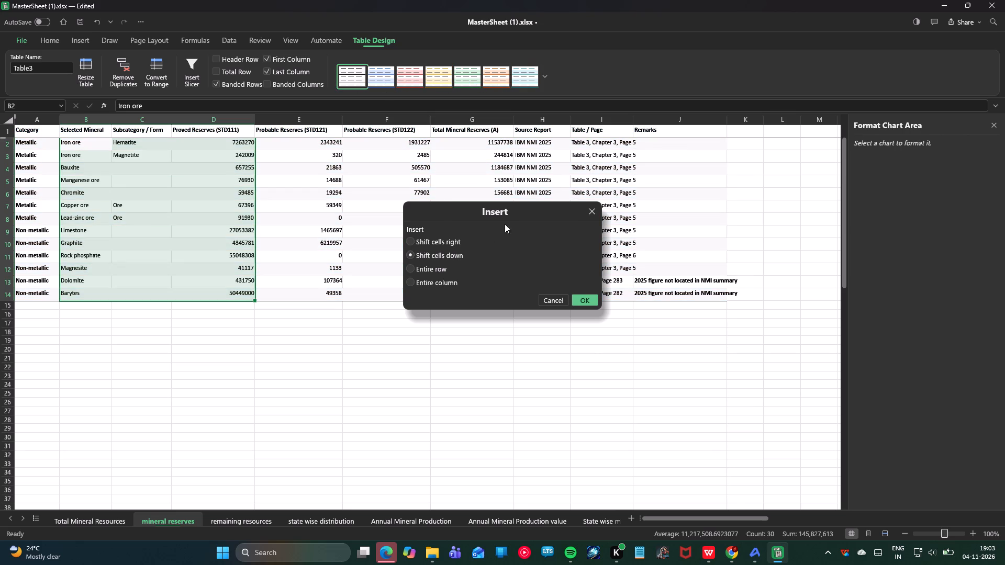
pyautogui.click(590, 214)
pyautogui.click(542, 369)
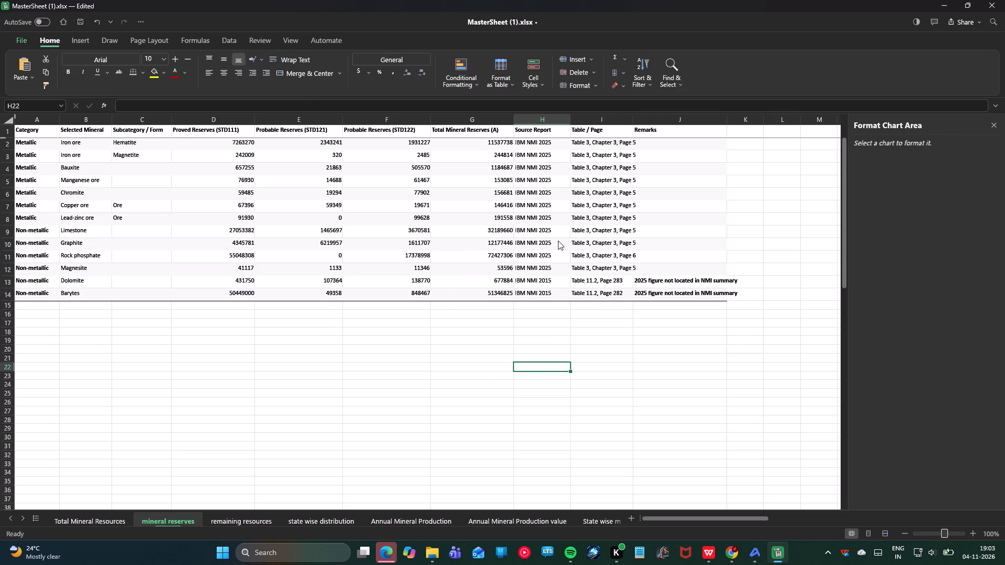
pyautogui.click(587, 132)
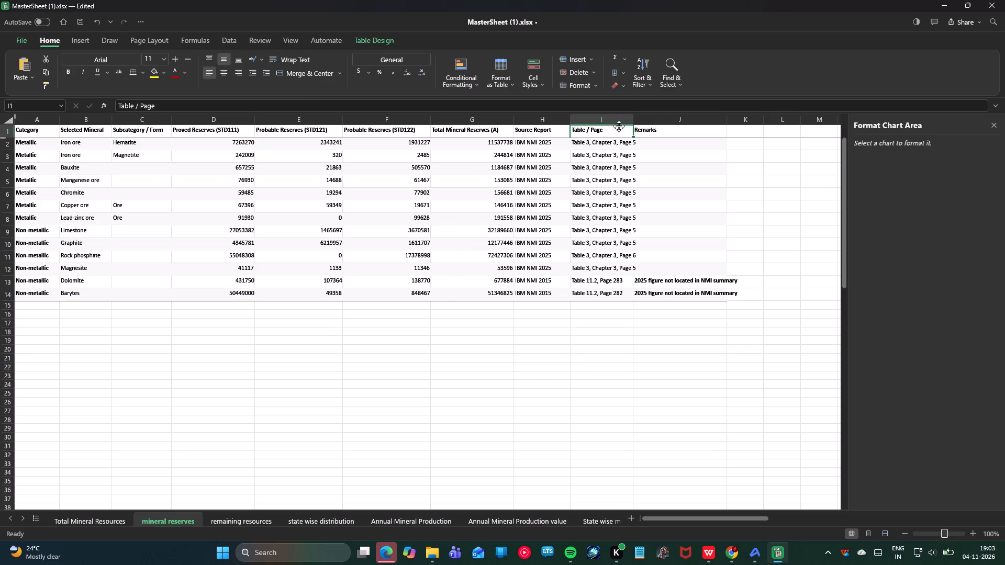
# Delete the Remarks and Table / Page columns from the mineral reserves sheet.
pyautogui.click(656, 137)
pyautogui.doubleClick(656, 137)
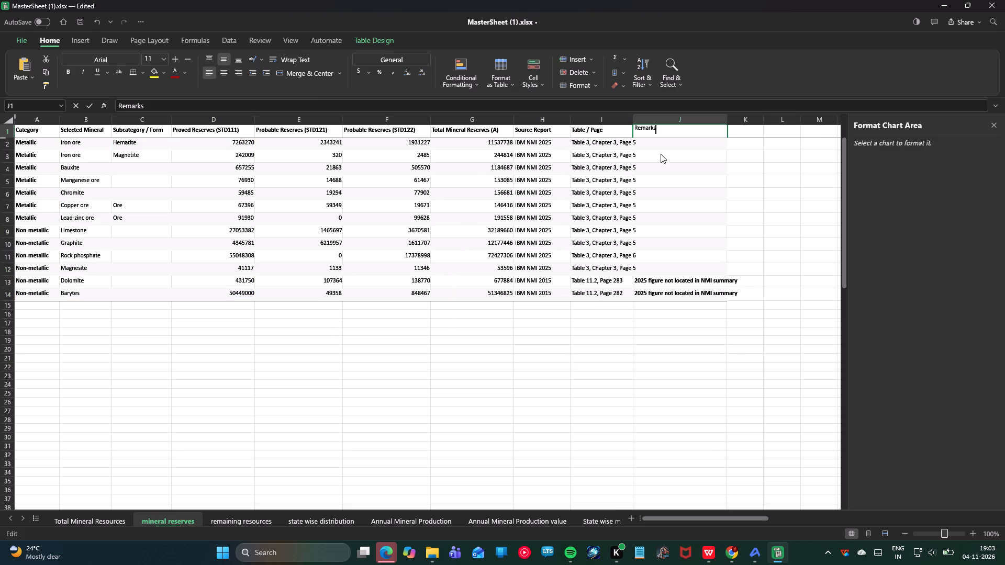
pyautogui.doubleClick(665, 119)
pyautogui.rightClick(665, 119)
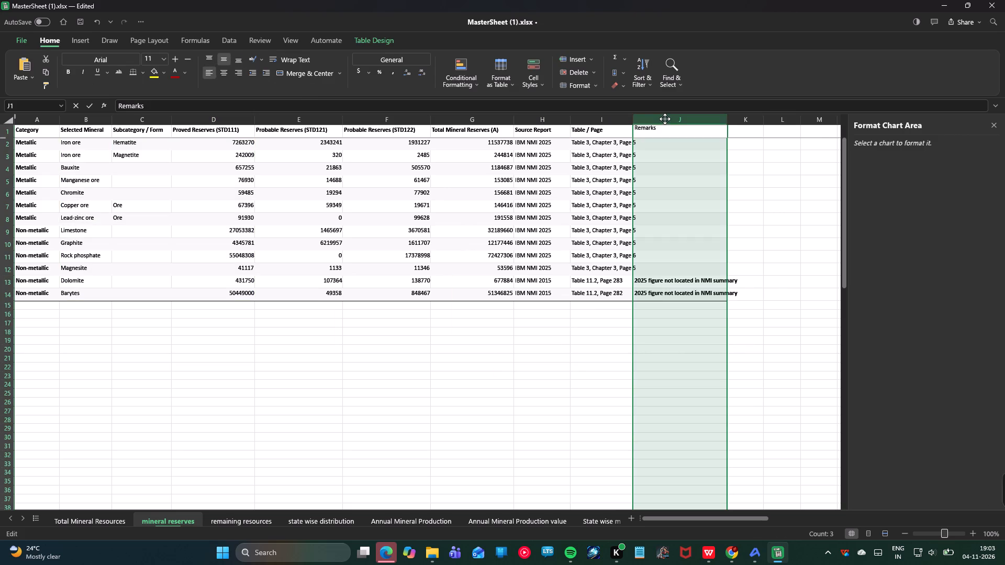
pyautogui.click(696, 185)
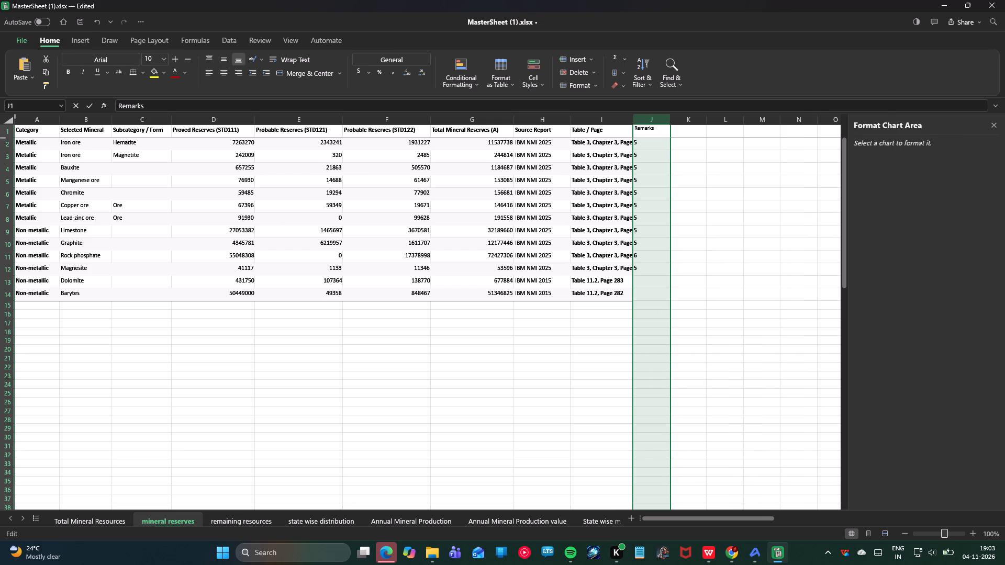
pyautogui.doubleClick(594, 119)
pyautogui.rightClick(594, 119)
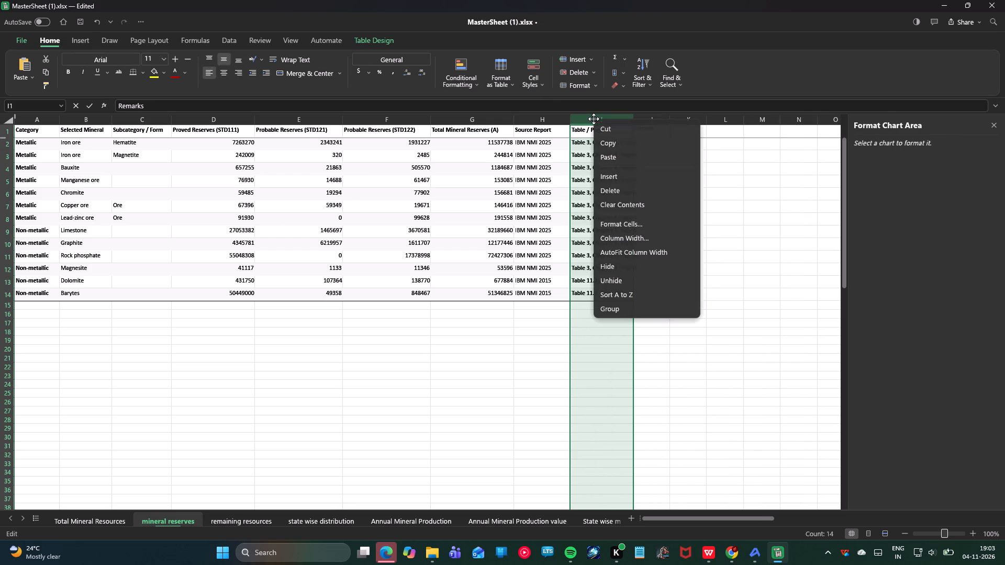
pyautogui.click(609, 195)
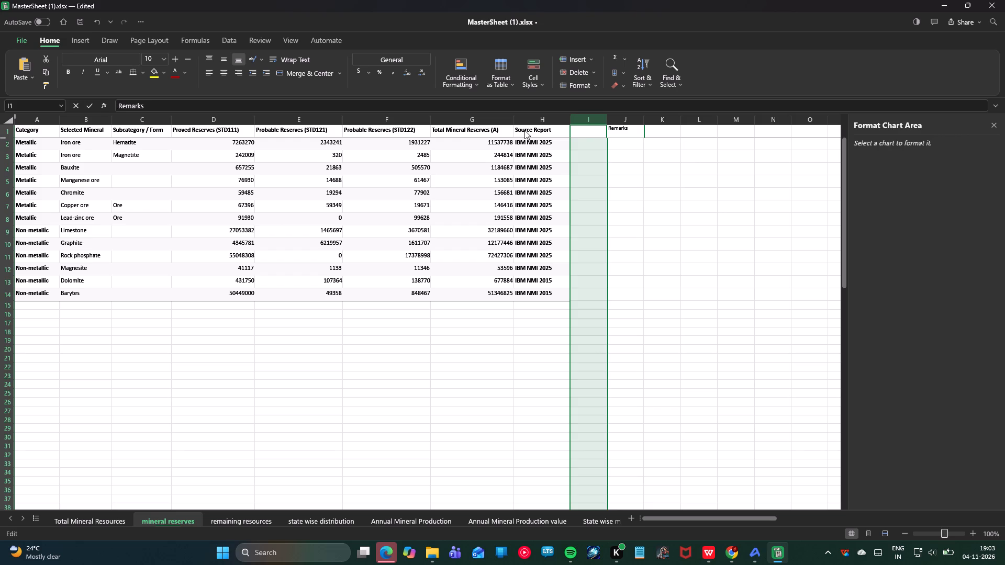
pyautogui.click(526, 130)
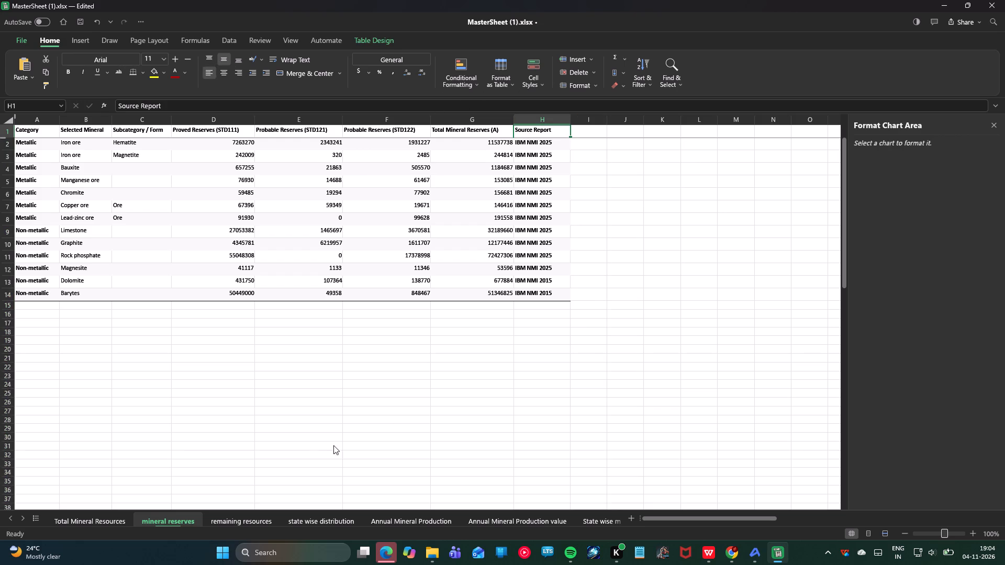
# Delete the Reference Date and Unit columns from the remaining resources sheet.
pyautogui.click(266, 518)
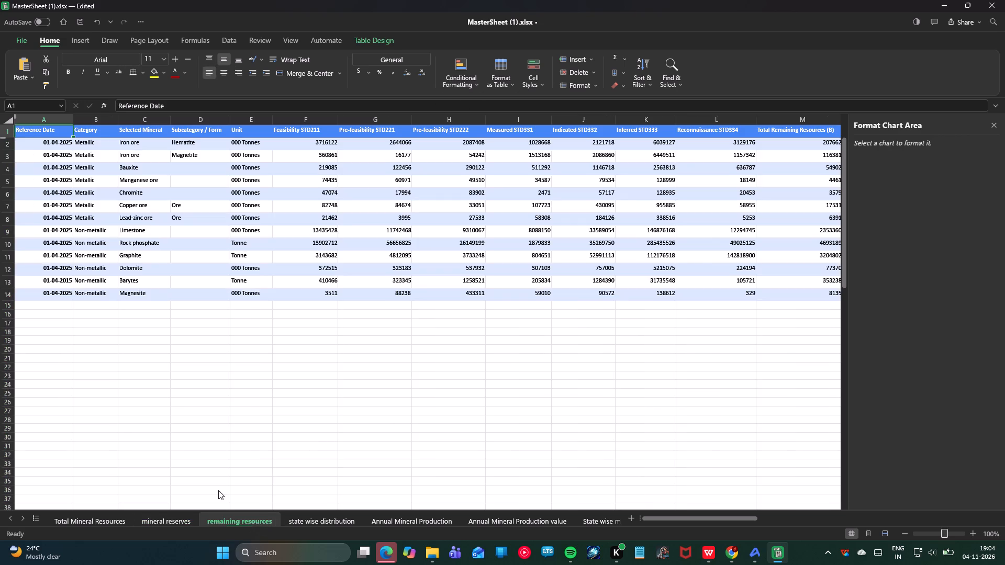
pyautogui.doubleClick(243, 127)
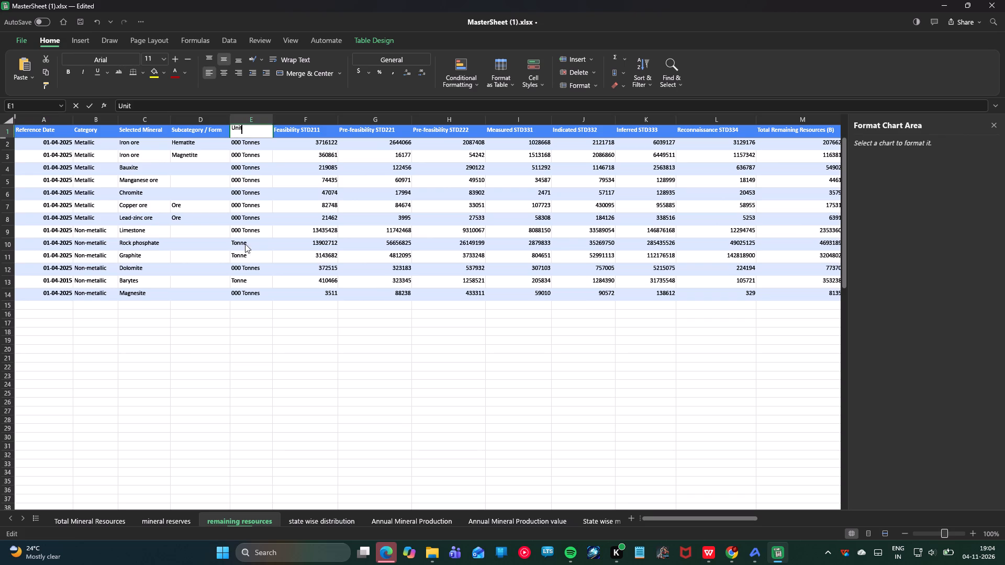
pyautogui.click(248, 357)
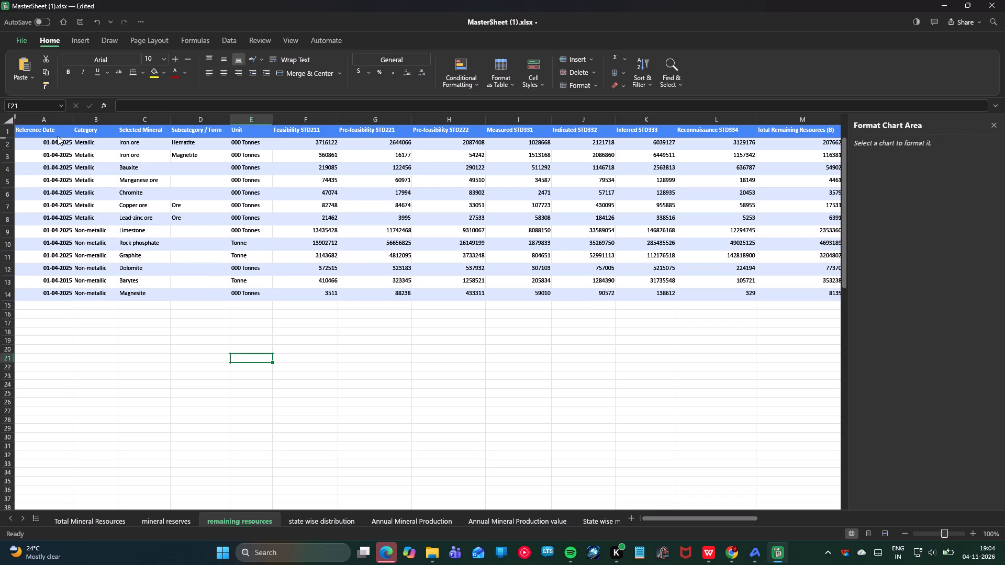
pyautogui.doubleClick(39, 116)
pyautogui.rightClick(39, 116)
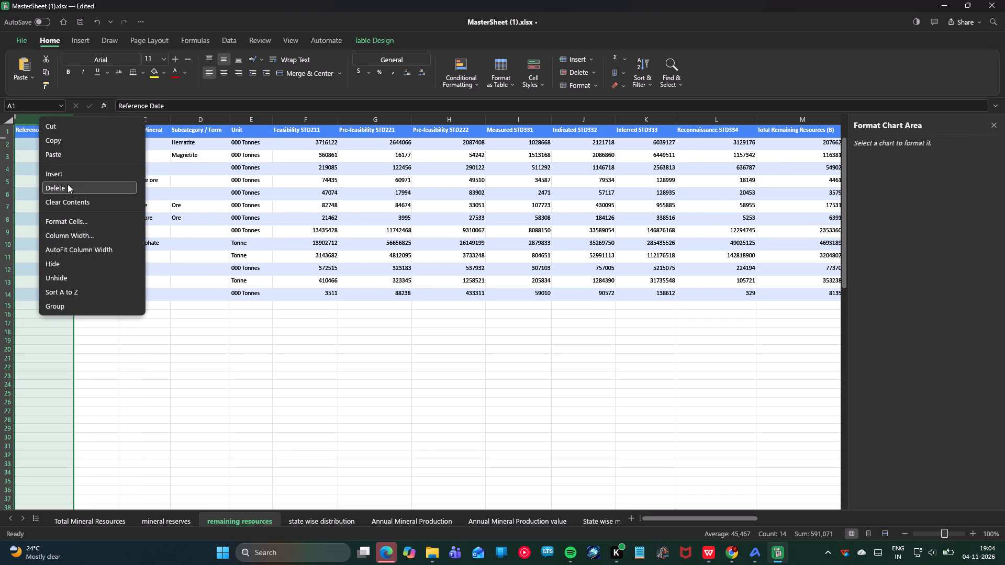
pyautogui.click(68, 184)
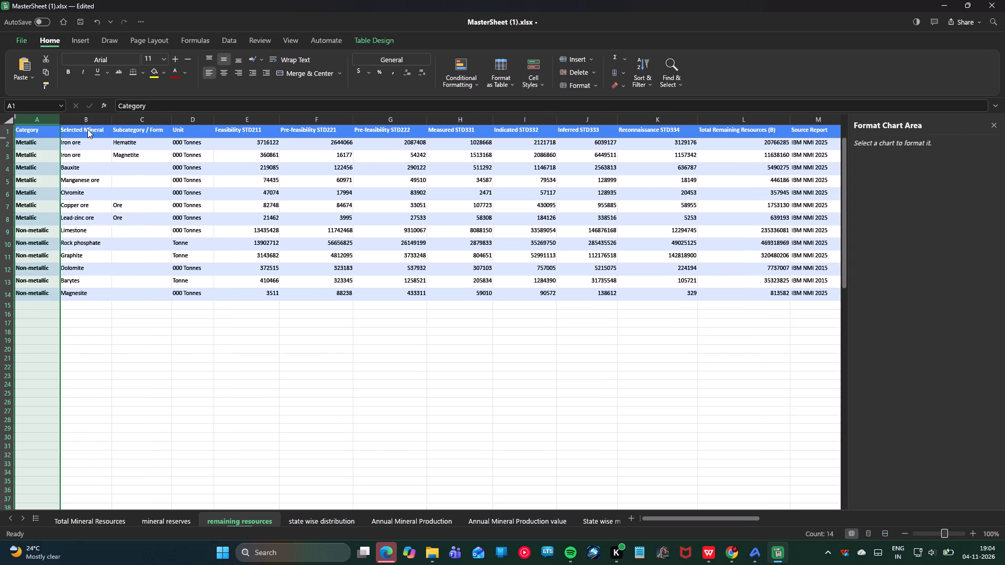
pyautogui.doubleClick(202, 130)
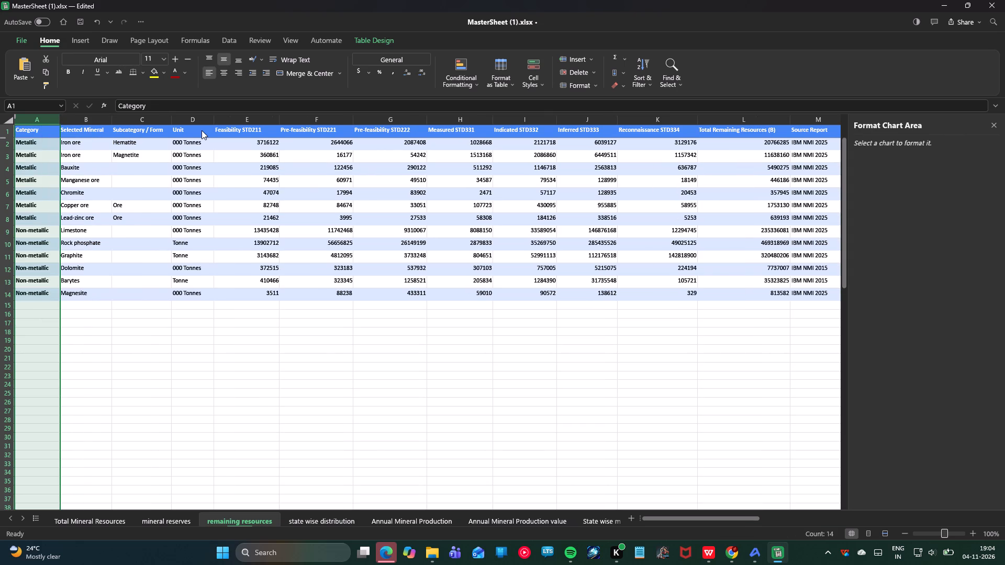
pyautogui.doubleClick(201, 120)
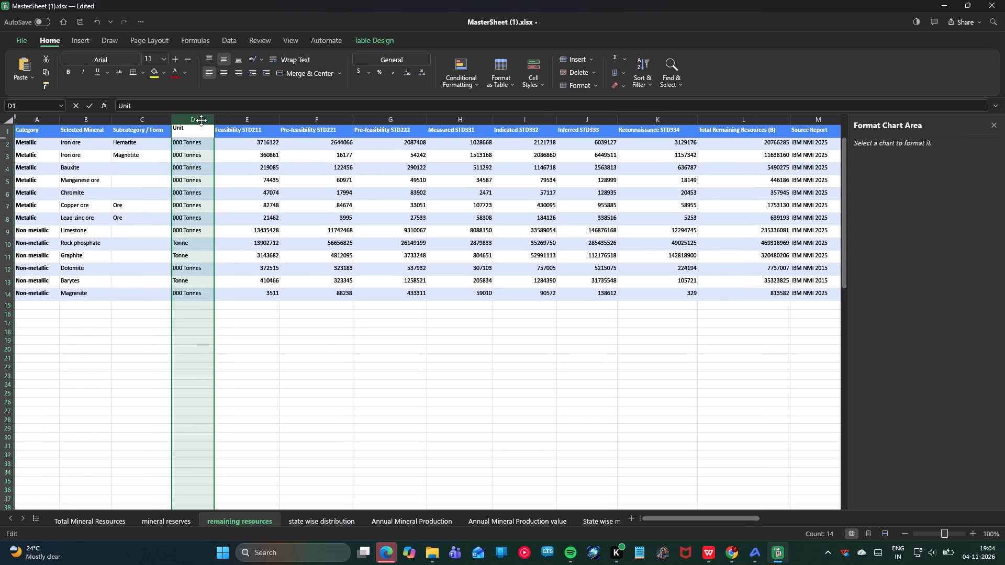
pyautogui.press('Delete')
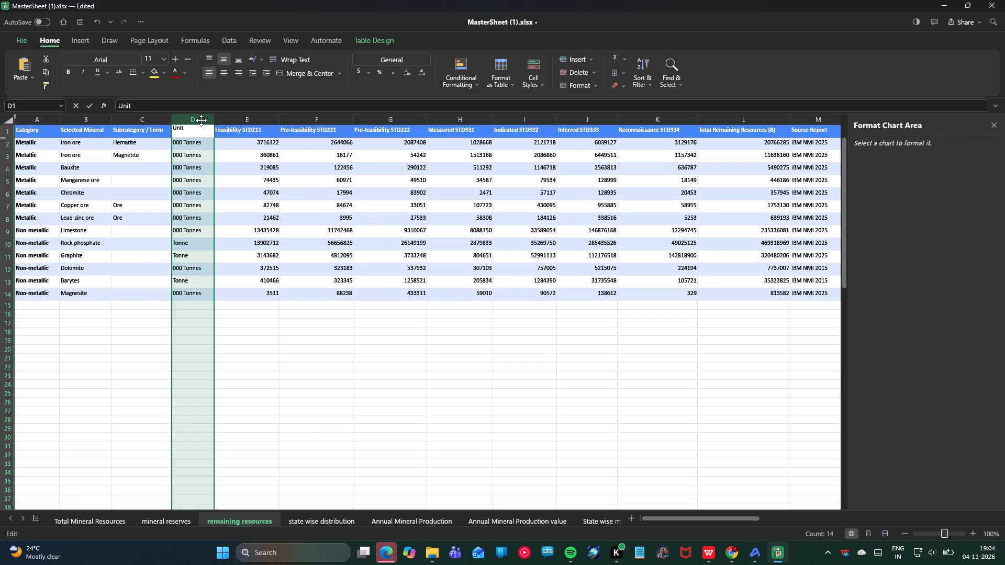
pyautogui.rightClick(201, 120)
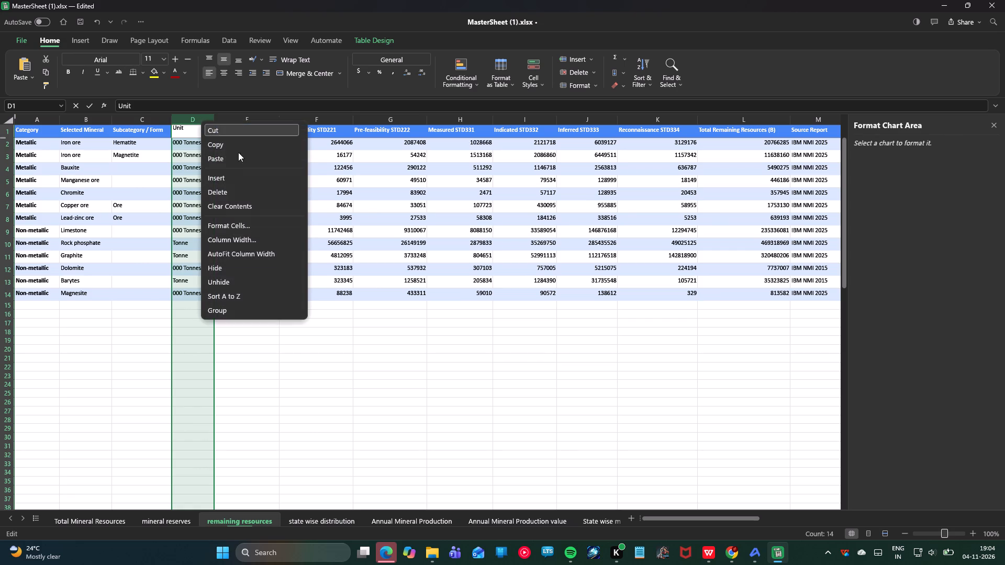
pyautogui.click(246, 188)
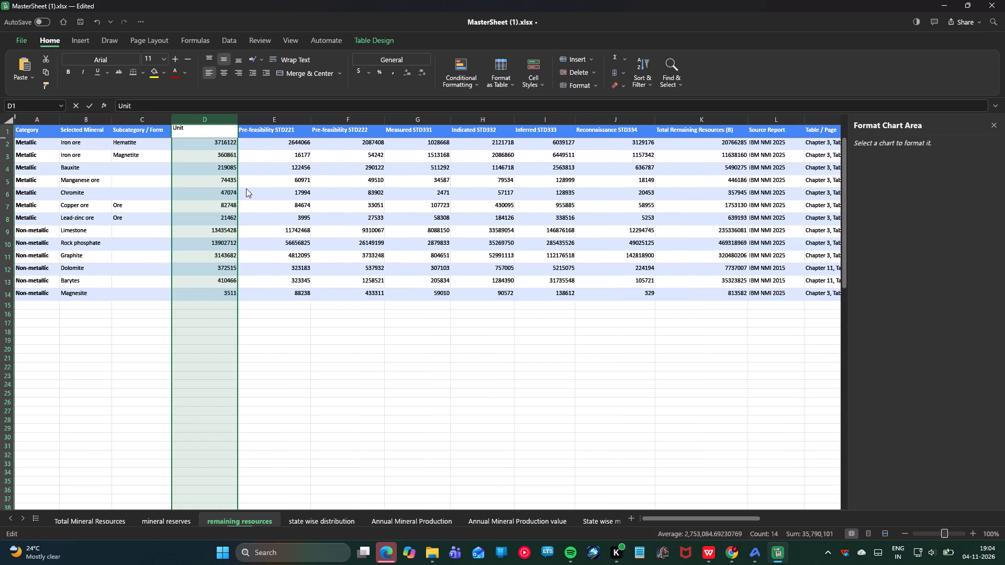
pyautogui.click(325, 344)
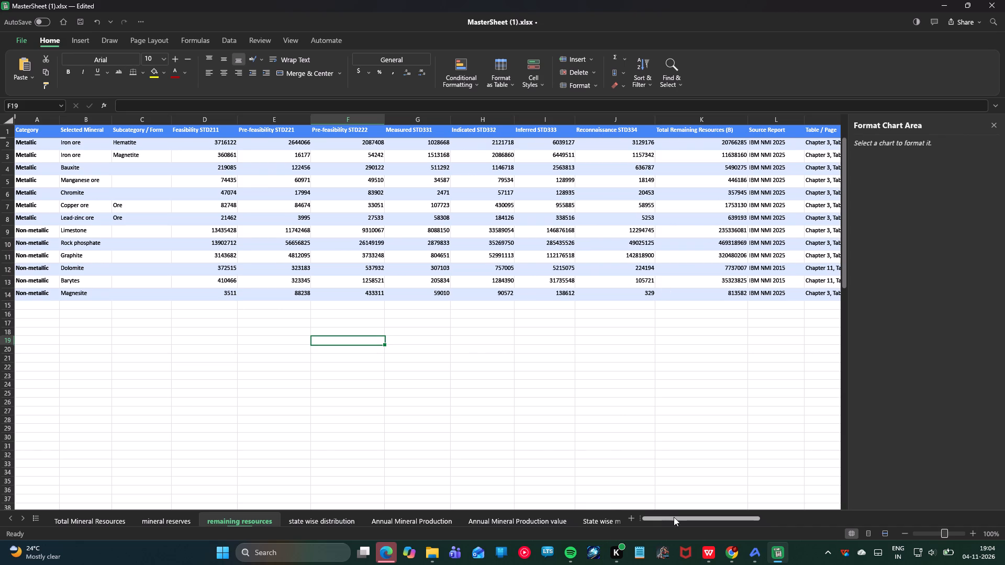
# Delete the entire Table / Page column from the remaining resources sheet and dismiss the cell deletion dialog.
pyautogui.moveTo(674, 517); pyautogui.dragTo(716, 526)
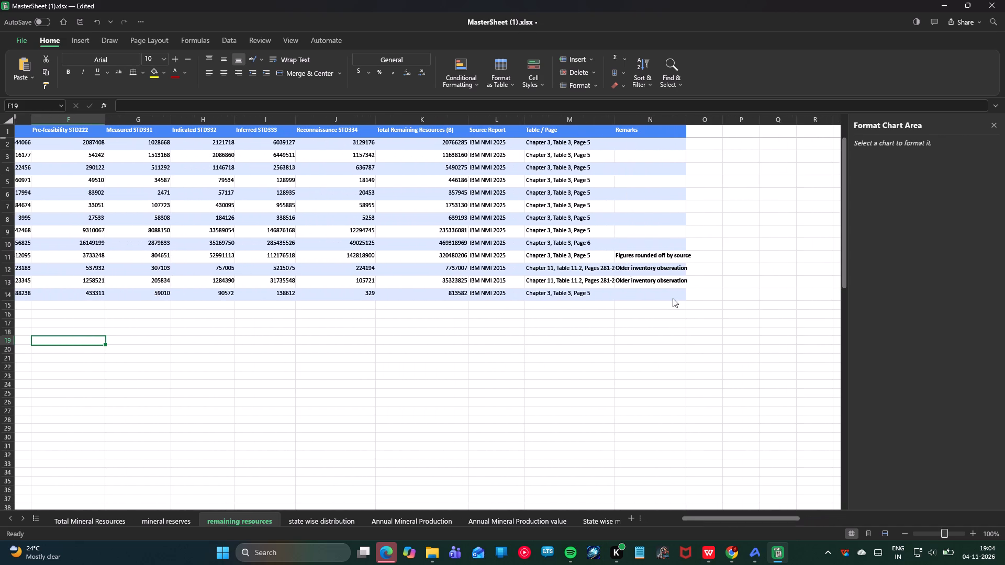
pyautogui.doubleClick(555, 133)
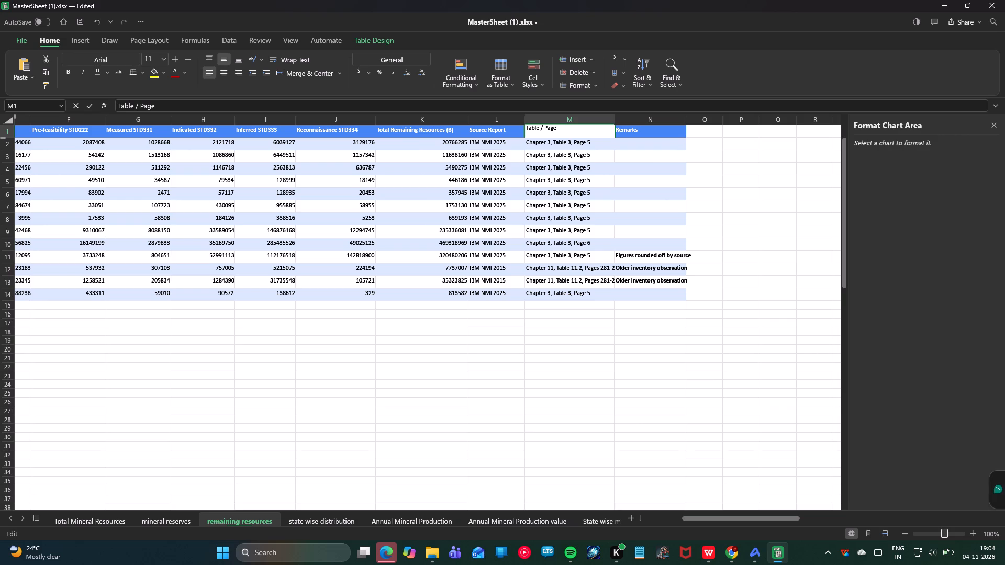
pyautogui.click(756, 173)
pyautogui.click(584, 130)
pyautogui.rightClick(584, 130)
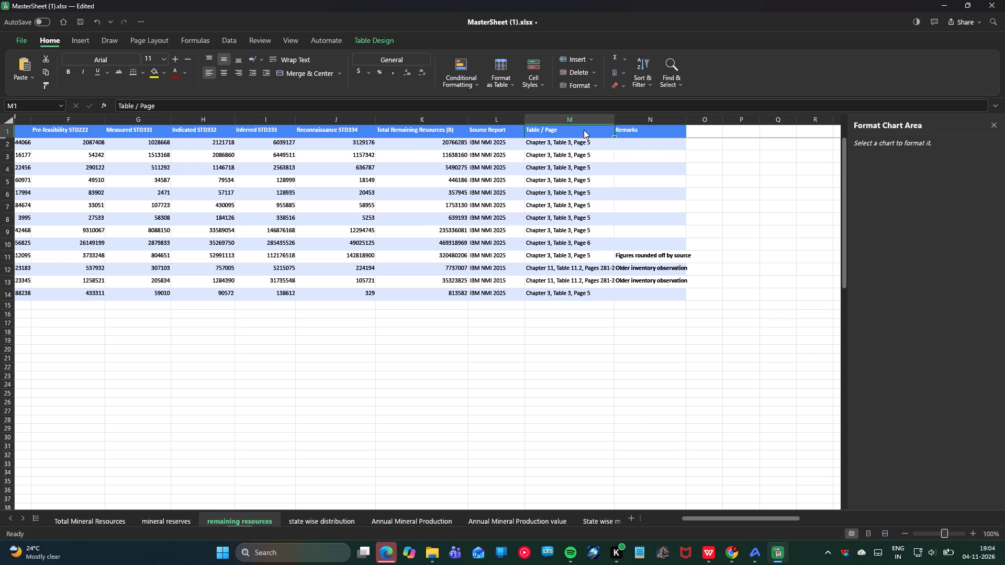
pyautogui.click(613, 216)
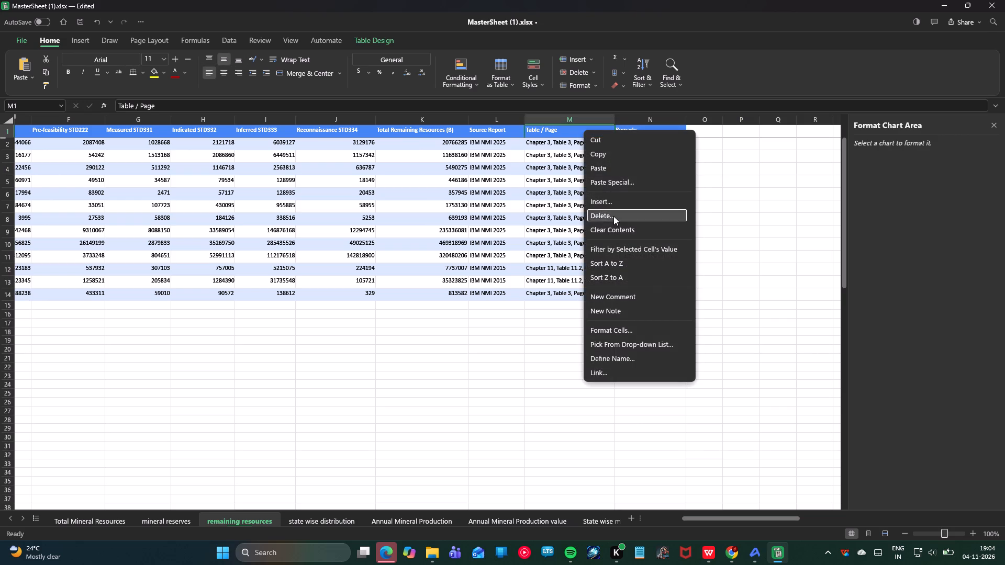
pyautogui.doubleClick(575, 119)
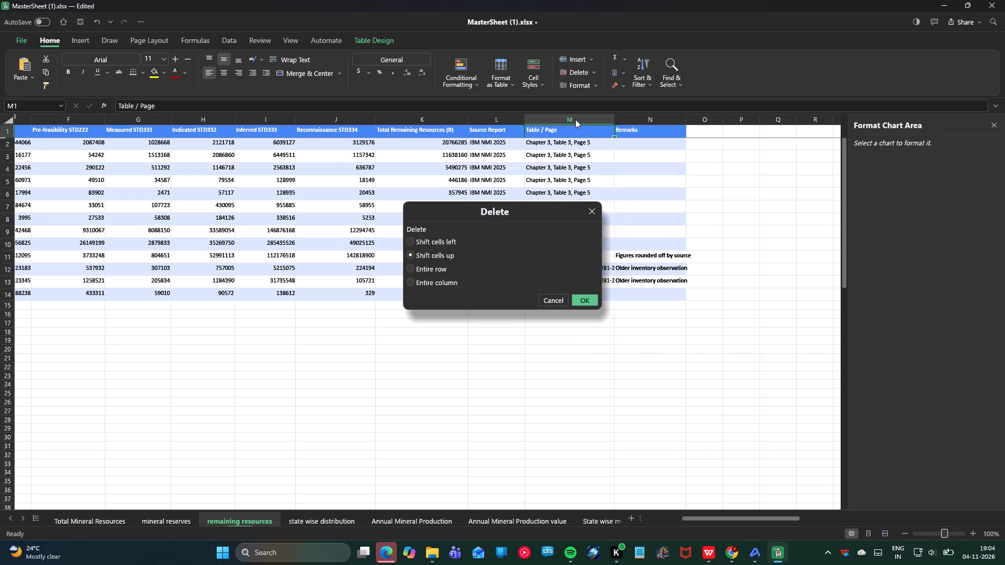
pyautogui.rightClick(575, 119)
pyautogui.click(605, 189)
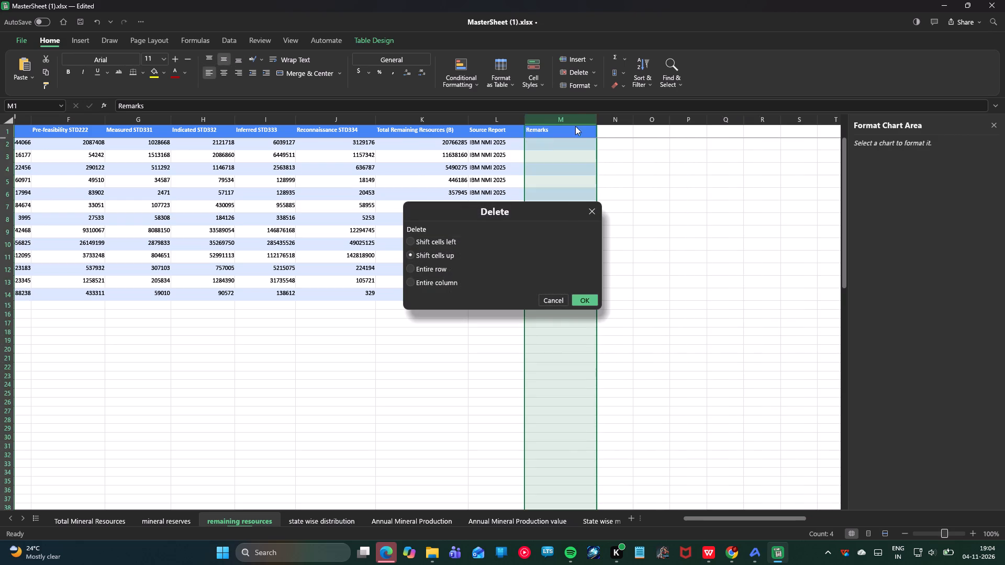
pyautogui.click(636, 154)
pyautogui.click(652, 191)
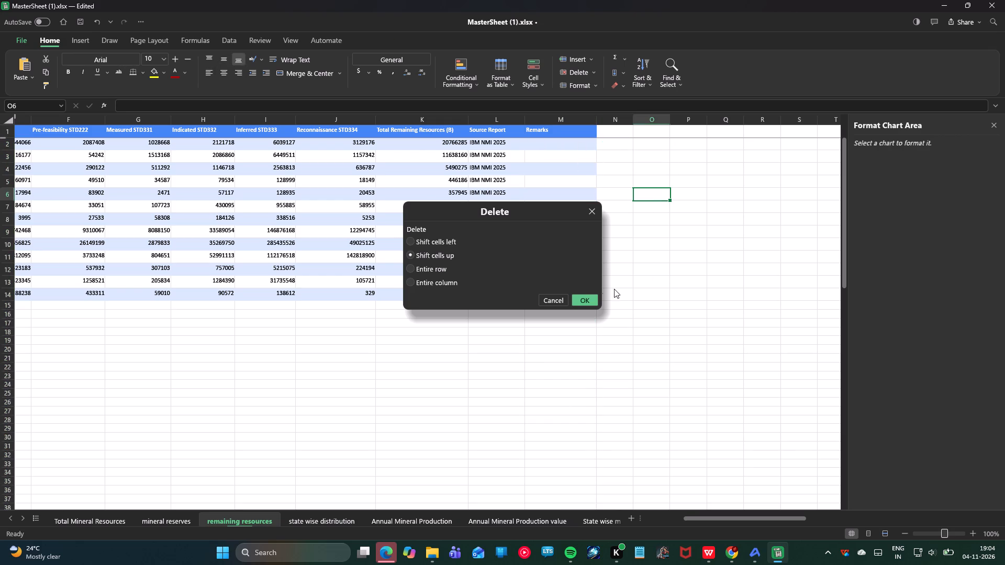
pyautogui.click(560, 304)
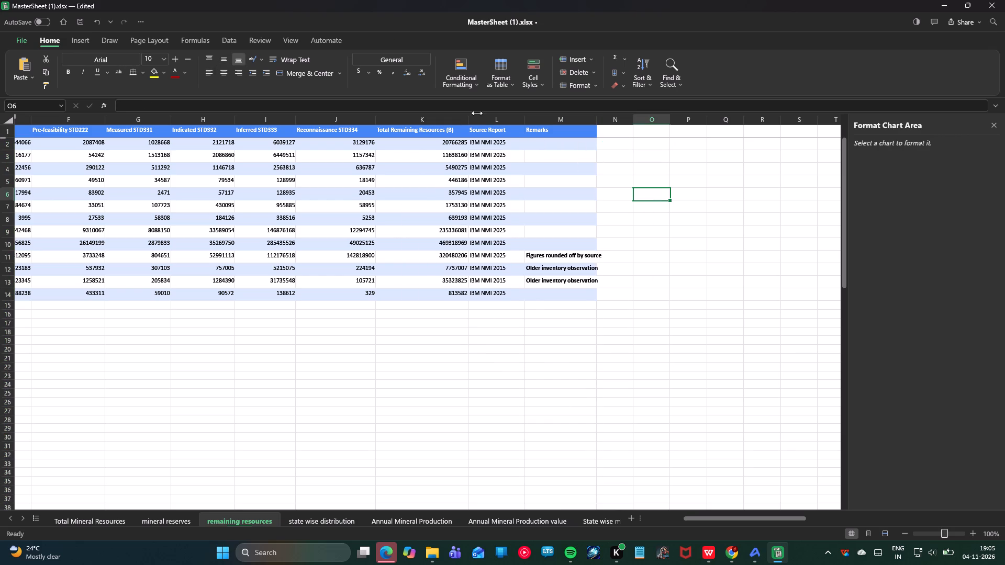
# Review the remaining resources table across all its columns, from Category through Total Remaining Resources (B) to Remarks.
pyautogui.doubleClick(451, 129)
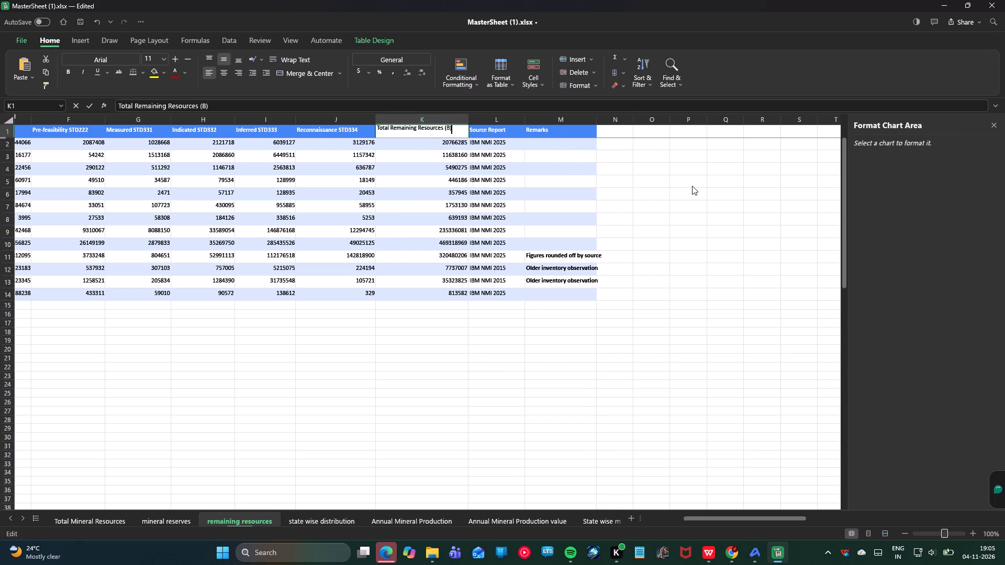
pyautogui.click(692, 186)
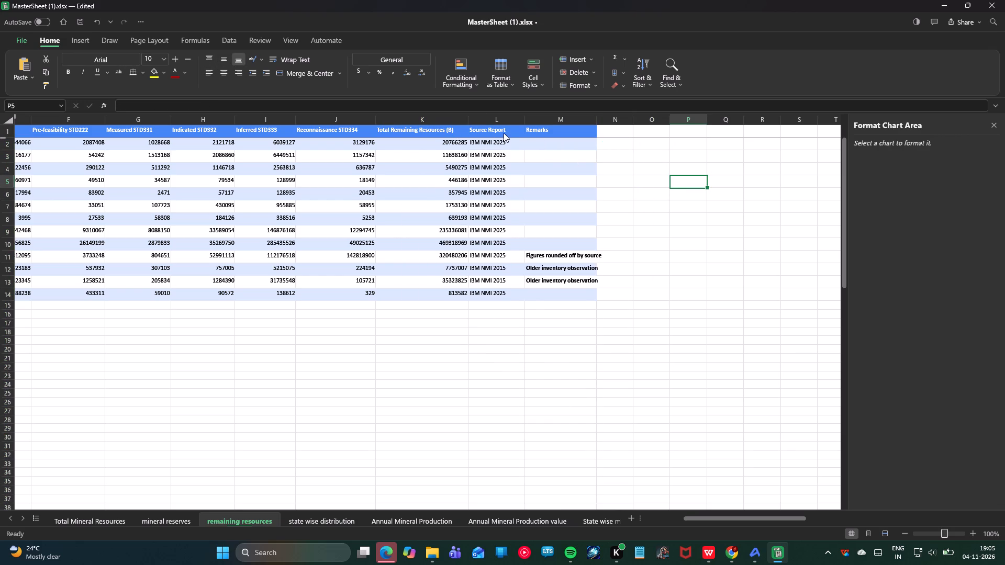
pyautogui.scroll(-3, 409, 167)
pyautogui.scroll(3, 409, 167)
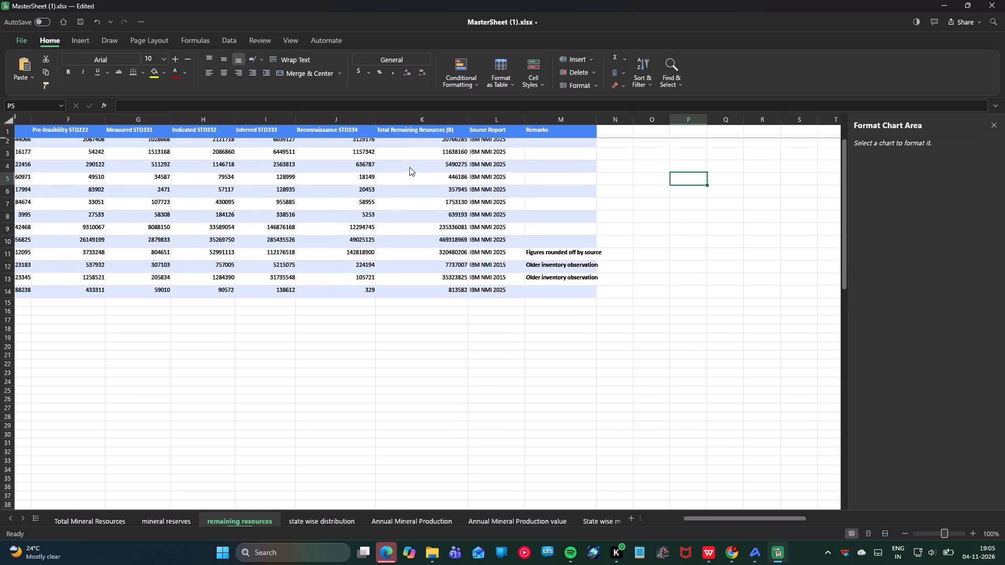
pyautogui.scroll(3, 409, 167)
pyautogui.moveTo(726, 521); pyautogui.dragTo(681, 522)
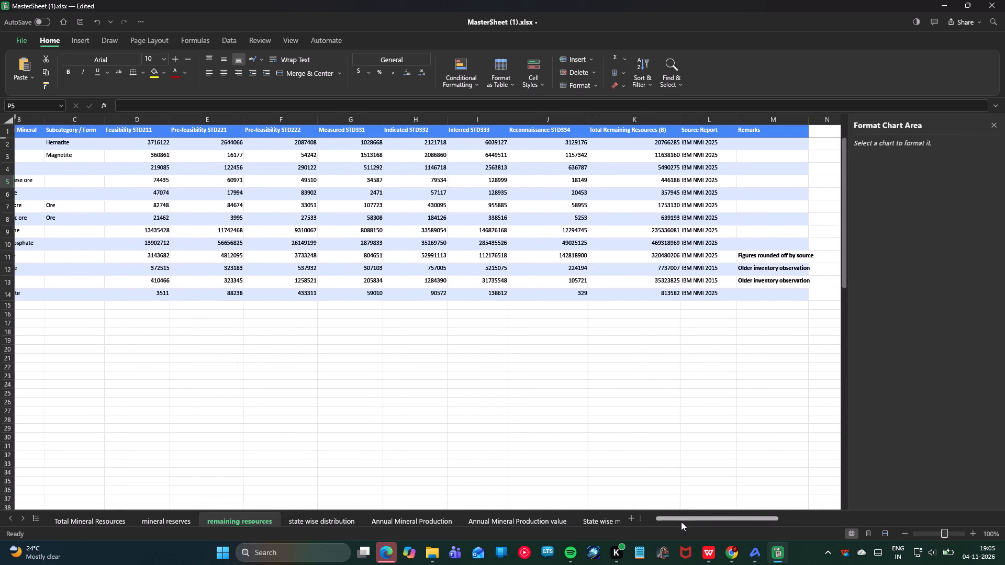
pyautogui.moveTo(681, 522); pyautogui.dragTo(658, 525)
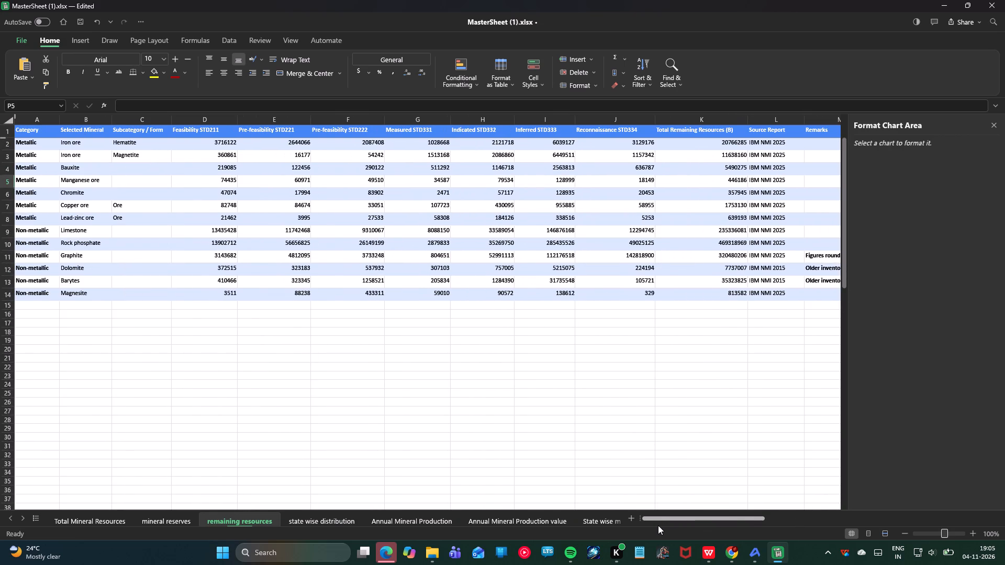
pyautogui.moveTo(658, 525); pyautogui.dragTo(669, 533)
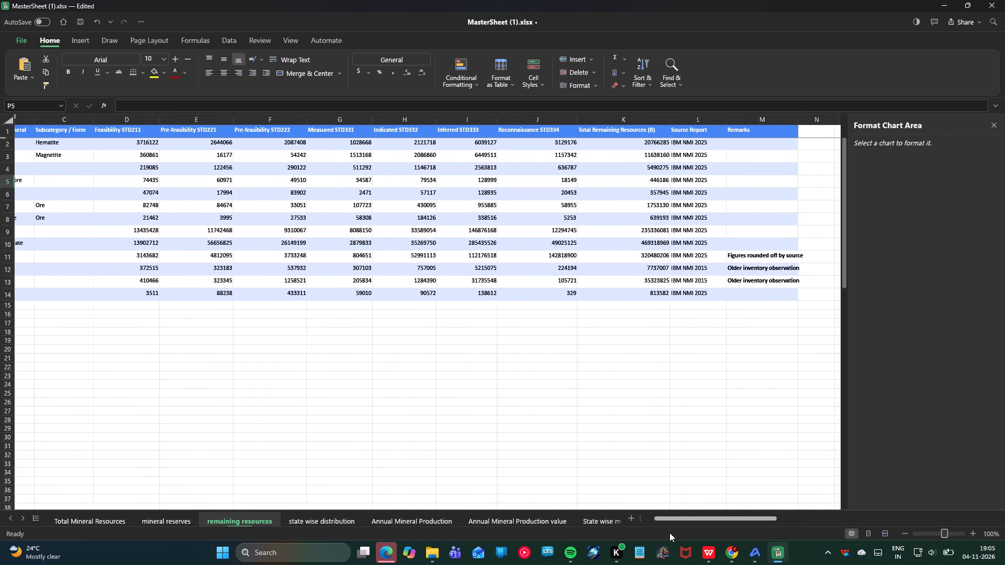
pyautogui.moveTo(669, 533); pyautogui.dragTo(668, 533)
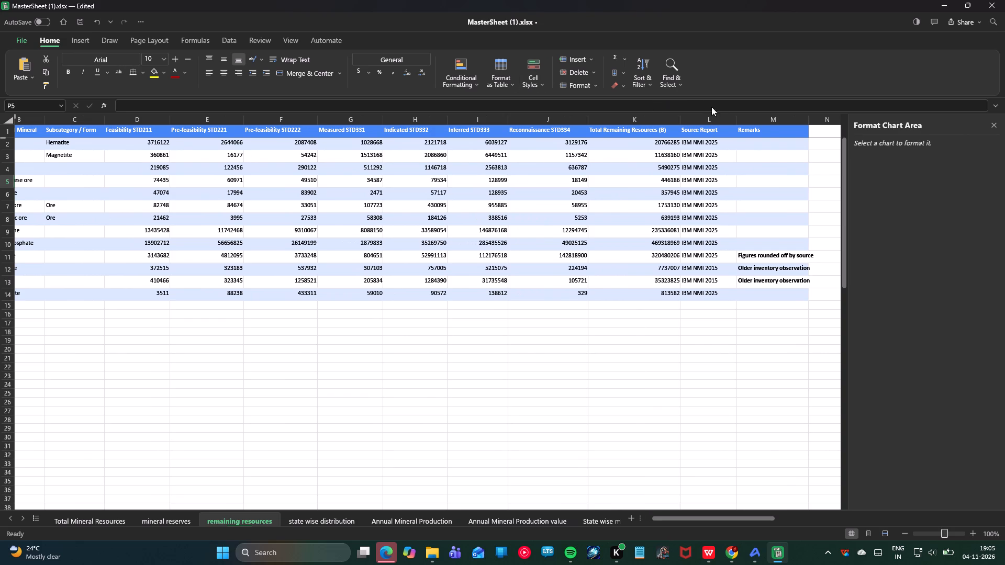
# Delete the Remarks and Source Report columns from the remaining resources sheet.
pyautogui.doubleClick(755, 128)
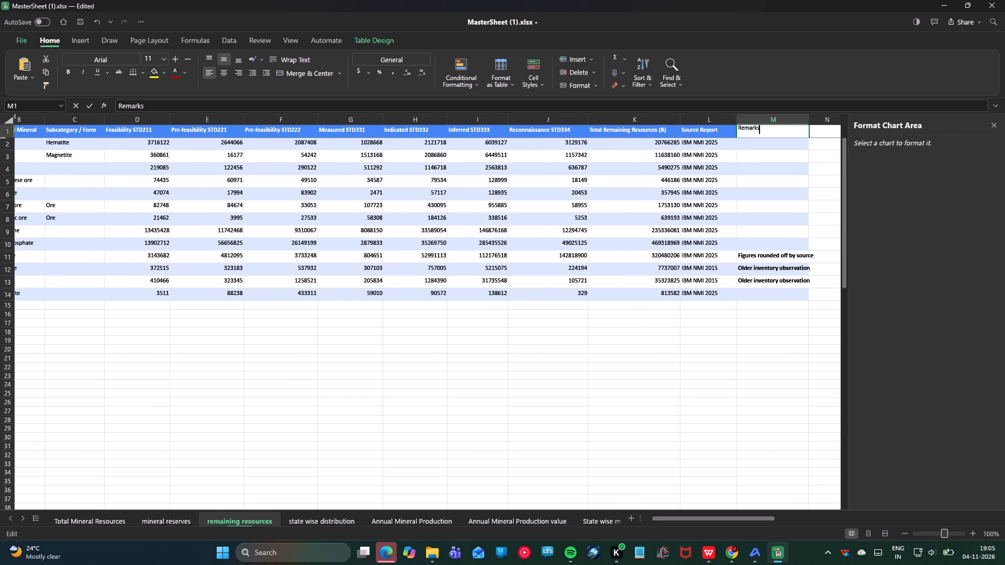
pyautogui.click(823, 177)
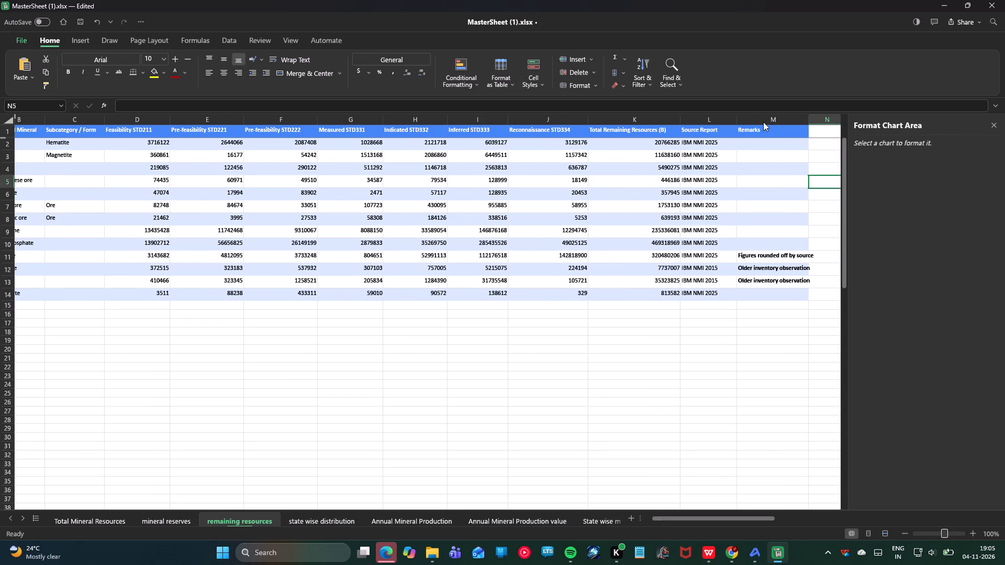
pyautogui.doubleClick(762, 118)
pyautogui.rightClick(762, 118)
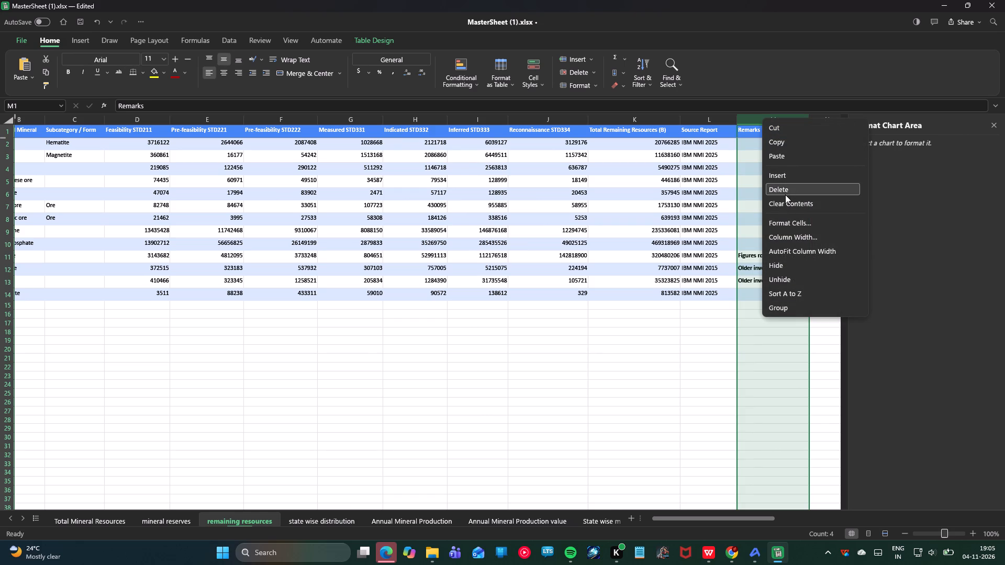
pyautogui.click(785, 183)
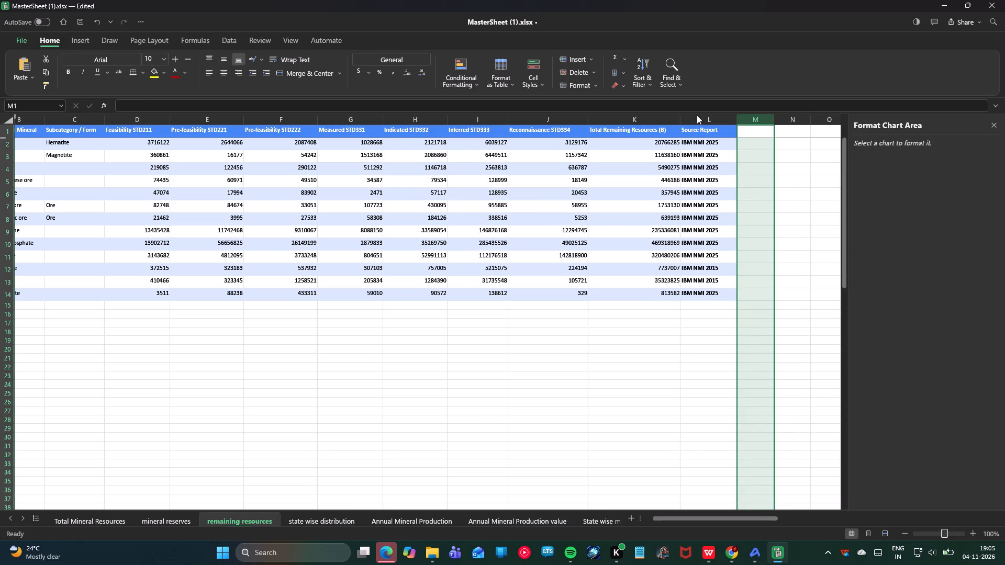
pyautogui.doubleClick(700, 115)
pyautogui.rightClick(700, 115)
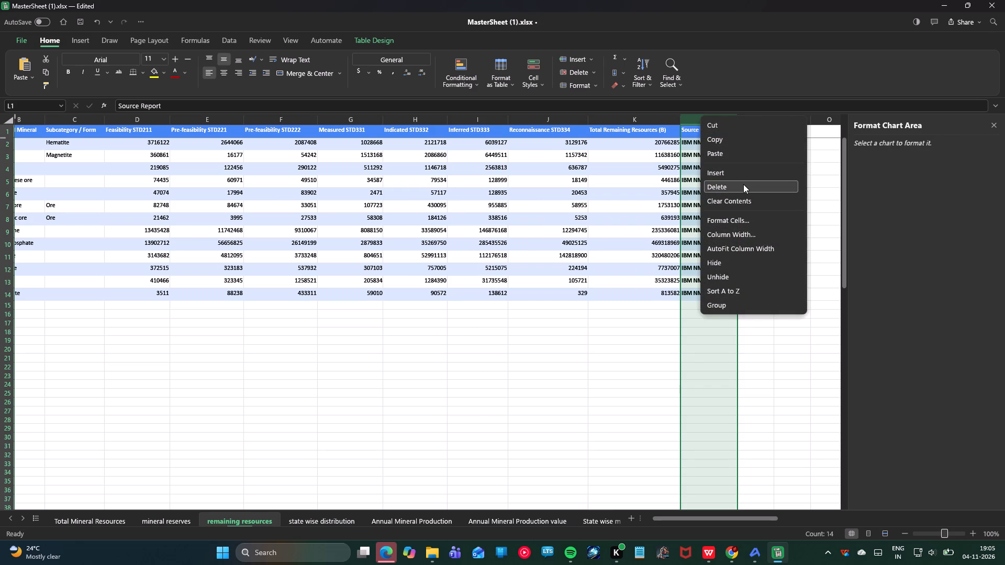
pyautogui.click(743, 184)
# Change the first iron ore entry under Selected Mineral, in cell B2, to Iron ore Hematite.
pyautogui.scroll(-2, 520, 337)
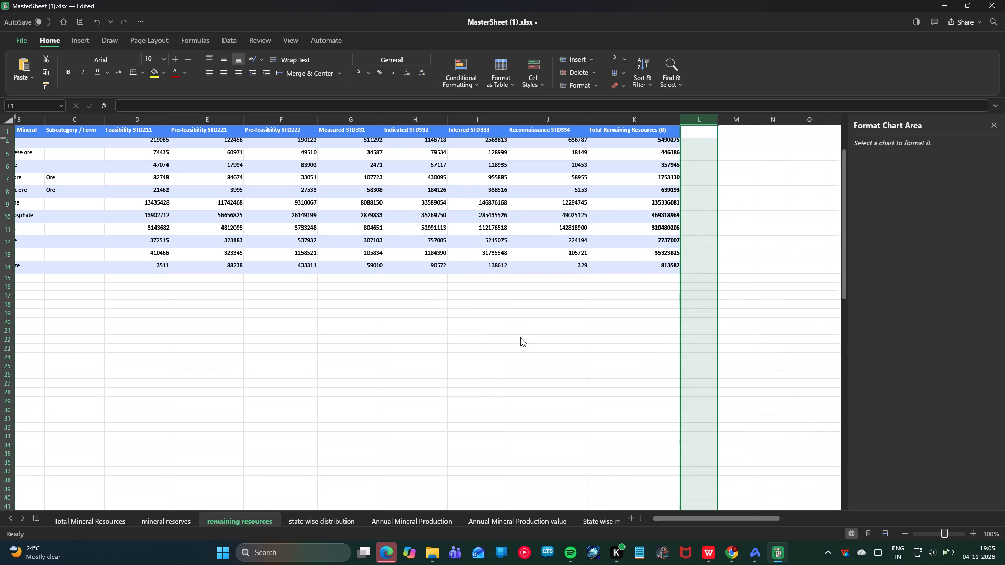
pyautogui.scroll(3, 520, 337)
pyautogui.moveTo(668, 516); pyautogui.dragTo(635, 526)
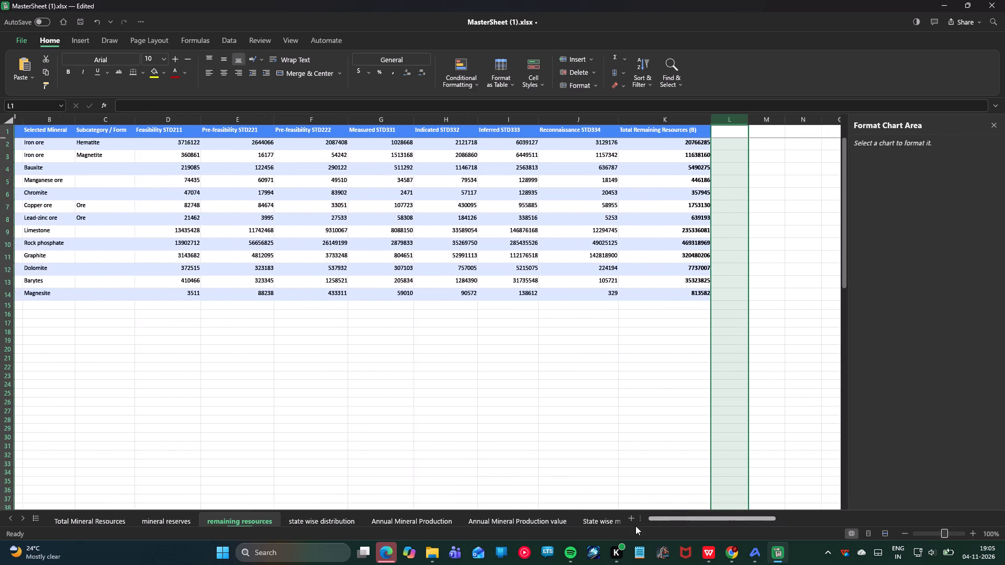
pyautogui.moveTo(635, 526); pyautogui.dragTo(560, 537)
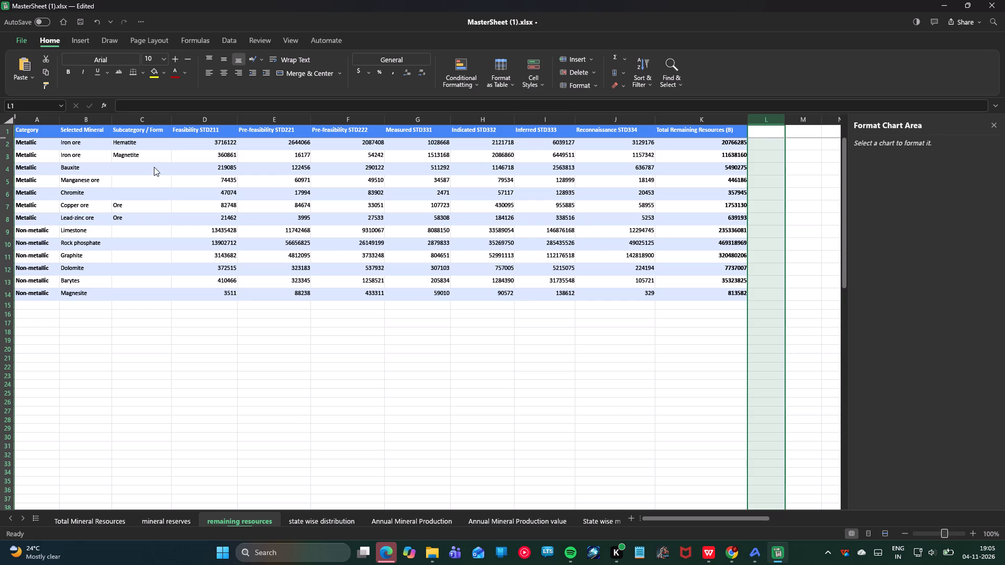
pyautogui.click(100, 145)
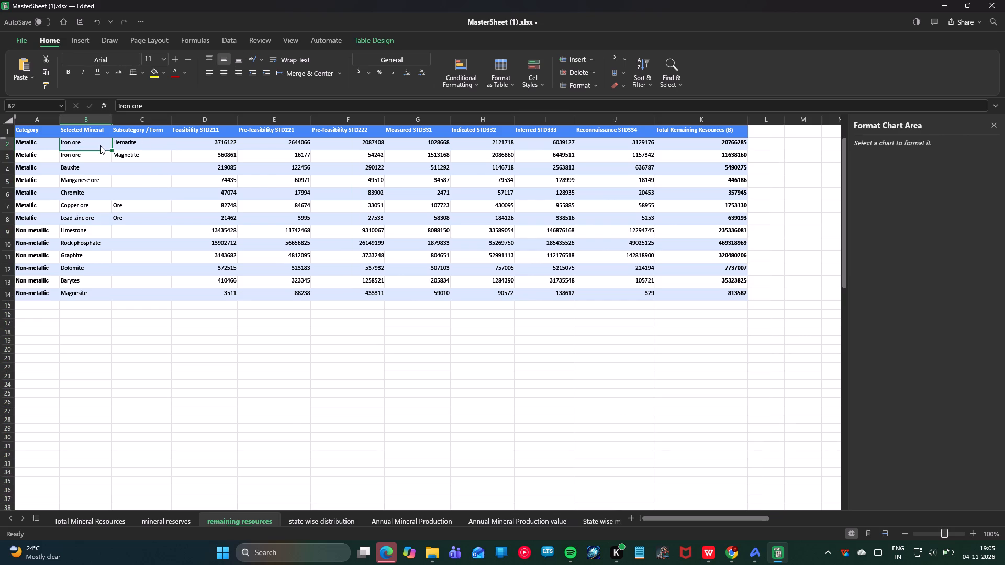
pyautogui.doubleClick(95, 142)
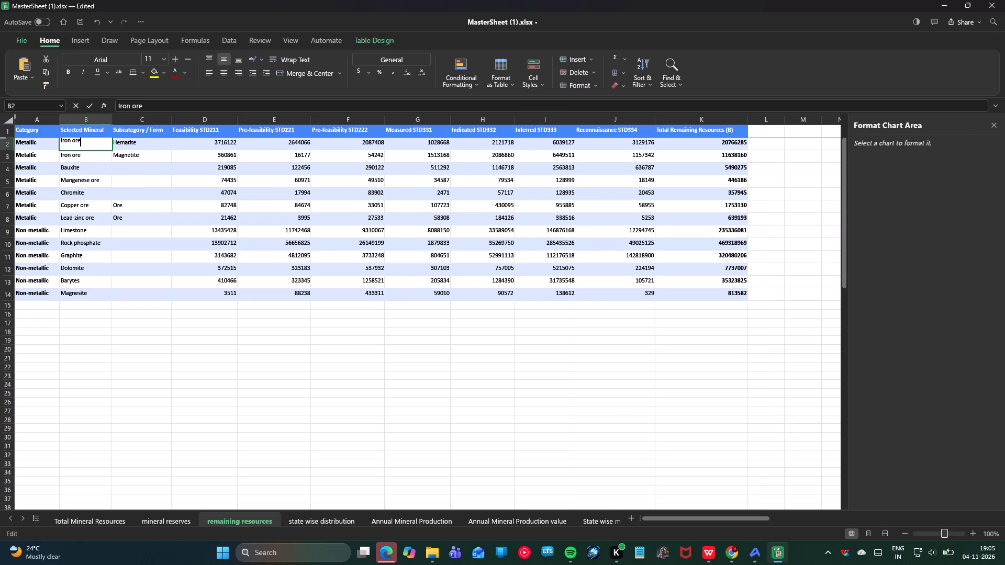
pyautogui.press('space')
pyautogui.press('h')
pyautogui.press('BackSpace')
pyautogui.write('ematid')
pyautogui.press('BackSpace')
pyautogui.write('te')
pyautogui.hotkey('shift', 'Return')
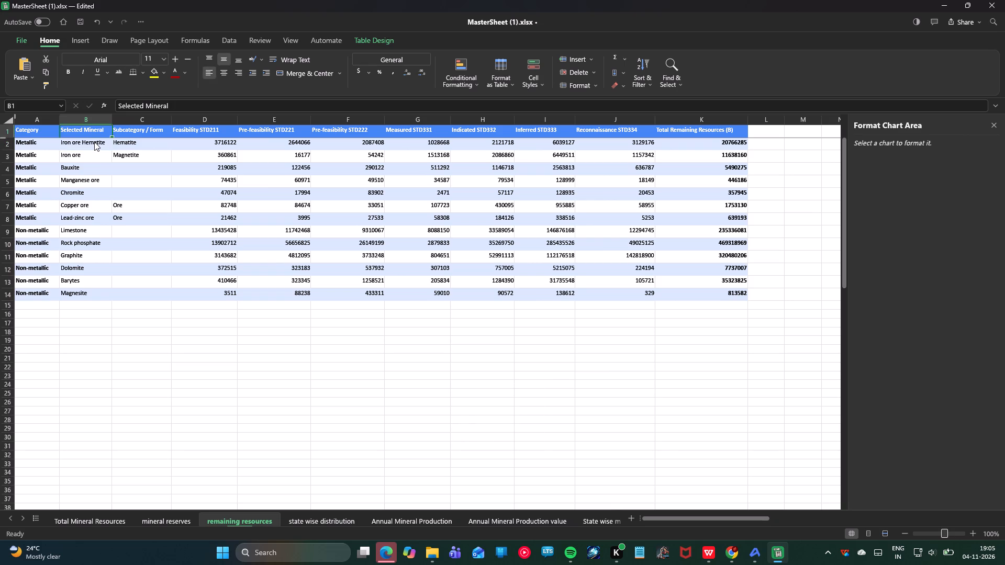
# Change the second iron ore entry under Selected Mineral, in cell B3, to Iron ore Magnetite.
pyautogui.doubleClick(91, 152)
pyautogui.press('space')
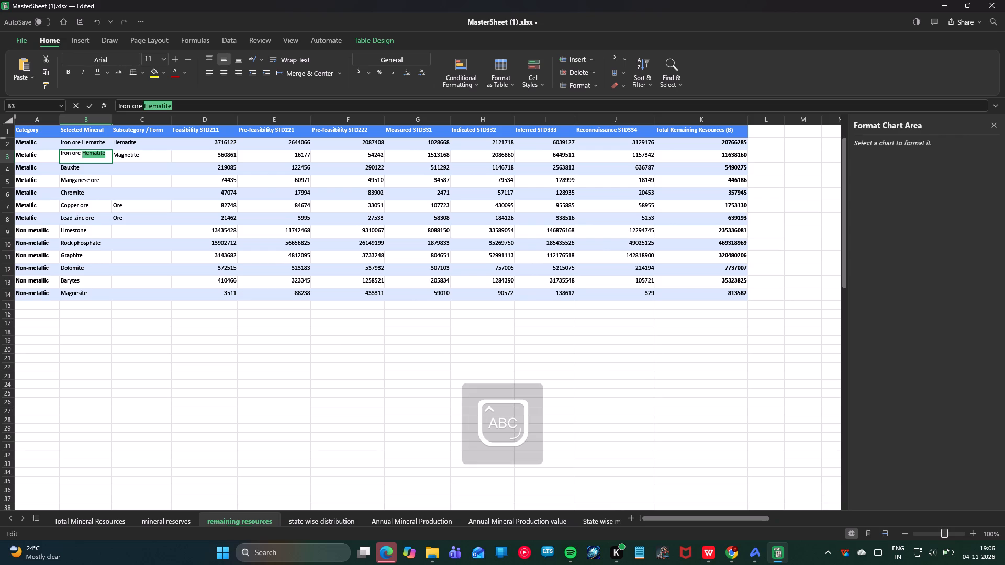
pyautogui.press('m')
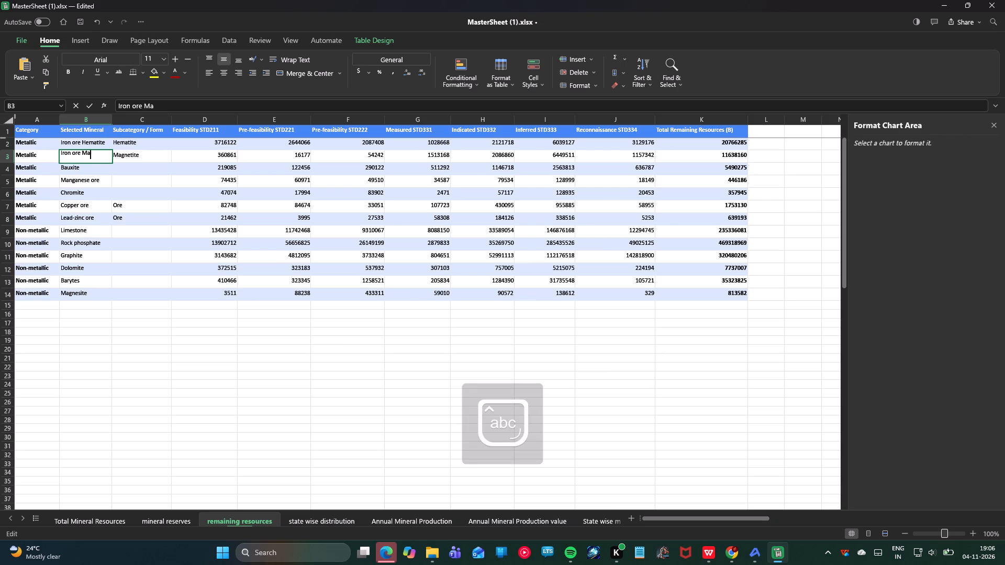
pyautogui.write('gney')
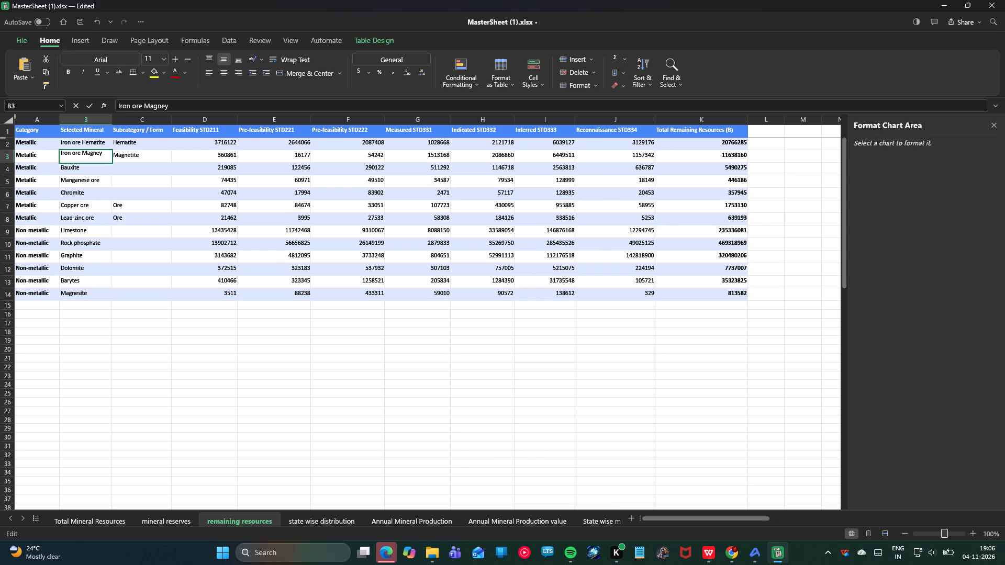
pyautogui.press('BackSpace')
pyautogui.press('t')
pyautogui.write('ite')
pyautogui.press('Return')
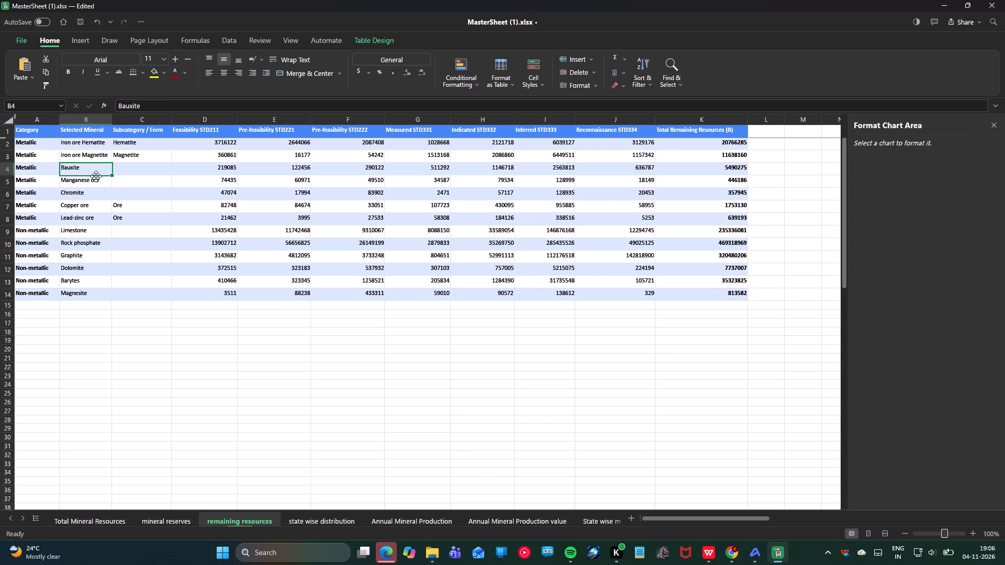
# Delete the Subcategory / Form column from the remaining resources sheet.
pyautogui.doubleClick(94, 208)
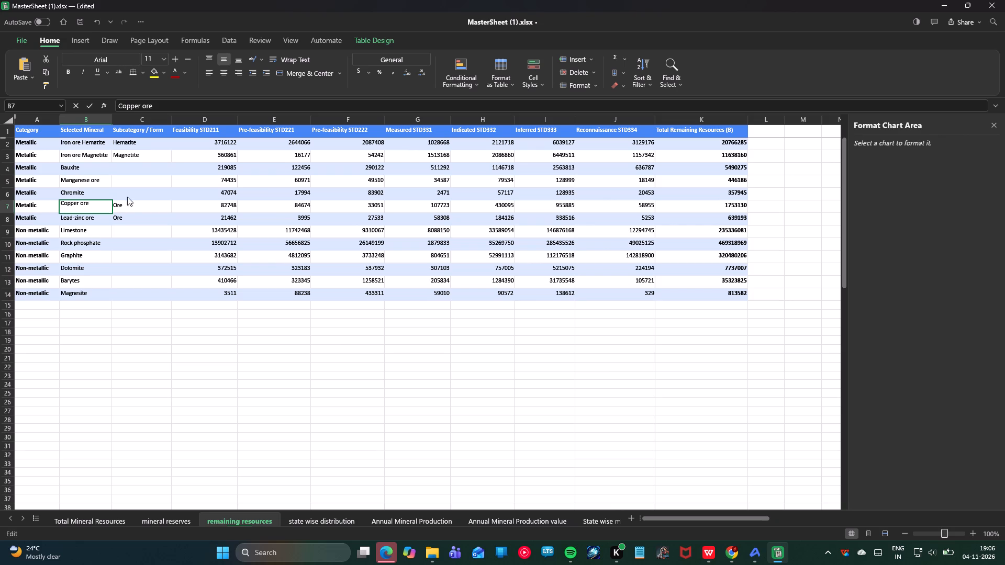
pyautogui.doubleClick(143, 116)
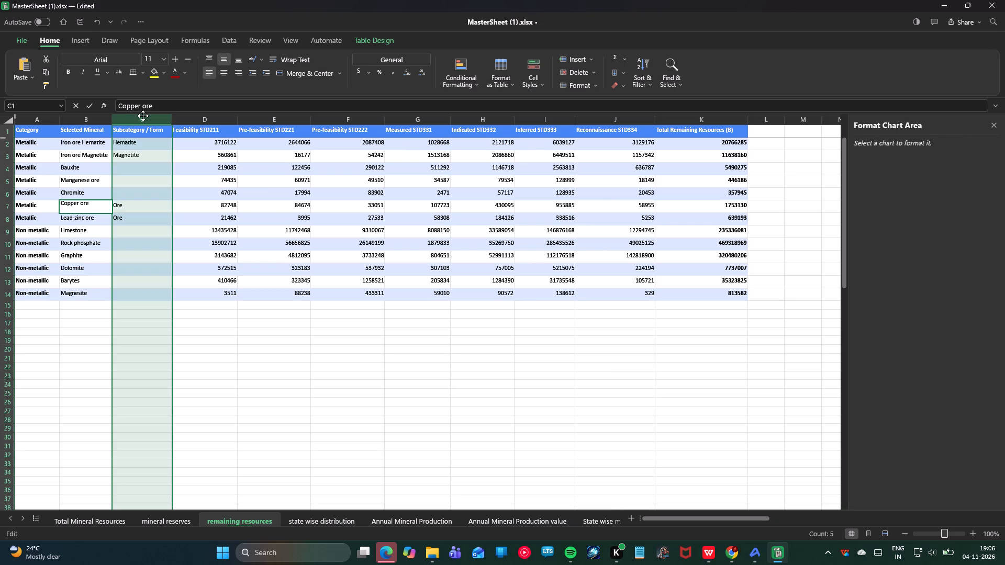
pyautogui.rightClick(143, 116)
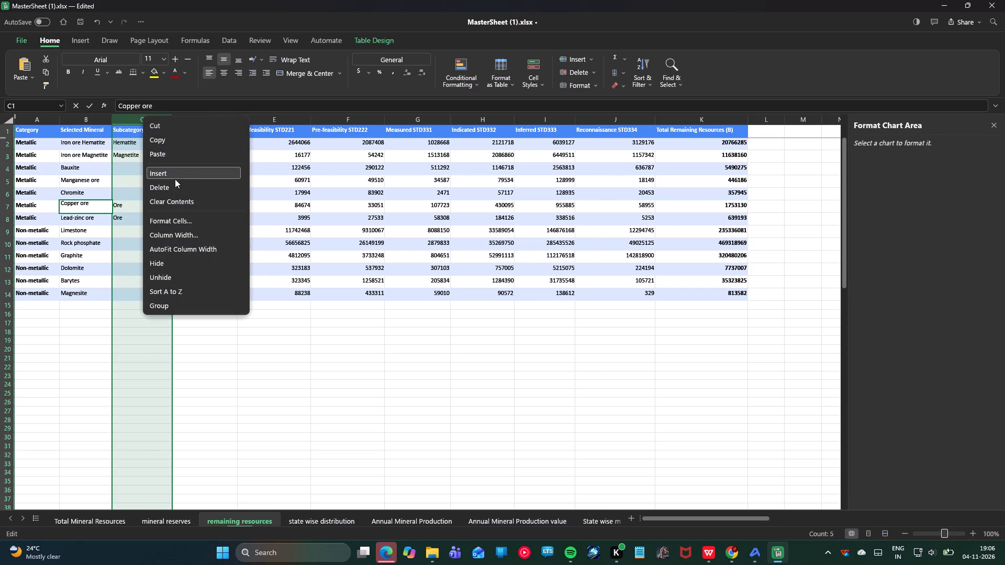
pyautogui.click(176, 182)
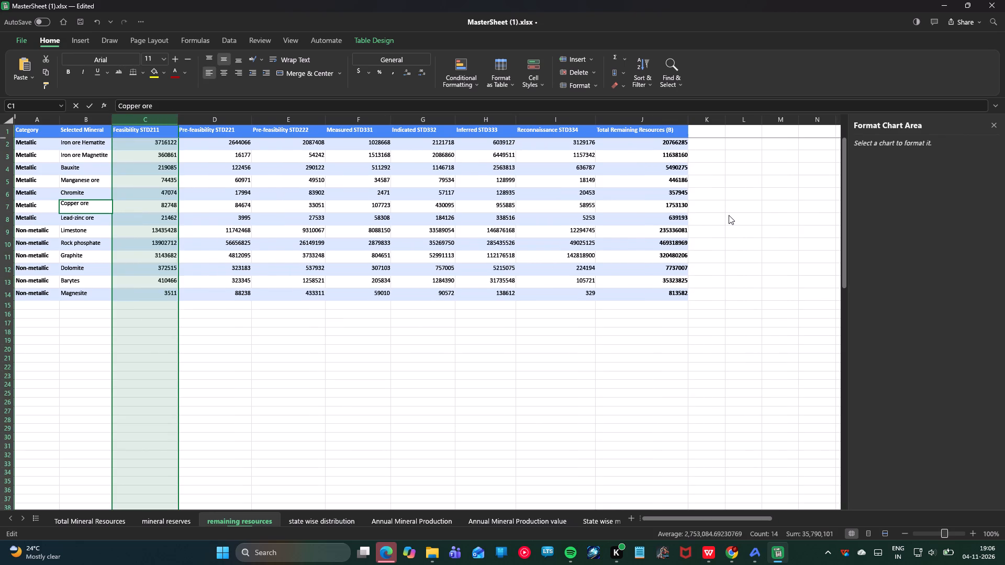
pyautogui.click(879, 220)
pyautogui.click(118, 332)
# Close the Format Chart Area pane.
pyautogui.click(993, 126)
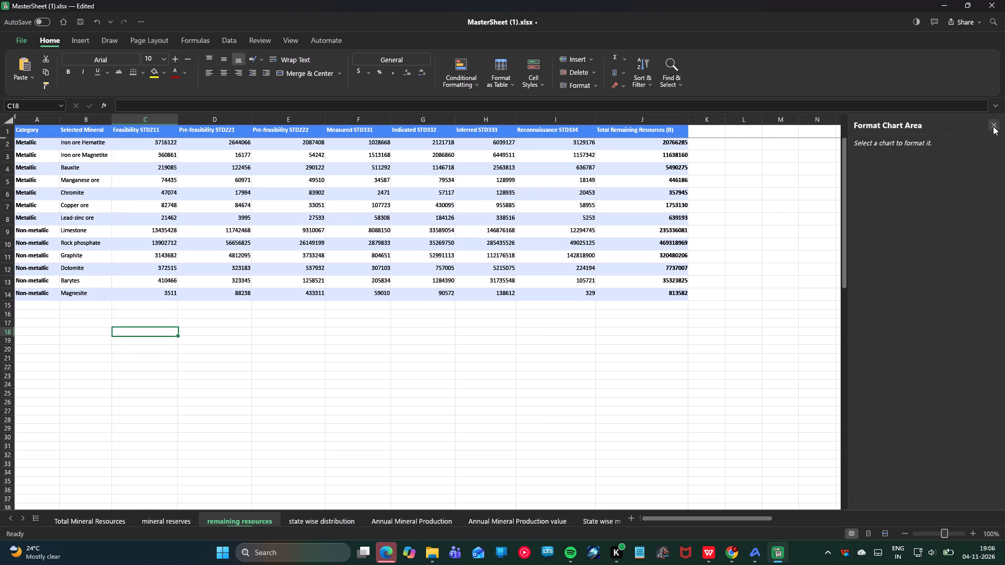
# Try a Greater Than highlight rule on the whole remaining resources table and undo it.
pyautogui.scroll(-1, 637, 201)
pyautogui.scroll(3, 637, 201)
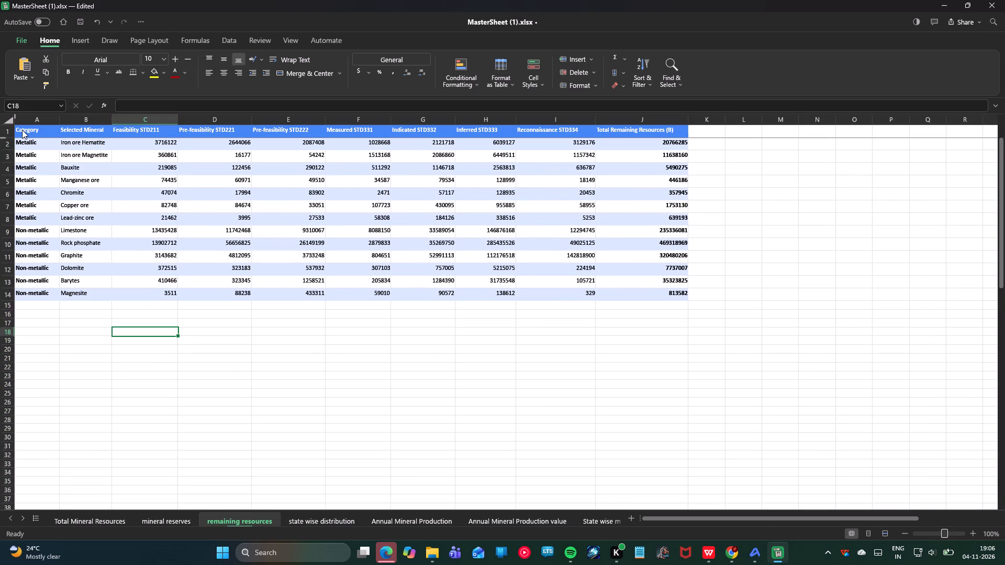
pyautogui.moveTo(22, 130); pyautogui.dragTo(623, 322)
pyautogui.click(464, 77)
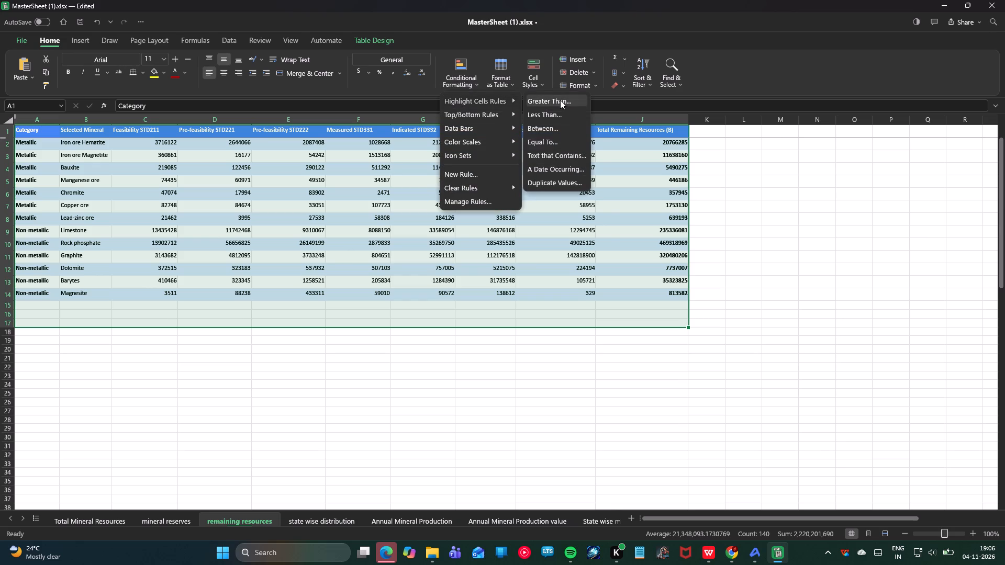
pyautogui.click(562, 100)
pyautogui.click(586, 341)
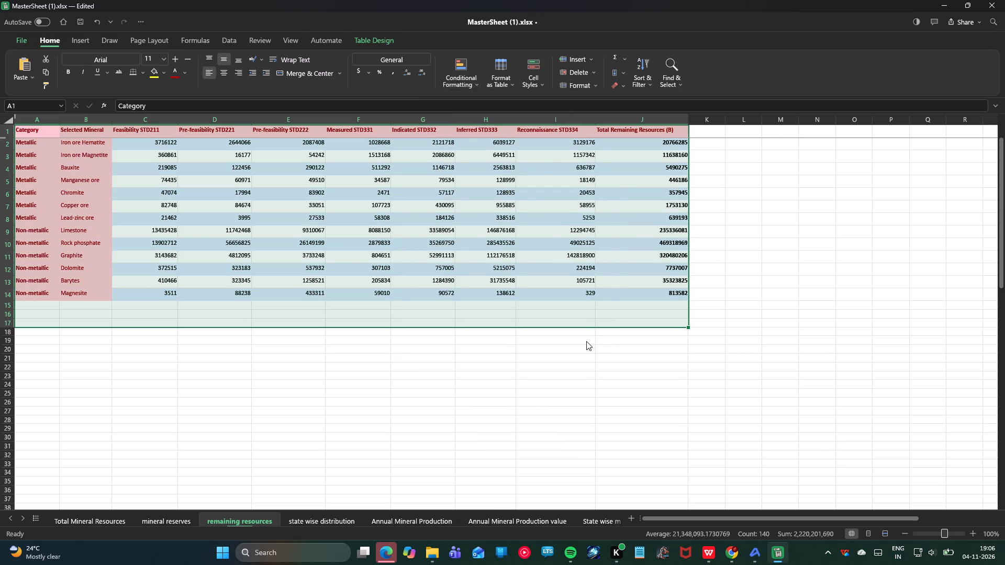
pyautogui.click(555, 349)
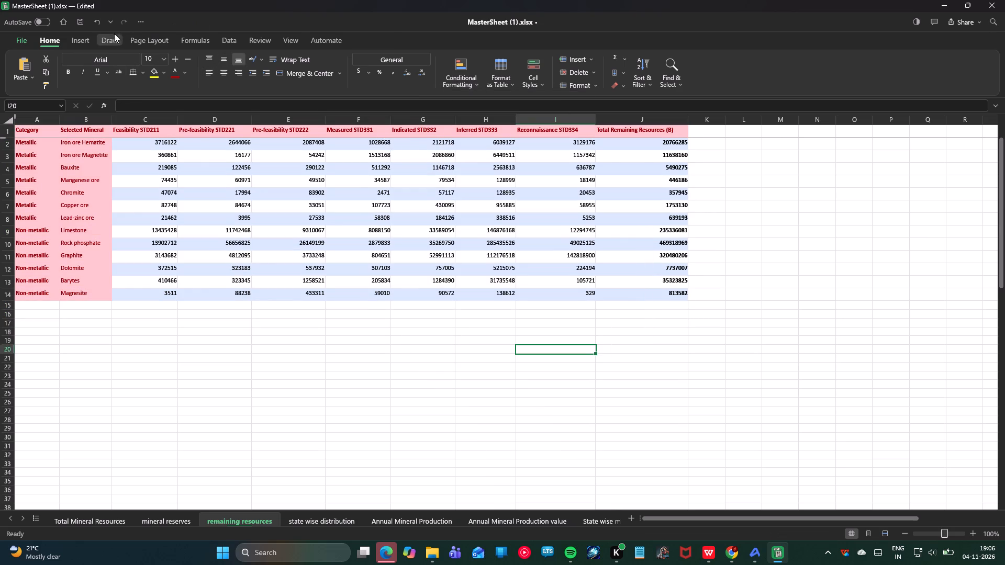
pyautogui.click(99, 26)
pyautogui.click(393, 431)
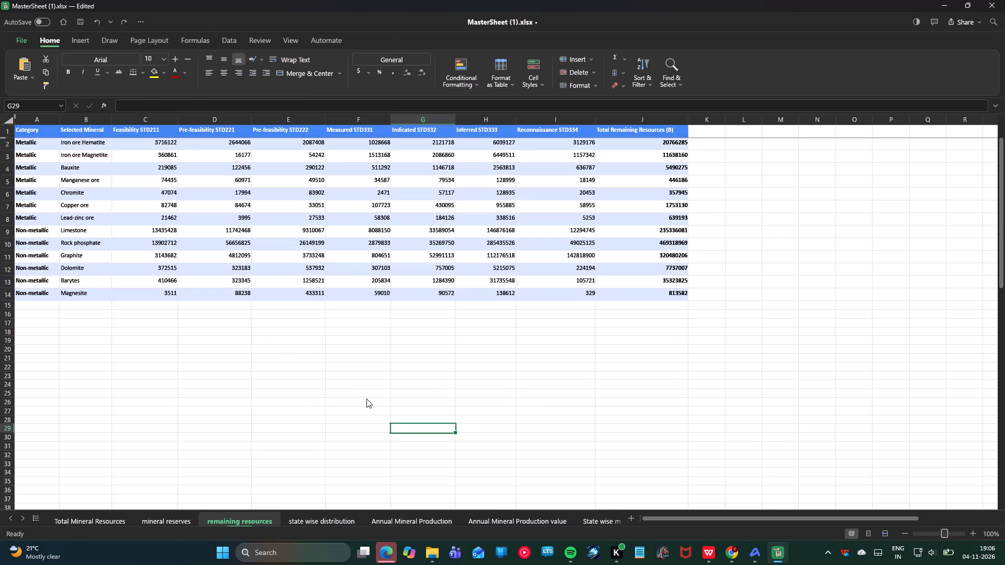
# Try several colour variants of the table style on the remaining resources table and settle on the light blue banded one.
pyautogui.doubleClick(625, 132)
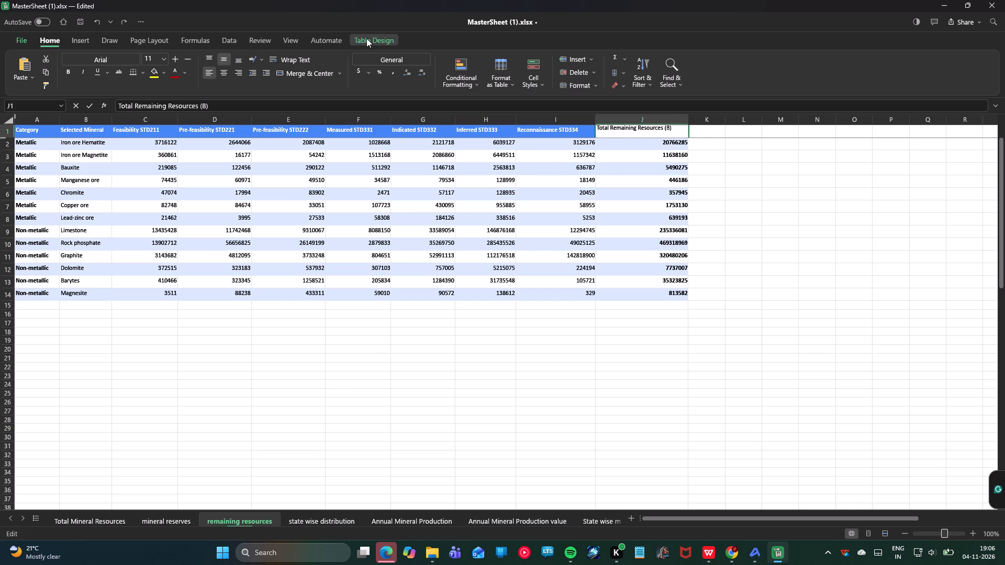
pyautogui.click(366, 38)
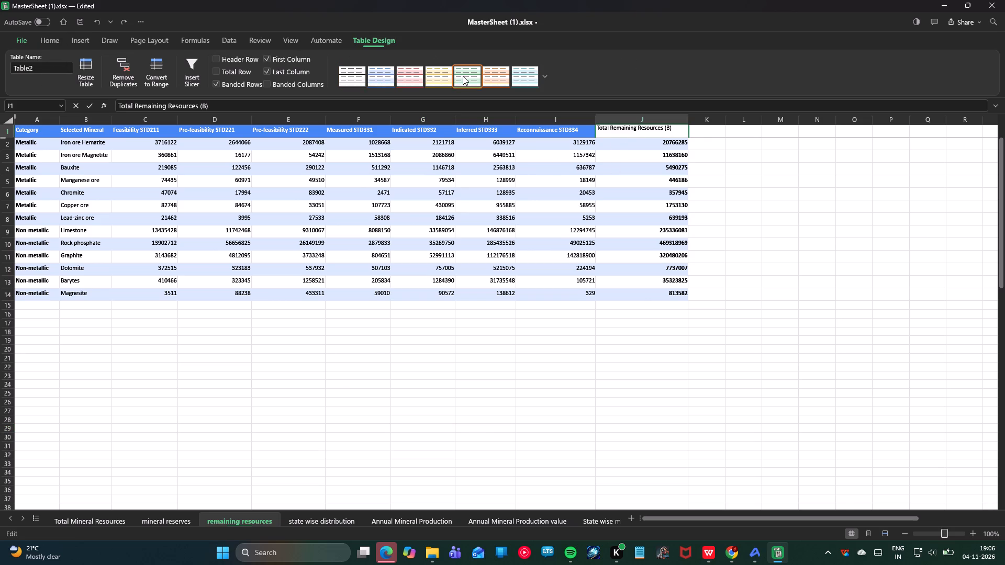
pyautogui.click(463, 76)
pyautogui.click(492, 72)
pyautogui.click(509, 76)
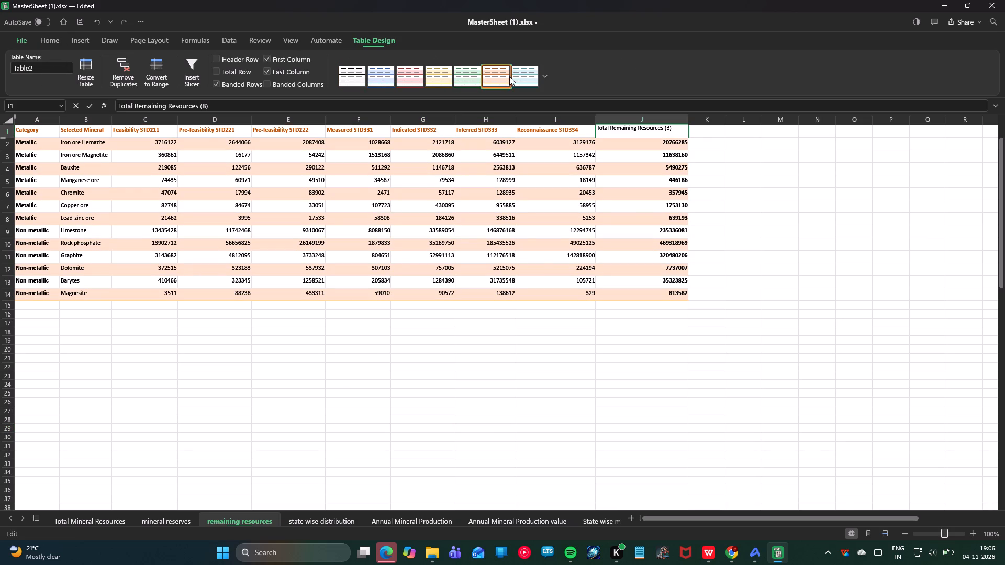
pyautogui.click(457, 76)
pyautogui.click(443, 78)
pyautogui.click(428, 79)
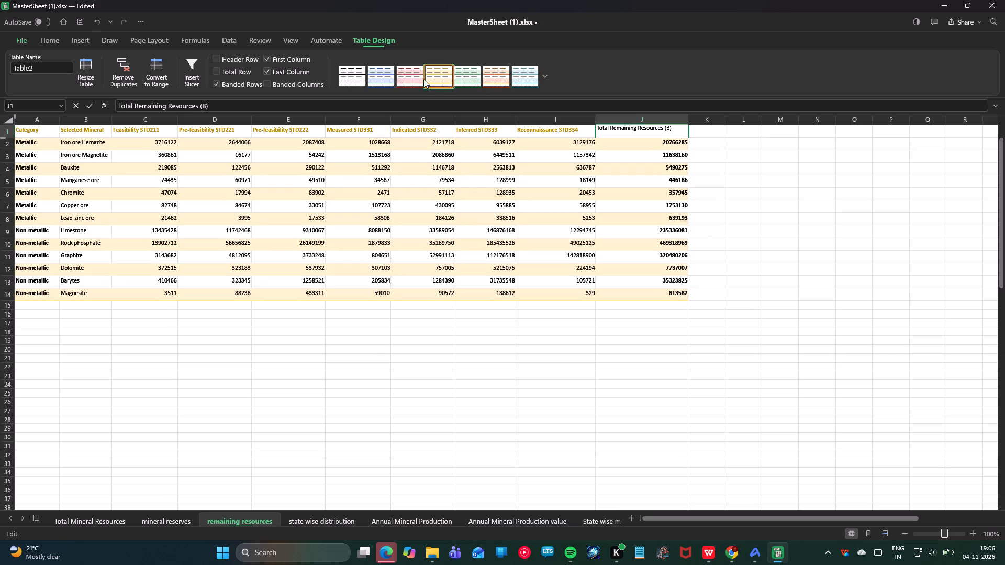
pyautogui.click(396, 79)
pyautogui.click(379, 80)
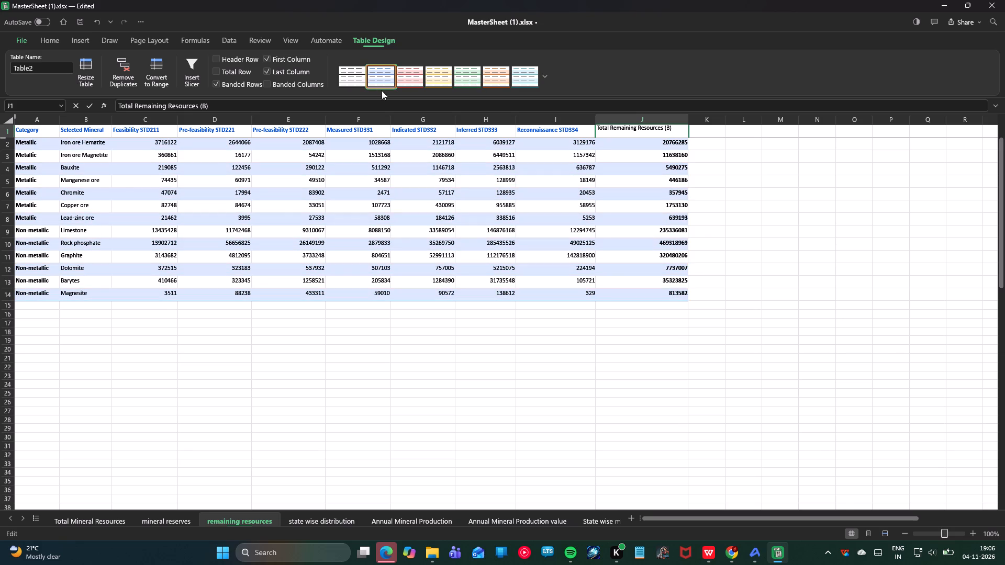
pyautogui.click(519, 360)
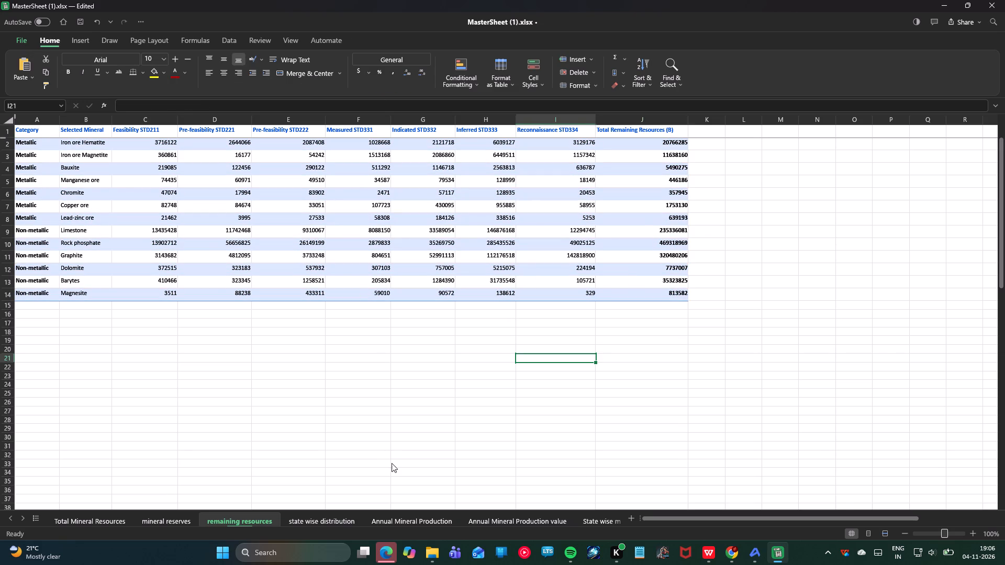
# Examine the state wise distribution sheet, going down through the metallic minerals table to the Barytes and Dolomite tables.
pyautogui.click(333, 517)
pyautogui.scroll(-6, 442, 293)
pyautogui.scroll(-16, 442, 293)
pyautogui.scroll(-20, 442, 293)
pyautogui.scroll(-10, 442, 293)
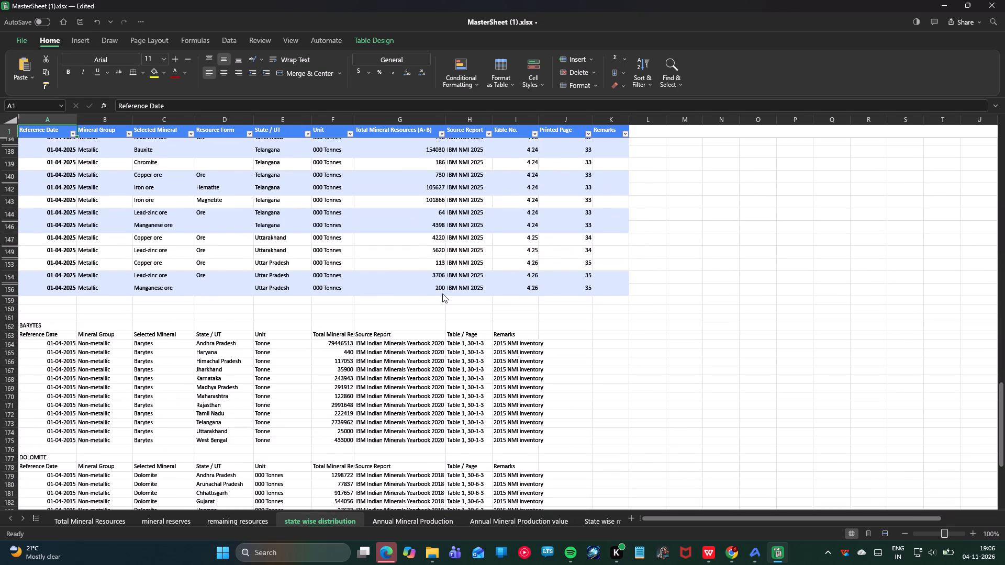
pyautogui.scroll(-4, 442, 293)
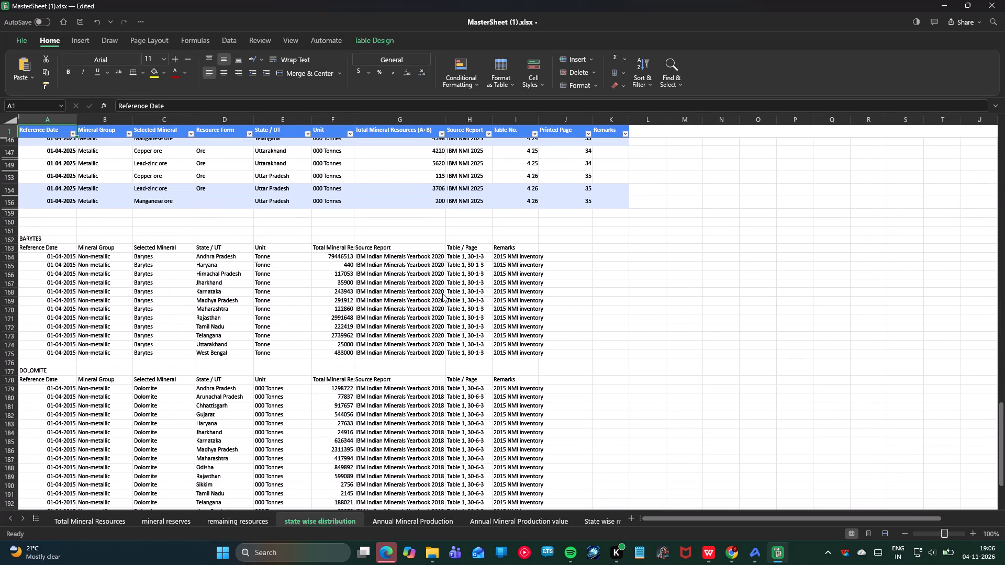
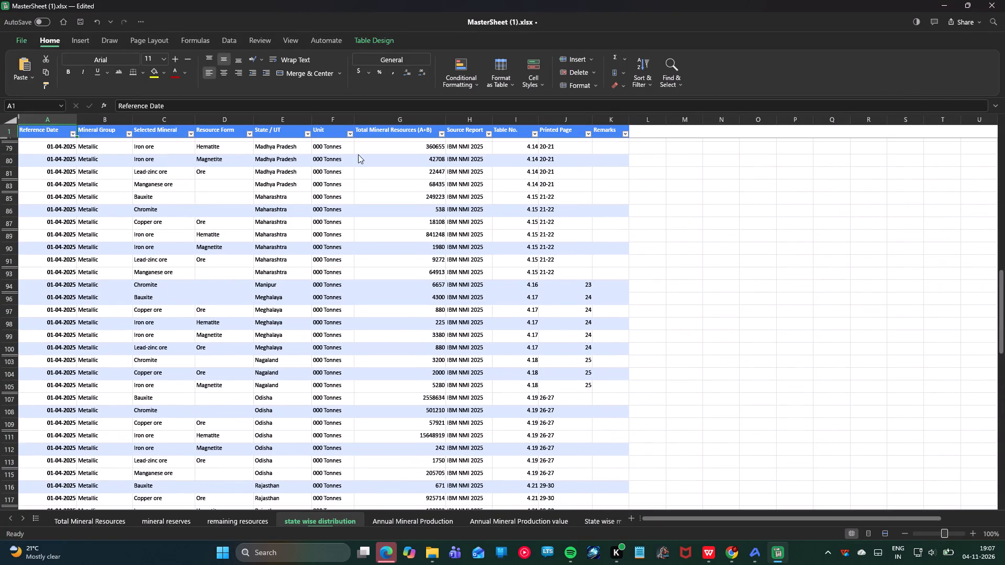
# Delete the Unit column from the main table on the state wise distribution sheet.
pyautogui.doubleClick(331, 130)
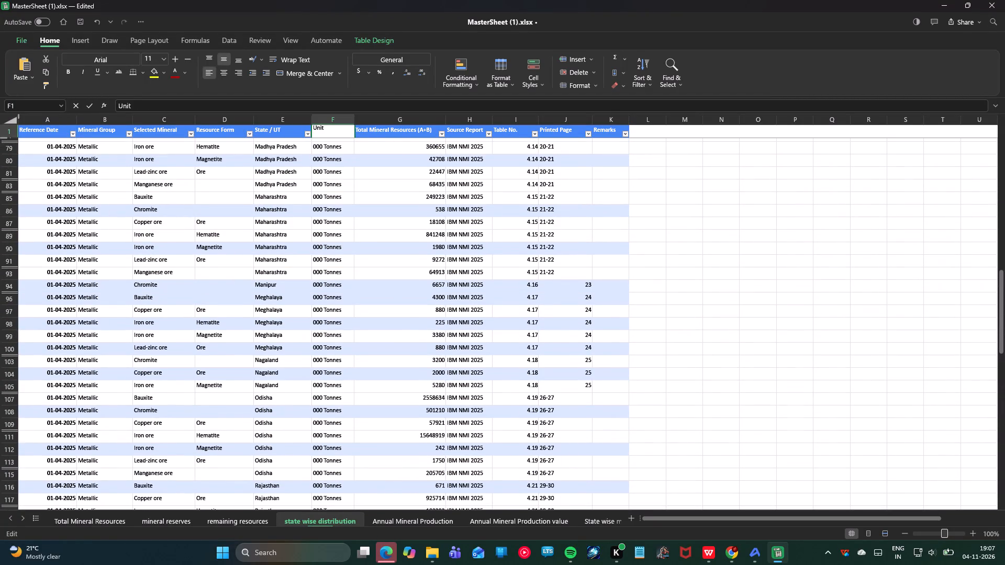
pyautogui.click(317, 121)
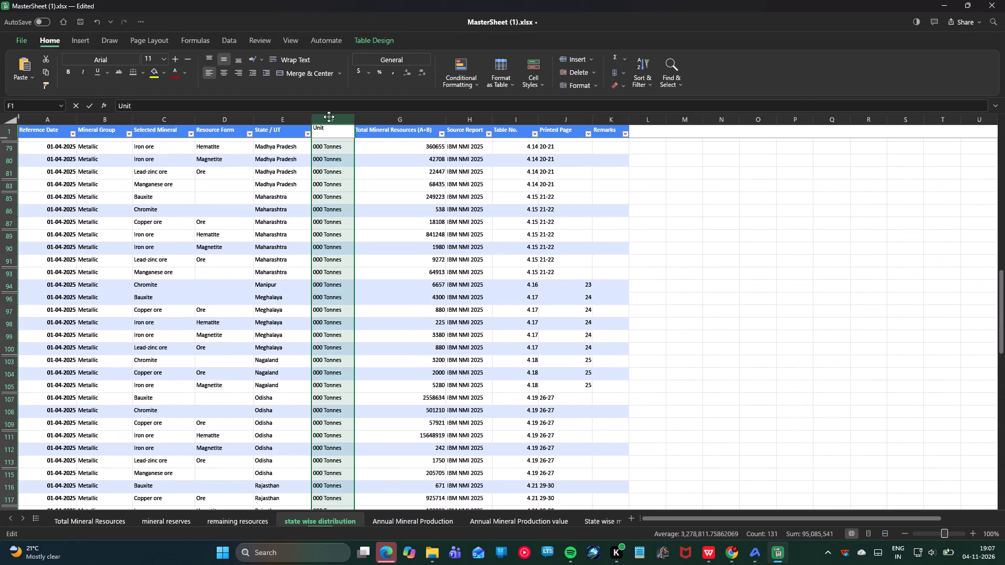
pyautogui.rightClick(329, 117)
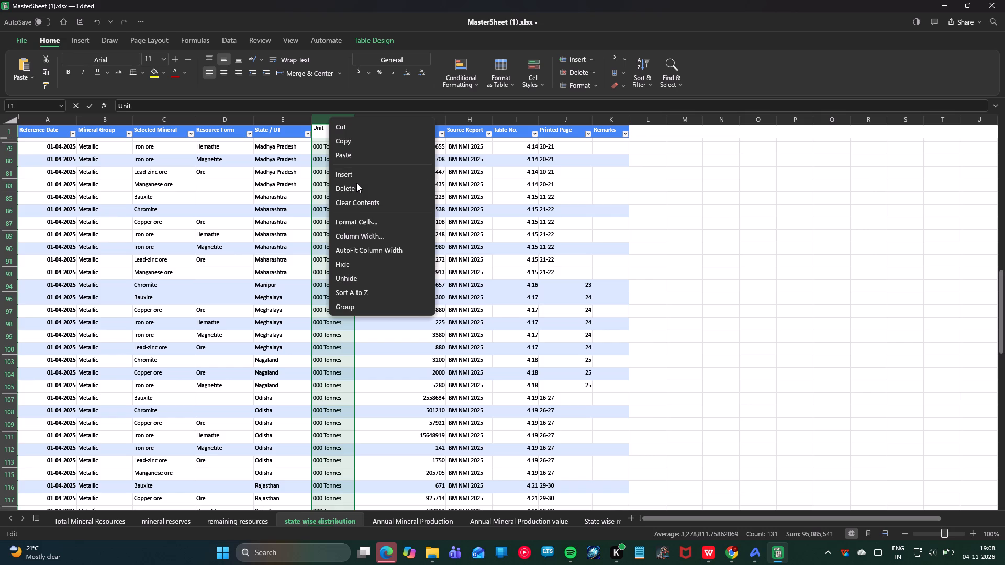
pyautogui.click(356, 183)
pyautogui.click(728, 213)
# View the filter options of the Reference Date column in the main table.
pyautogui.scroll(5, 297, 238)
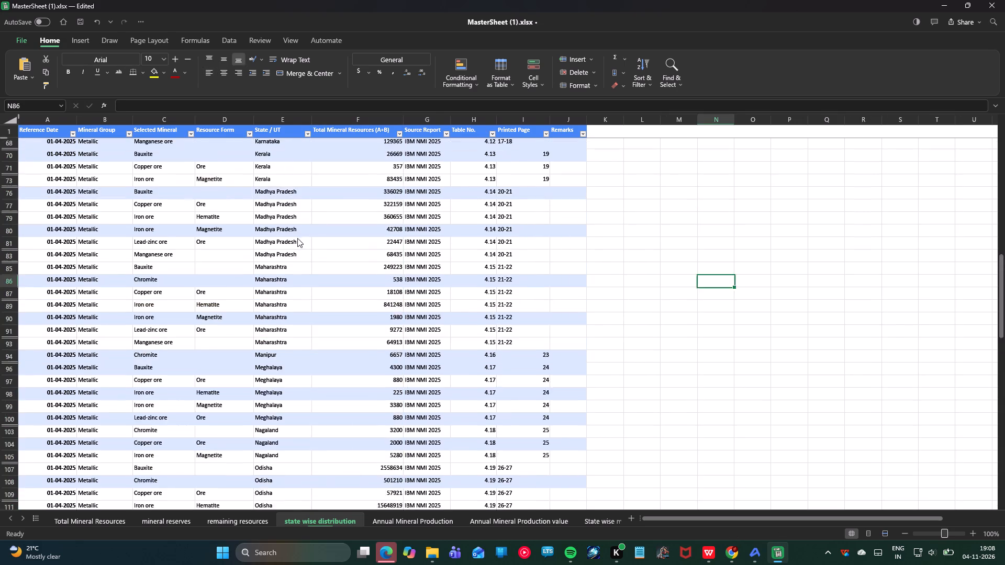
pyautogui.scroll(20, 297, 238)
pyautogui.scroll(18, 297, 238)
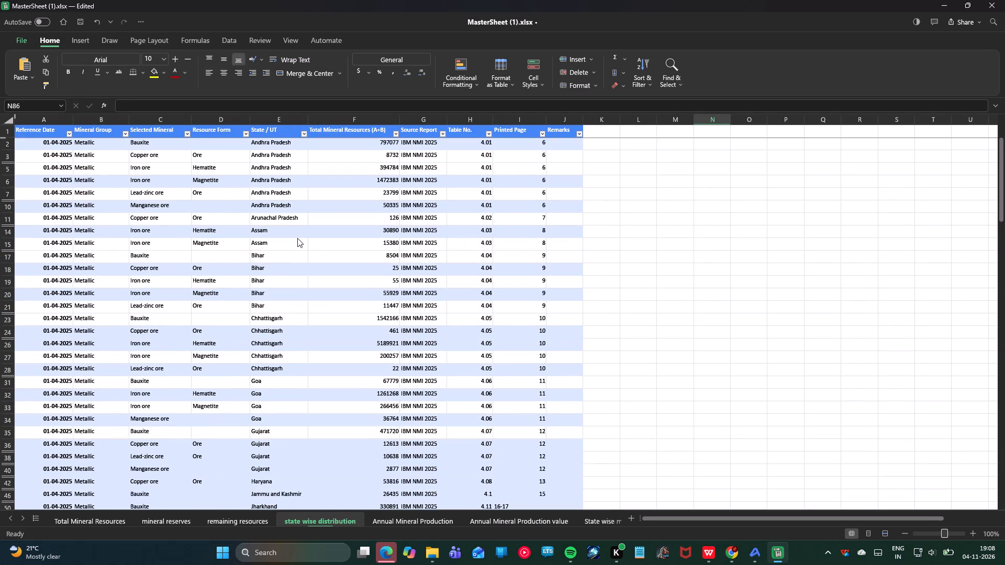
pyautogui.click(70, 132)
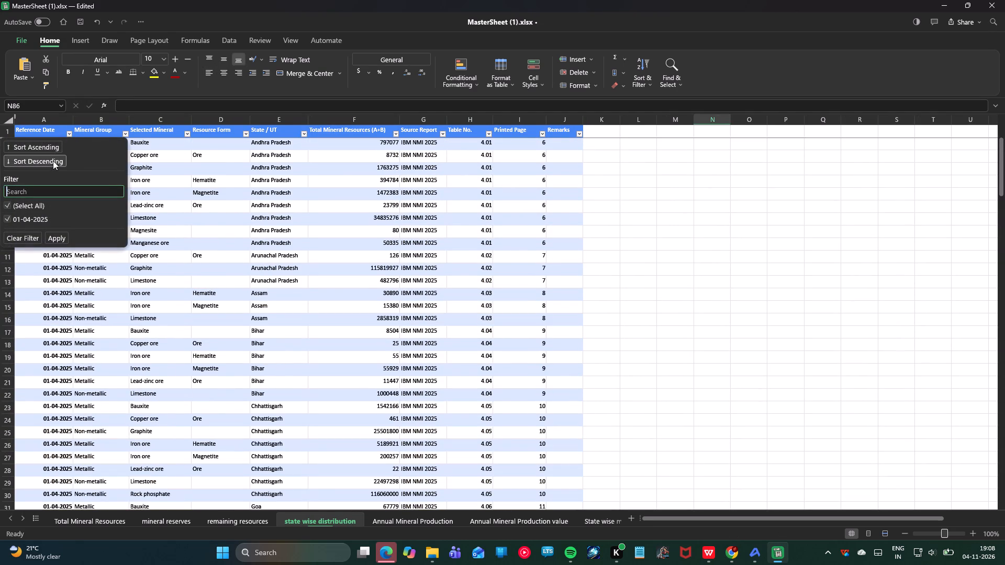
pyautogui.click(642, 228)
pyautogui.scroll(-3, 473, 297)
pyautogui.scroll(6, 473, 297)
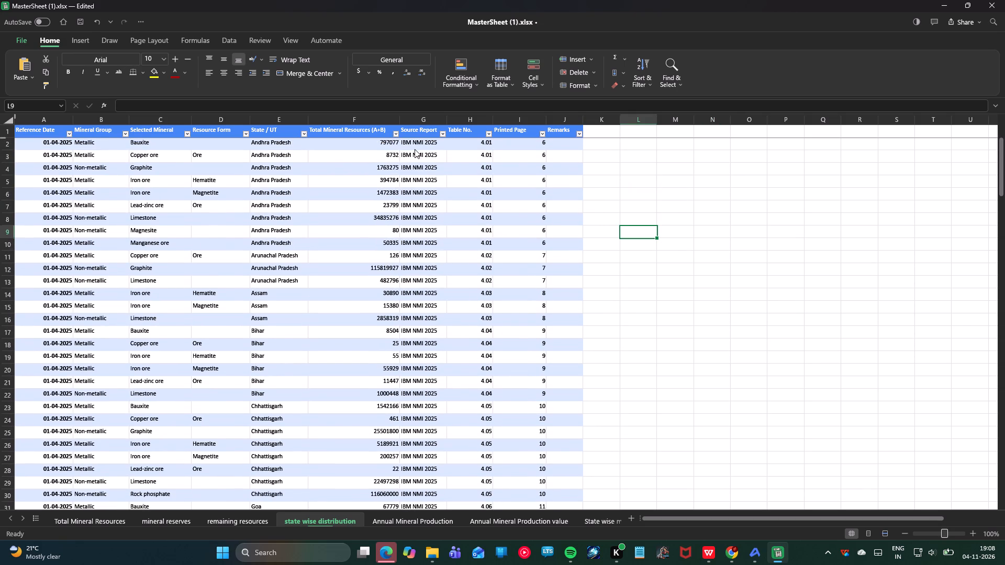
# Delete the Source Report column from the state-wise table.
pyautogui.click(416, 117)
pyautogui.rightClick(416, 117)
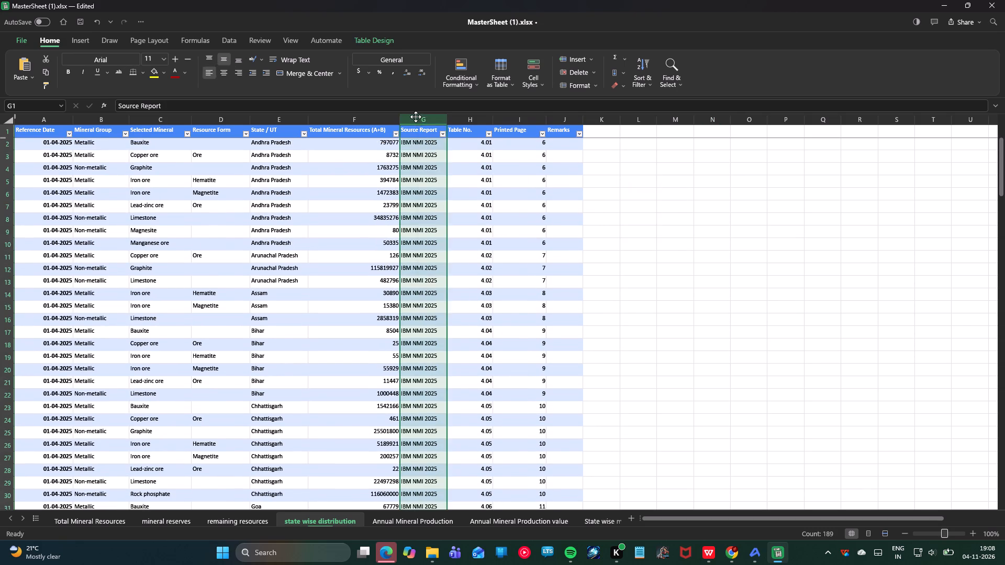
pyautogui.click(449, 188)
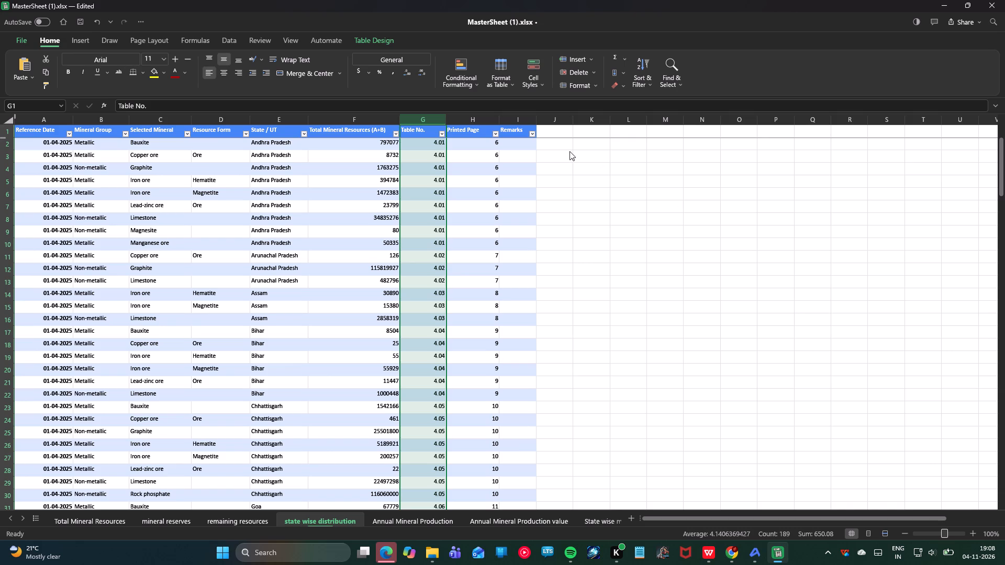
# Delete the Printed Page column from the state-wise table.
pyautogui.doubleClick(474, 128)
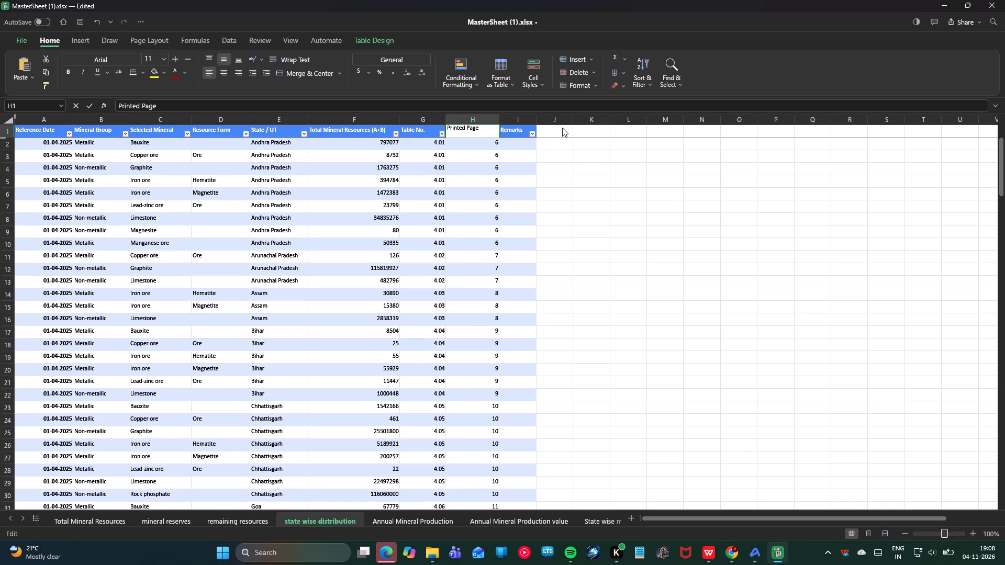
pyautogui.doubleClick(490, 116)
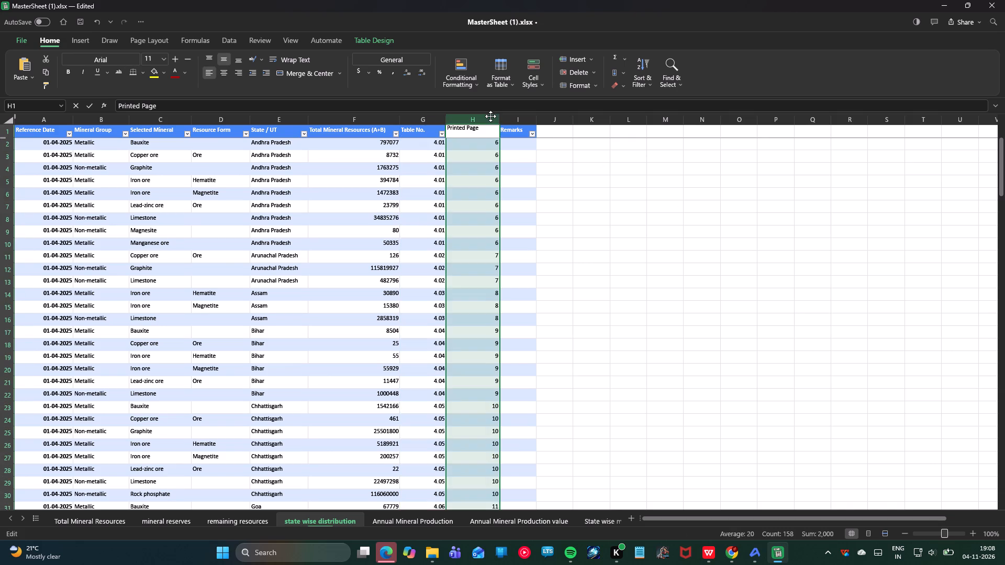
pyautogui.press('Delete')
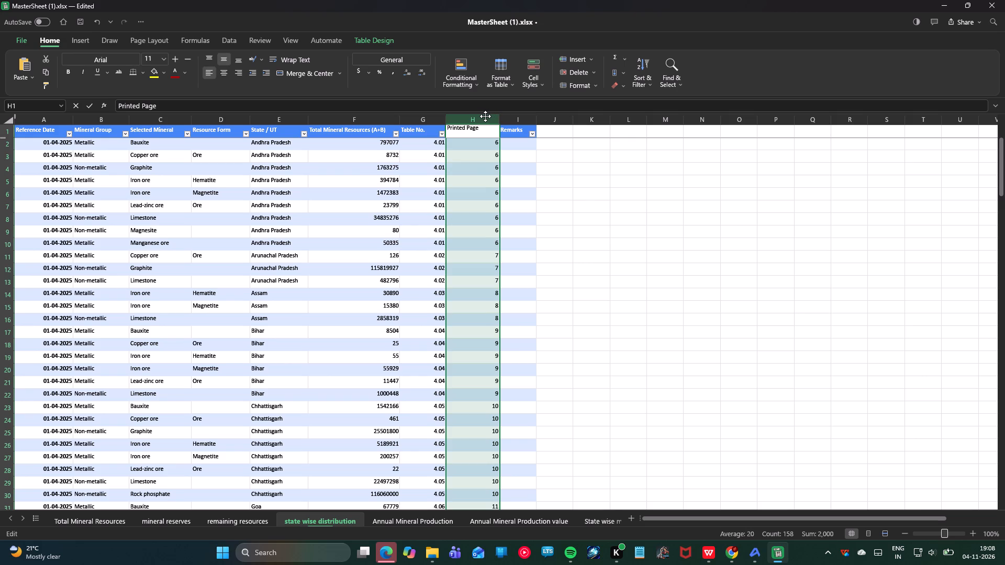
pyautogui.rightClick(476, 118)
pyautogui.click(498, 193)
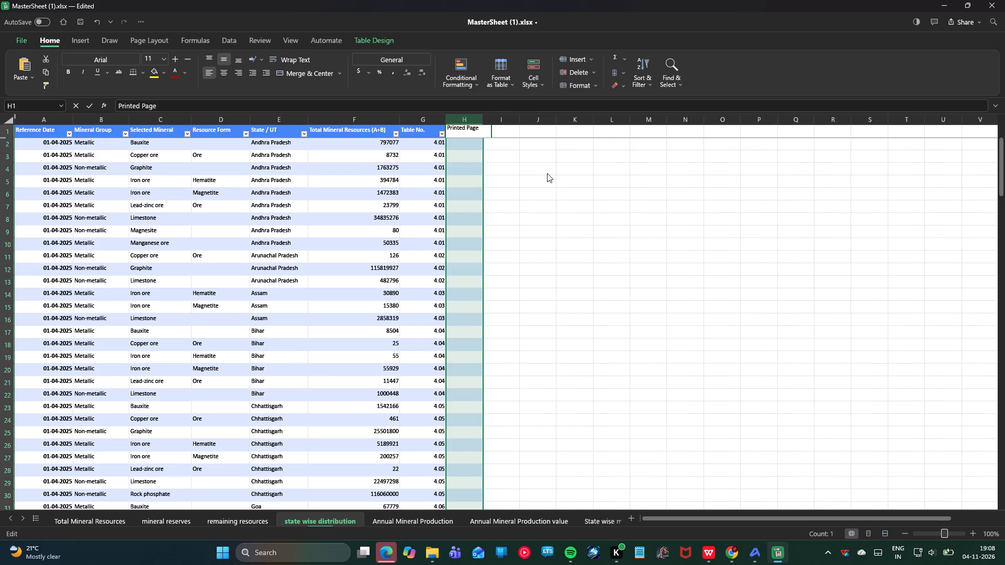
pyautogui.scroll(-1, 547, 173)
pyautogui.scroll(4, 547, 173)
pyautogui.click(547, 173)
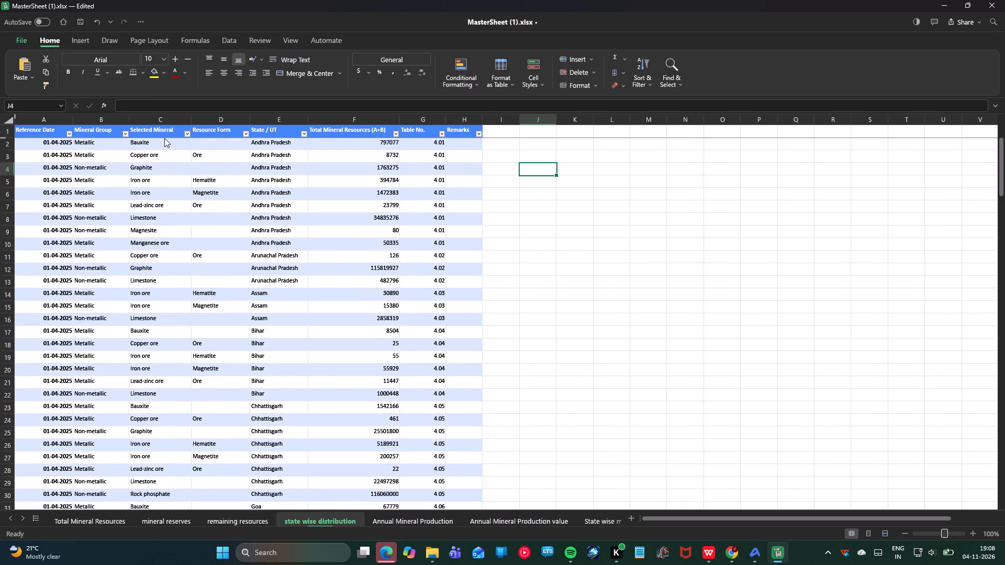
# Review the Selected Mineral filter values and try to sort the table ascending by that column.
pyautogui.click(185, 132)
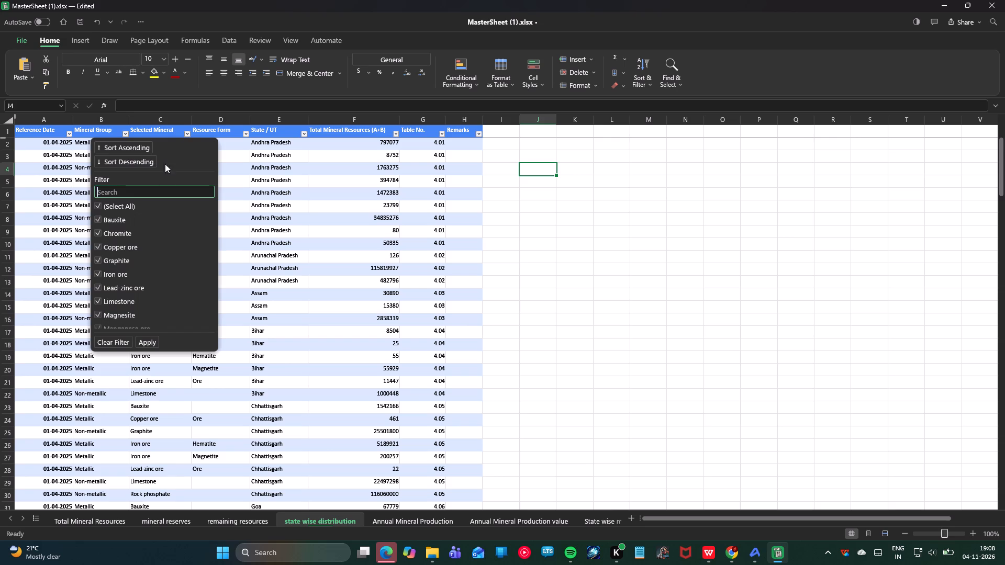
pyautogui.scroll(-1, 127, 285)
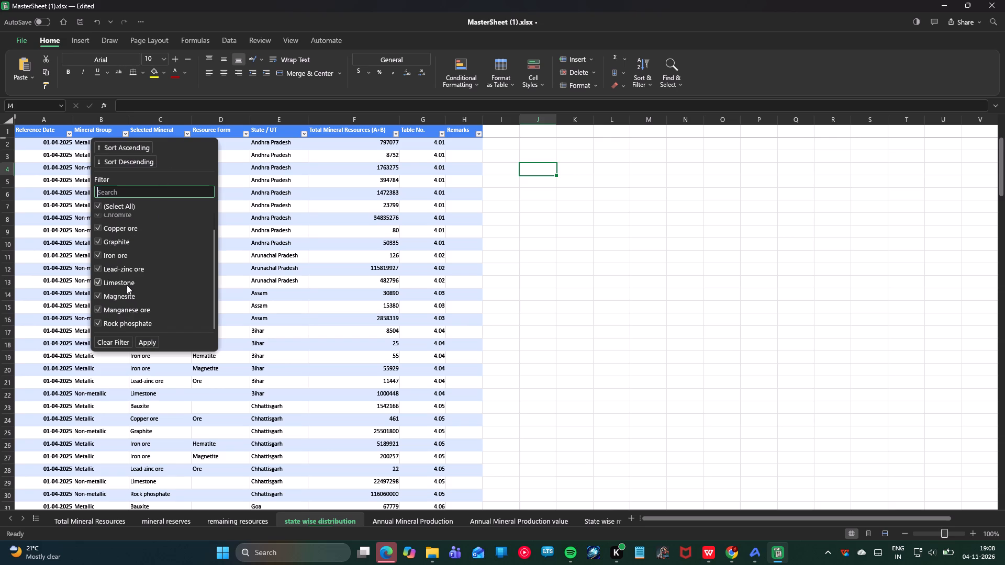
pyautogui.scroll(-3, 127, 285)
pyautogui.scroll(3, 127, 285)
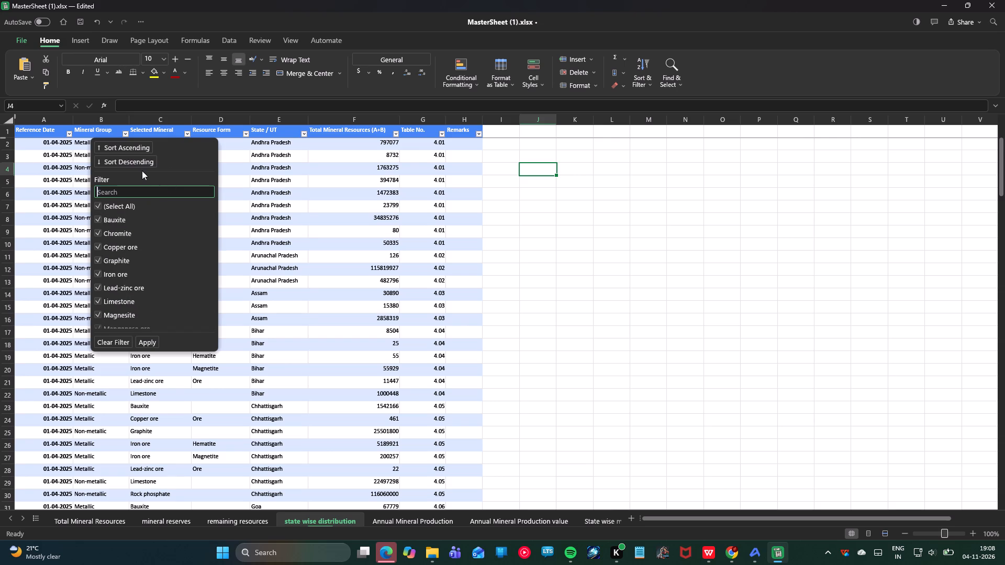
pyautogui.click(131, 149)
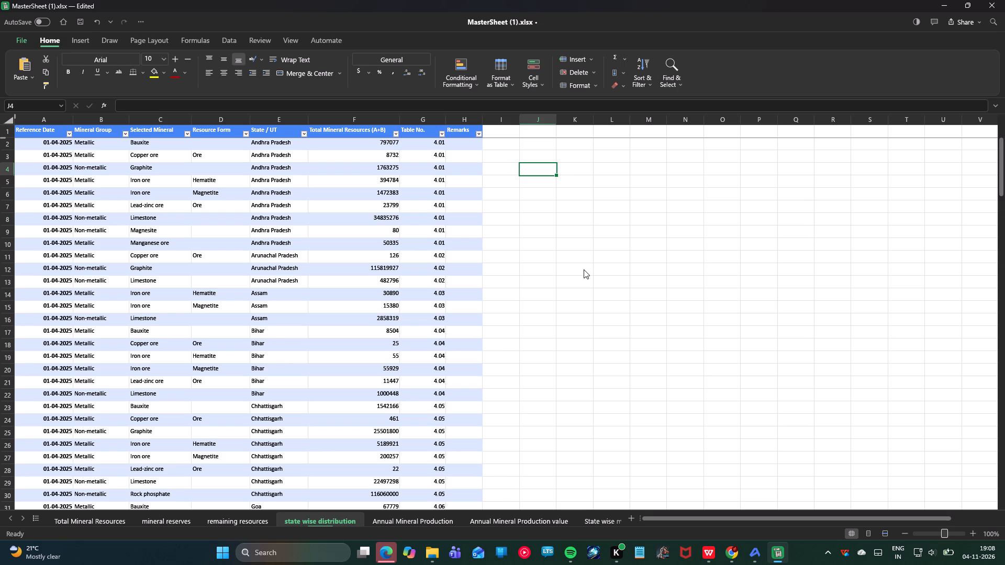
# Examine the state-wise table's rows from the first state down to the end of the main table.
pyautogui.scroll(-3, 584, 269)
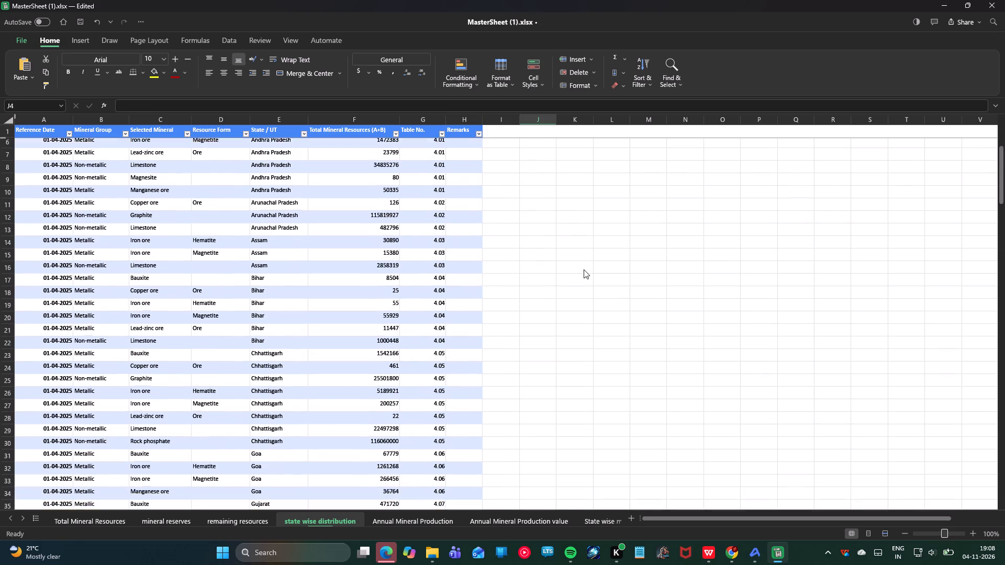
pyautogui.scroll(-16, 584, 269)
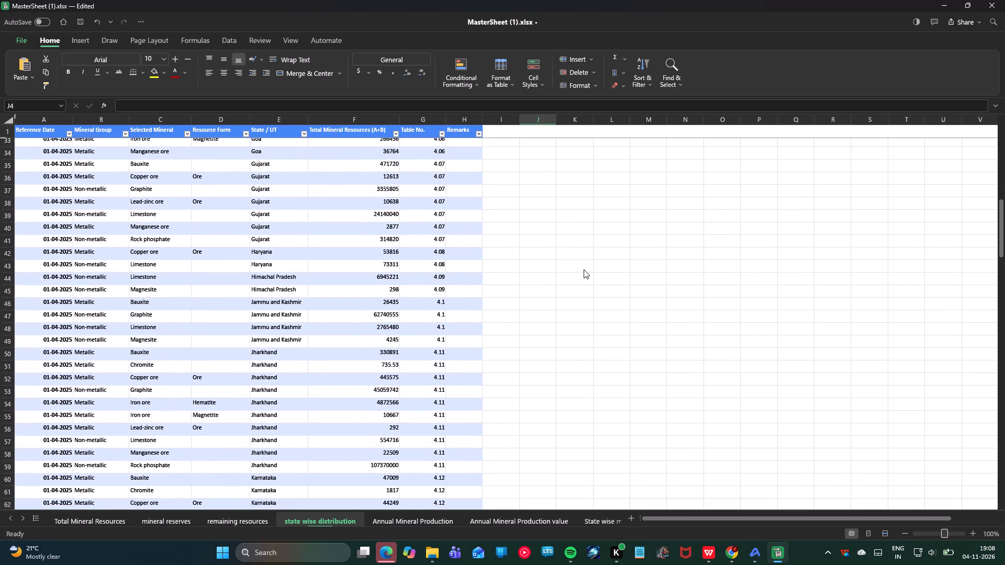
pyautogui.scroll(-4, 584, 269)
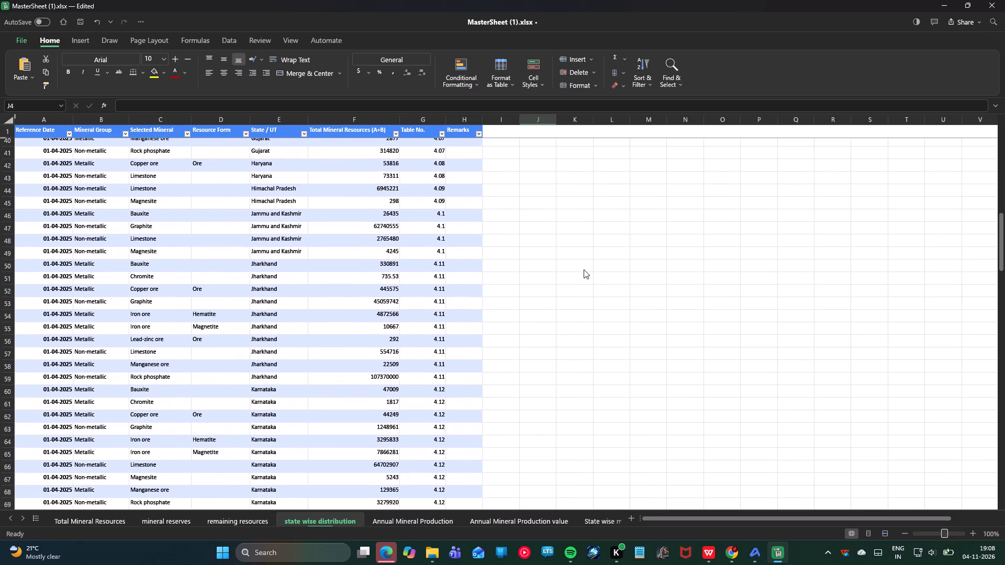
pyautogui.scroll(-14, 584, 269)
pyautogui.scroll(-9, 584, 269)
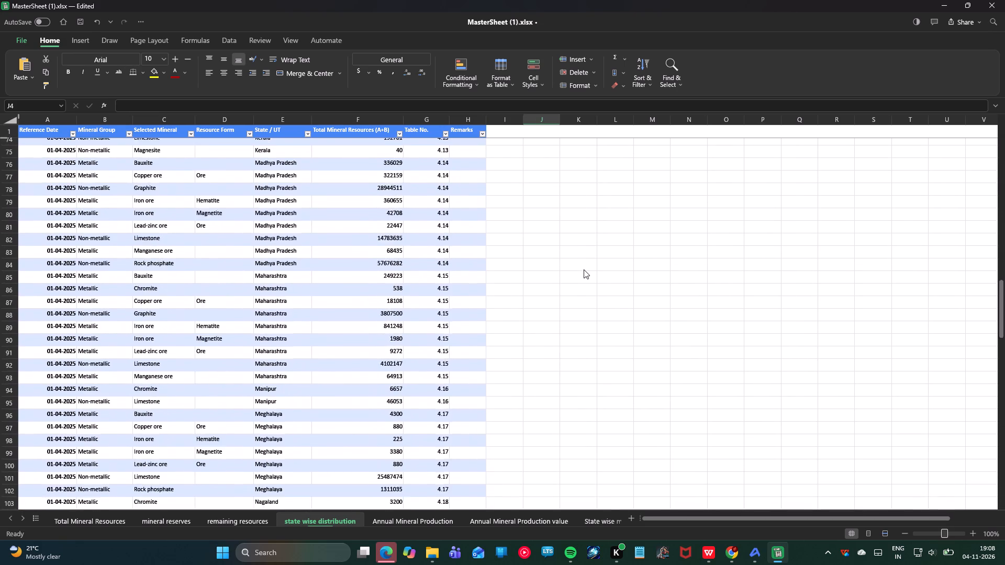
pyautogui.scroll(-19, 584, 269)
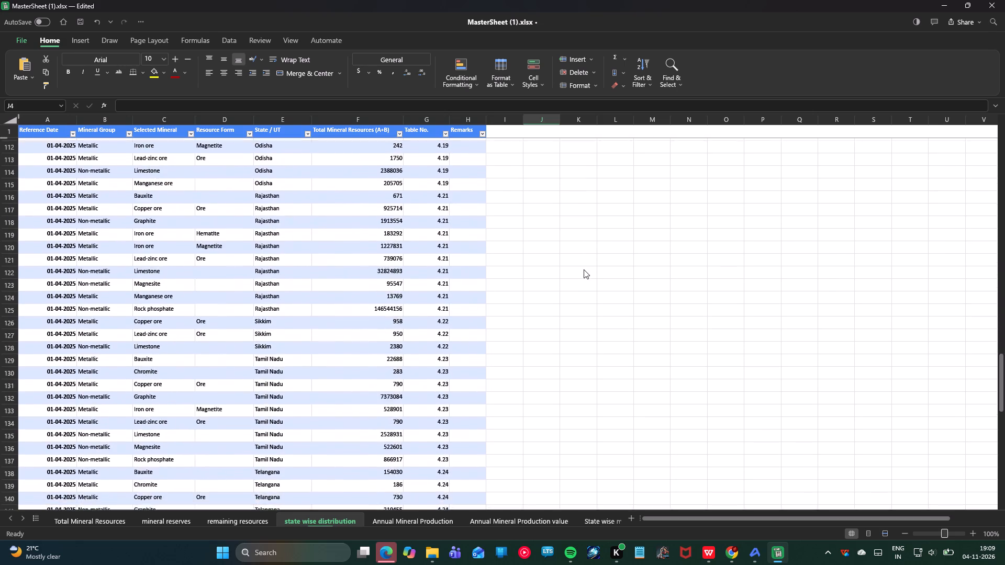
pyautogui.scroll(-19, 584, 269)
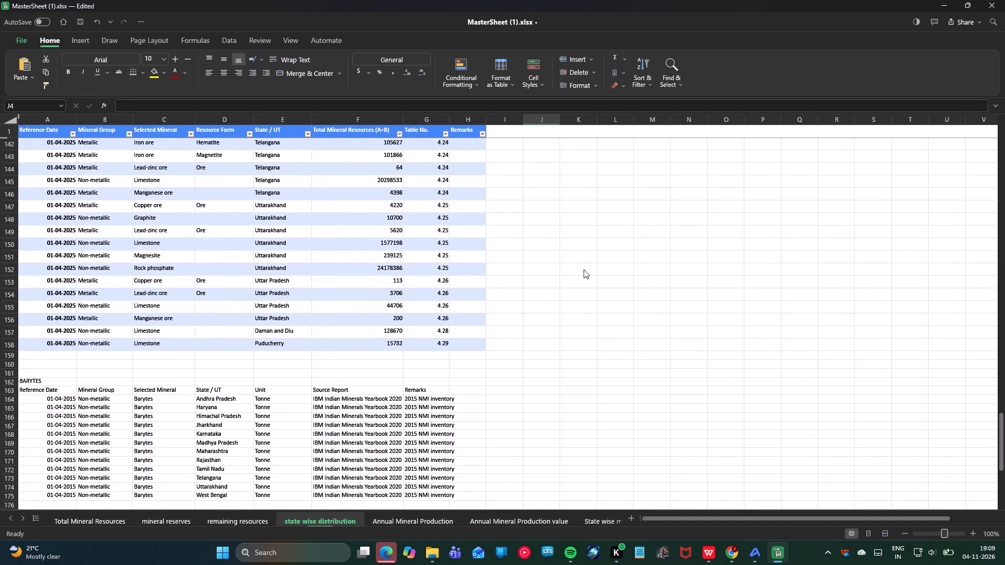
# Examine the separate BARYTES and DOLOMITE tables below the main table and compare their columns with the rows above.
pyautogui.scroll(-2, 584, 269)
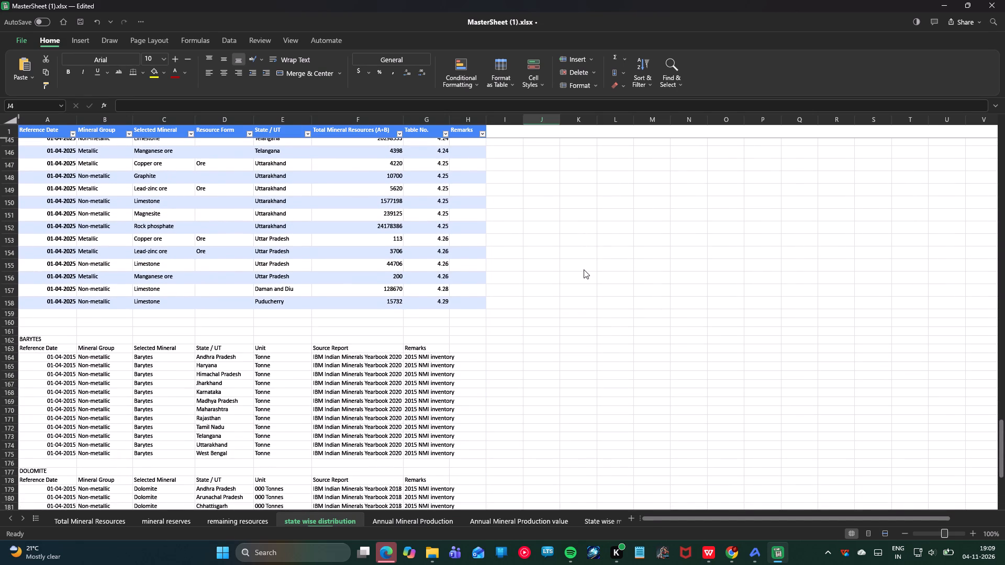
pyautogui.scroll(-7, 584, 269)
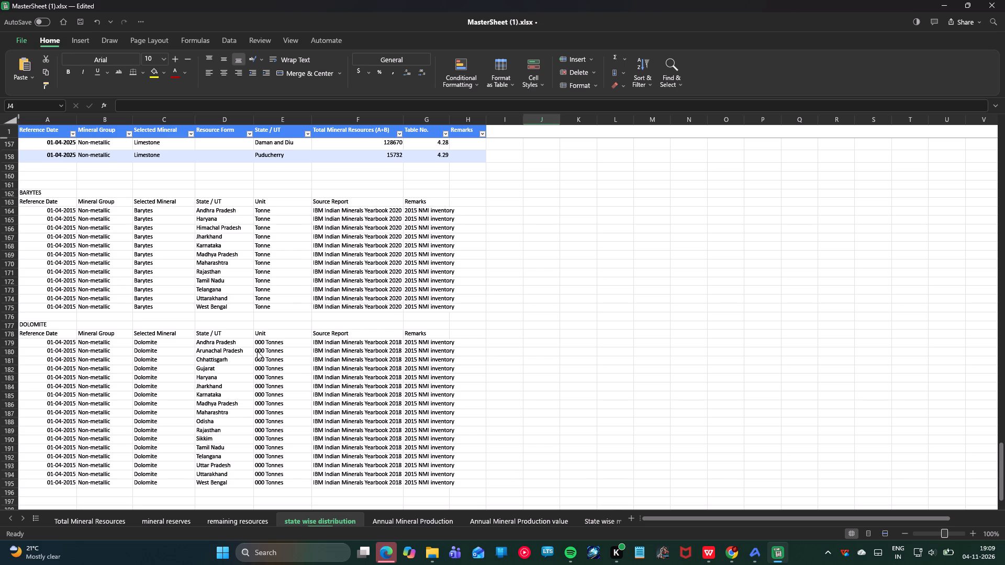
pyautogui.scroll(1, 257, 351)
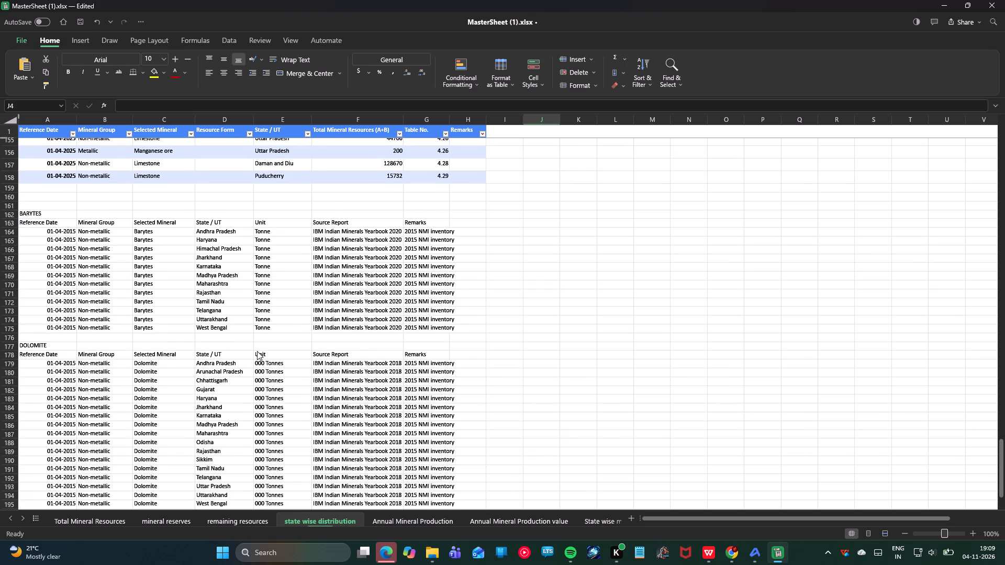
pyautogui.scroll(-1, 257, 351)
pyautogui.scroll(1, 257, 351)
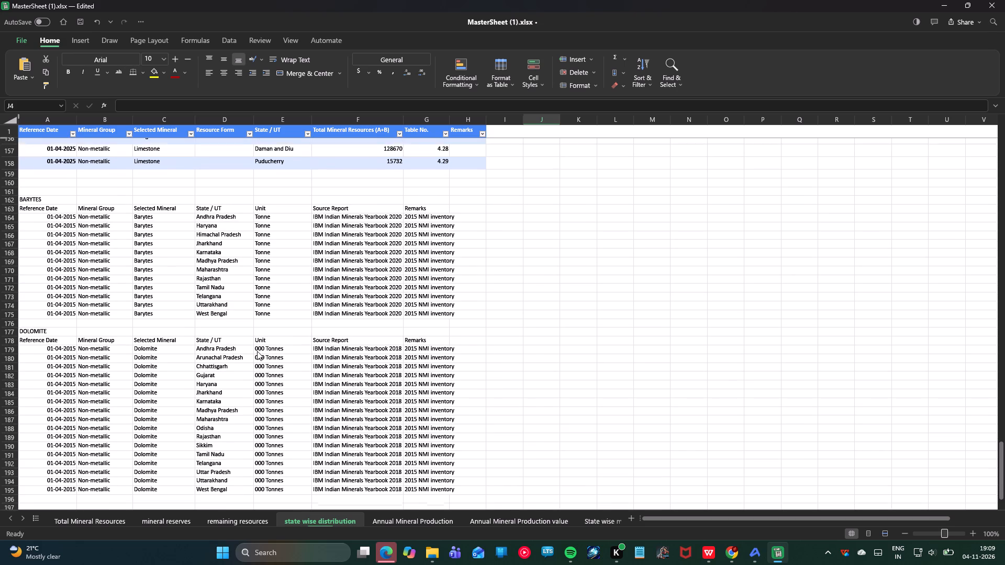
pyautogui.scroll(8, 257, 351)
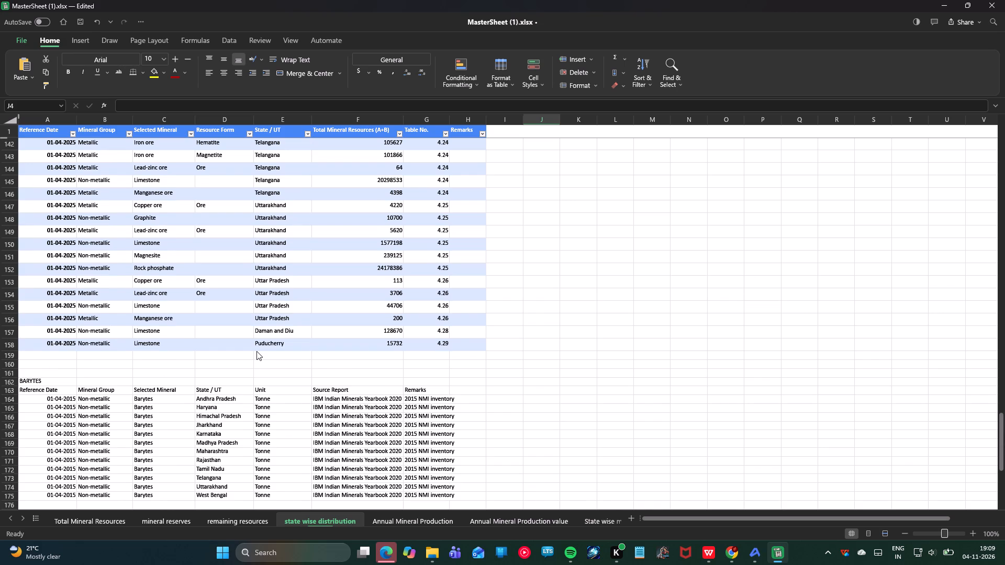
pyautogui.click(185, 394)
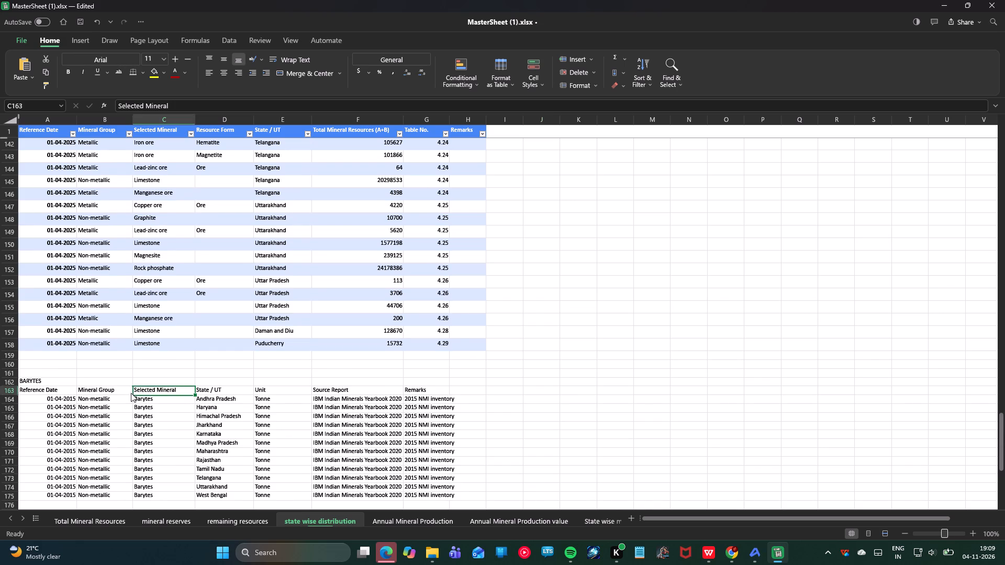
pyautogui.scroll(2, 282, 373)
pyautogui.scroll(-6, 282, 373)
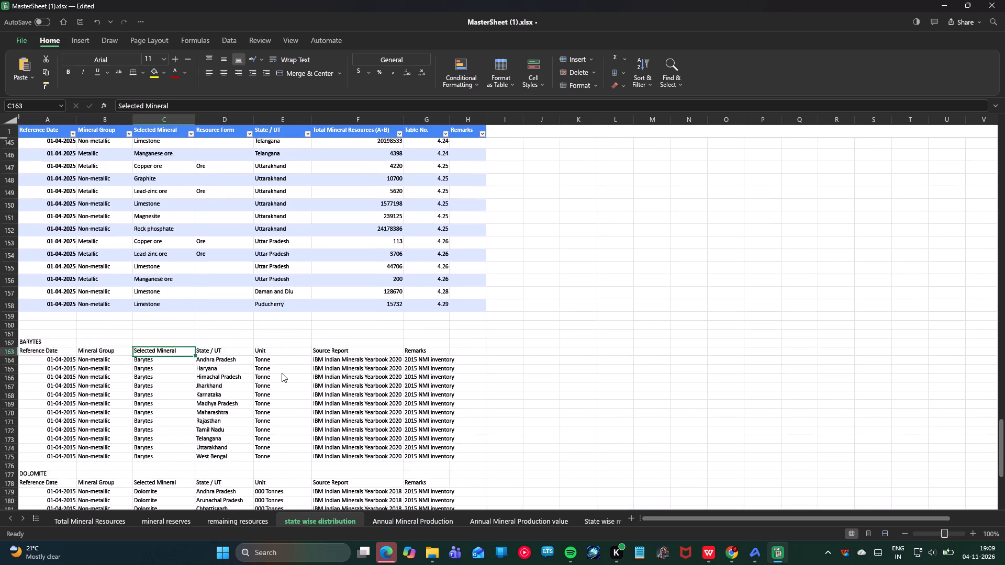
pyautogui.scroll(-4, 282, 373)
pyautogui.scroll(5, 282, 373)
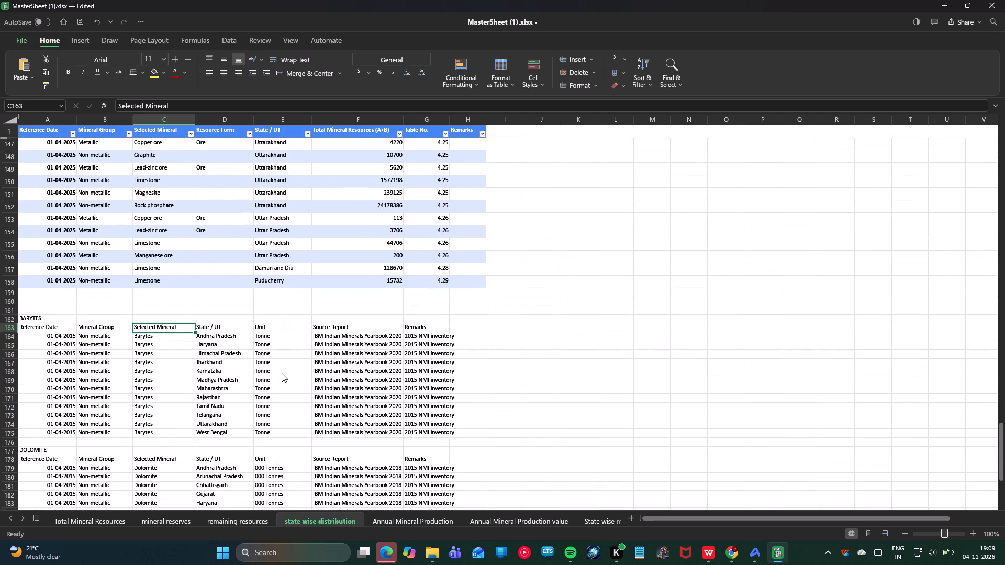
pyautogui.scroll(15, 282, 373)
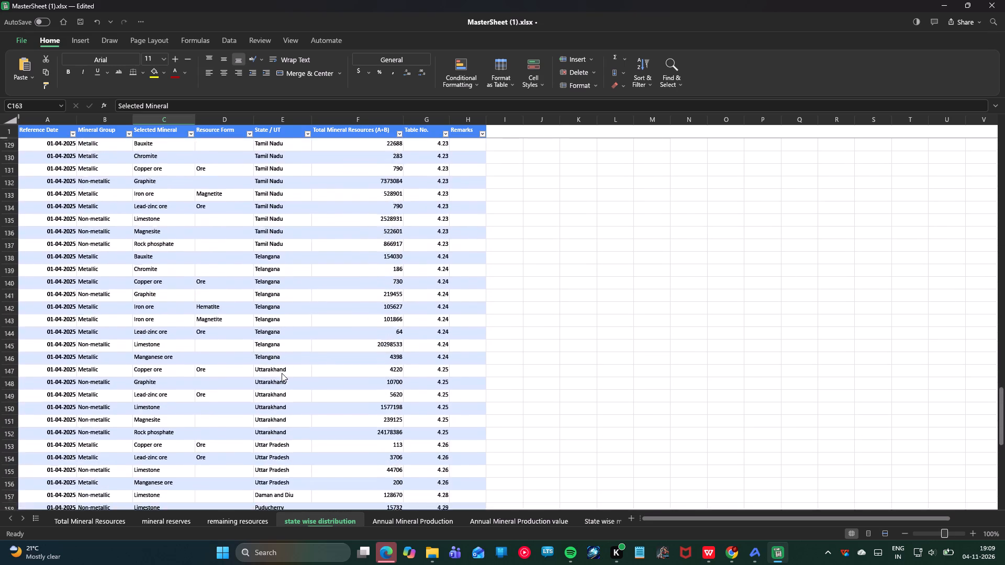
pyautogui.scroll(20, 282, 373)
pyautogui.scroll(20, 282, 373)
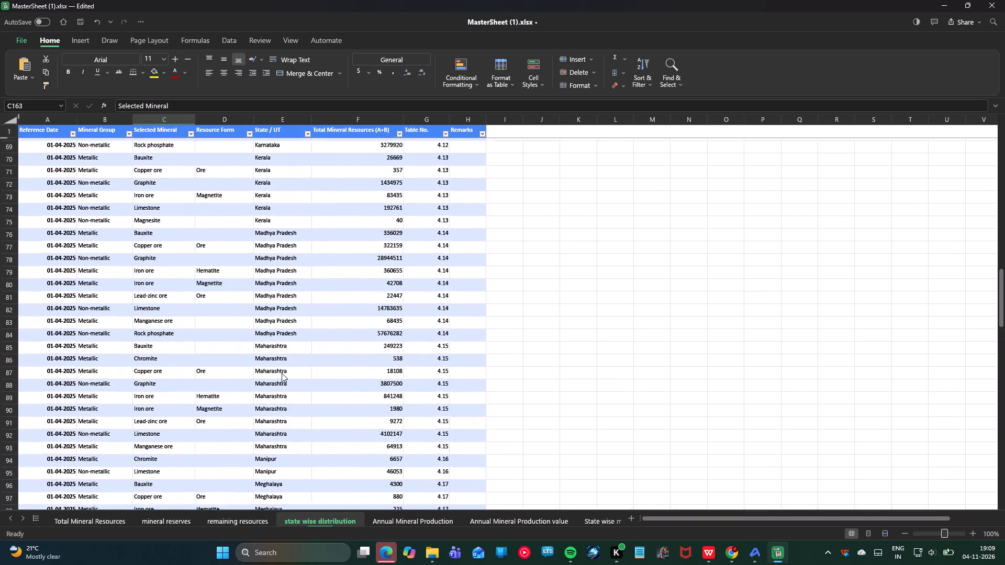
# Delete the Table No. column from the state-wise table.
pyautogui.scroll(20, 282, 373)
pyautogui.scroll(20, 282, 373)
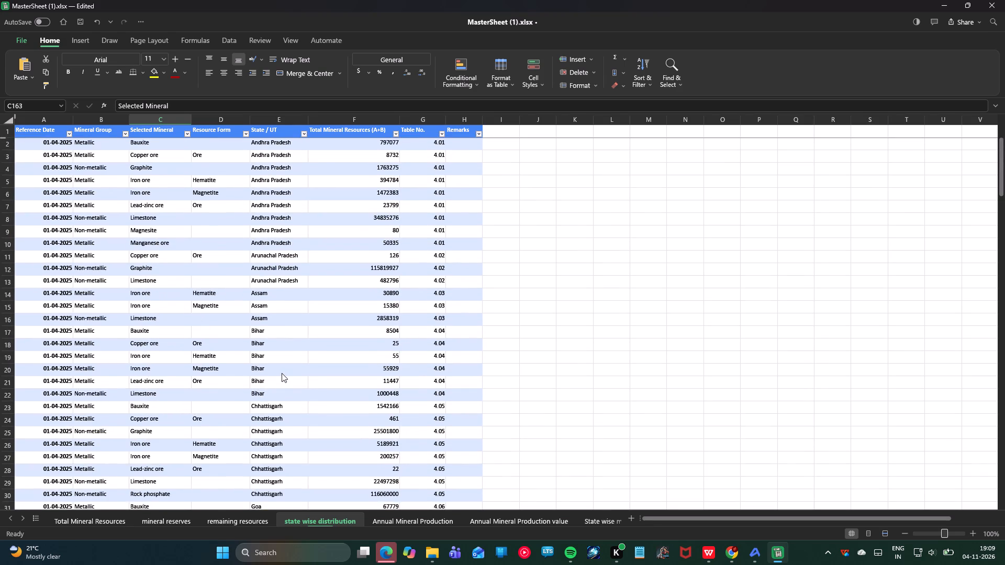
pyautogui.scroll(12, 282, 373)
pyautogui.doubleClick(420, 132)
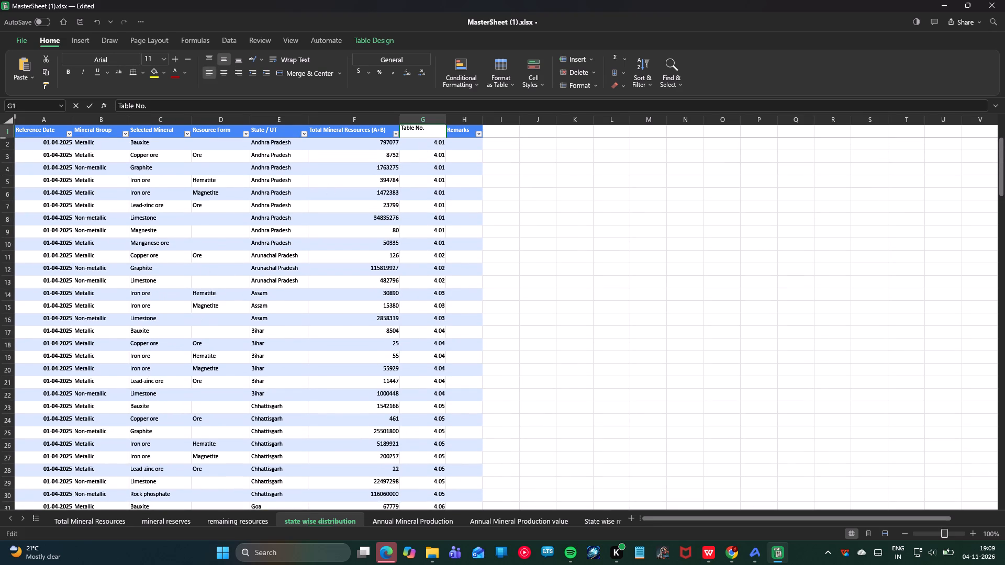
pyautogui.doubleClick(437, 118)
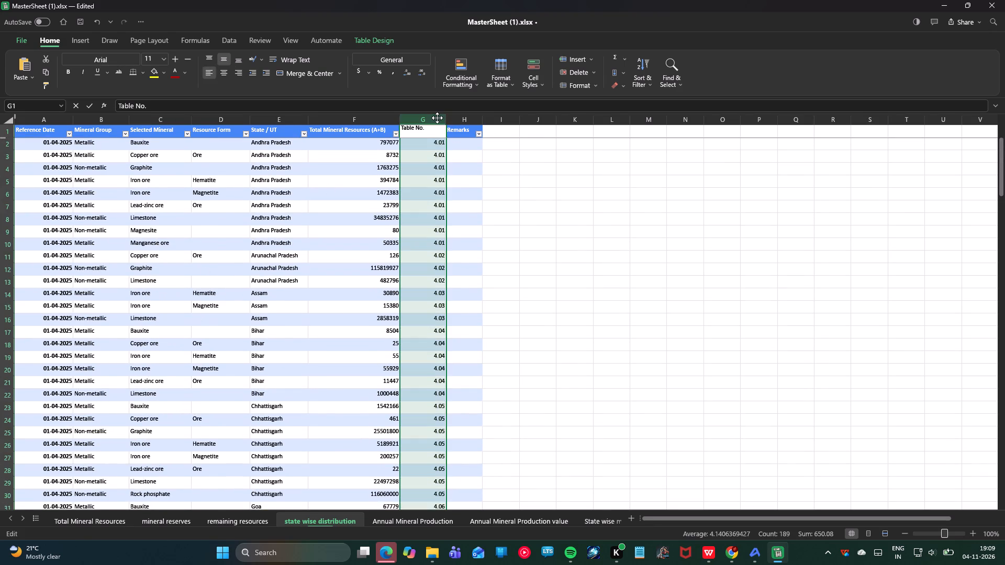
pyautogui.rightClick(437, 118)
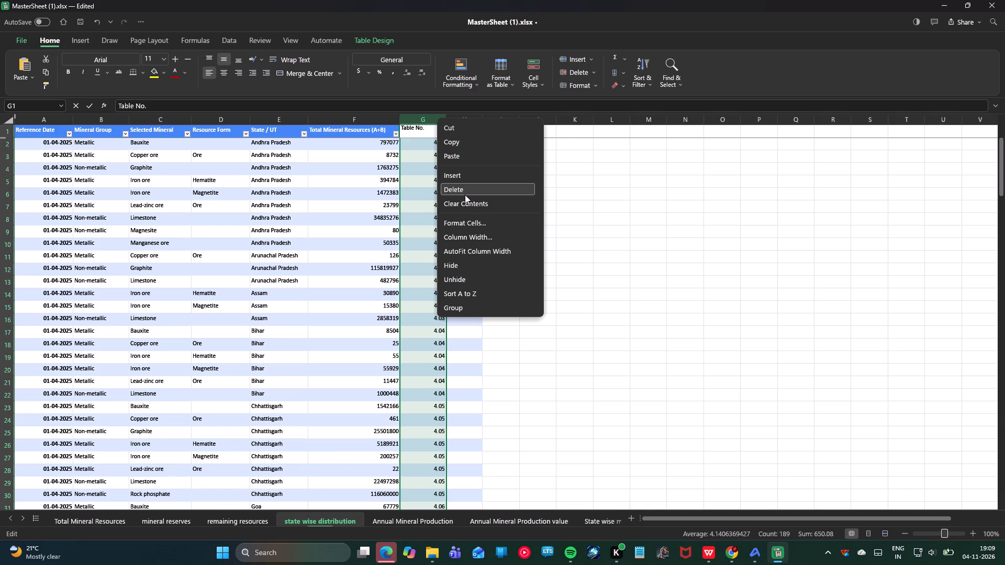
pyautogui.click(465, 195)
pyautogui.click(484, 190)
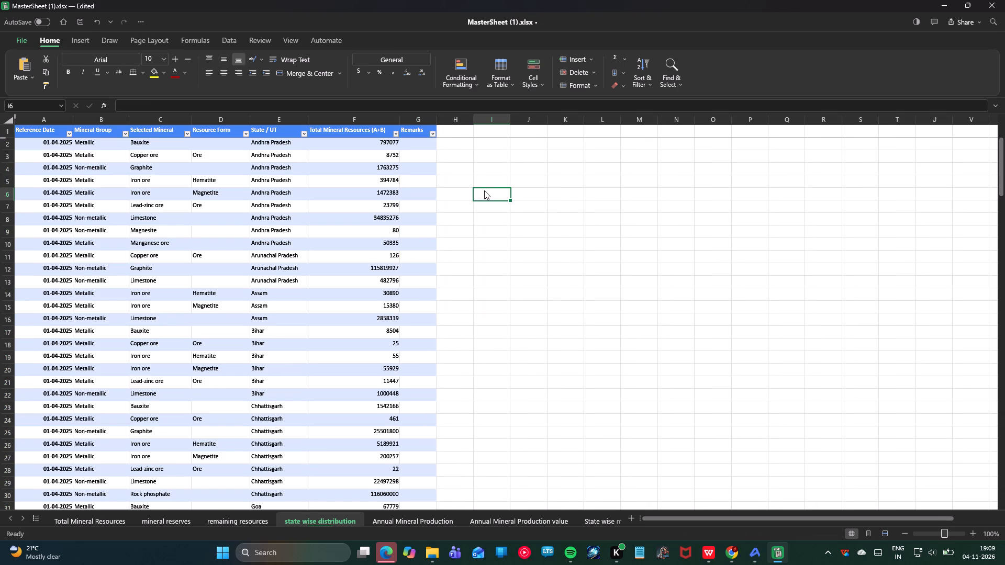
# Examine the state-wise table's remaining columns down to its last row, and the column headings of the BARYTES table below it.
pyautogui.scroll(-1, 485, 220)
pyautogui.scroll(2, 485, 220)
pyautogui.scroll(-5, 485, 220)
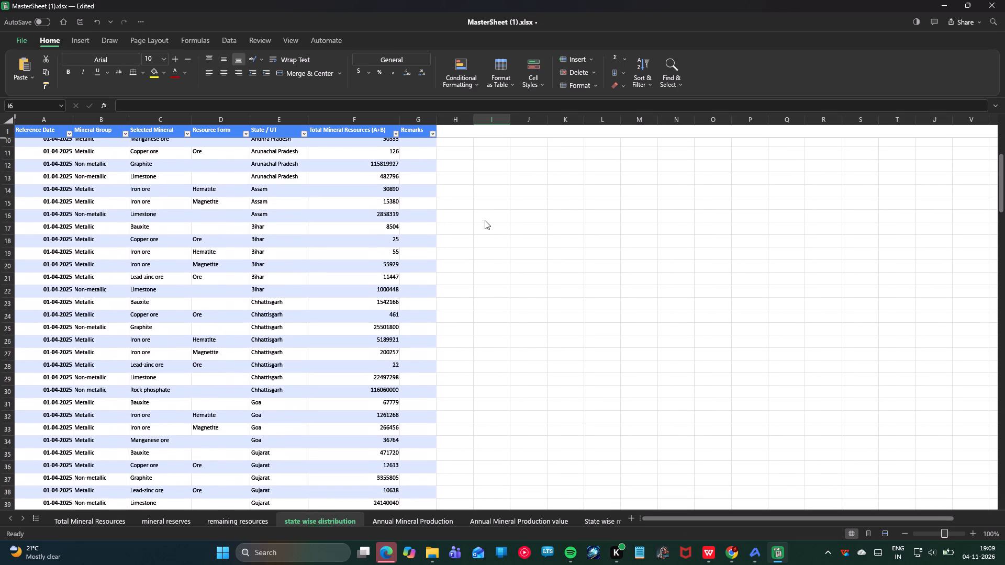
pyautogui.scroll(-14, 485, 220)
pyautogui.scroll(-9, 485, 220)
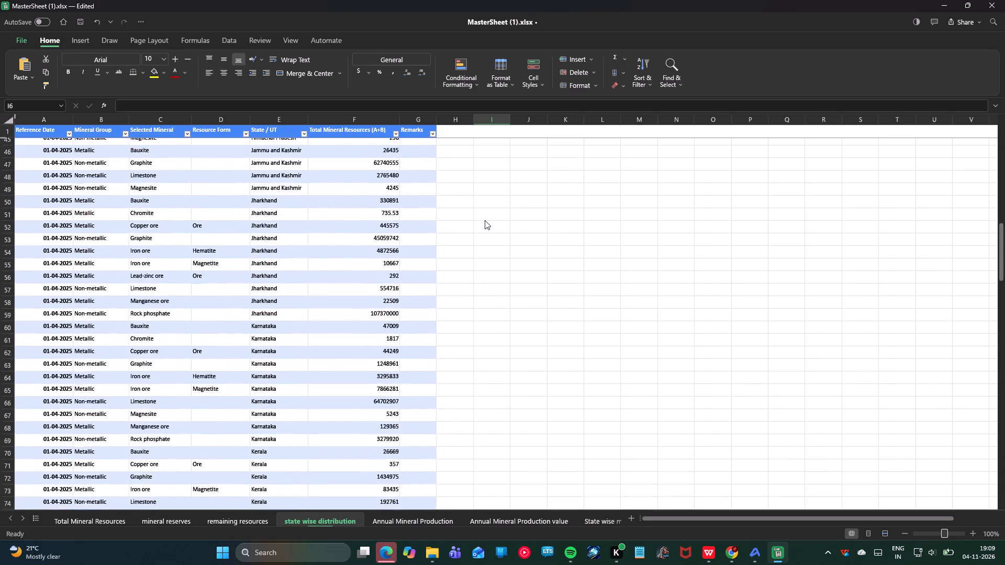
pyautogui.scroll(-10, 485, 220)
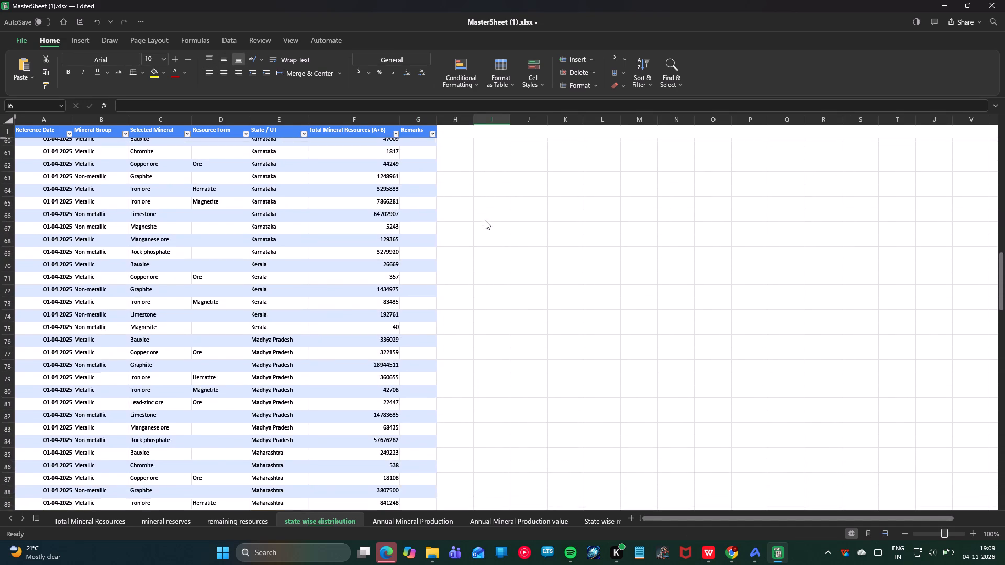
pyautogui.scroll(-6, 485, 220)
pyautogui.scroll(-20, 485, 220)
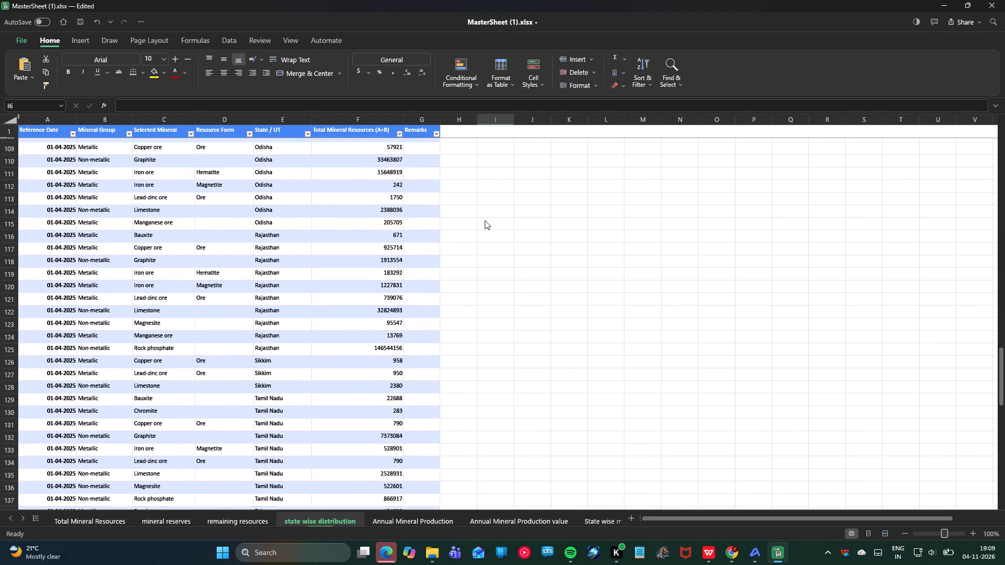
pyautogui.scroll(-20, 485, 220)
pyautogui.scroll(-5, 485, 220)
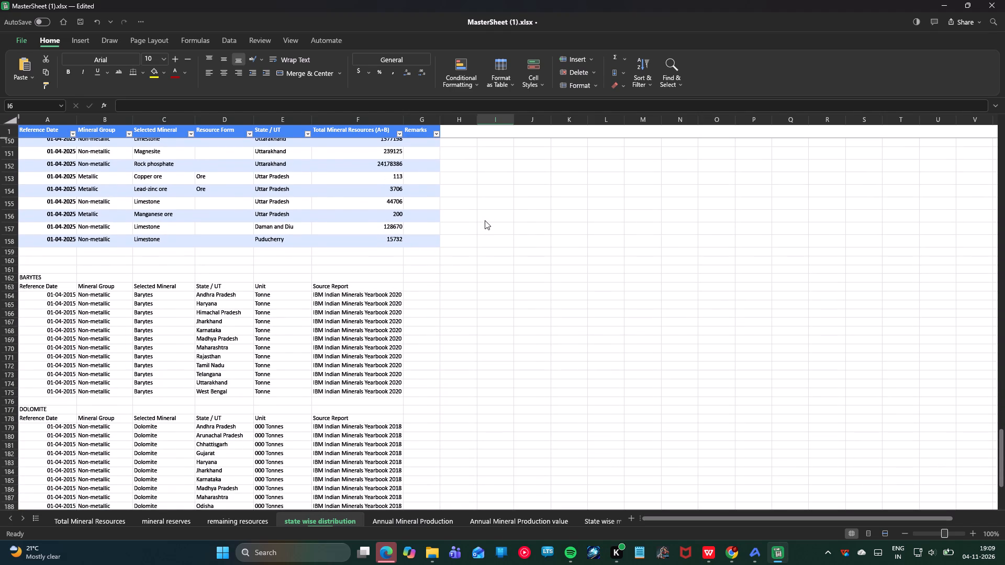
pyautogui.doubleClick(280, 283)
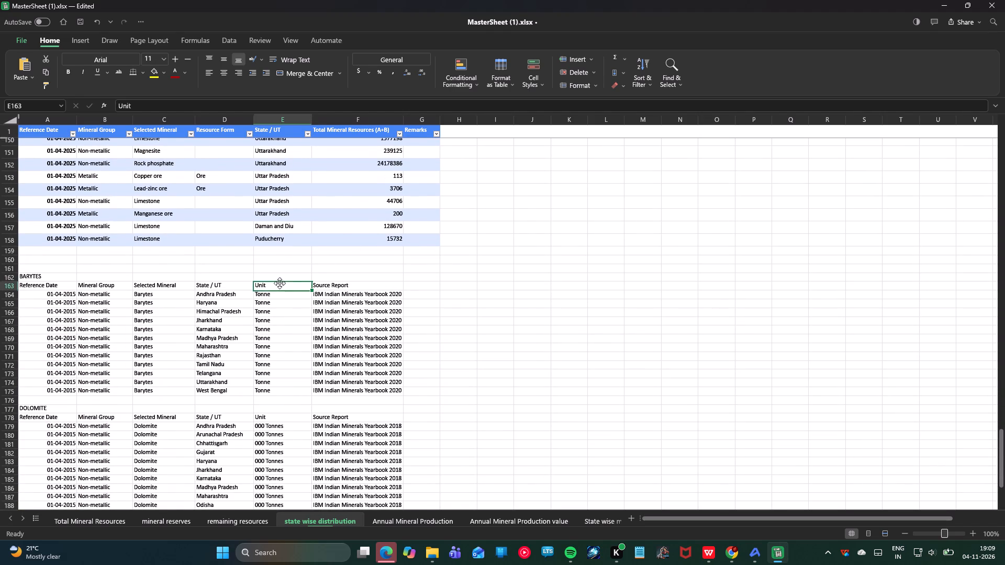
pyautogui.moveTo(194, 285); pyautogui.dragTo(207, 285)
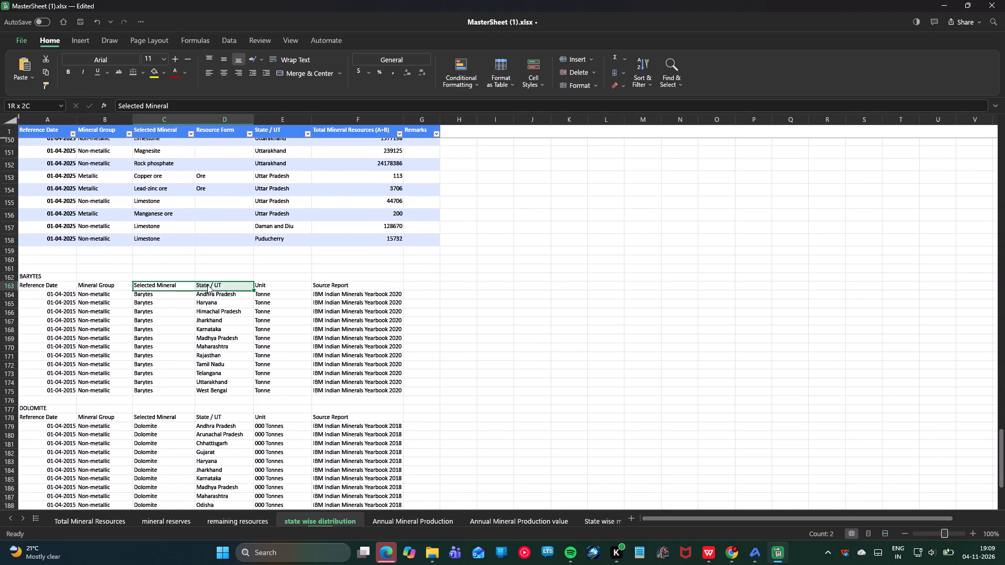
pyautogui.moveTo(207, 285); pyautogui.dragTo(258, 313)
pyautogui.click(485, 273)
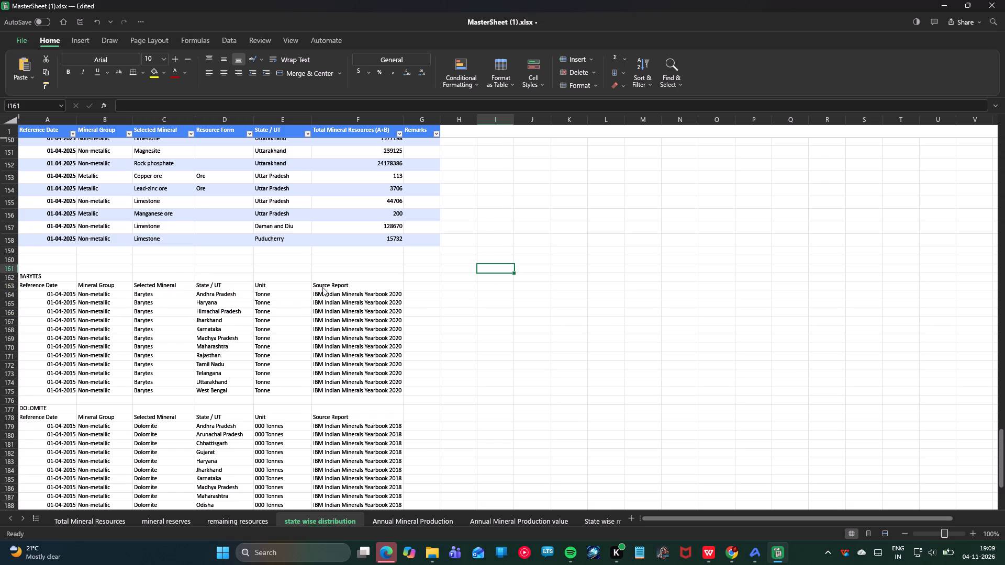
# Inspect the Reference Date column from the top of the state-wise table and review the rows below again.
pyautogui.scroll(2, 308, 286)
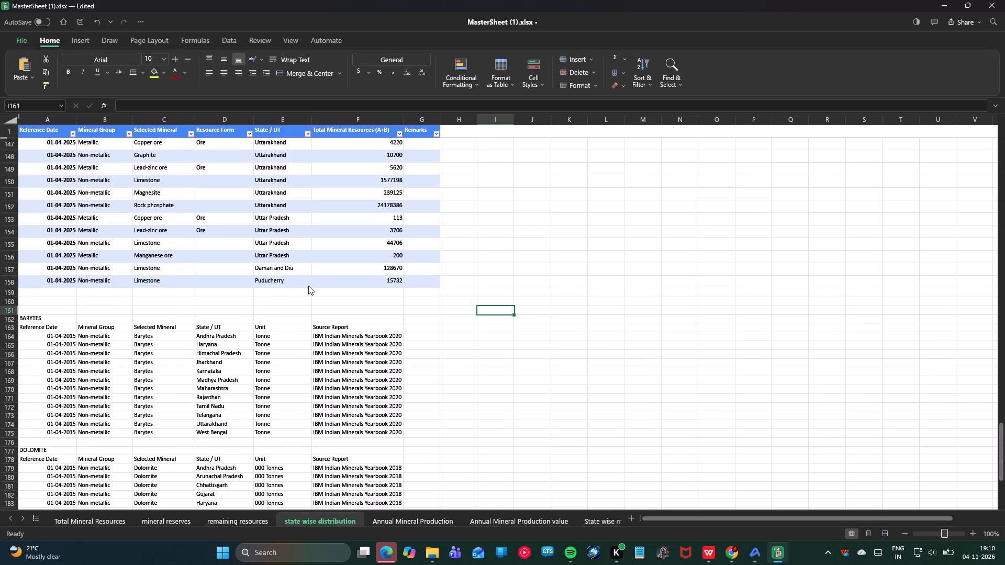
pyautogui.scroll(20, 308, 286)
pyautogui.scroll(20, 308, 286)
pyautogui.scroll(7, 308, 286)
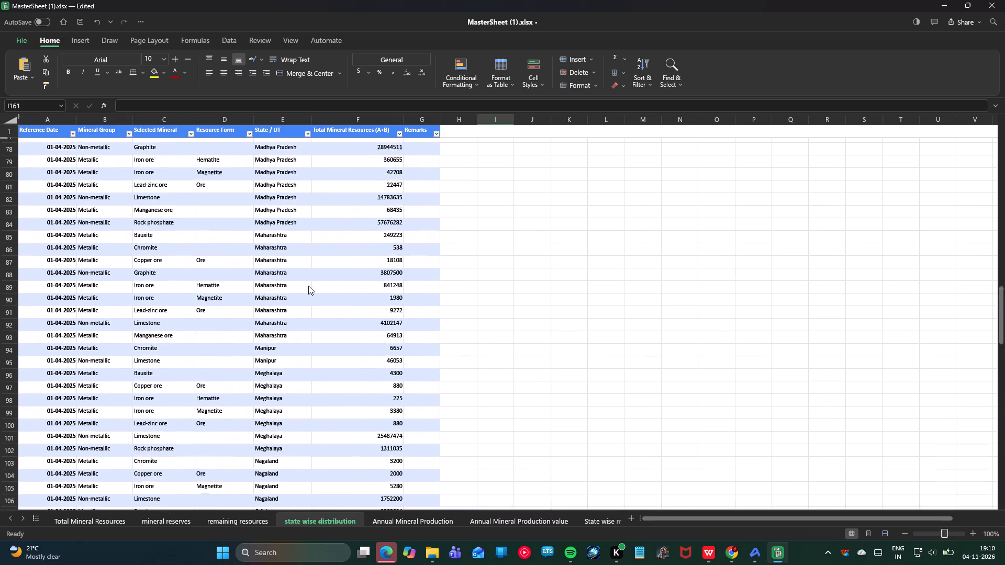
pyautogui.scroll(20, 308, 286)
pyautogui.scroll(20, 308, 286)
pyautogui.scroll(9, 308, 286)
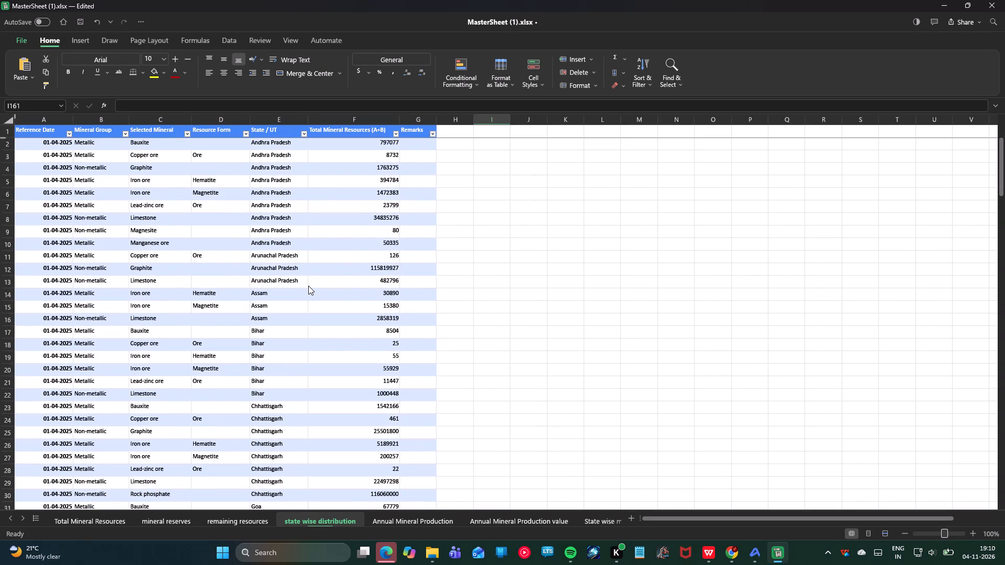
pyautogui.scroll(8, 308, 286)
pyautogui.doubleClick(53, 129)
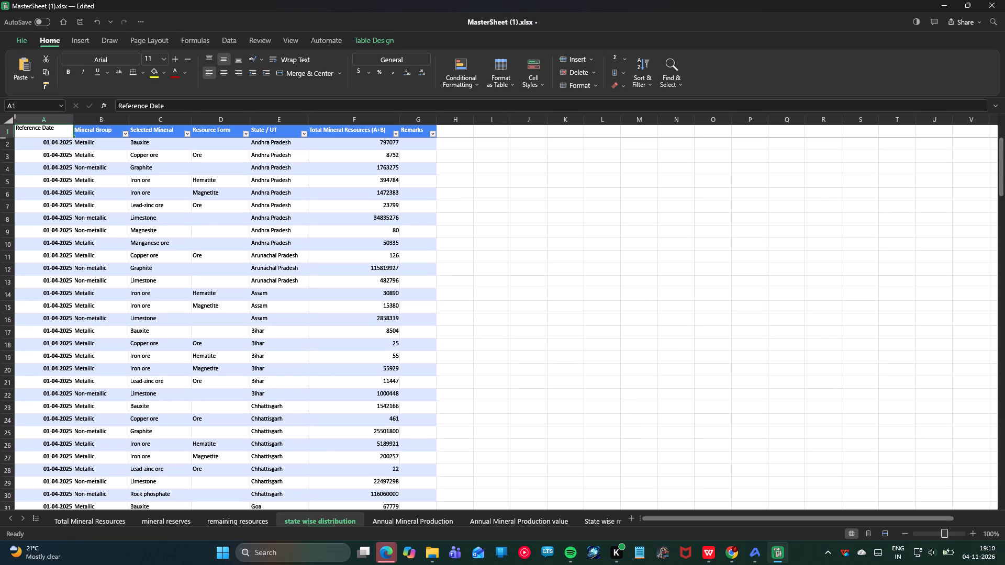
pyautogui.click(660, 168)
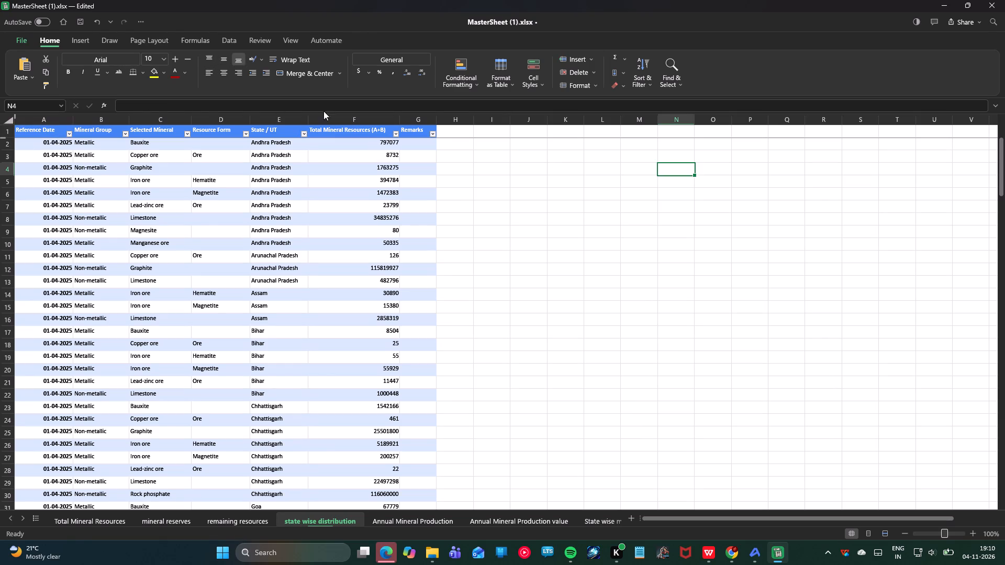
pyautogui.doubleClick(45, 115)
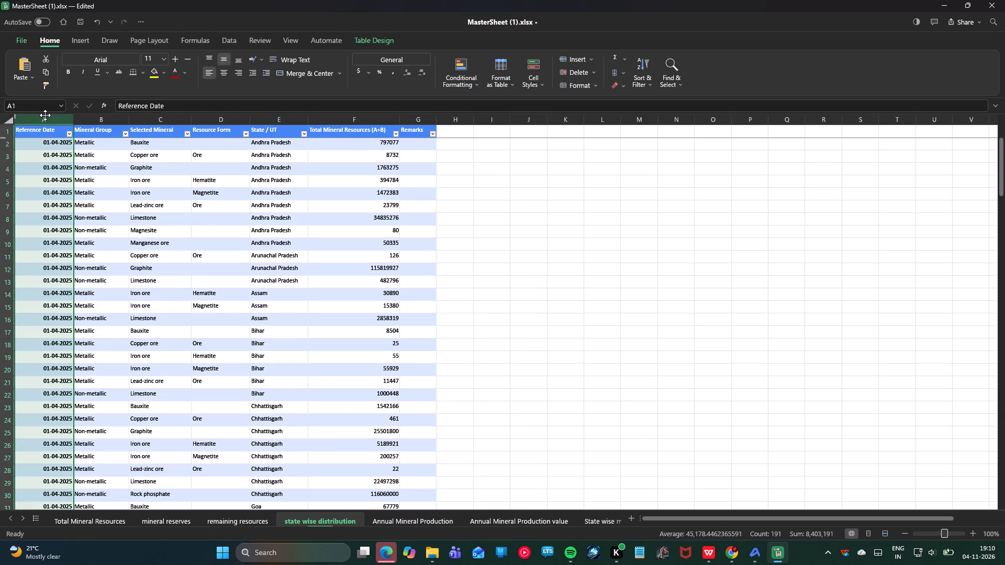
pyautogui.click(534, 207)
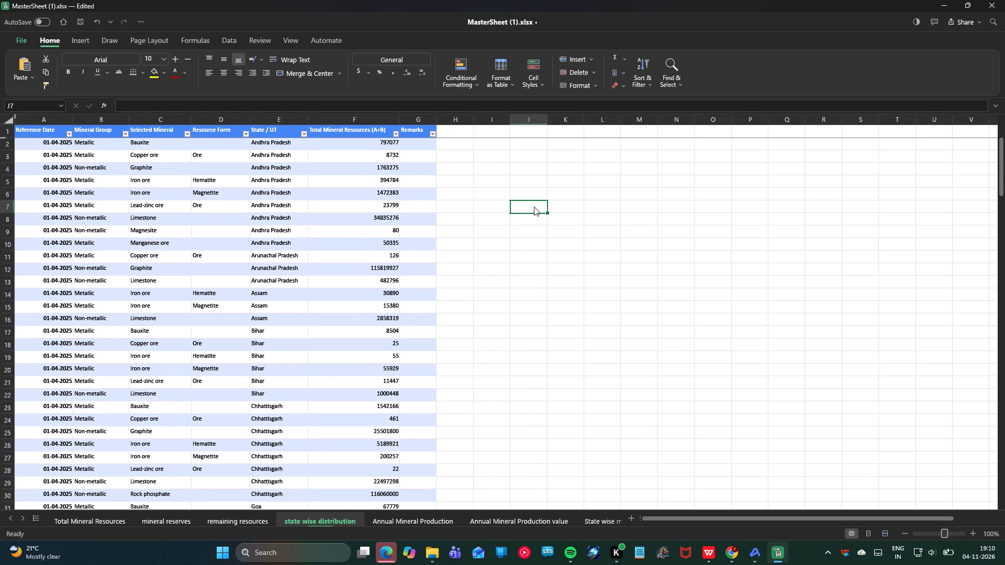
pyautogui.scroll(-1, 534, 207)
pyautogui.scroll(2, 534, 207)
pyautogui.scroll(-20, 534, 207)
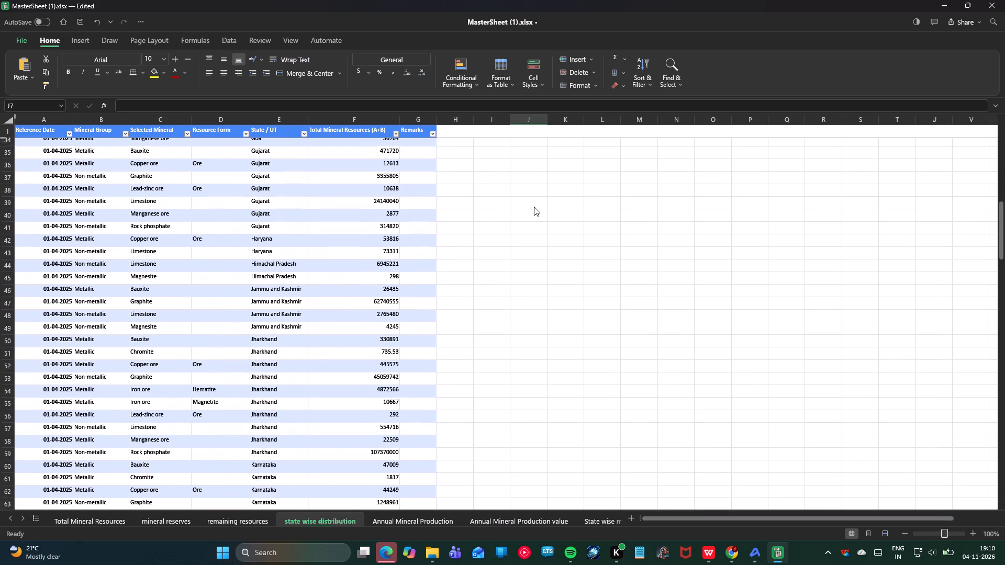
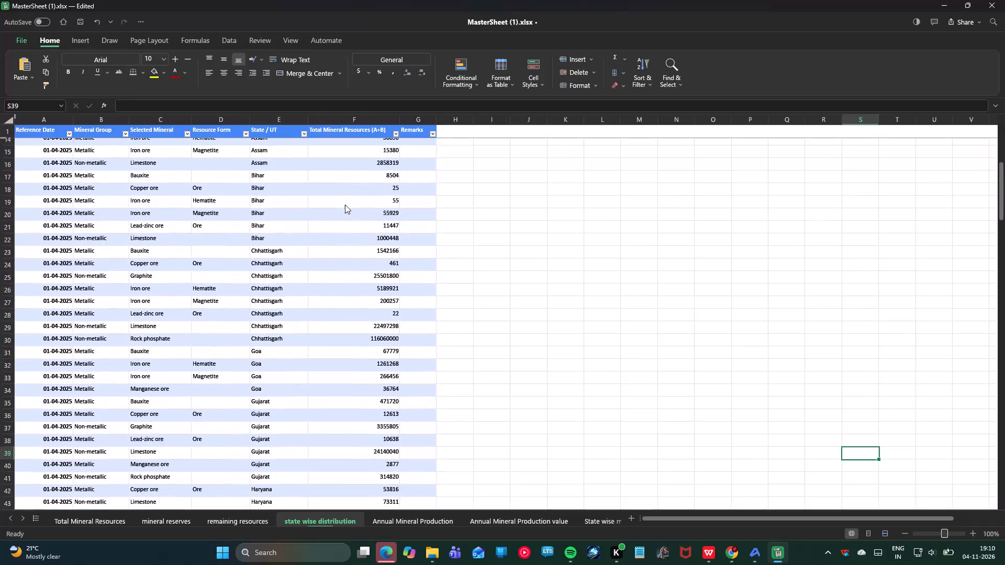
# Examine the state-wise table's rows and the BARYTES and DOLOMITE tables below it.
pyautogui.scroll(-2, 344, 204)
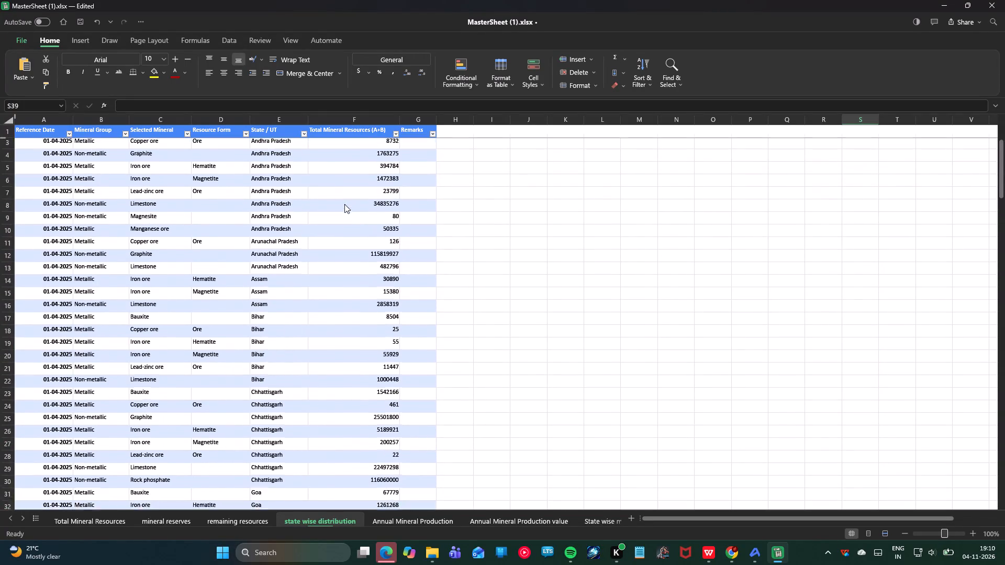
pyautogui.scroll(-20, 344, 204)
pyautogui.scroll(-16, 344, 204)
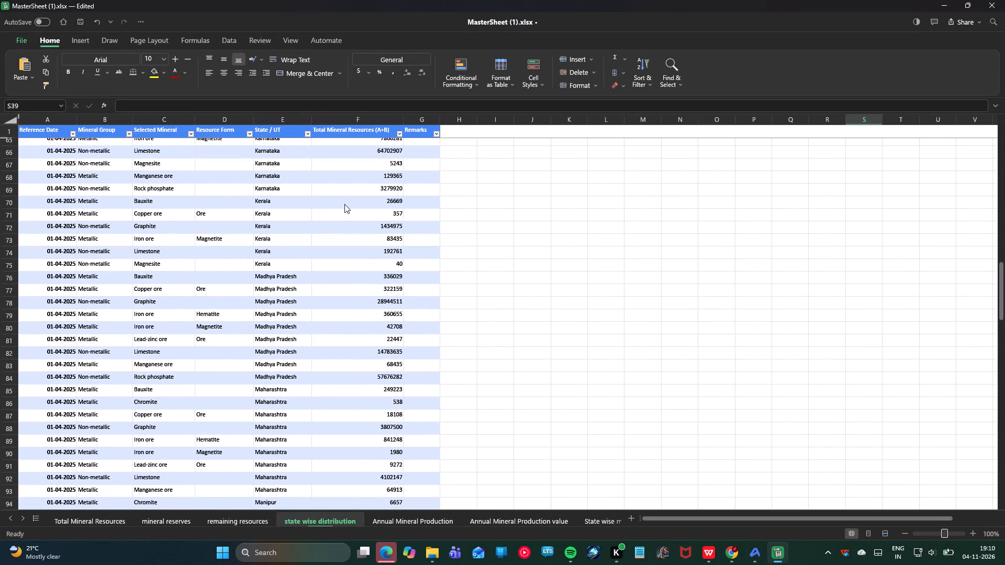
pyautogui.scroll(-4, 344, 204)
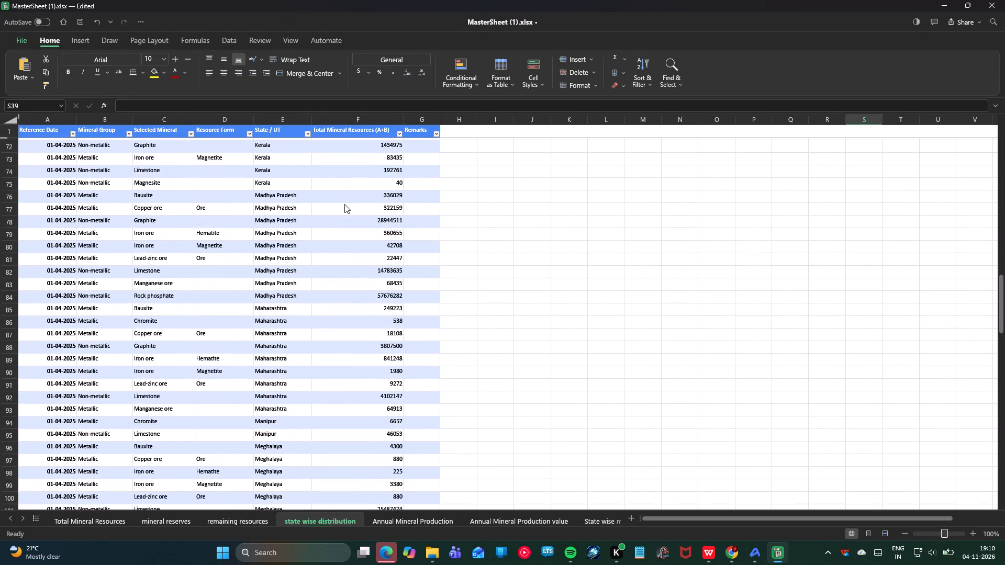
pyautogui.scroll(-4, 344, 204)
pyautogui.scroll(-20, 344, 204)
pyautogui.scroll(-10, 344, 204)
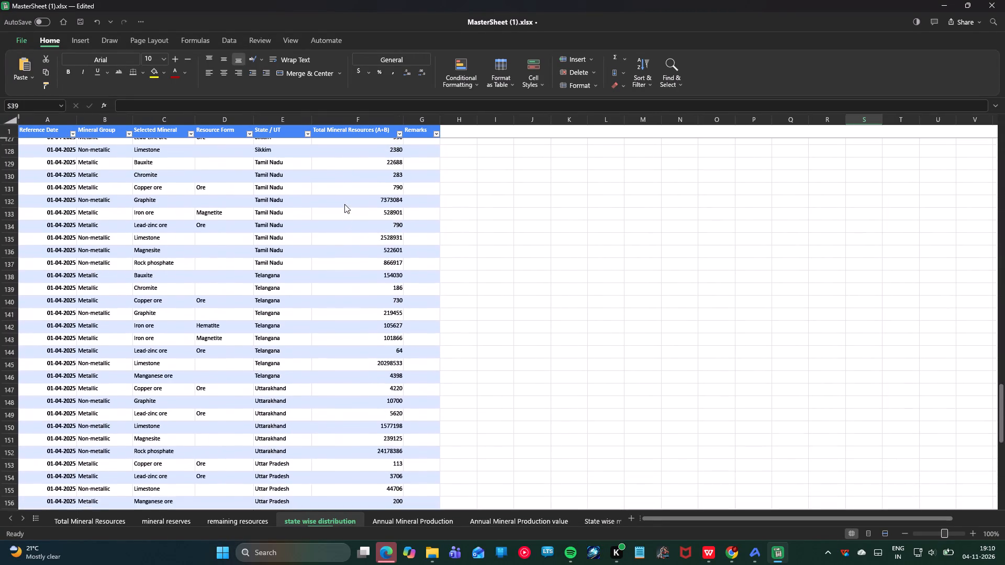
pyautogui.scroll(-14, 344, 204)
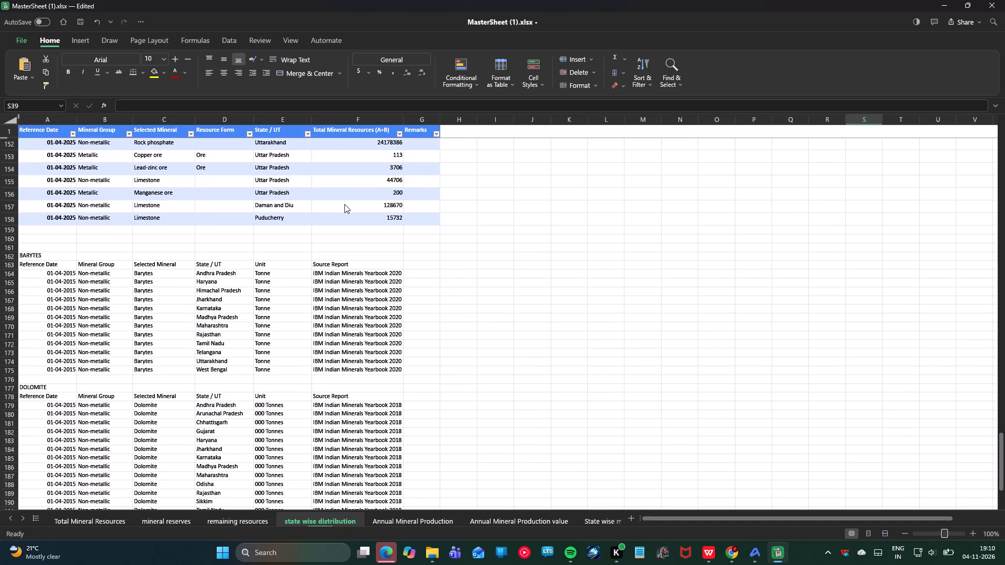
pyautogui.scroll(-2, 344, 204)
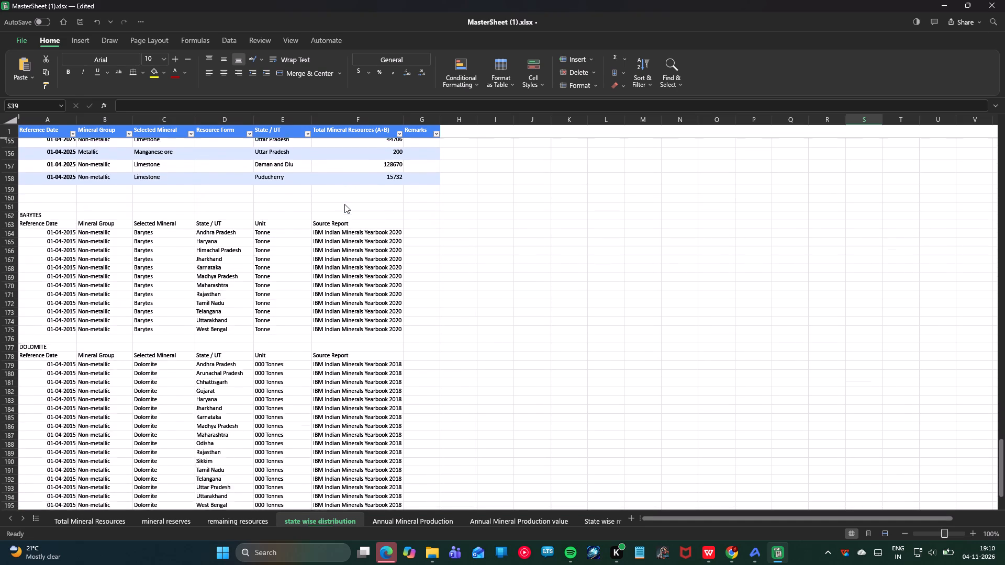
pyautogui.scroll(-3, 344, 204)
# Delete the Reference Date column from the state wise distribution sheet.
pyautogui.scroll(2, 344, 204)
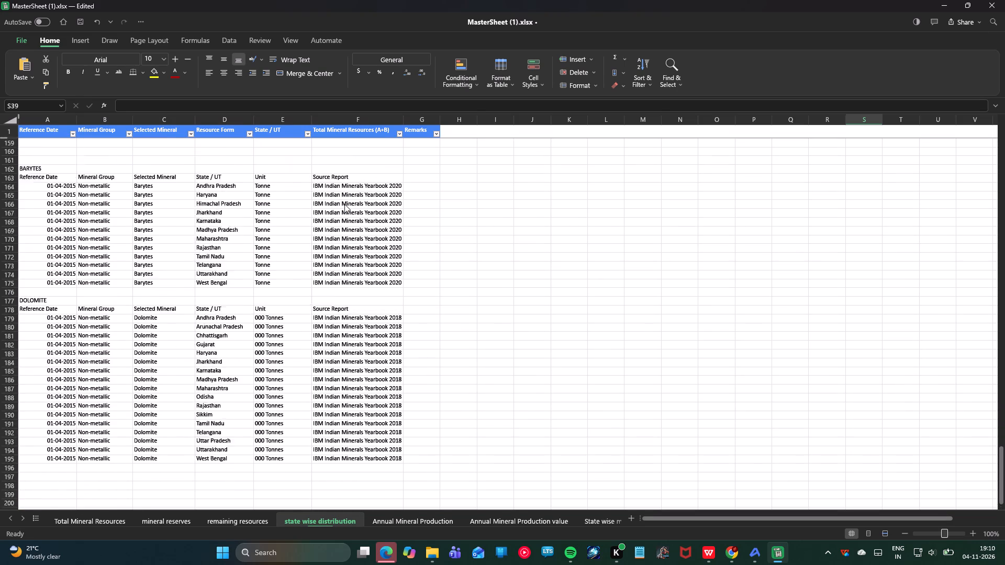
pyautogui.scroll(20, 344, 204)
pyautogui.scroll(20, 344, 204)
pyautogui.scroll(1, 344, 204)
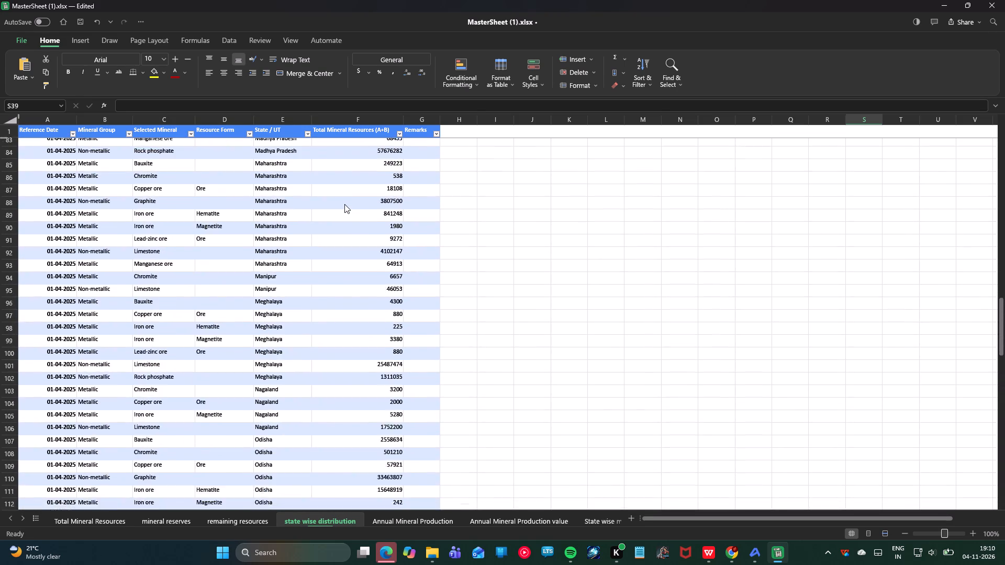
pyautogui.scroll(20, 344, 204)
pyautogui.scroll(20, 344, 204)
pyautogui.scroll(1, 344, 204)
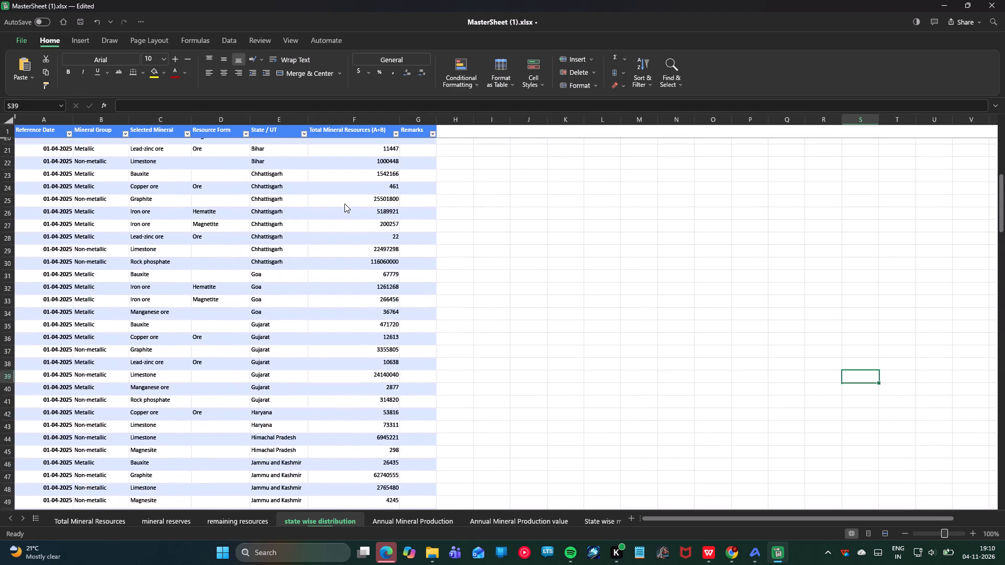
pyautogui.scroll(10, 344, 204)
pyautogui.doubleClick(50, 117)
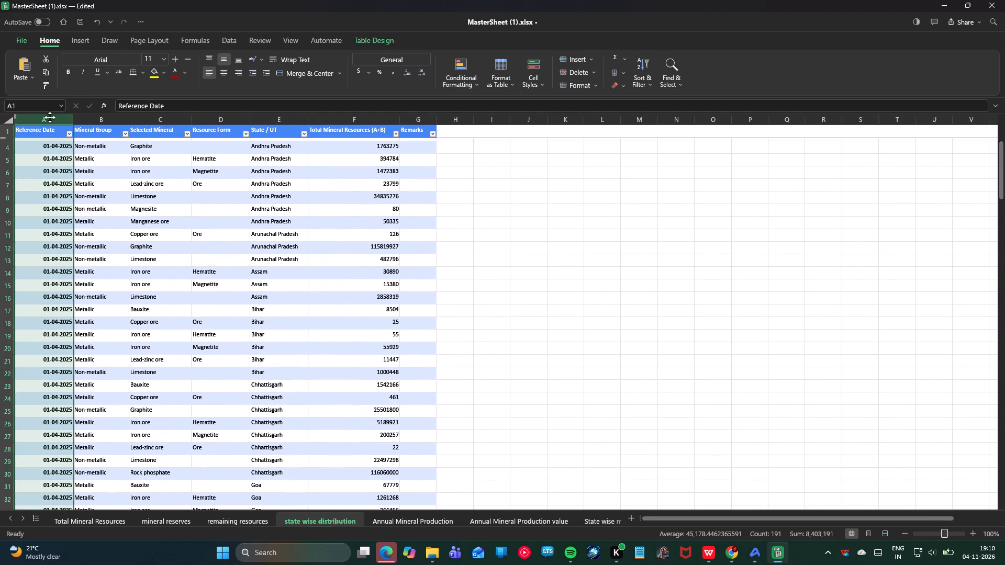
pyautogui.rightClick(50, 117)
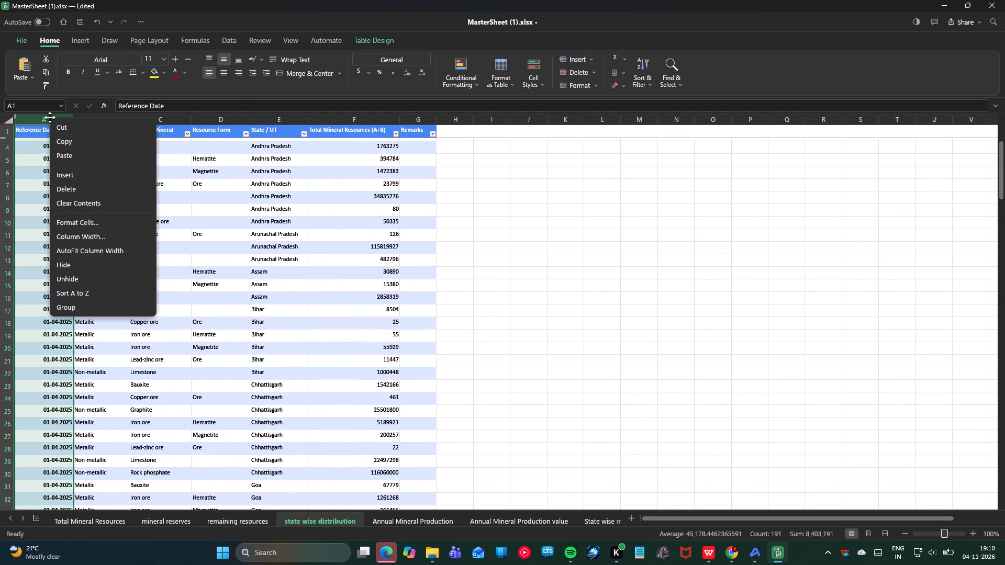
pyautogui.click(93, 194)
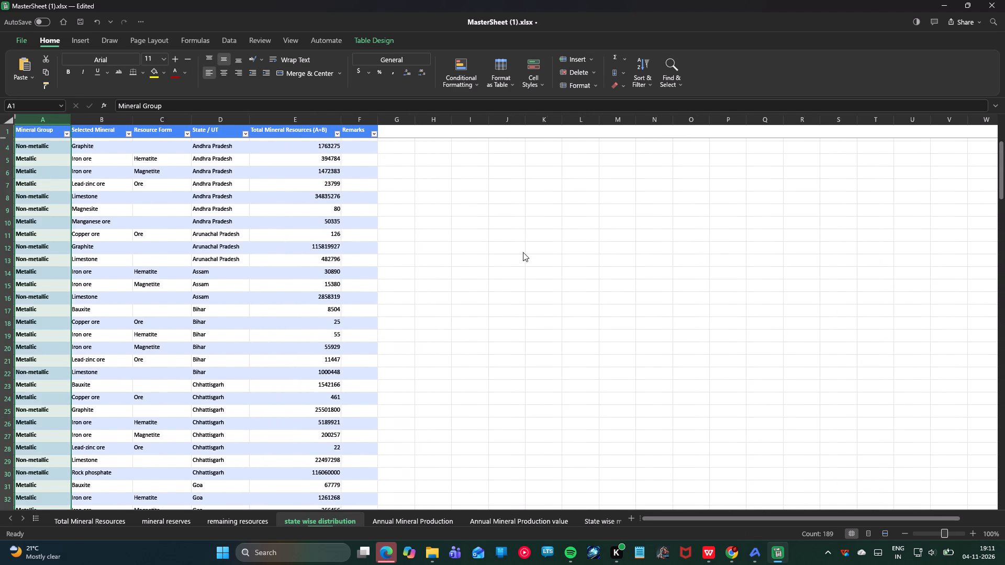
pyautogui.click(568, 252)
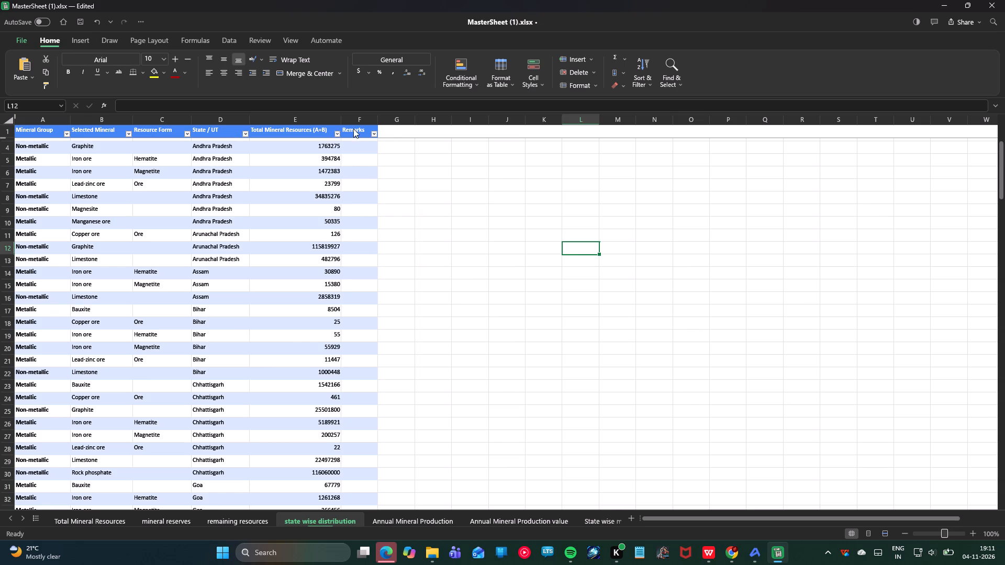
# Insert a recommended Area chart from the state-wise data in A3:H158, after previewing the Clustered Column and Stacked Column types.
pyautogui.moveTo(423, 139); pyautogui.dragTo(27, 522)
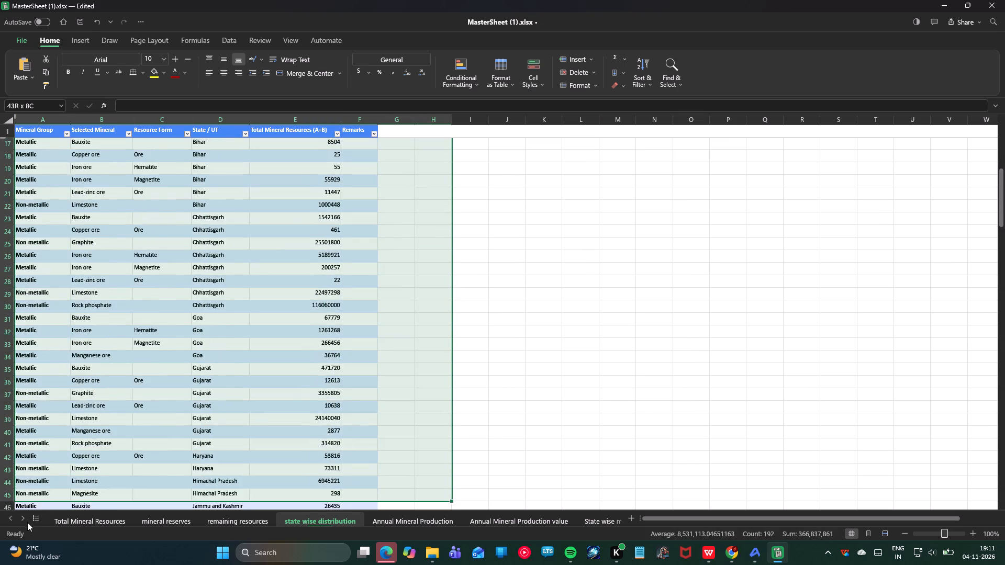
pyautogui.moveTo(27, 522); pyautogui.dragTo(22, 515)
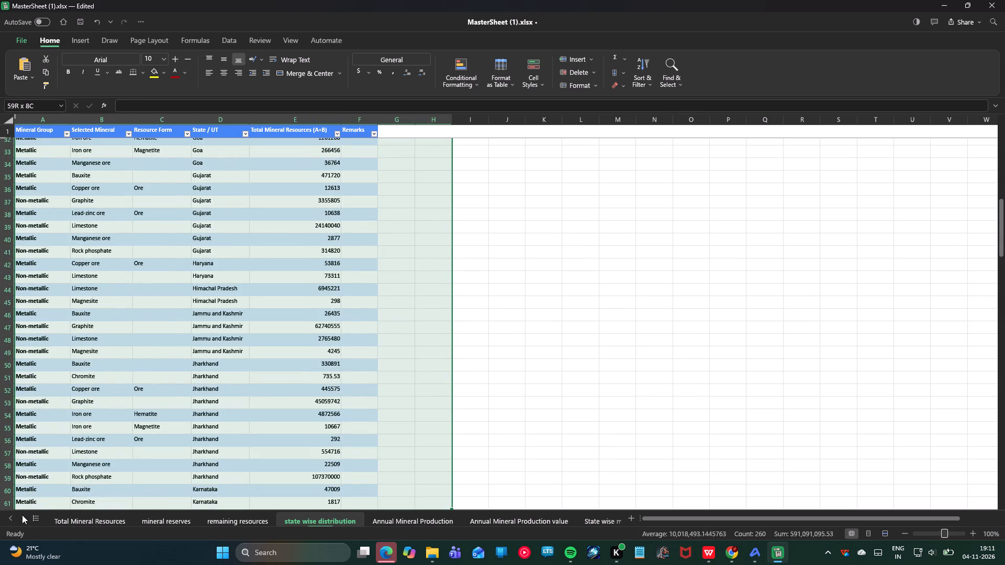
pyautogui.moveTo(22, 515); pyautogui.dragTo(26, 546)
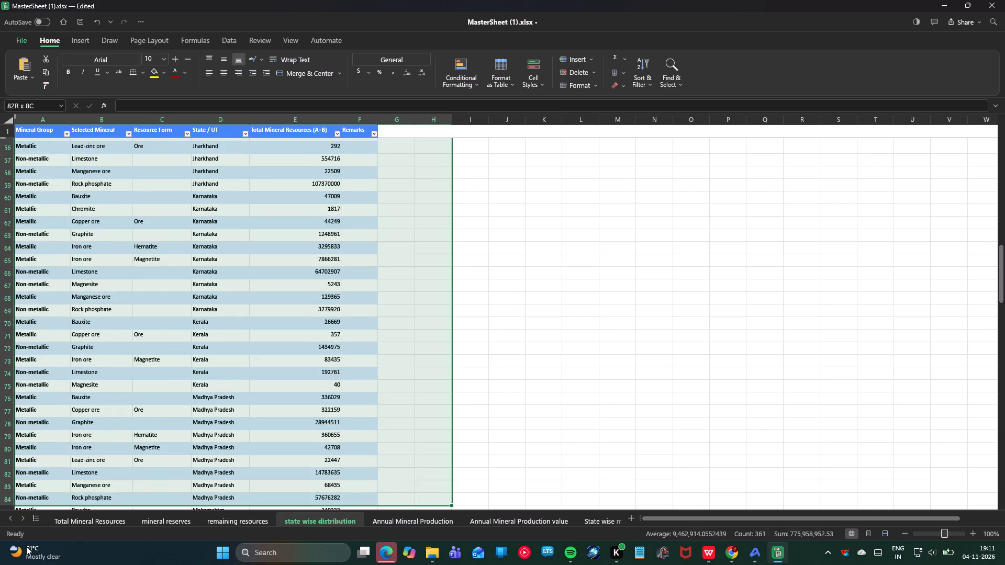
pyautogui.moveTo(26, 546); pyautogui.dragTo(3, 487)
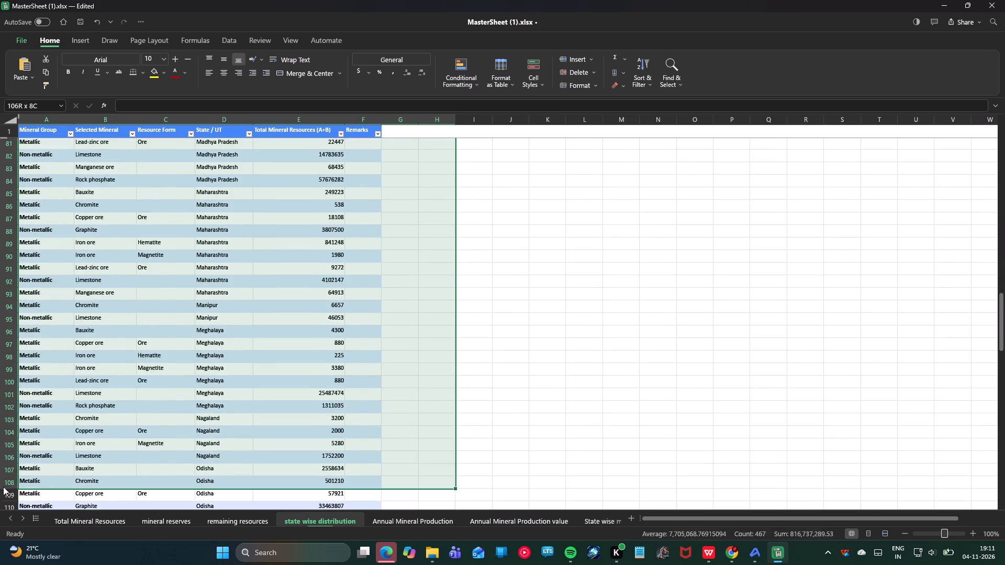
pyautogui.moveTo(3, 487); pyautogui.dragTo(0, 529)
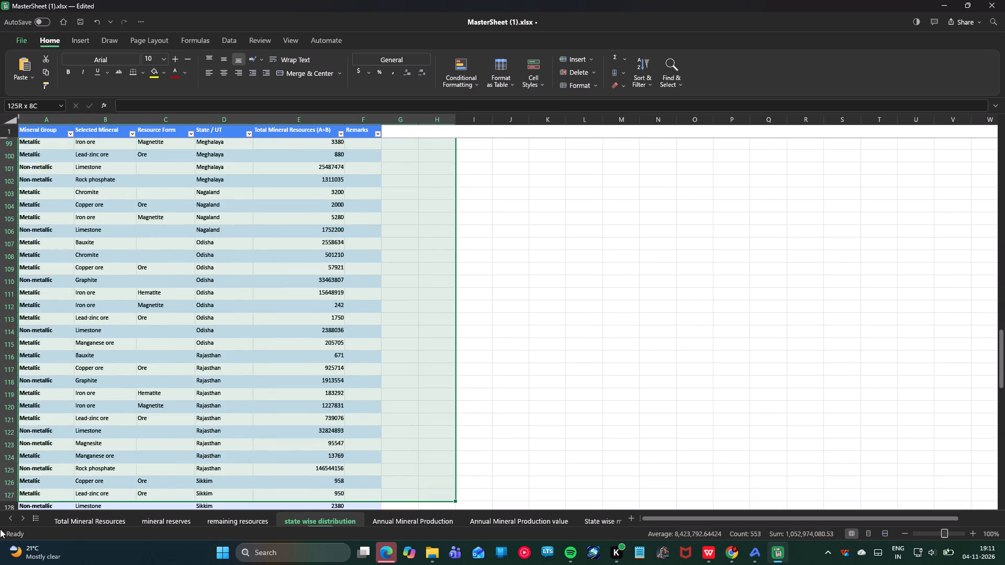
pyautogui.moveTo(0, 529); pyautogui.dragTo(3, 548)
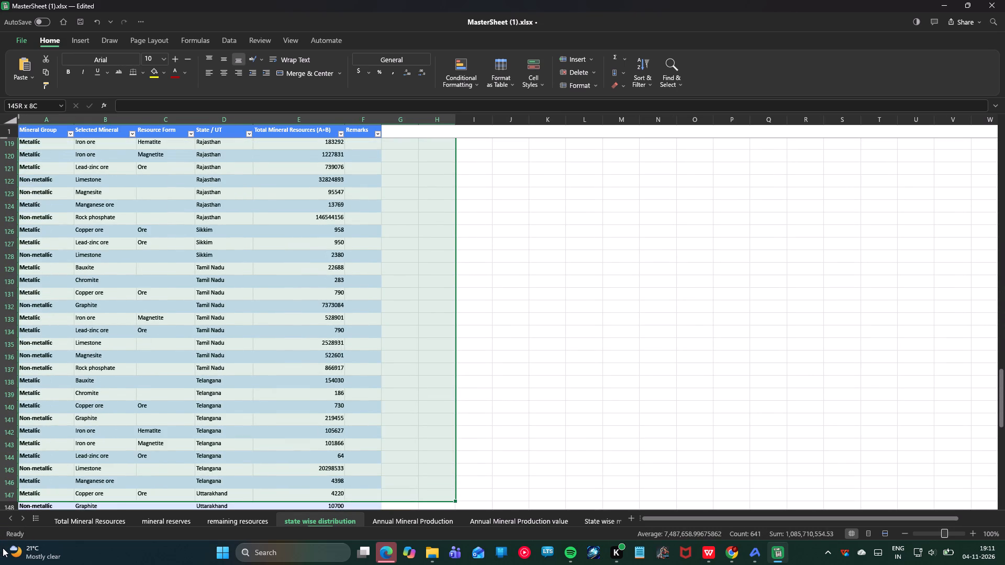
pyautogui.moveTo(3, 548); pyautogui.dragTo(45, 483)
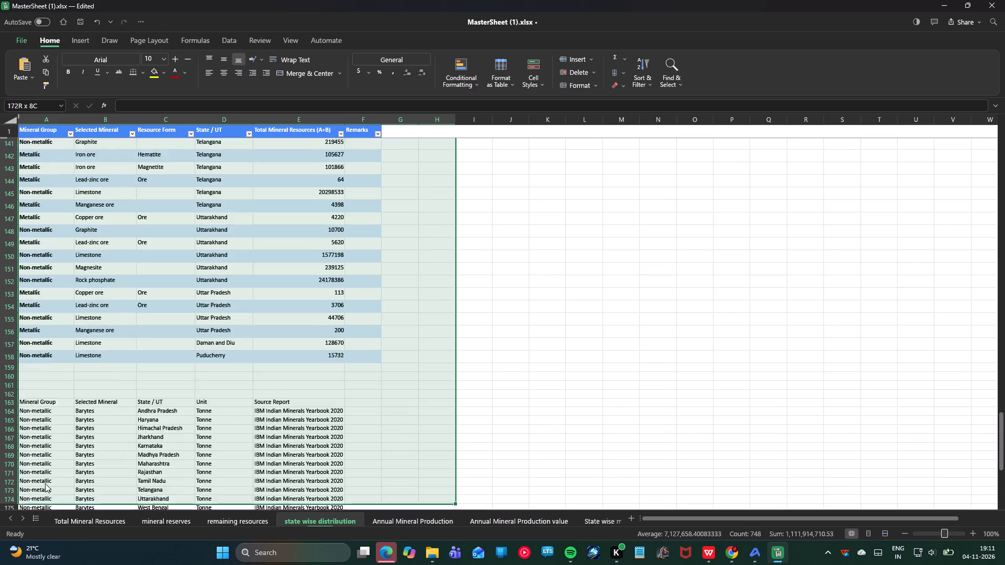
pyautogui.moveTo(45, 483); pyautogui.dragTo(62, 347)
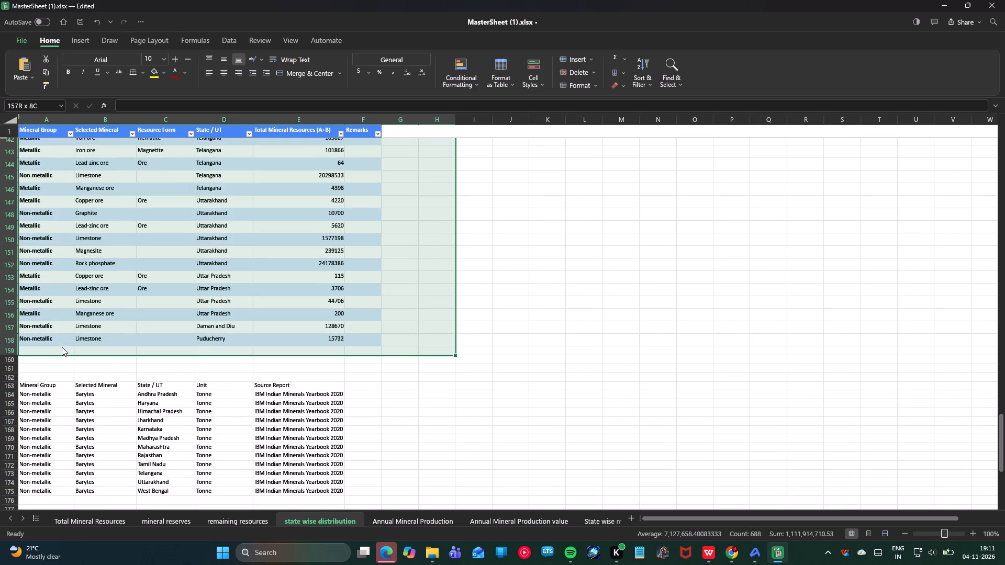
pyautogui.moveTo(62, 347); pyautogui.dragTo(62, 342)
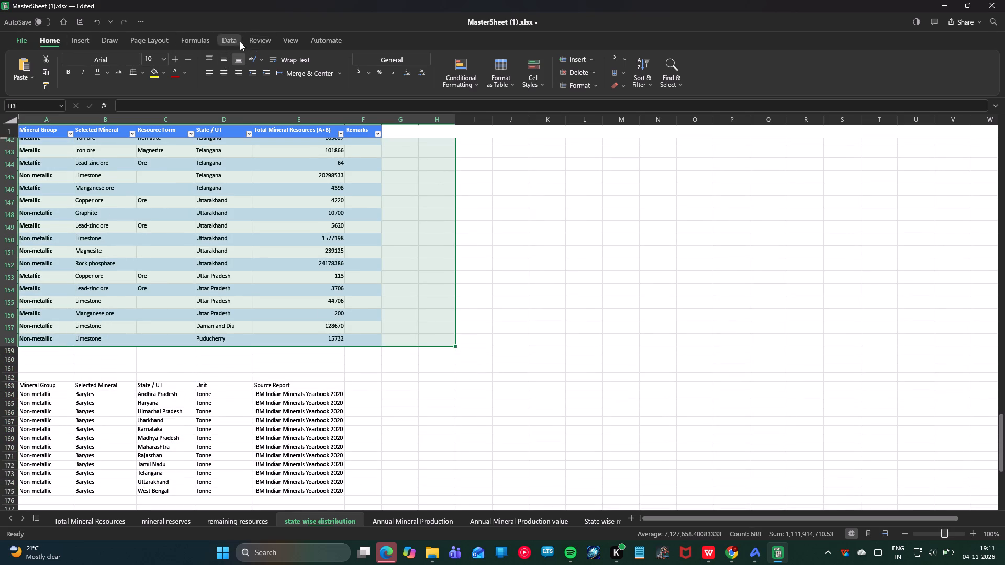
pyautogui.click(91, 41)
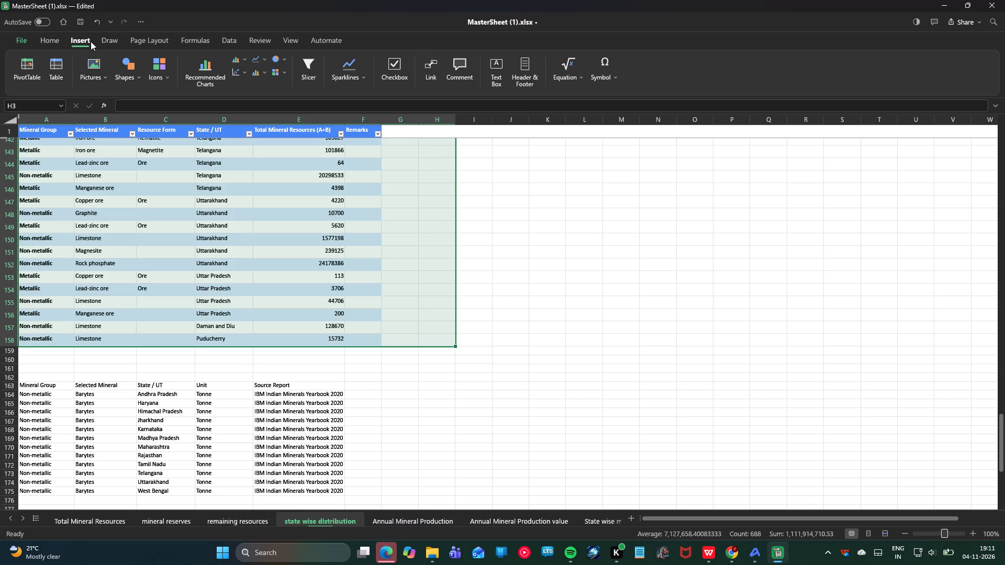
pyautogui.click(212, 67)
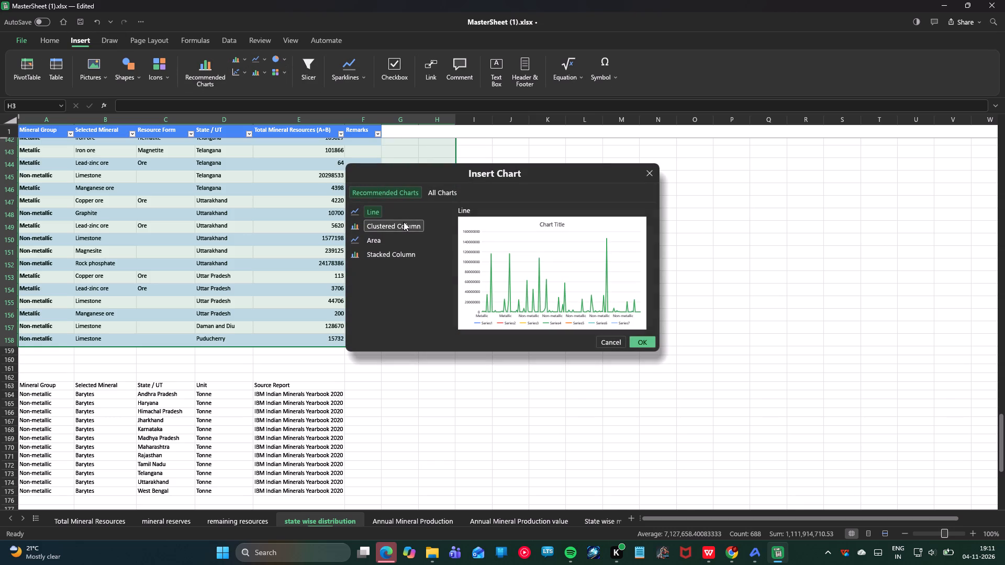
pyautogui.click(404, 222)
pyautogui.click(389, 239)
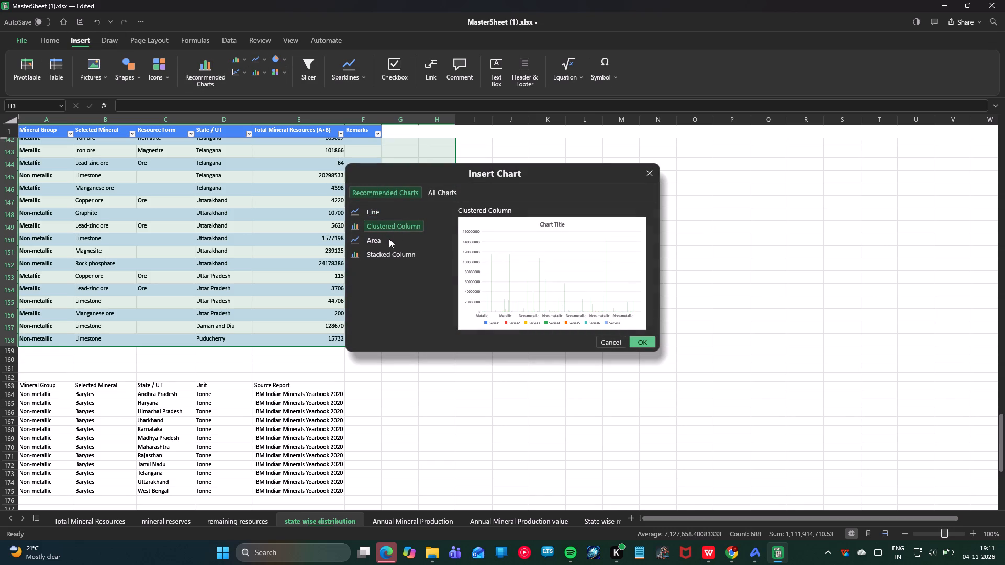
pyautogui.click(385, 246)
pyautogui.click(388, 255)
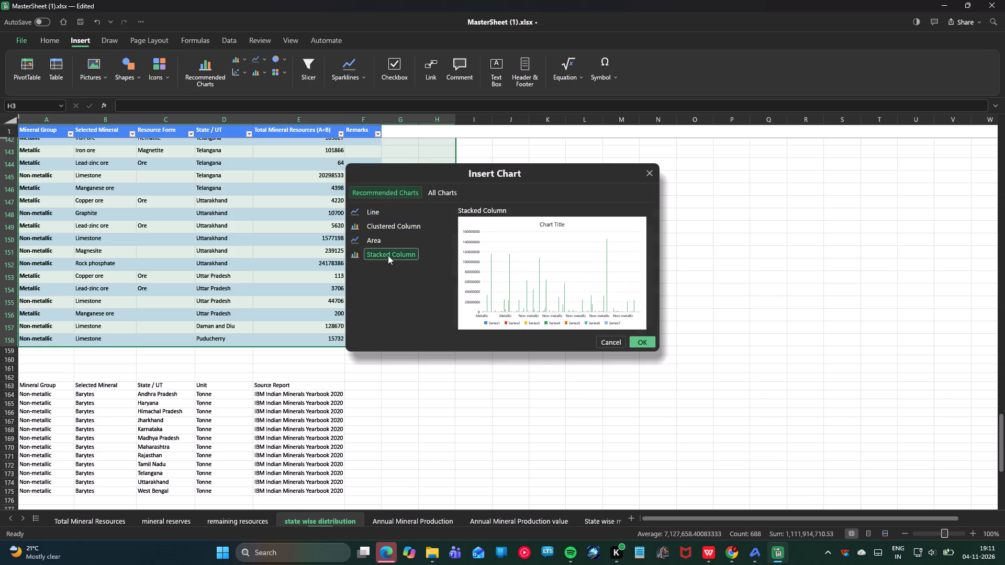
pyautogui.click(387, 240)
pyautogui.click(383, 240)
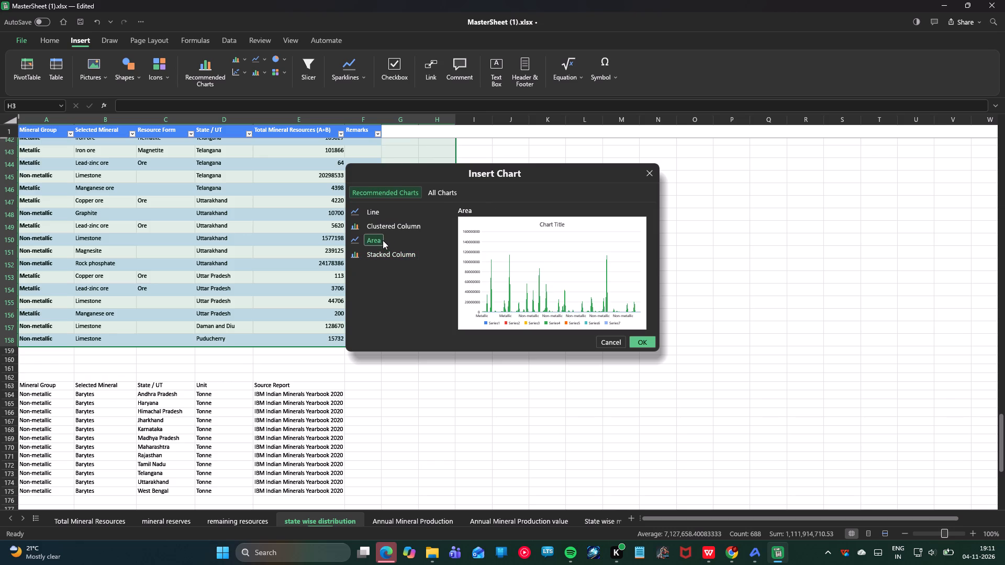
pyautogui.scroll(3, 601, 274)
pyautogui.scroll(2, 447, 242)
pyautogui.click(373, 214)
pyautogui.click(378, 228)
pyautogui.click(378, 237)
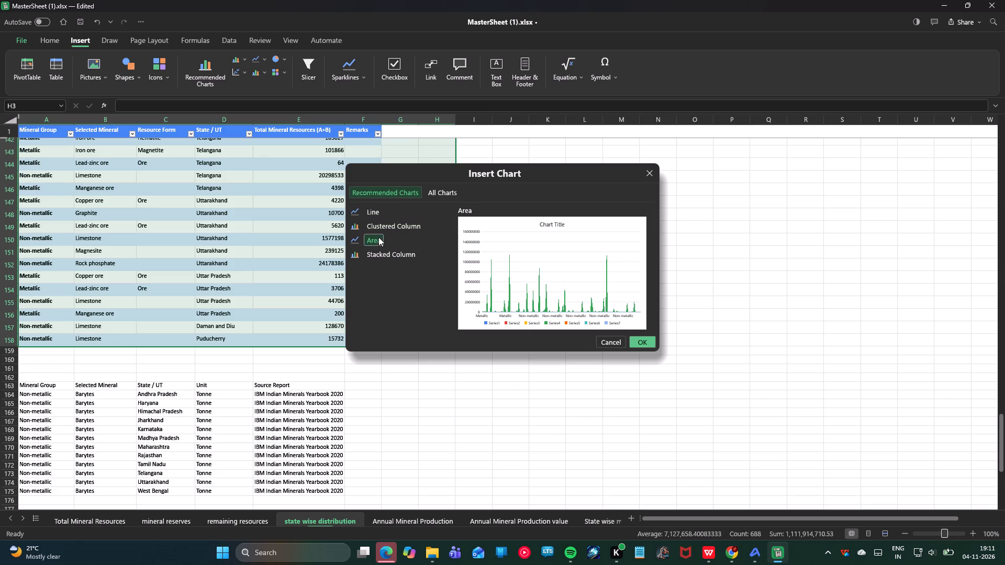
pyautogui.click(641, 341)
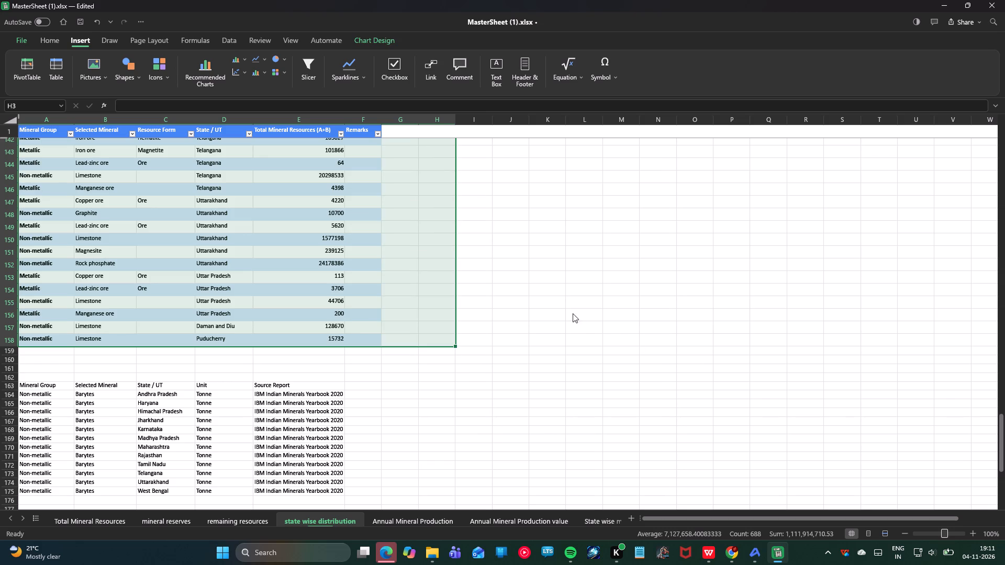
pyautogui.scroll(18, 325, 256)
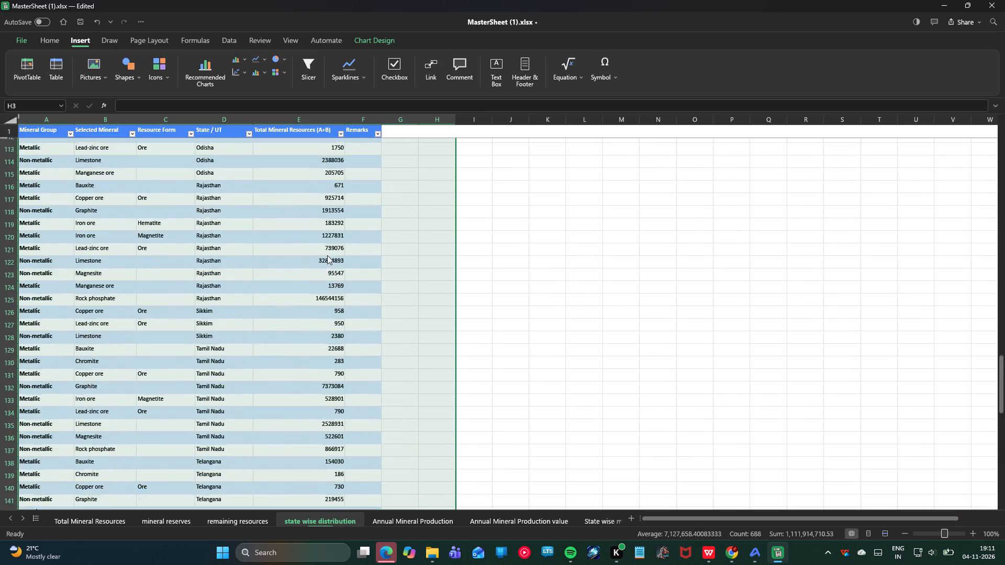
pyautogui.scroll(20, 327, 255)
pyautogui.scroll(20, 327, 255)
pyautogui.scroll(3, 327, 255)
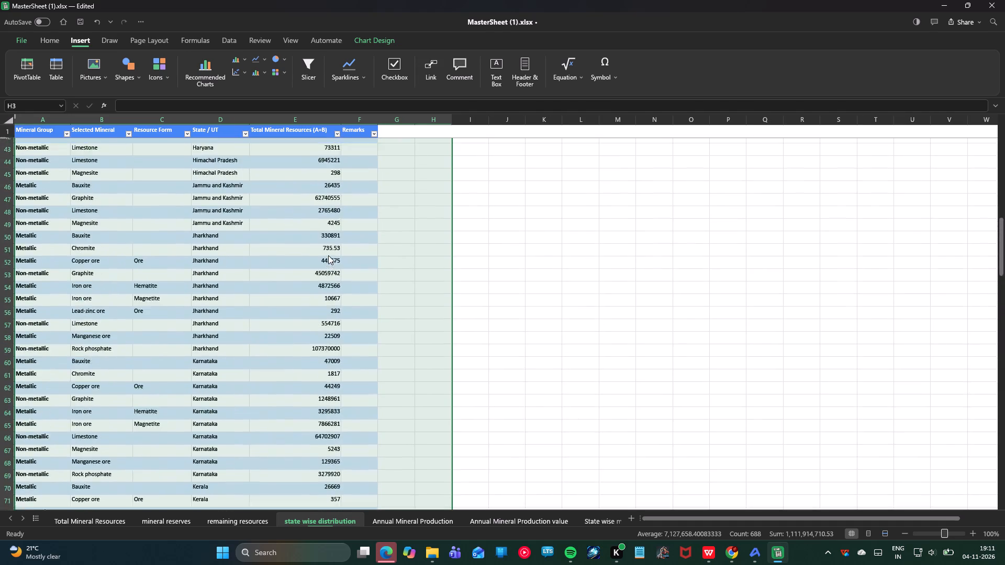
pyautogui.scroll(20, 328, 255)
pyautogui.scroll(17, 328, 255)
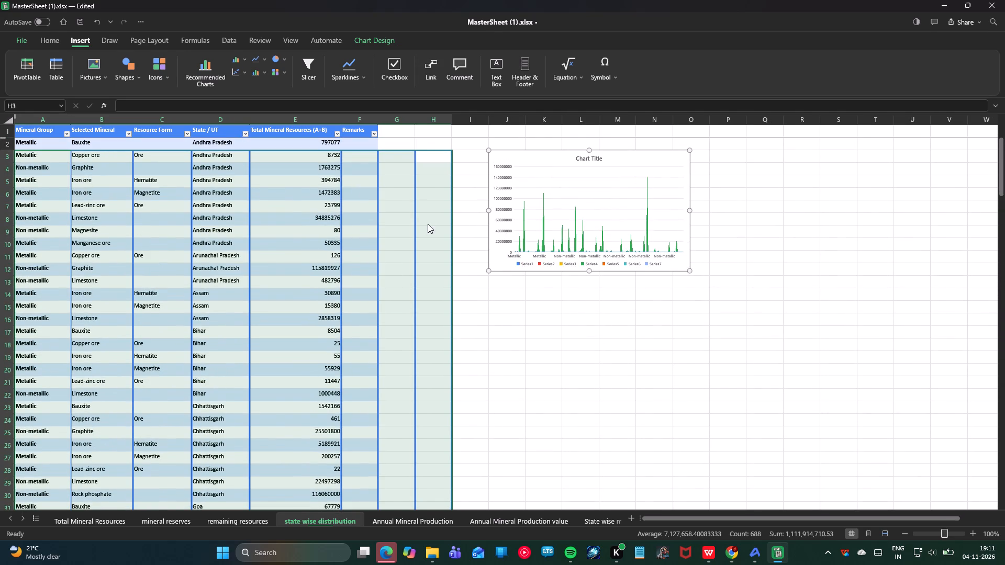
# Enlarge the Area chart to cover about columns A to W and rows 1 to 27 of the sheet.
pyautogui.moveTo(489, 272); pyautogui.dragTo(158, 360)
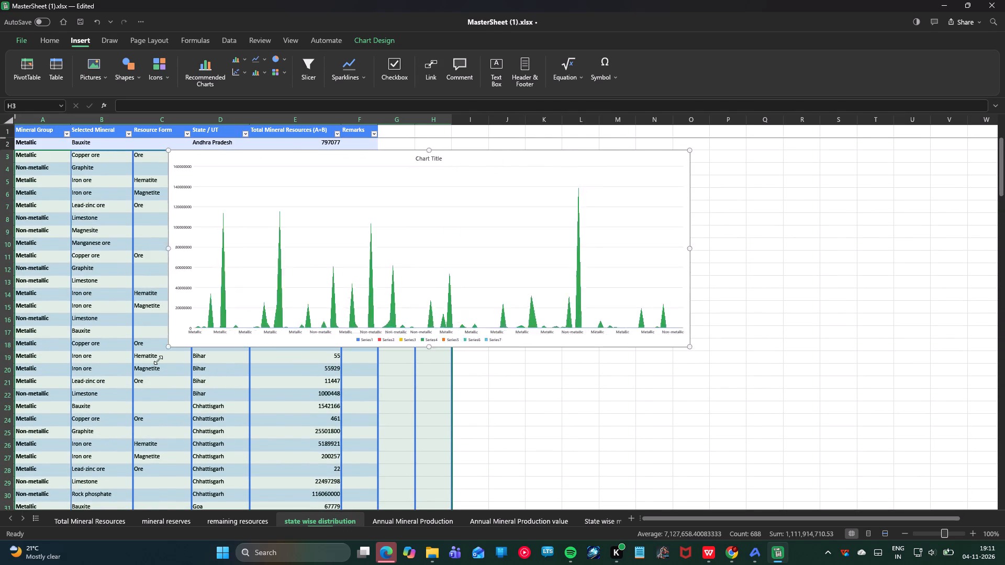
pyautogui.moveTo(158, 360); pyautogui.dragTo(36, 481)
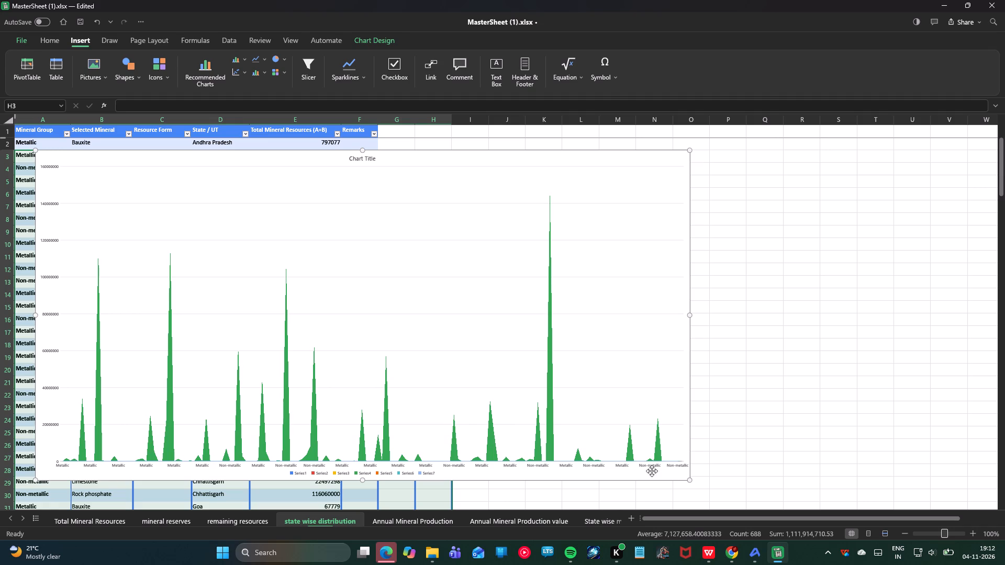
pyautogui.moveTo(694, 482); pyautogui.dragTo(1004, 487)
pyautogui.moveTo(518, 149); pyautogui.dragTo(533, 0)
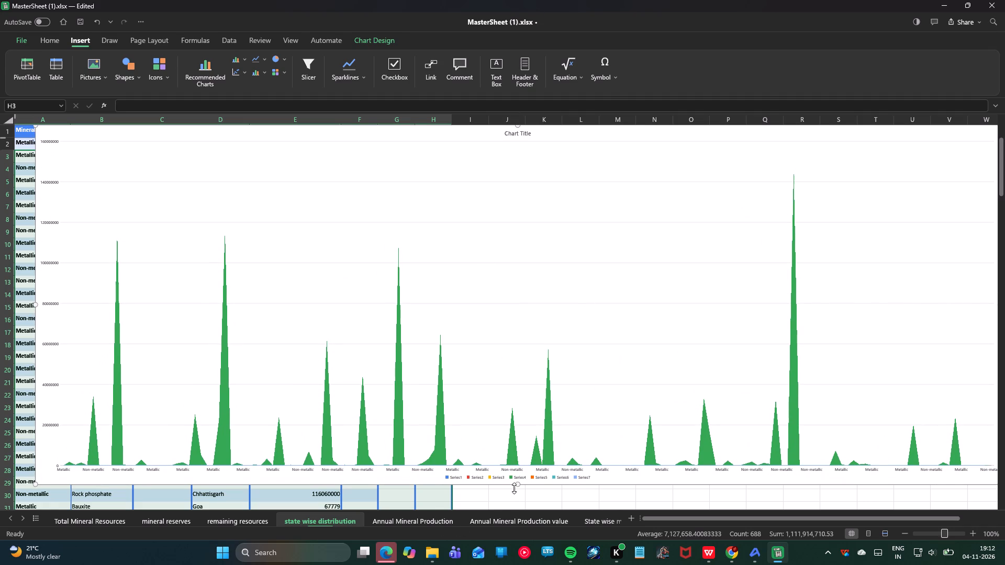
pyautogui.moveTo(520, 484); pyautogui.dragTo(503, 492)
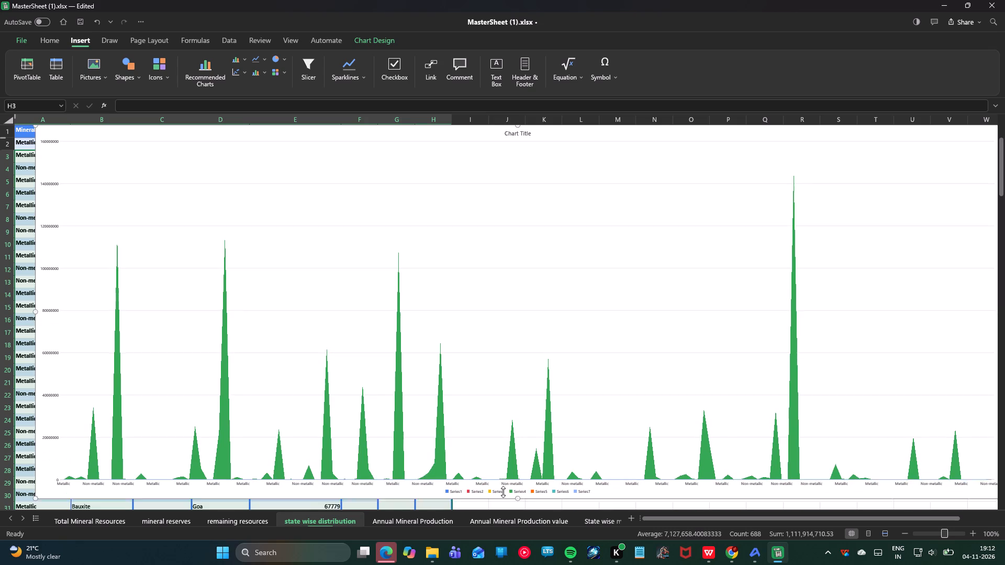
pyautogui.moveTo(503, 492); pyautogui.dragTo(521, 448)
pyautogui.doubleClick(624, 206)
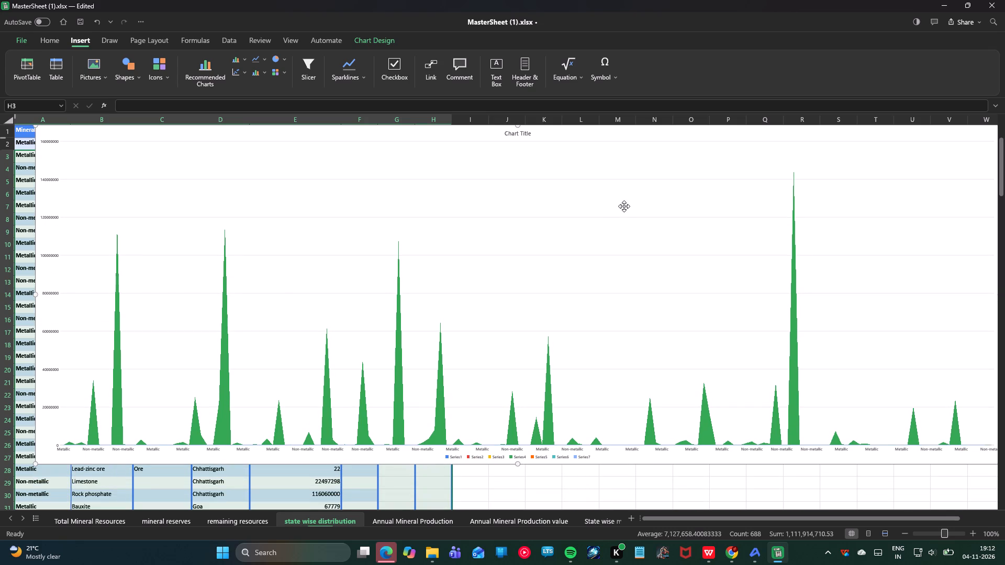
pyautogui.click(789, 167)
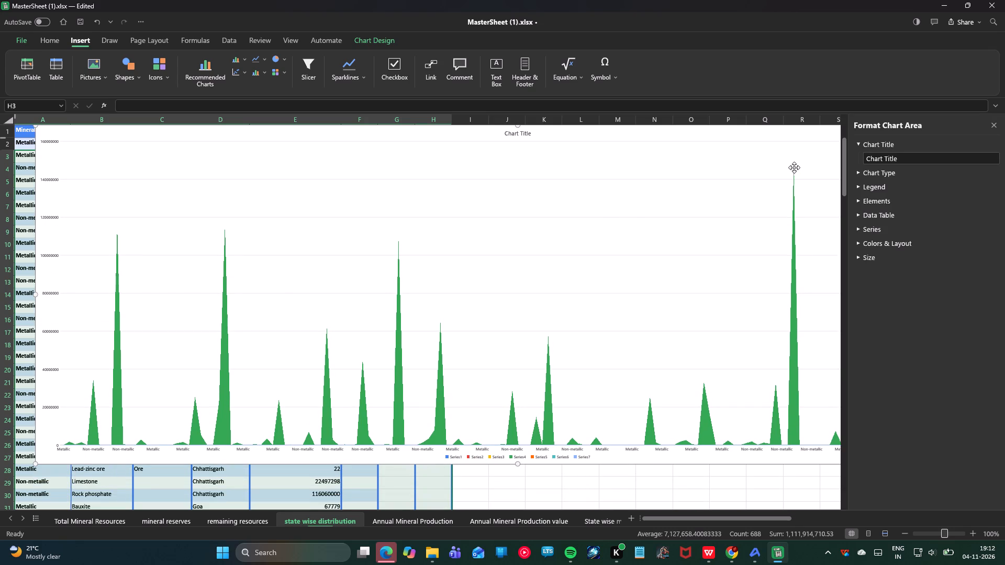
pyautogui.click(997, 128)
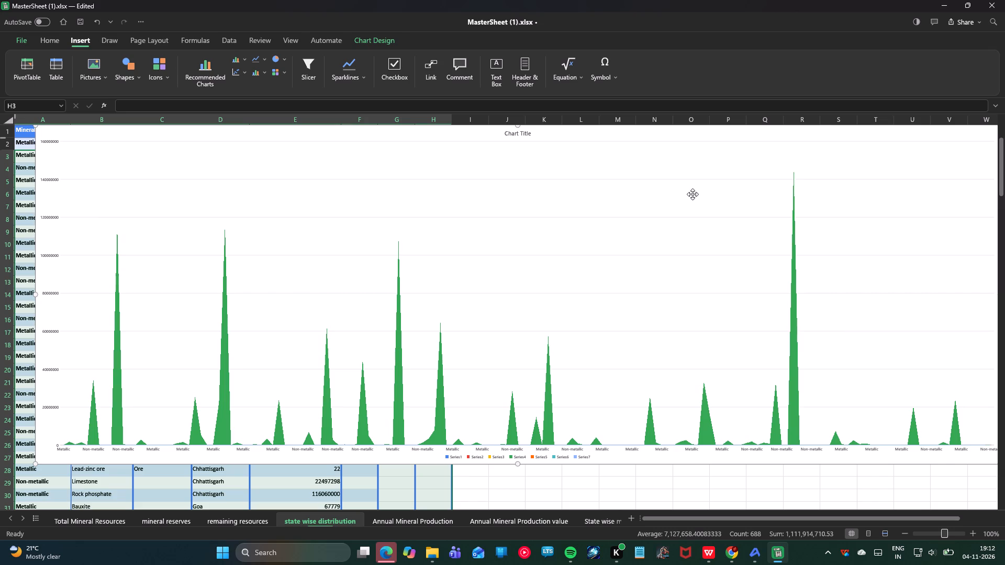
# Remove the Area chart from the state wise distribution sheet.
pyautogui.rightClick(690, 194)
pyautogui.click(697, 205)
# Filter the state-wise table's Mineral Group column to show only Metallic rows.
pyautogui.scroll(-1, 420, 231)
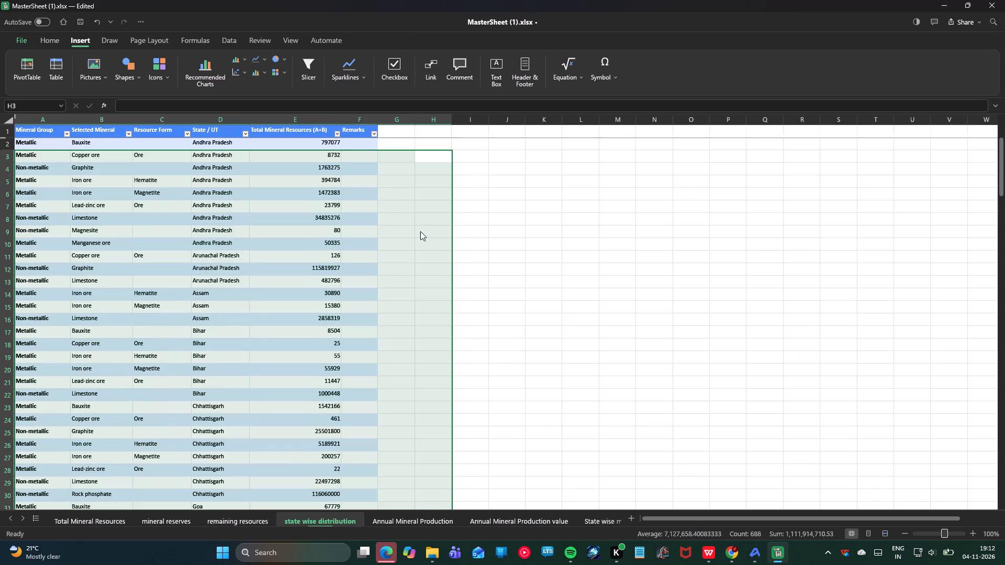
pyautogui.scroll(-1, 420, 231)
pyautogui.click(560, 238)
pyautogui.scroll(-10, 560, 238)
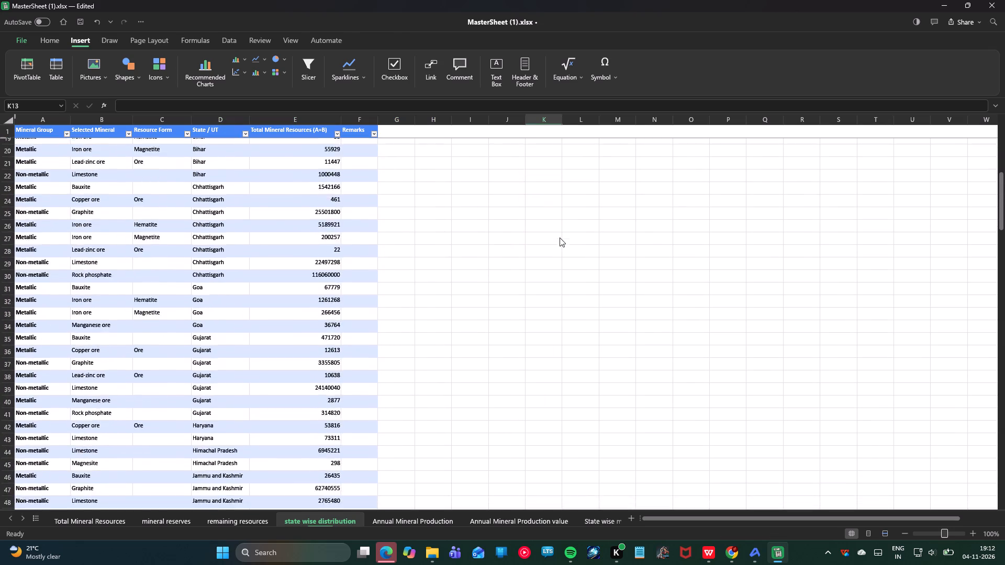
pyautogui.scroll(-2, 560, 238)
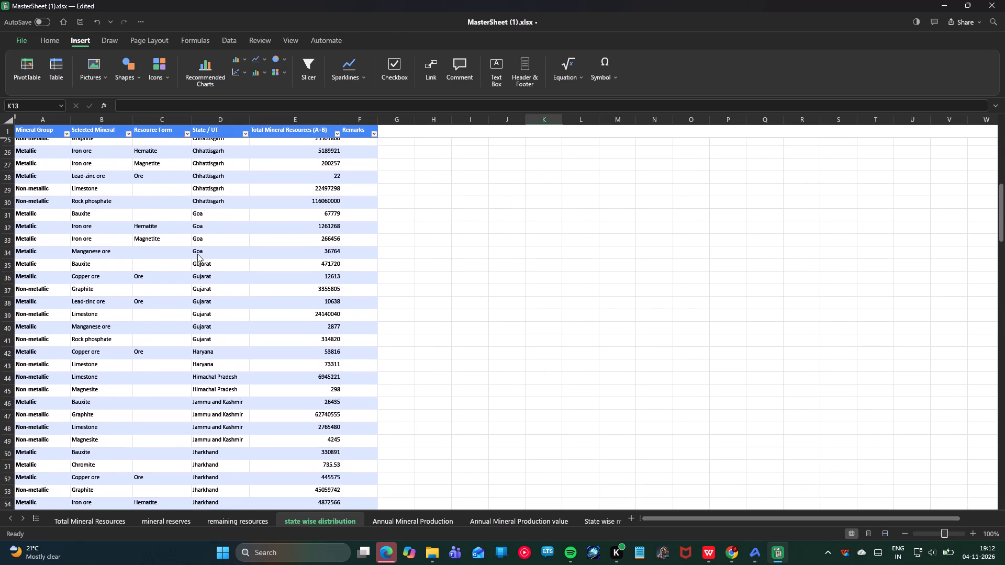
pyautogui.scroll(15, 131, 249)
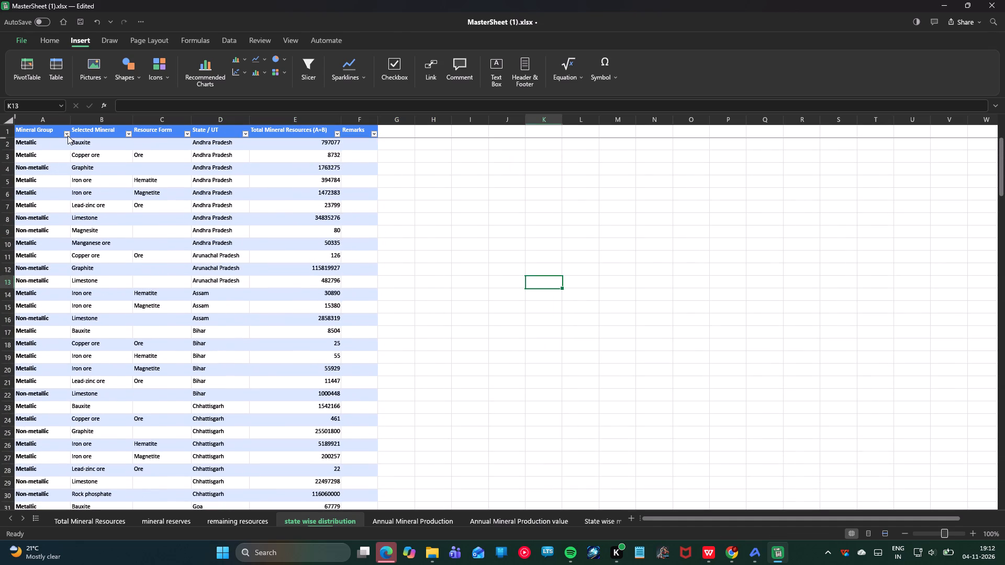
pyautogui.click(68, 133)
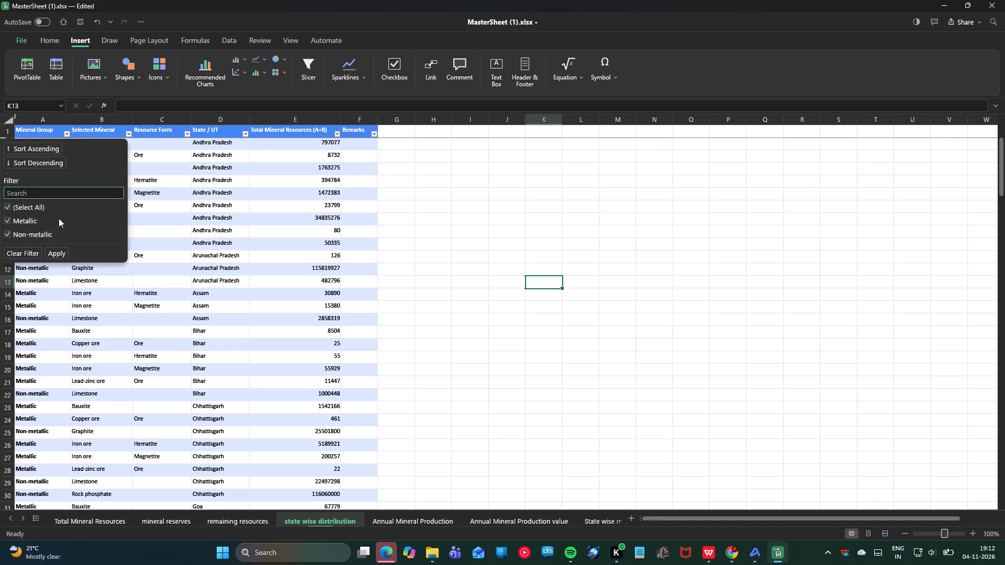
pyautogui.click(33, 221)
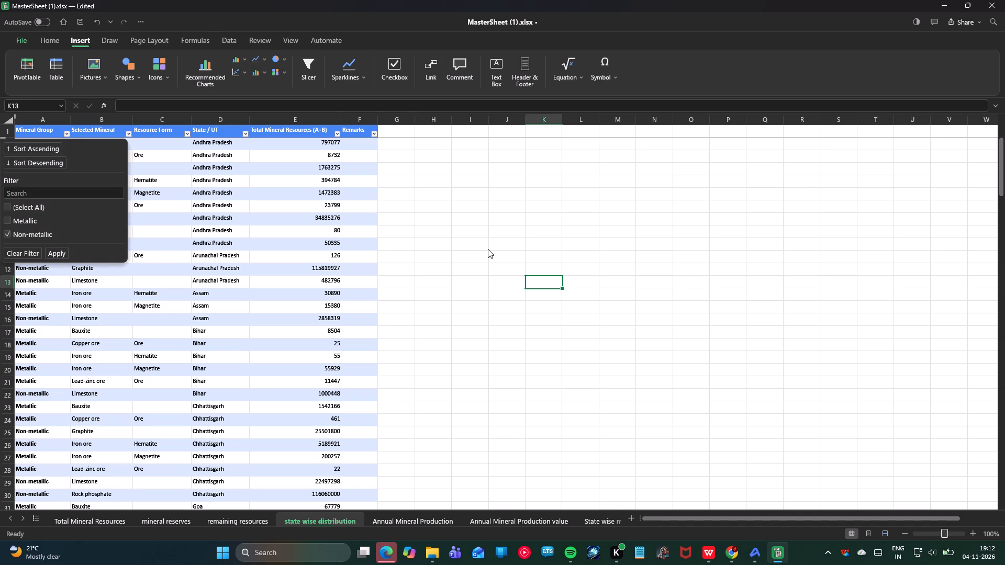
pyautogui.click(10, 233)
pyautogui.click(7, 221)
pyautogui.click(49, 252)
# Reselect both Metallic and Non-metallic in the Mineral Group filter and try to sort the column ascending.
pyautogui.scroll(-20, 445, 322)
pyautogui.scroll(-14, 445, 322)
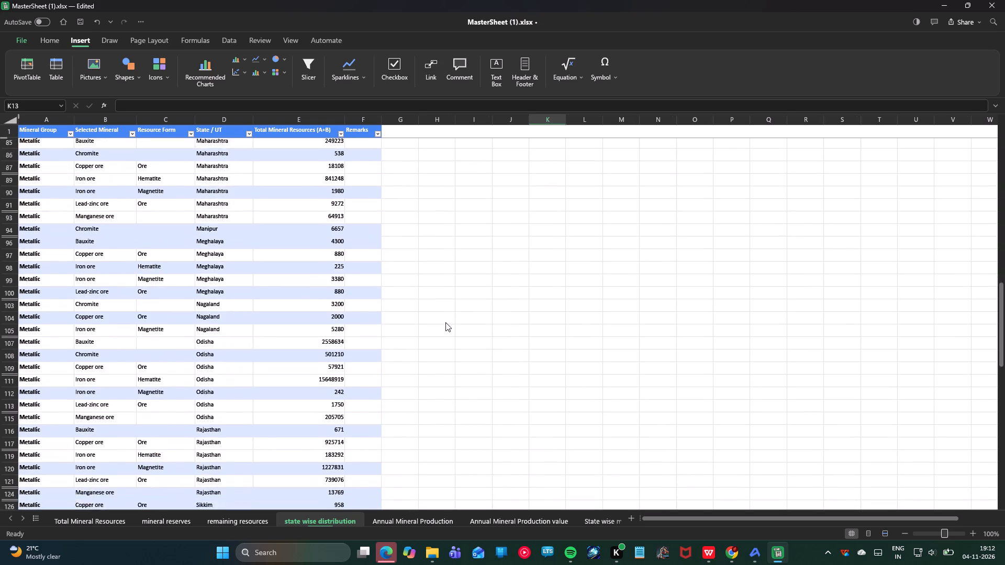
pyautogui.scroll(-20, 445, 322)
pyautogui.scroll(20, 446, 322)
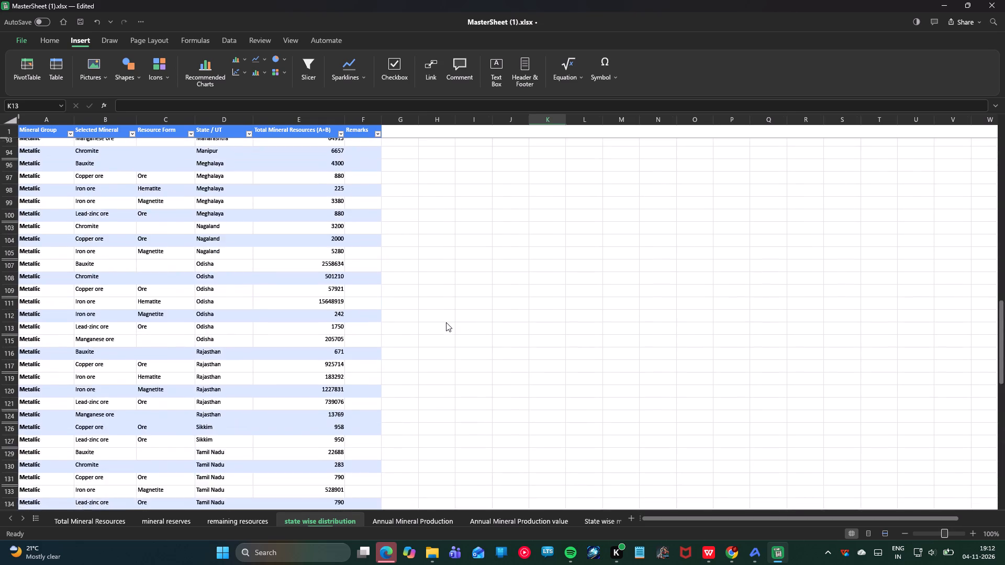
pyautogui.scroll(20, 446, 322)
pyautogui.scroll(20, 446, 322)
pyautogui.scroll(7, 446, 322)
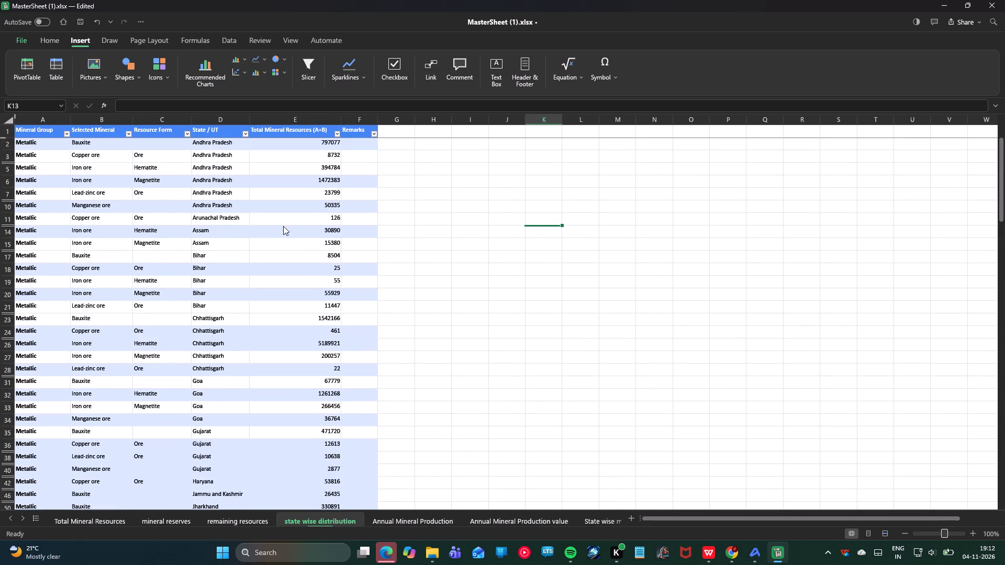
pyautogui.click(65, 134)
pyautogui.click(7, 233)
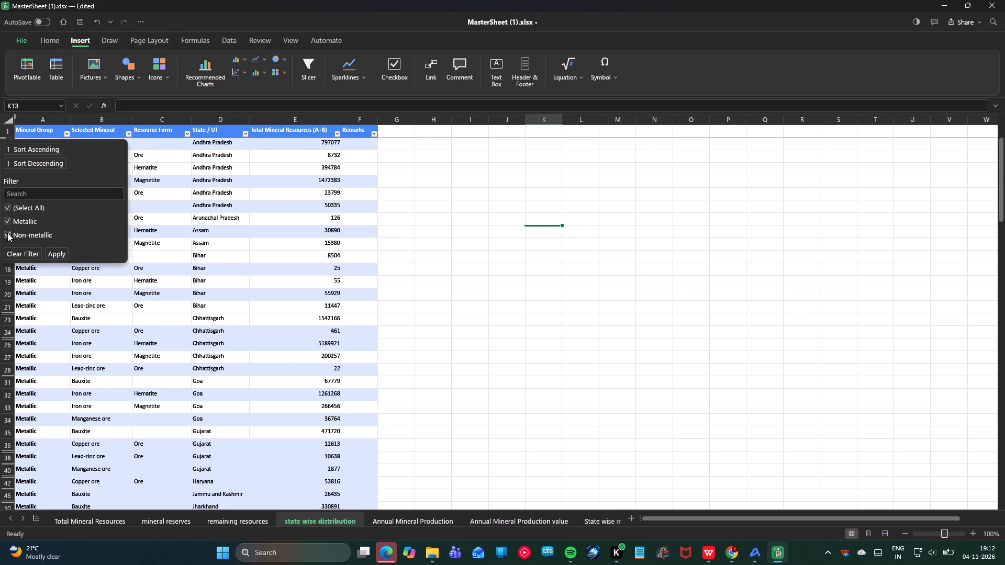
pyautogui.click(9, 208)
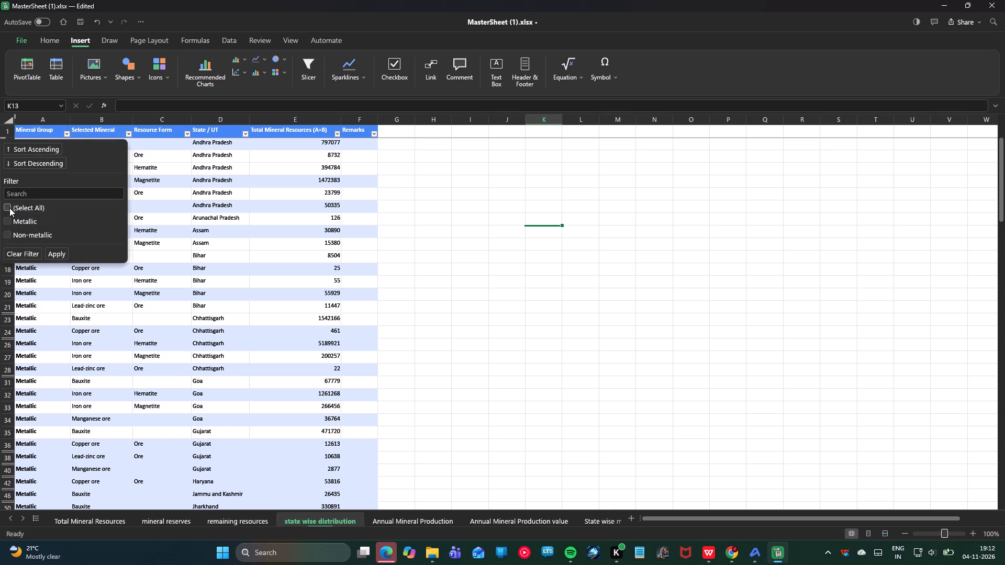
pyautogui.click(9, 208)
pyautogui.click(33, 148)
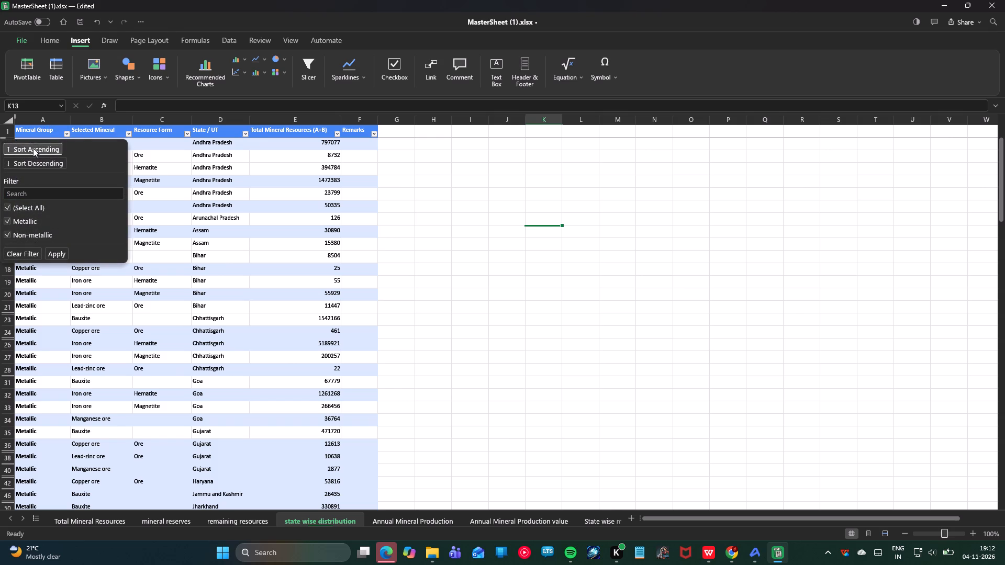
# Examine the filtered state-wise rows down to the Barytes and Dolomite tables below them.
pyautogui.scroll(-12, 84, 230)
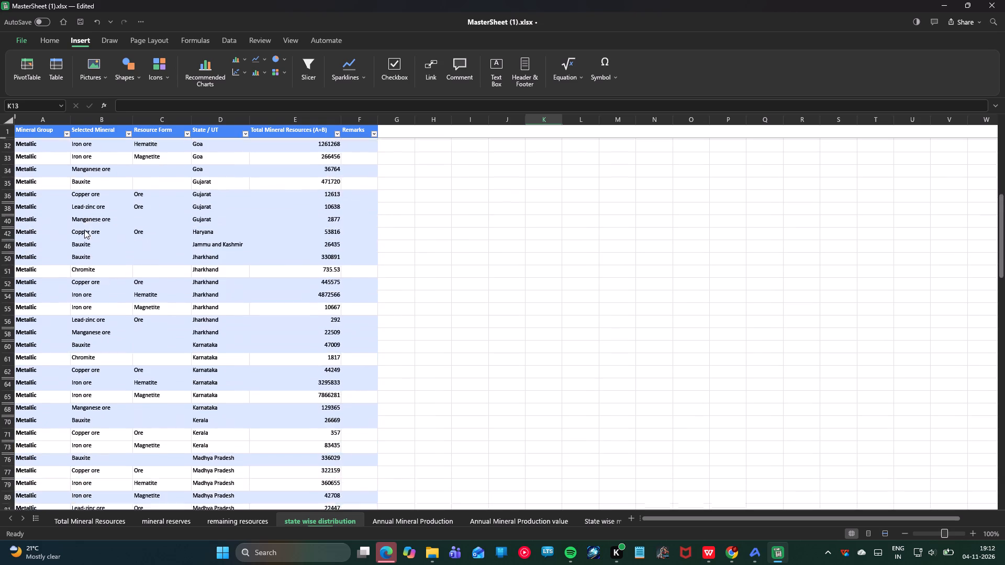
pyautogui.scroll(-6, 84, 230)
pyautogui.scroll(-20, 84, 230)
pyautogui.scroll(-16, 84, 230)
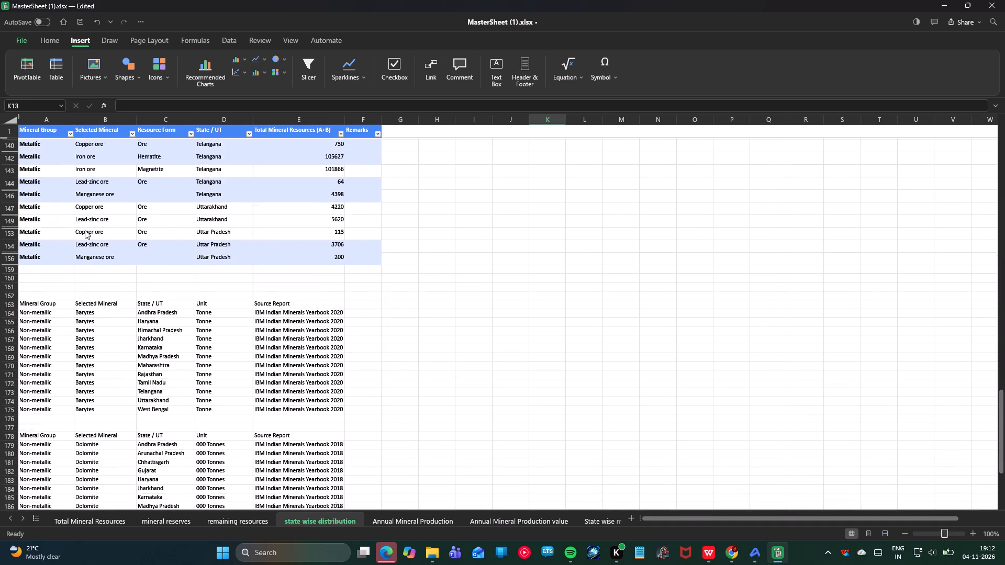
pyautogui.scroll(-14, 85, 230)
pyautogui.scroll(20, 85, 230)
pyautogui.scroll(5, 85, 230)
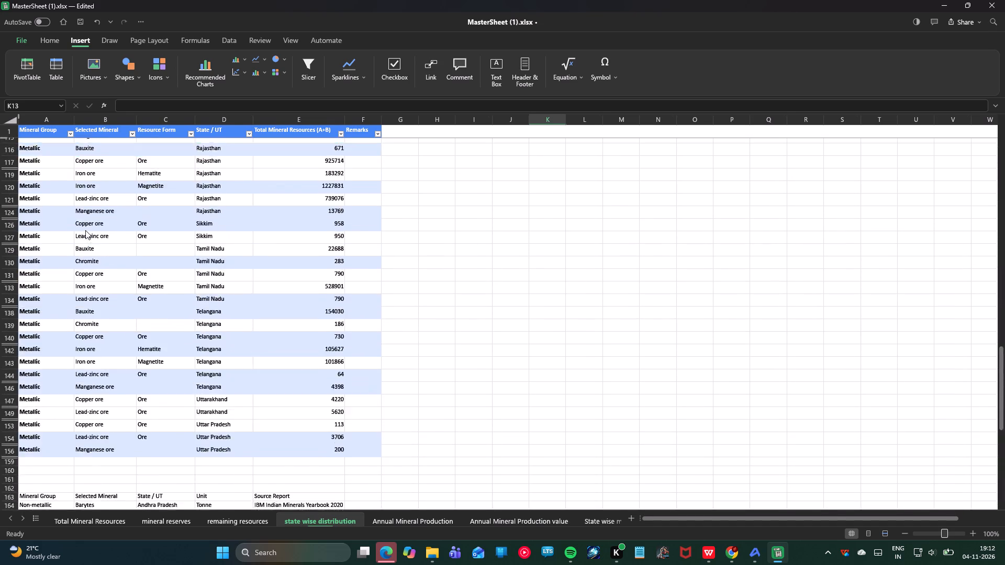
pyautogui.scroll(20, 85, 230)
pyautogui.scroll(20, 85, 230)
pyautogui.scroll(17, 85, 230)
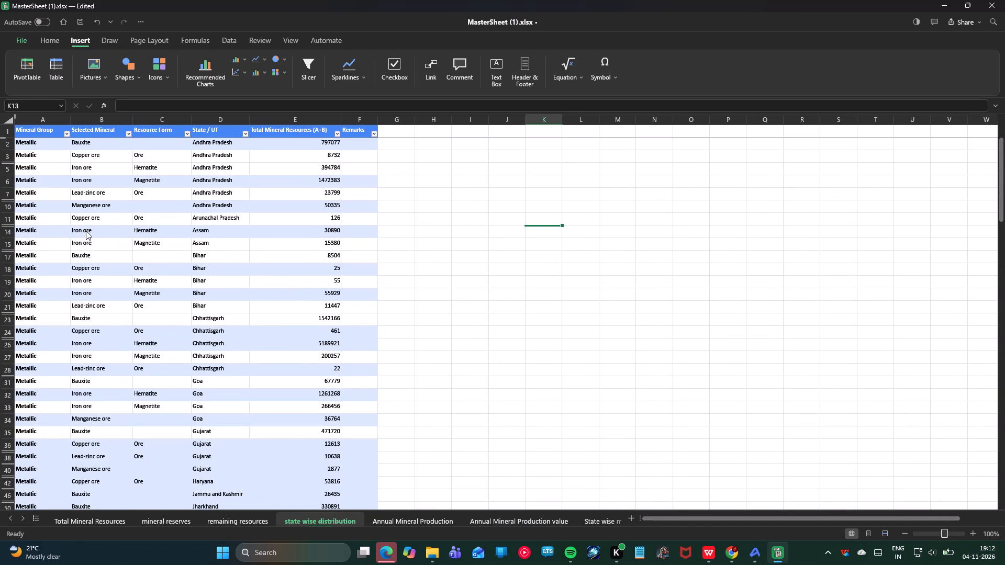
pyautogui.scroll(4, 86, 231)
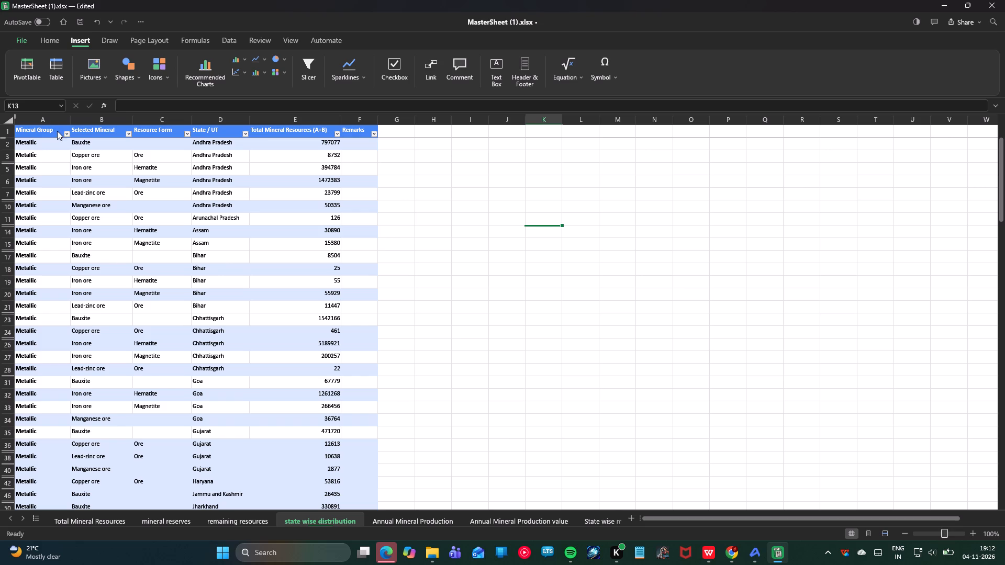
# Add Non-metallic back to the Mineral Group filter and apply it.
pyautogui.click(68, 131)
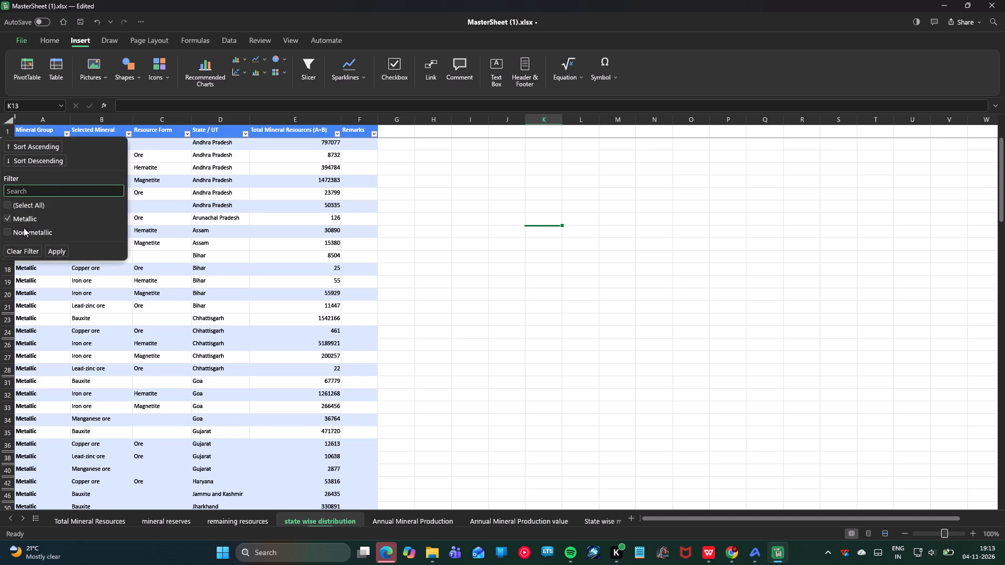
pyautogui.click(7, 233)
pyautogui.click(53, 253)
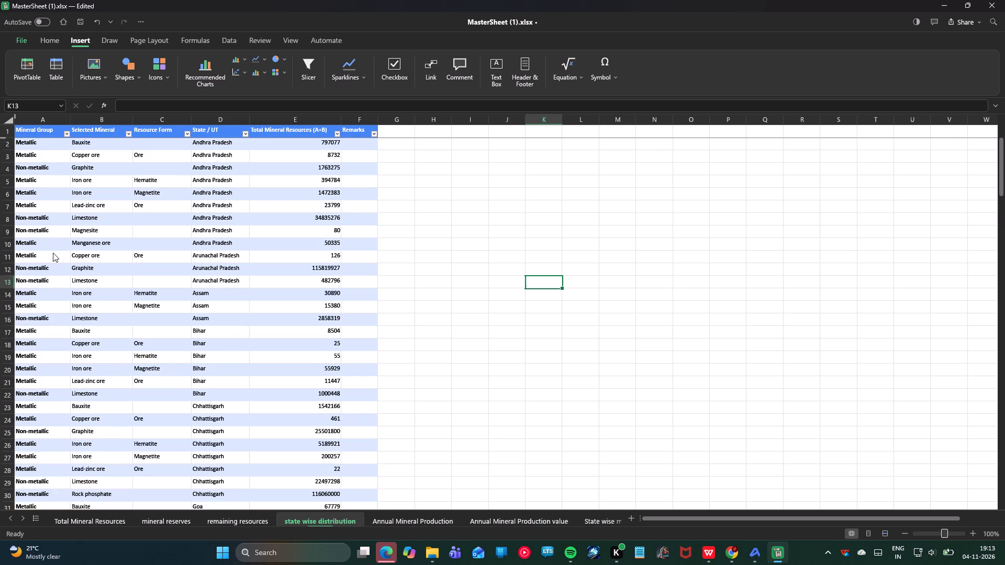
# Review the unfiltered state-wise table's mineral groups from the first rows to the tables beneath it.
pyautogui.scroll(-7, 53, 253)
pyautogui.scroll(-20, 53, 253)
pyautogui.scroll(-11, 53, 253)
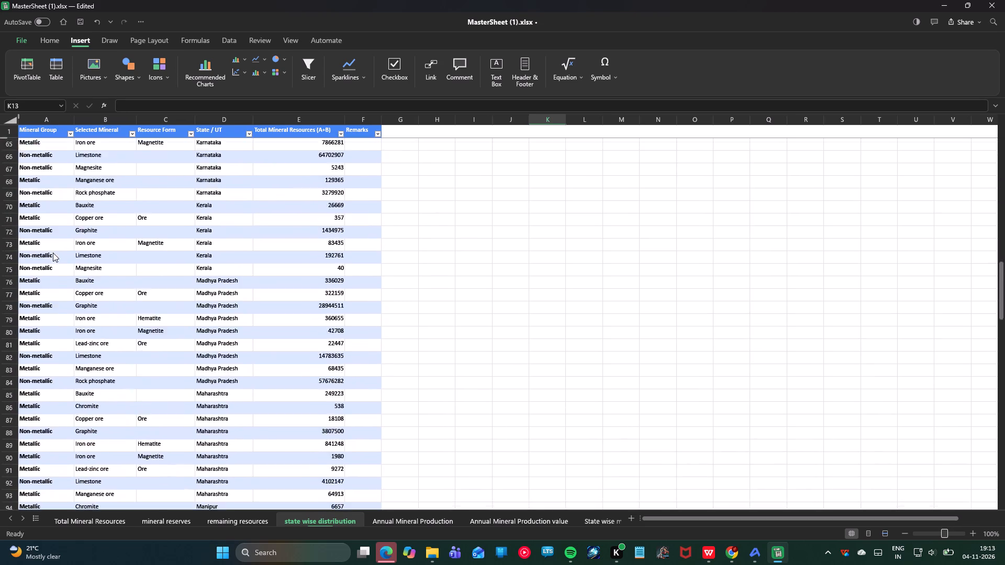
pyautogui.scroll(-20, 53, 253)
pyautogui.scroll(-20, 53, 253)
pyautogui.scroll(-10, 53, 253)
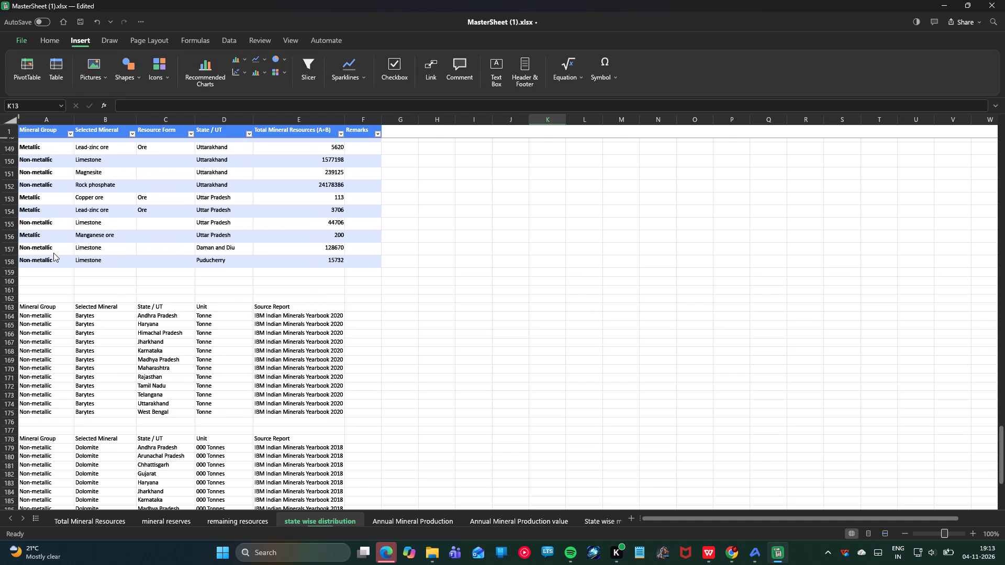
pyautogui.scroll(20, 53, 253)
pyautogui.scroll(20, 53, 253)
pyautogui.scroll(1, 53, 253)
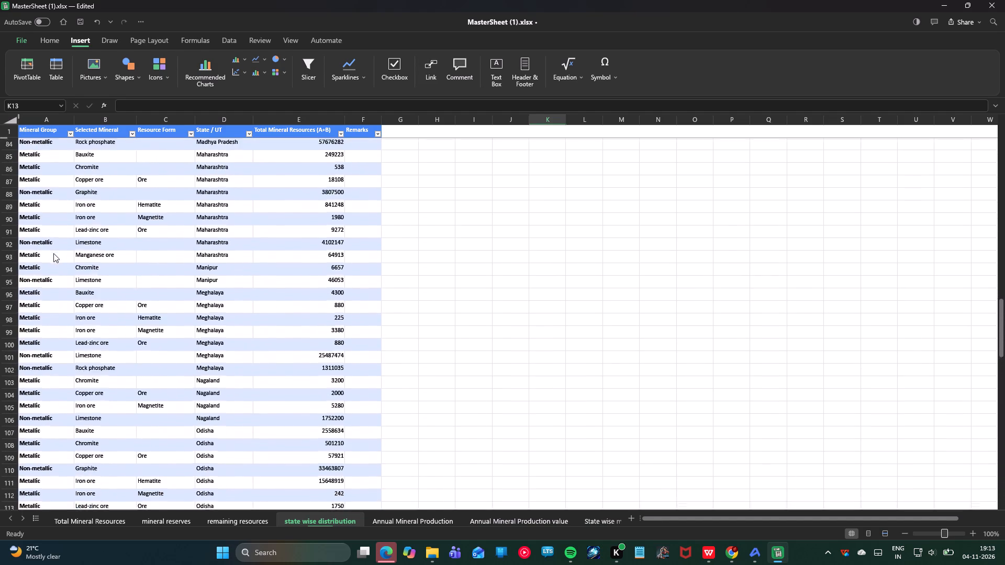
pyautogui.scroll(20, 53, 253)
pyautogui.scroll(20, 53, 253)
pyautogui.scroll(4, 53, 253)
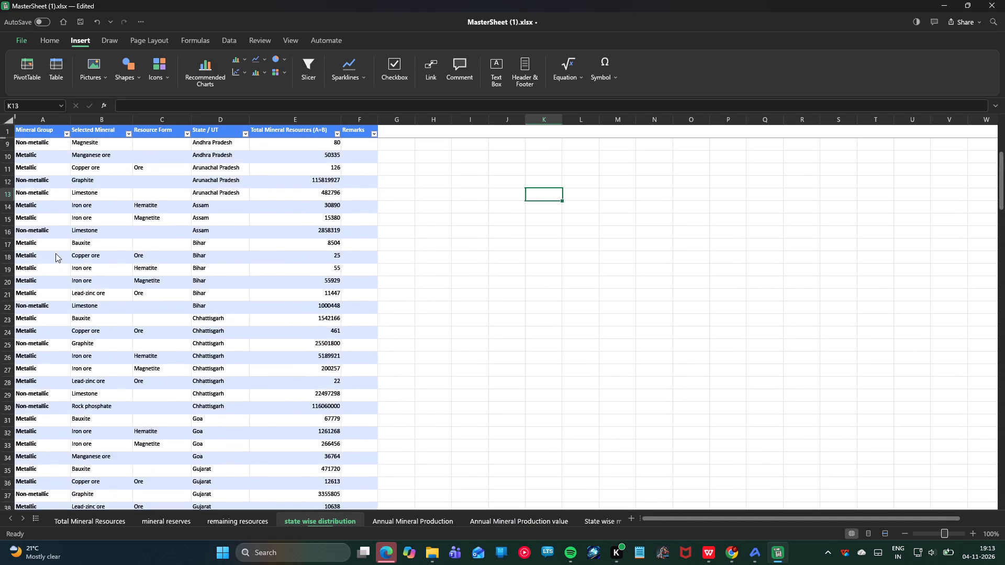
pyautogui.scroll(17, 55, 253)
pyautogui.click(60, 106)
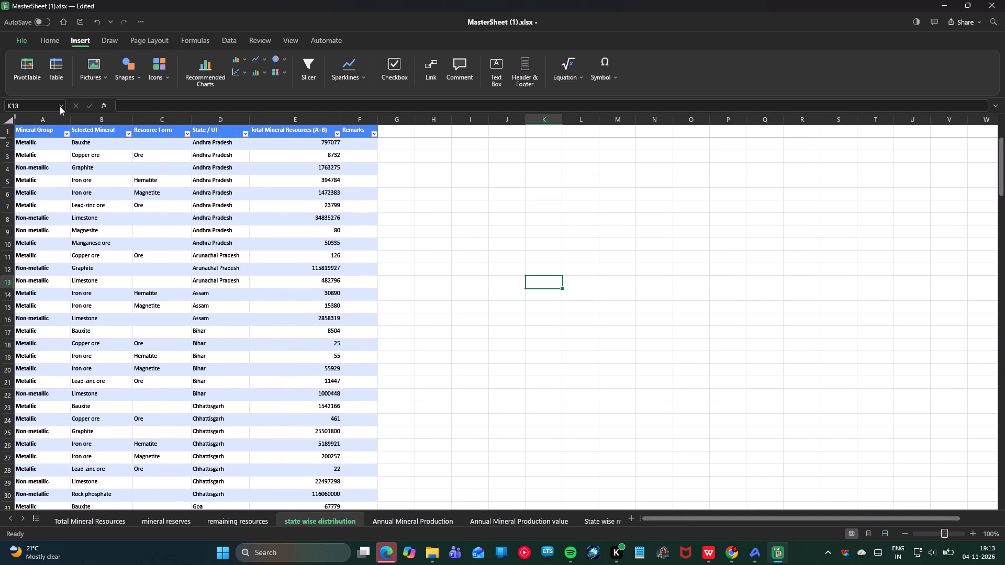
# Filter the Mineral Group column to show only the Non-metallic rows.
pyautogui.click(44, 130)
pyautogui.click(65, 133)
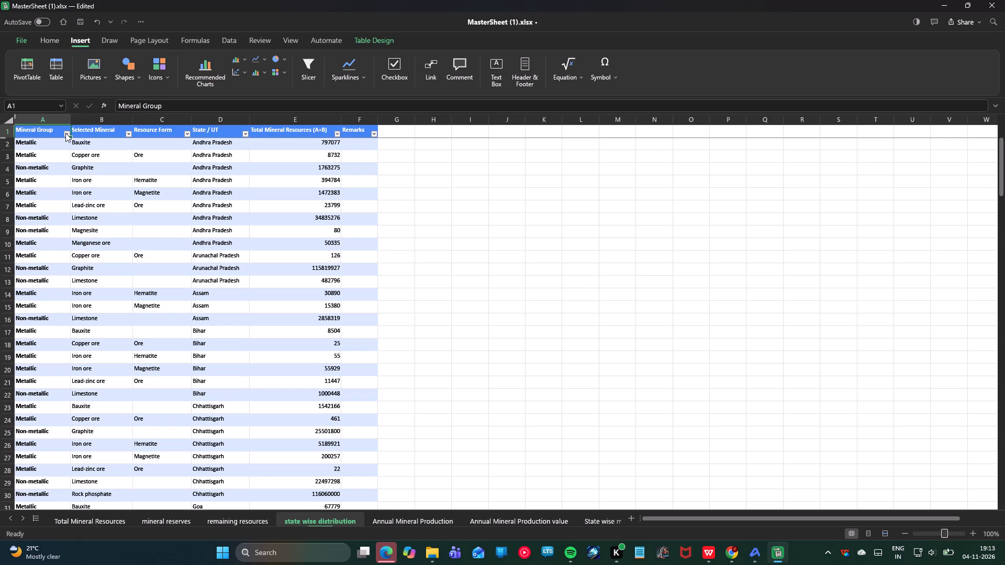
pyautogui.click(8, 209)
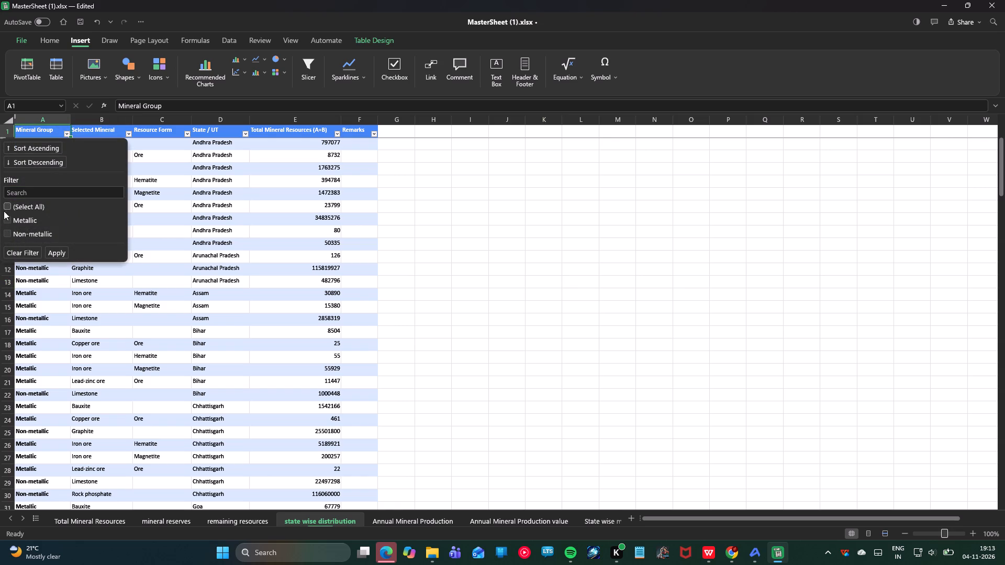
pyautogui.click(4, 219)
pyautogui.click(4, 236)
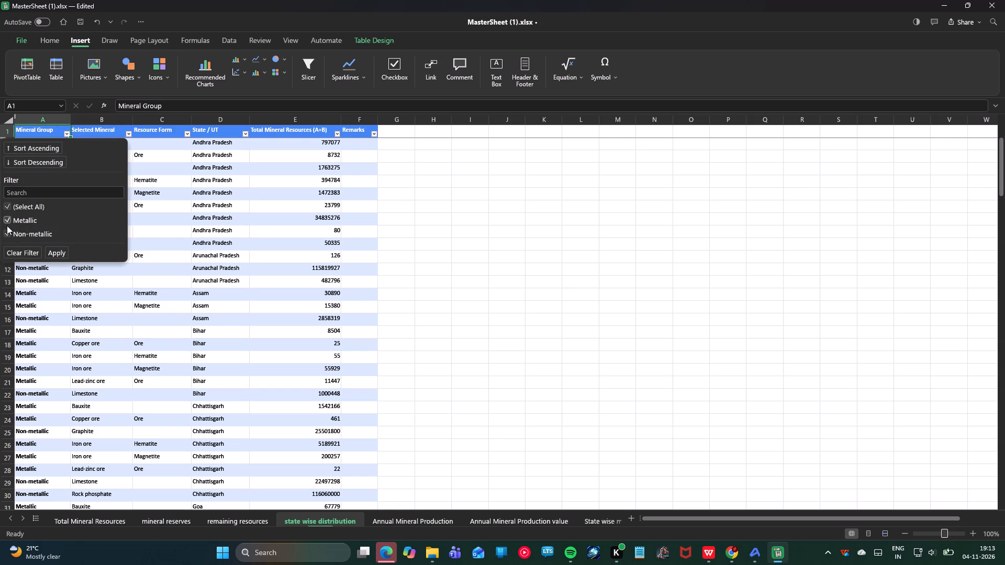
pyautogui.click(7, 219)
pyautogui.click(62, 257)
# Select columns A to H of the filtered non-metallic rows through row 158 and preview the recommended Clustered Column, Area and Stacked Column charts.
pyautogui.scroll(-20, 71, 258)
pyautogui.scroll(-3, 71, 258)
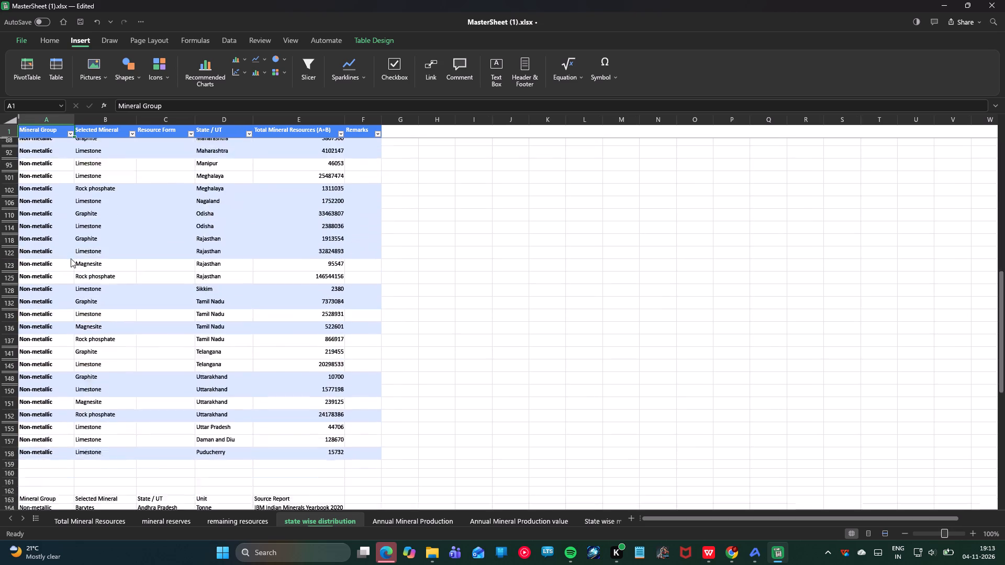
pyautogui.scroll(-11, 71, 258)
pyautogui.scroll(20, 71, 259)
pyautogui.scroll(20, 71, 259)
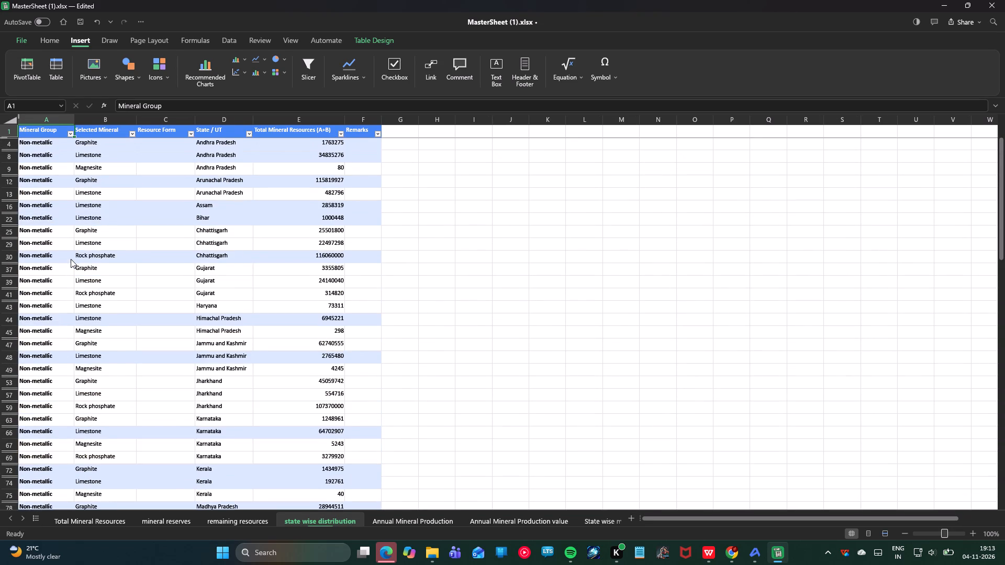
pyautogui.scroll(10, 71, 259)
pyautogui.moveTo(441, 140); pyautogui.dragTo(0, 505)
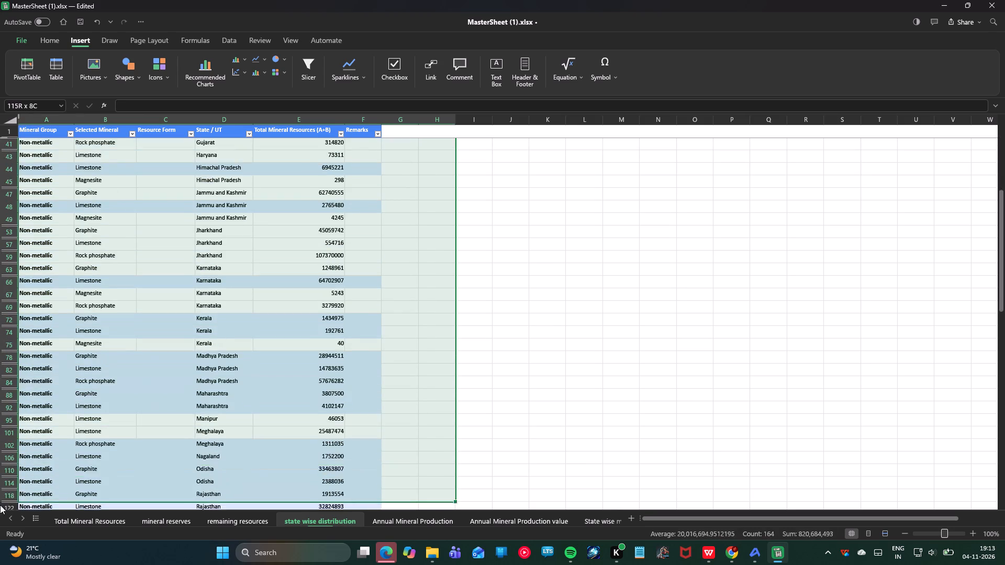
pyautogui.moveTo(0, 505); pyautogui.dragTo(49, 428)
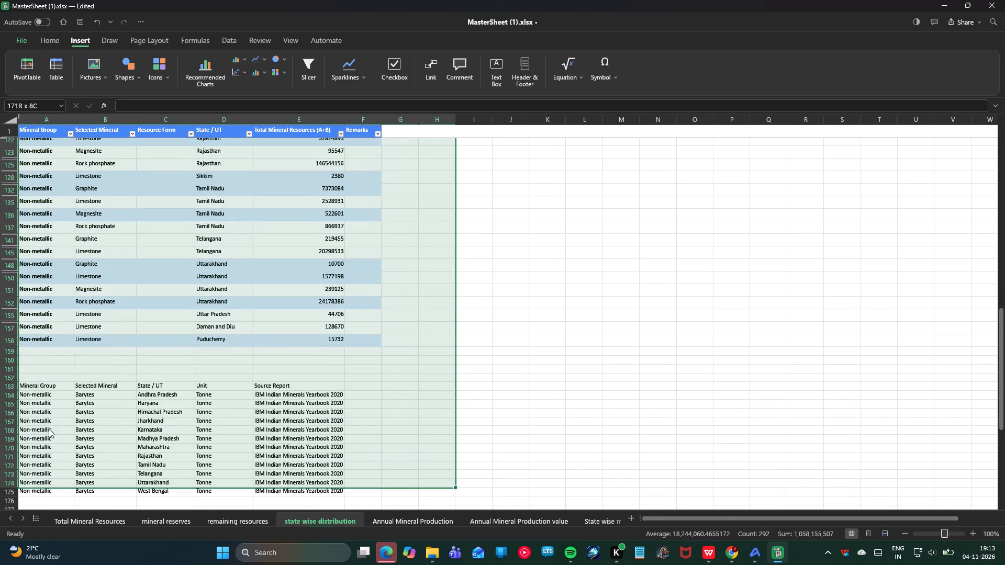
pyautogui.moveTo(49, 428); pyautogui.dragTo(26, 337)
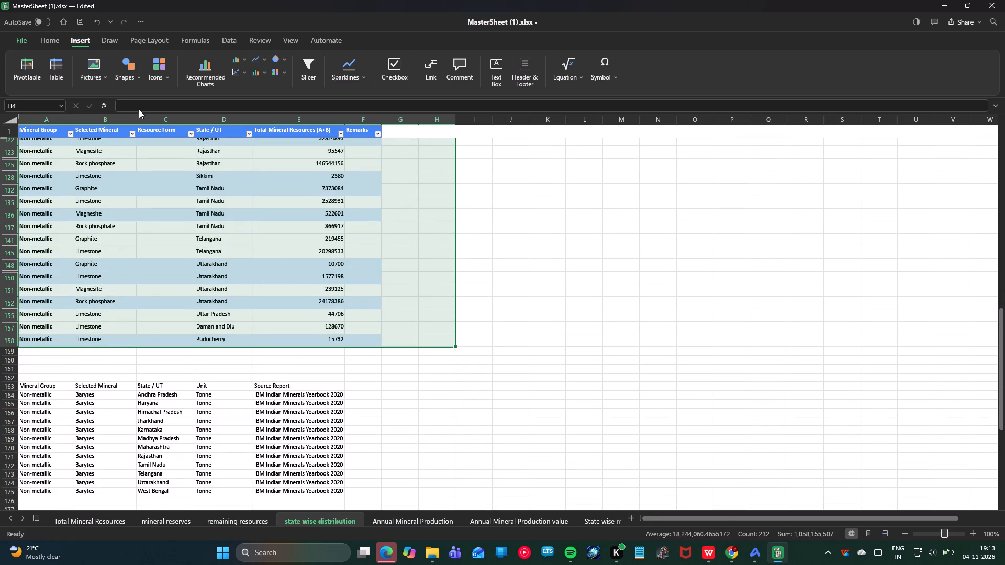
pyautogui.click(209, 66)
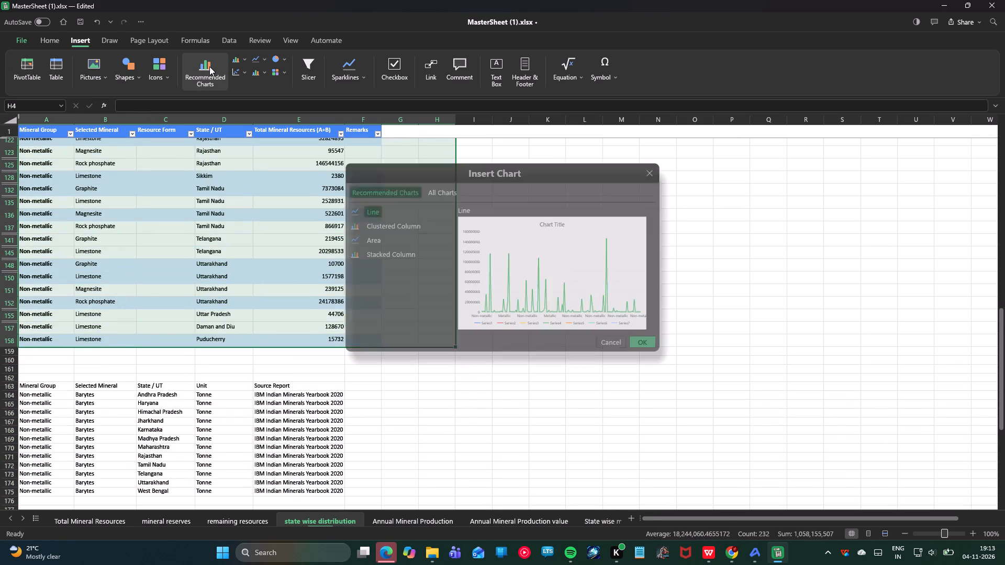
pyautogui.click(385, 219)
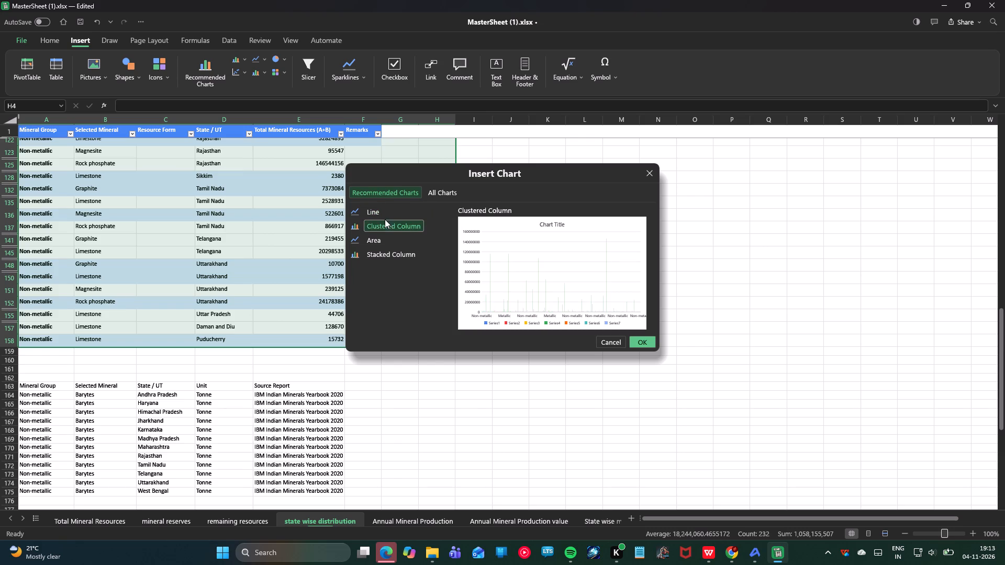
pyautogui.click(384, 242)
pyautogui.click(383, 254)
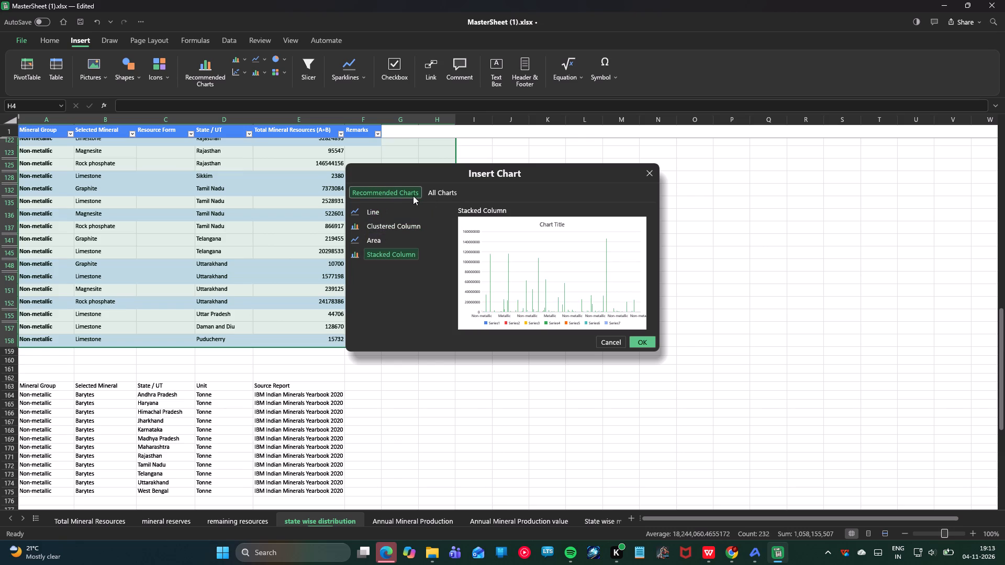
# Compare previews of the bar, line, pie and doughnut types among all available charts for the selected rows.
pyautogui.click(441, 189)
pyautogui.click(401, 267)
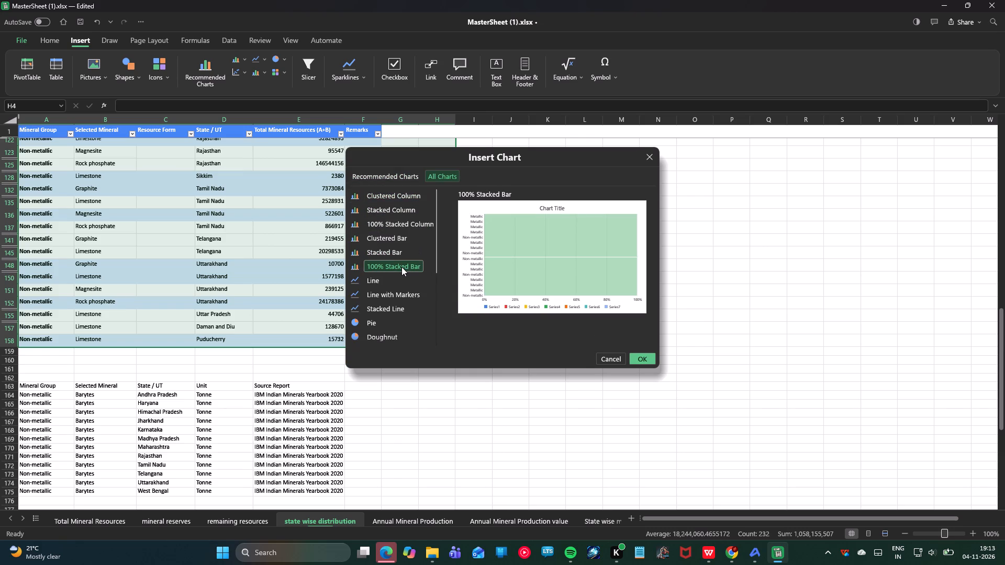
pyautogui.click(401, 248)
pyautogui.click(403, 235)
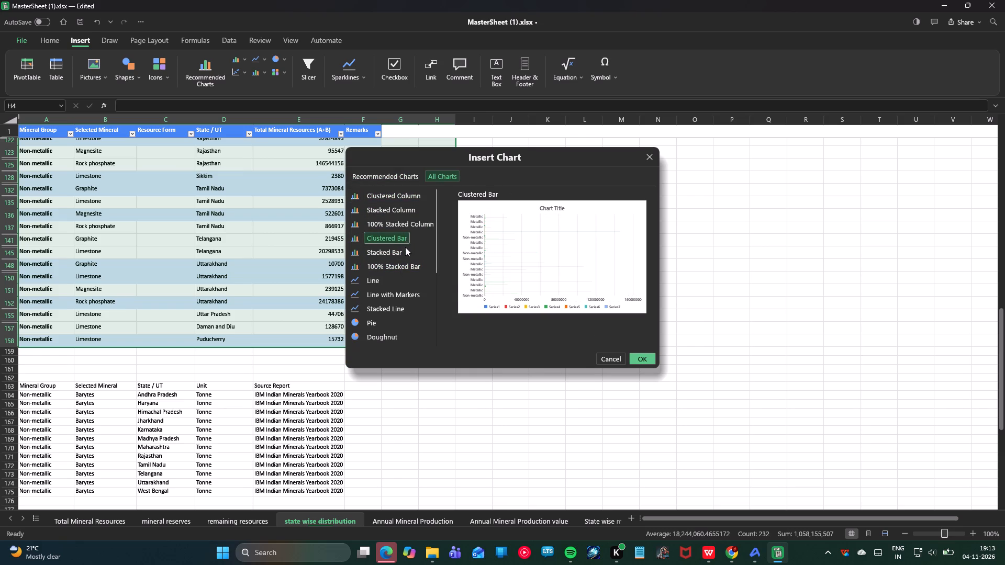
pyautogui.click(405, 249)
pyautogui.click(400, 311)
pyautogui.click(401, 291)
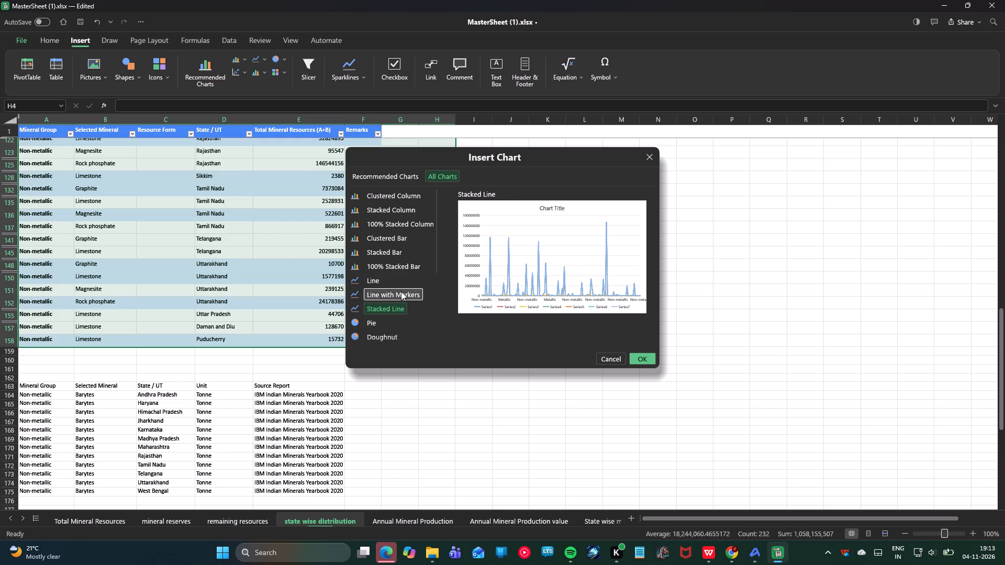
pyautogui.click(399, 282)
pyautogui.click(392, 281)
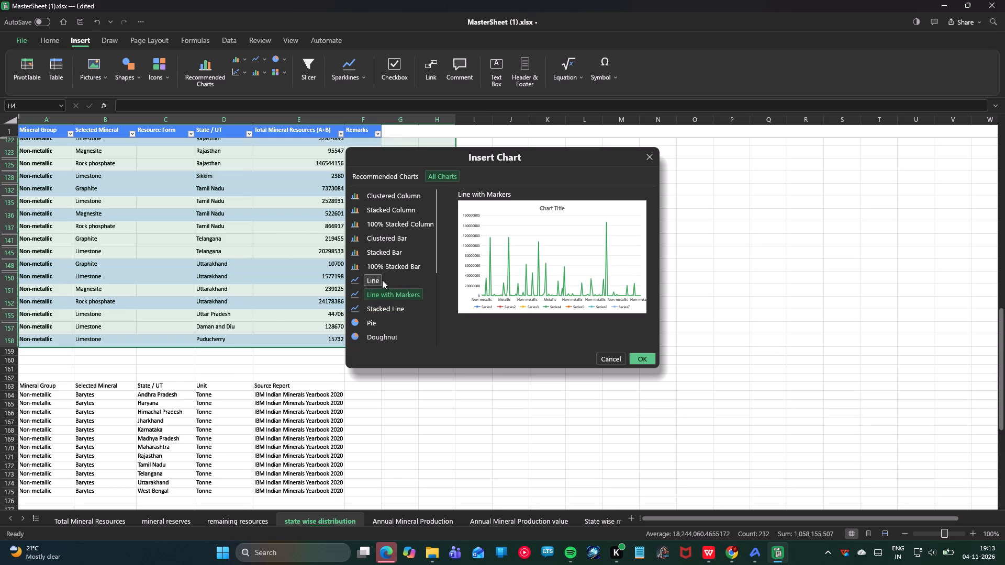
pyautogui.click(381, 280)
pyautogui.click(366, 323)
pyautogui.click(368, 338)
# Compare previews of the Scatter, Scatter with Lines, Histogram, Waterfall, Combo and Funnel charts for the selected rows.
pyautogui.scroll(-7, 390, 300)
pyautogui.click(386, 265)
pyautogui.click(381, 255)
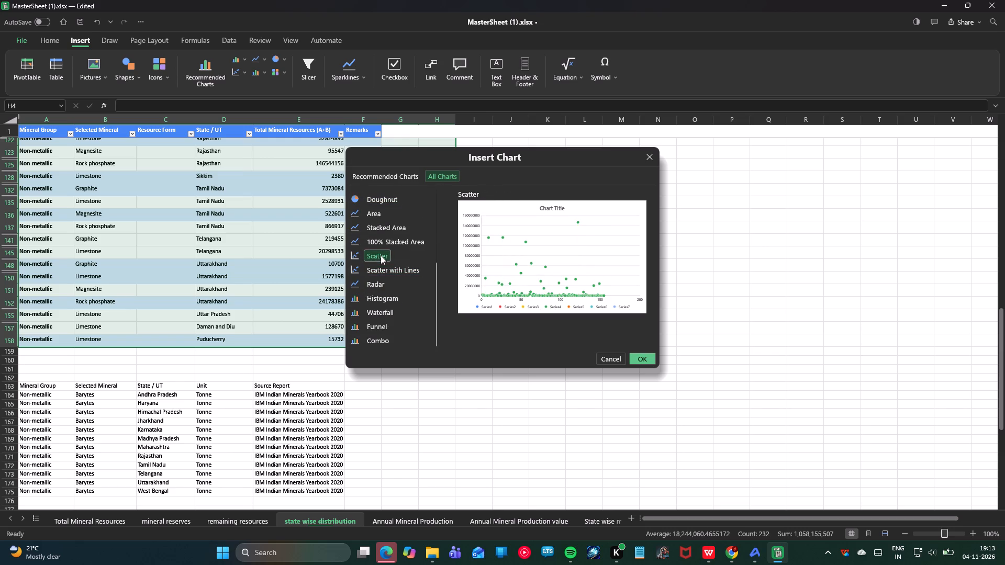
pyautogui.click(383, 267)
pyautogui.scroll(3, 531, 274)
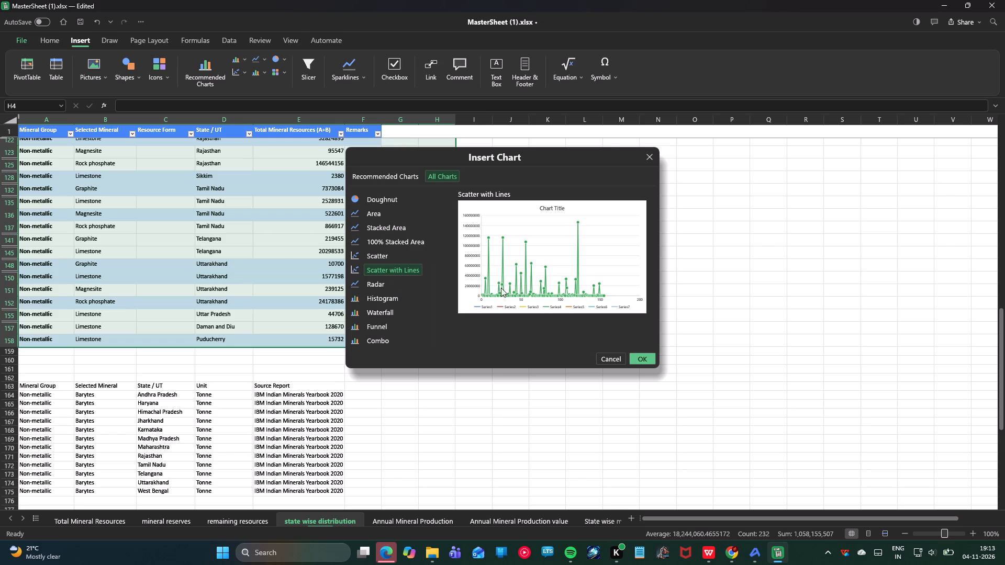
pyautogui.click(389, 298)
pyautogui.click(389, 309)
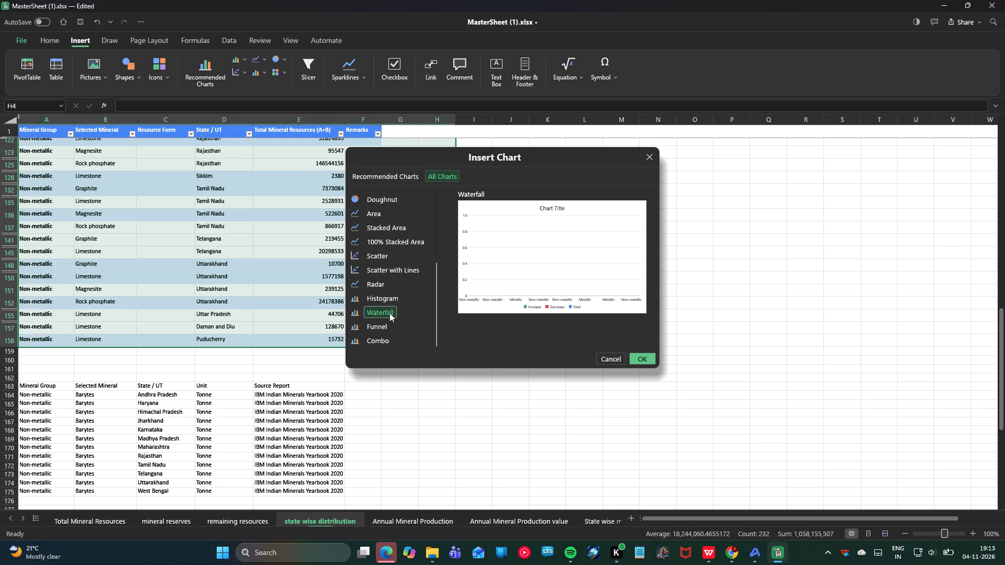
pyautogui.scroll(-2, 389, 333)
pyautogui.click(388, 338)
pyautogui.click(382, 329)
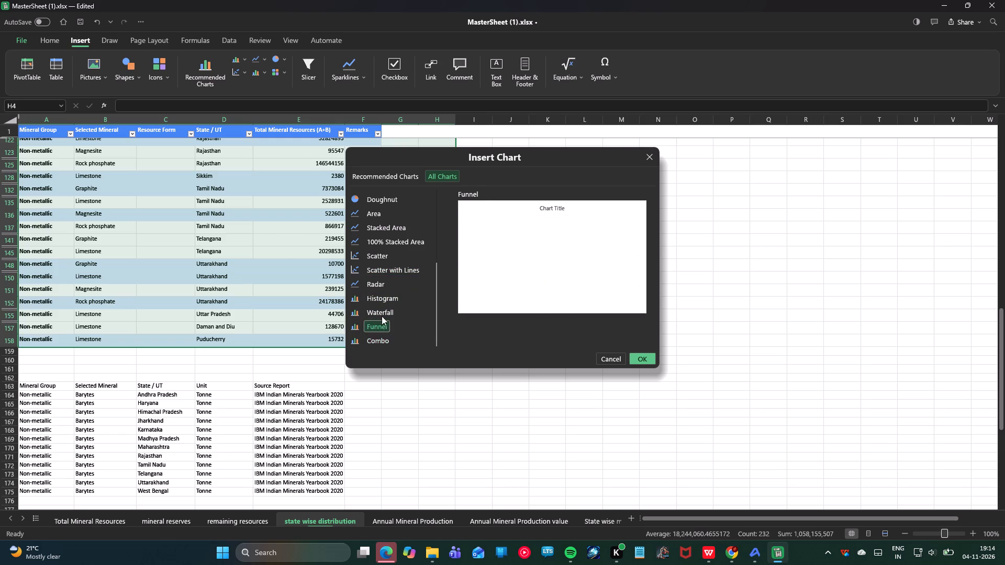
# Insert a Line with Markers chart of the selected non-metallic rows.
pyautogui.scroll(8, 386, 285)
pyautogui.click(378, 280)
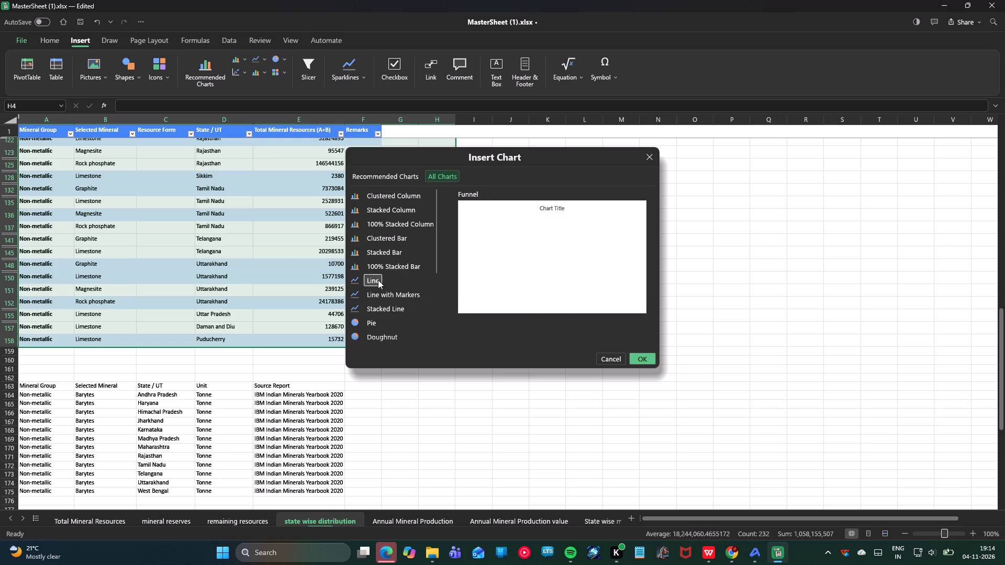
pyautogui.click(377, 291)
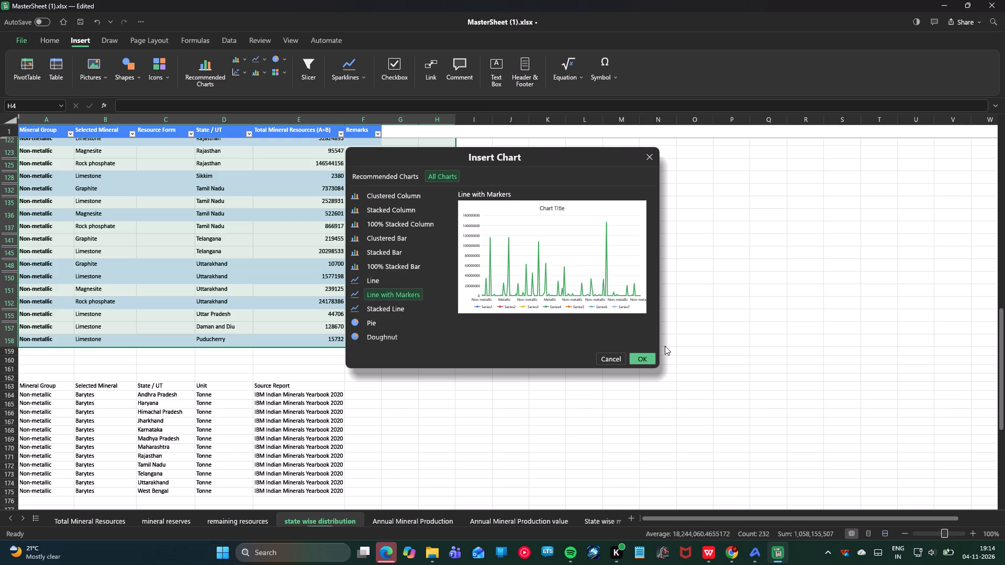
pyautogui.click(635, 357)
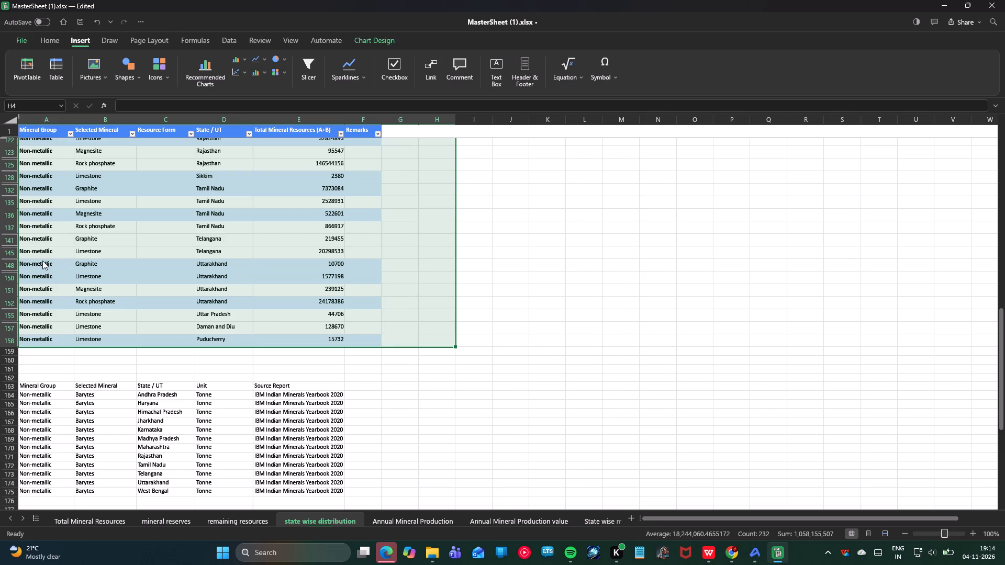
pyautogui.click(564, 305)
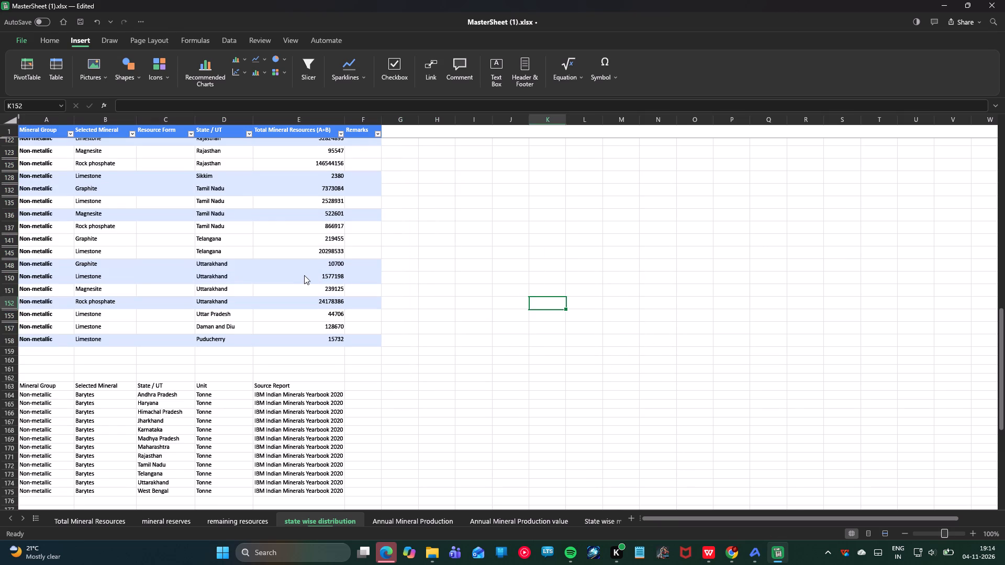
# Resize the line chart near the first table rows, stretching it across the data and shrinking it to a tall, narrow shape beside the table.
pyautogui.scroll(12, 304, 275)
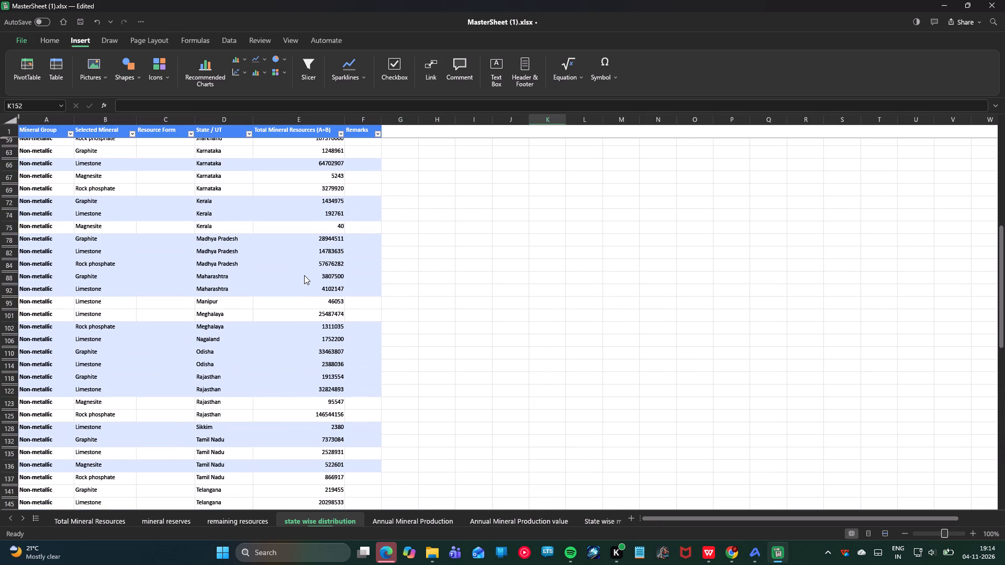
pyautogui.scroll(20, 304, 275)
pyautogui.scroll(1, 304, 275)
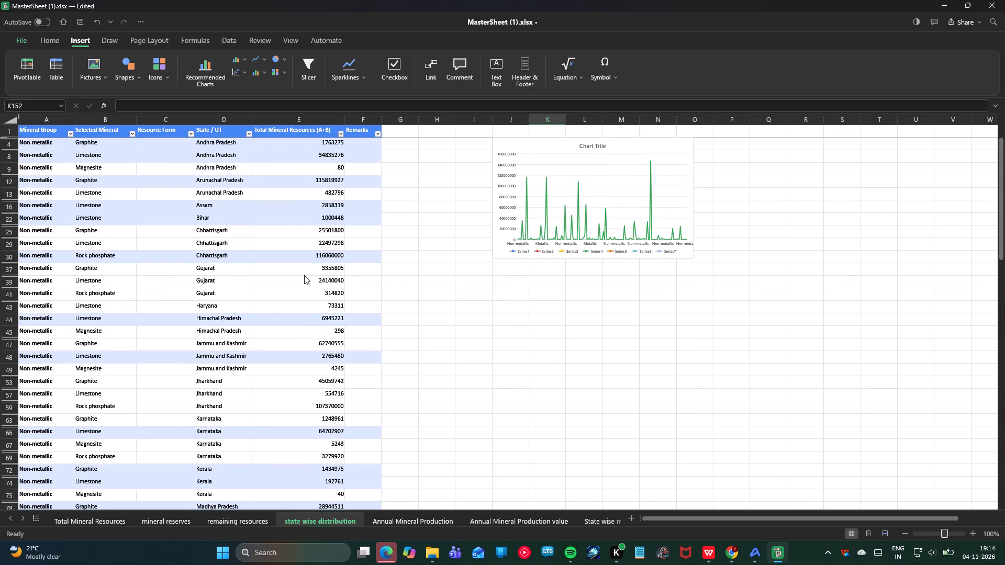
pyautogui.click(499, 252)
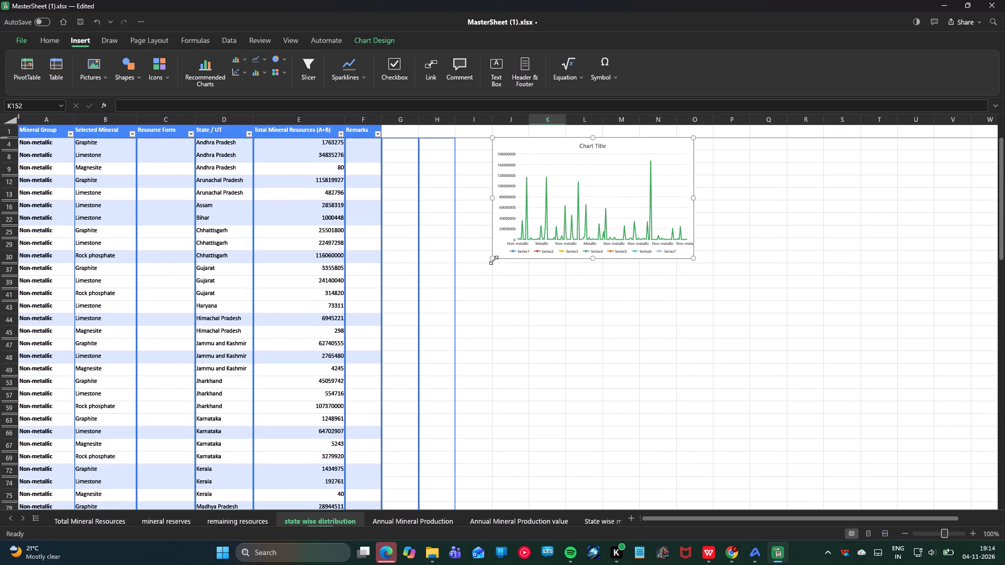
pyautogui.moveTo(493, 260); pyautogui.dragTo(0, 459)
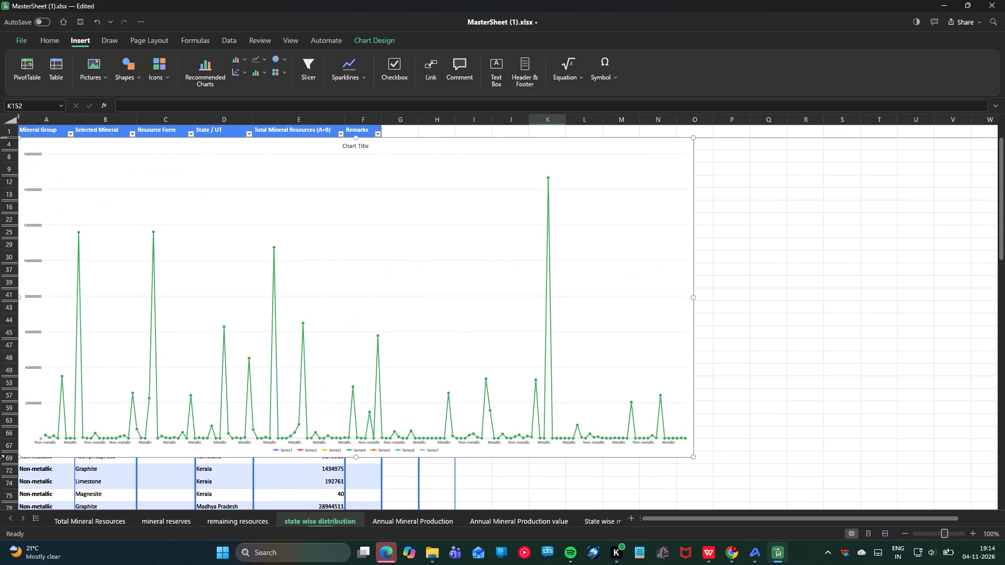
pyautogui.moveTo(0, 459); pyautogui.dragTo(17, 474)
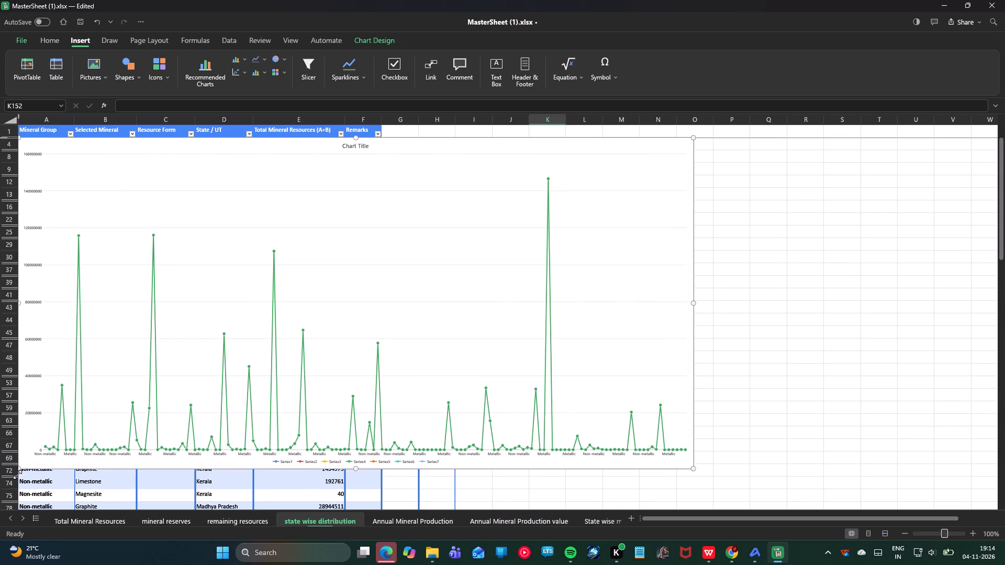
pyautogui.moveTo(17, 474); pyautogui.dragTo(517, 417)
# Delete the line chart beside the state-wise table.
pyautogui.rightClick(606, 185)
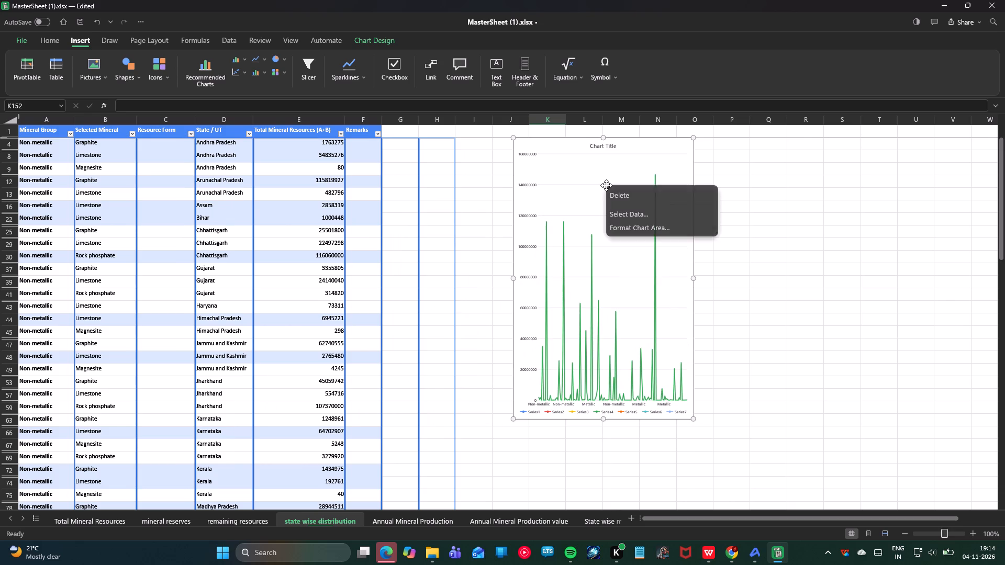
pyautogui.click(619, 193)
# Examine the filtered non-metallic rows from the first states down to the Barytes table below them.
pyautogui.scroll(-15, 304, 257)
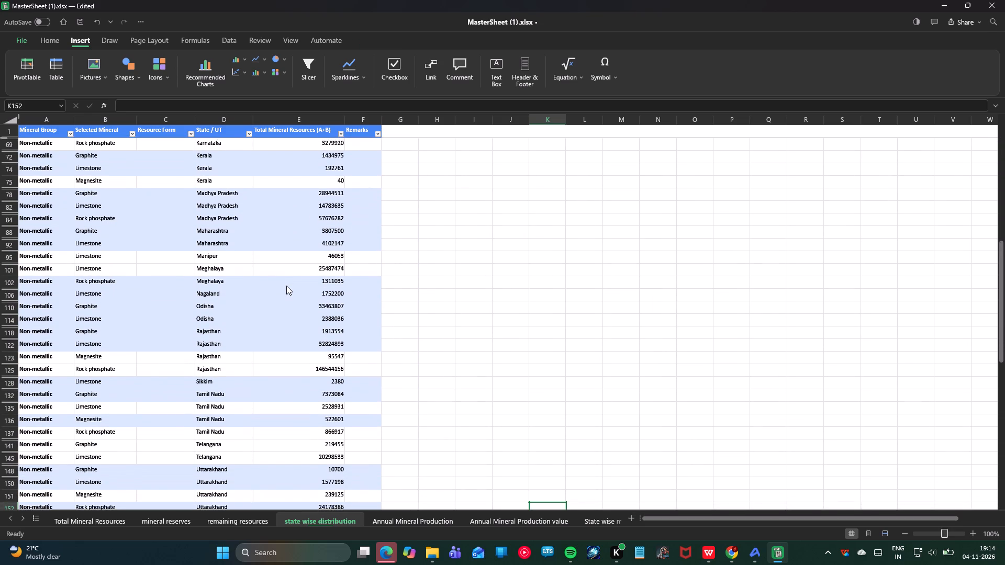
pyautogui.scroll(-5, 286, 286)
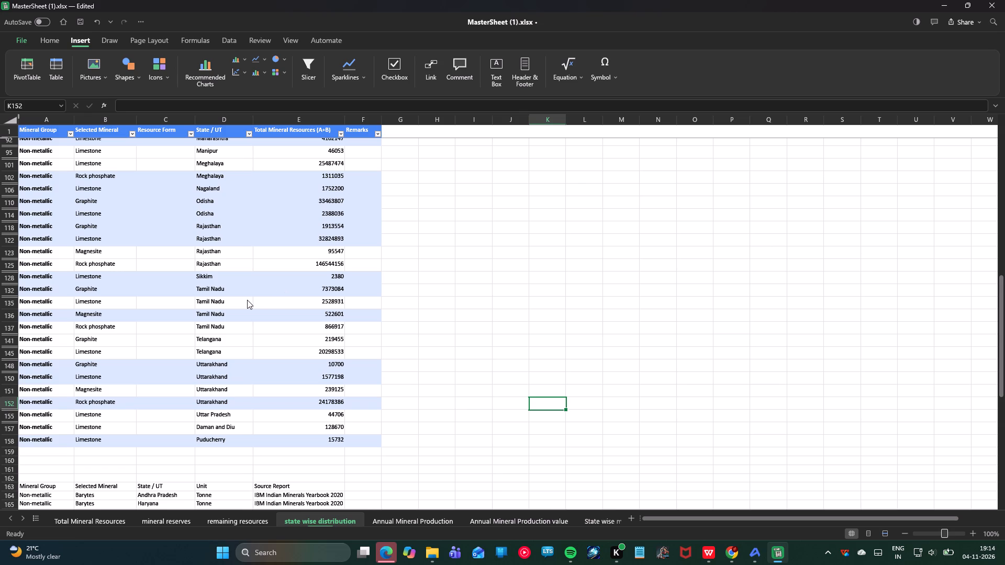
pyautogui.scroll(4, 247, 300)
pyautogui.scroll(20, 247, 300)
pyautogui.scroll(3, 247, 300)
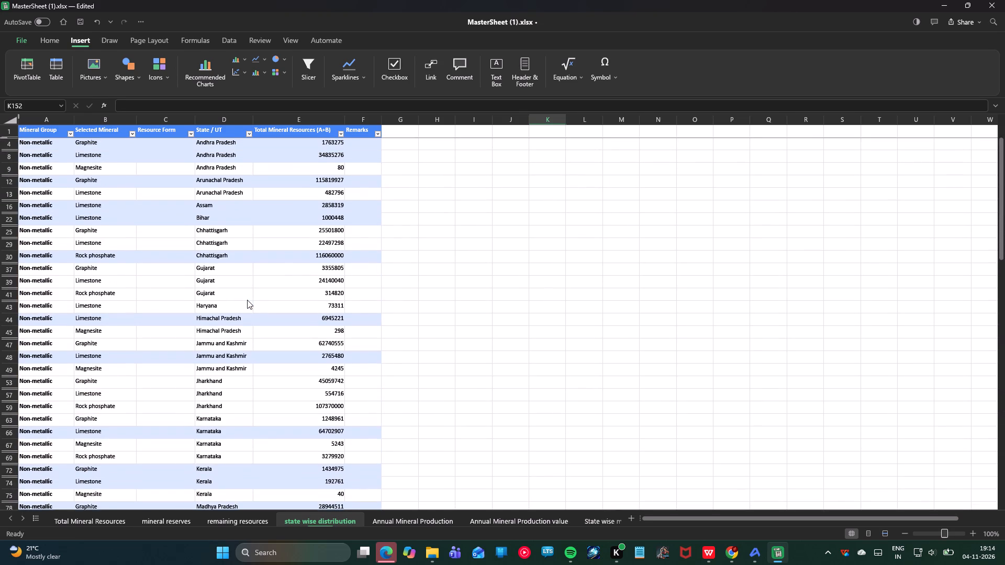
pyautogui.scroll(5, 247, 300)
pyautogui.scroll(-10, 247, 300)
pyautogui.scroll(-14, 247, 300)
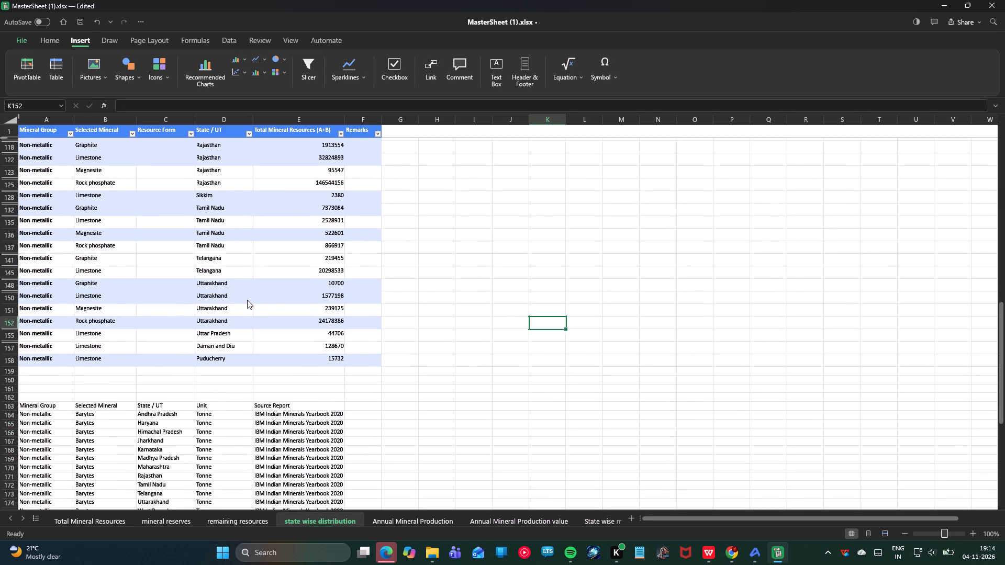
# Copy the filtered non-metallic table from its header row to the Puducherry limestone row, range A1:G158, including the blank column beside Remarks.
pyautogui.scroll(-1, 247, 300)
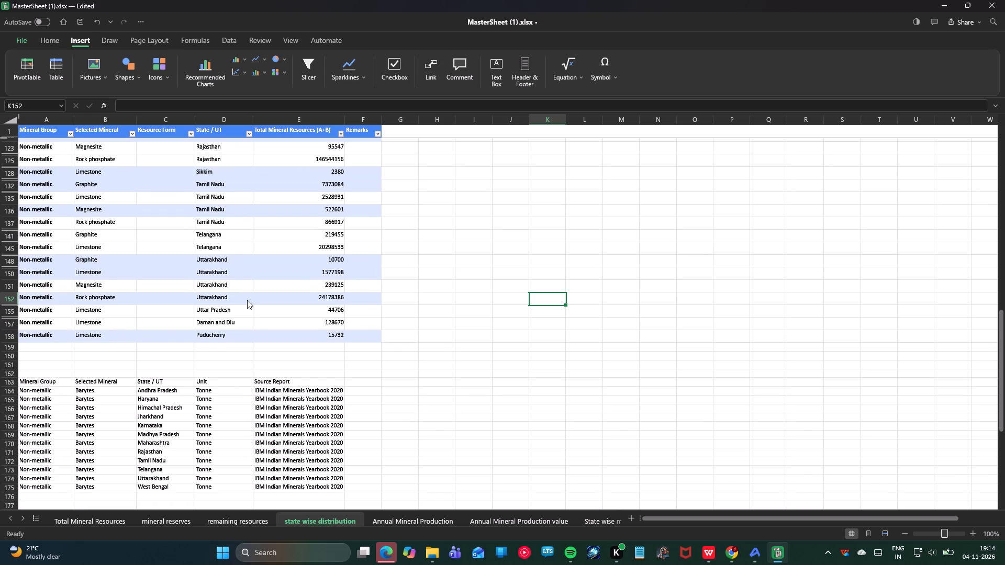
pyautogui.scroll(18, 247, 300)
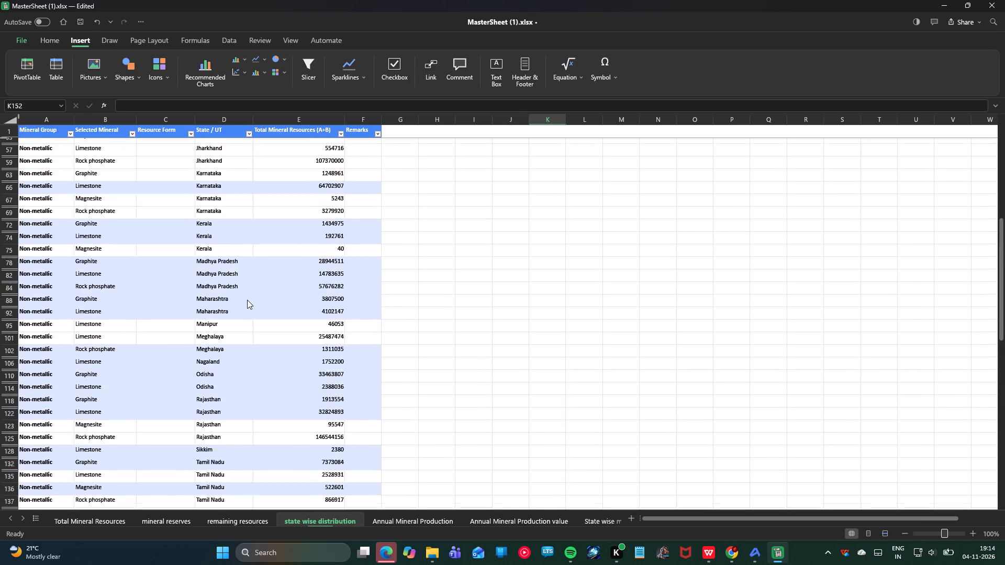
pyautogui.scroll(20, 247, 300)
pyautogui.scroll(1, 247, 300)
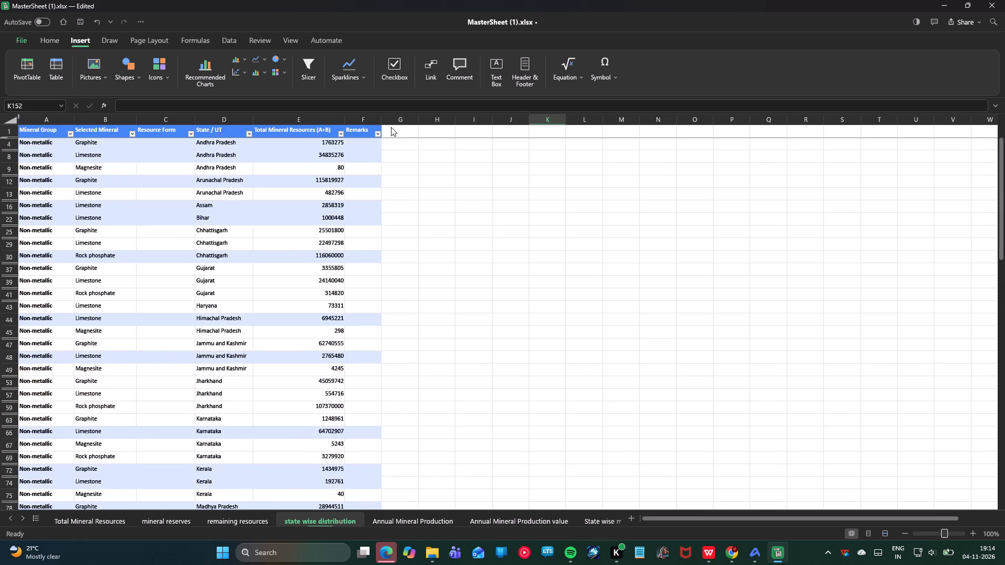
pyautogui.moveTo(401, 130); pyautogui.dragTo(25, 437)
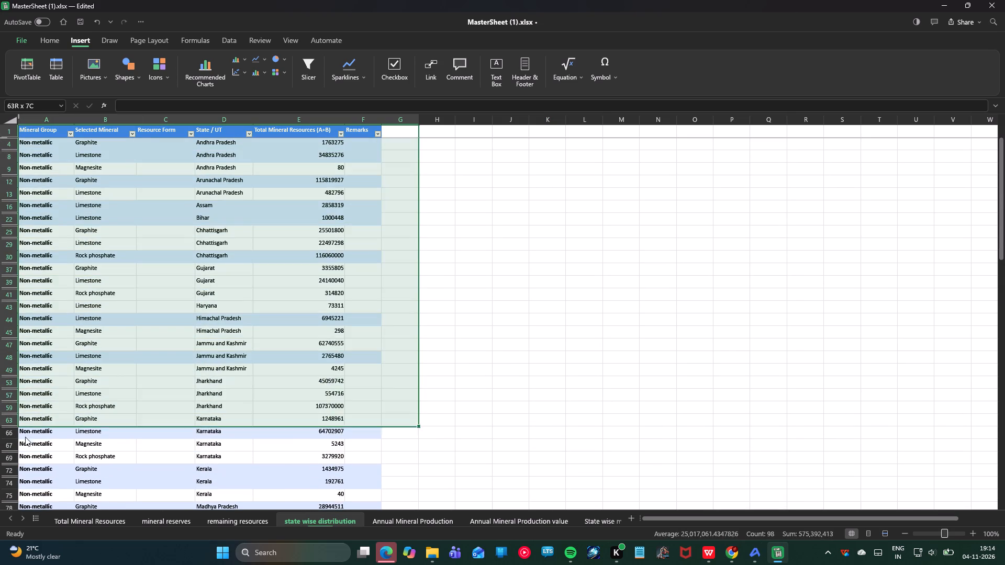
pyautogui.moveTo(25, 437); pyautogui.dragTo(57, 546)
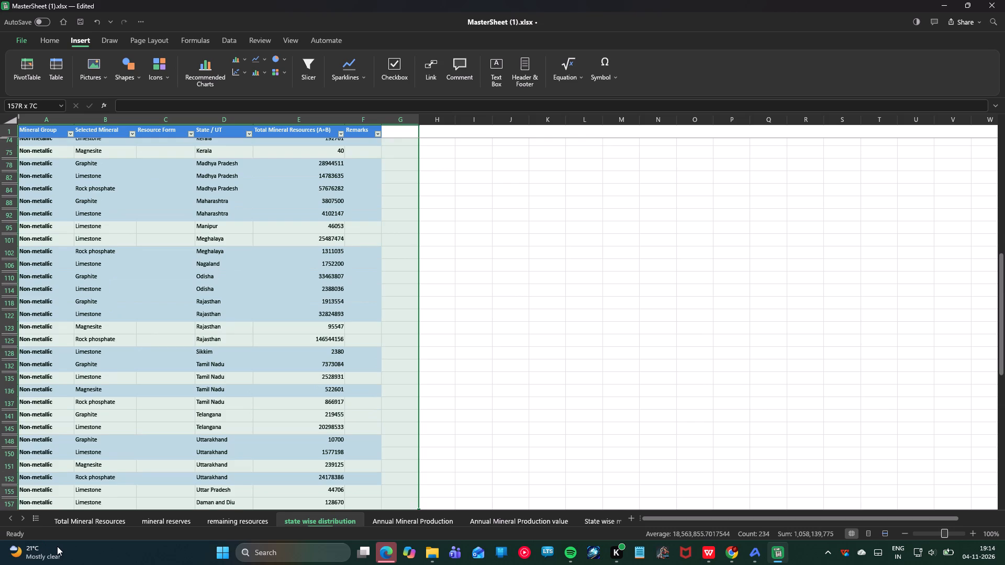
pyautogui.moveTo(57, 546); pyautogui.dragTo(151, 148)
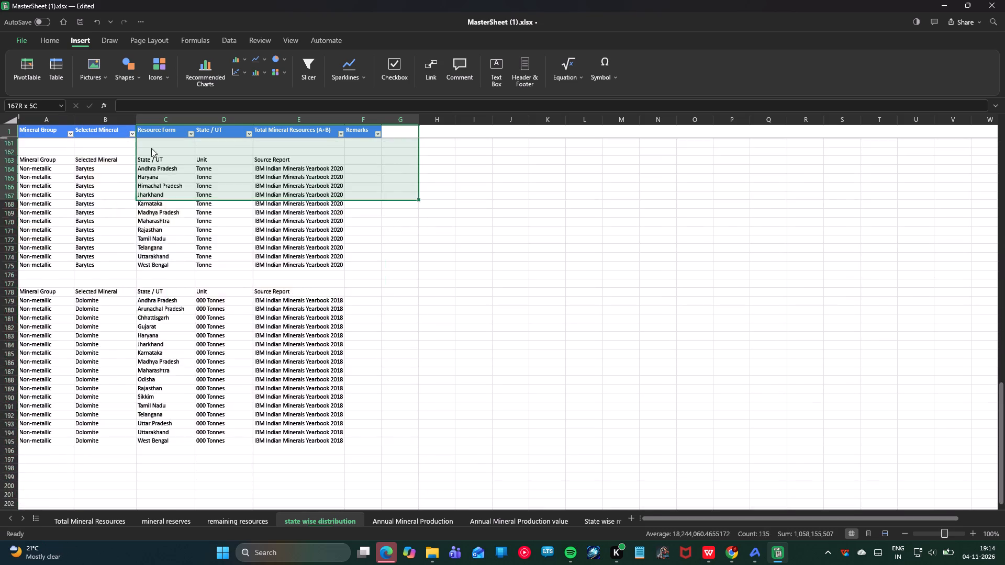
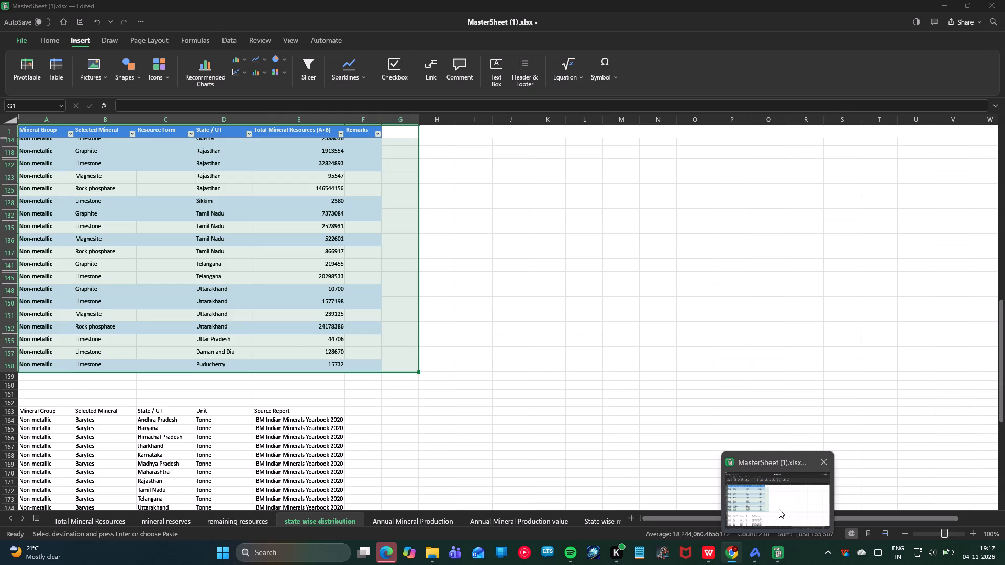
# Switch to the MasterSheet (1).xlsx workbook and examine the filtered non-metallic rows in the state wise distribution sheet.
pyautogui.click(784, 508)
pyautogui.click(669, 453)
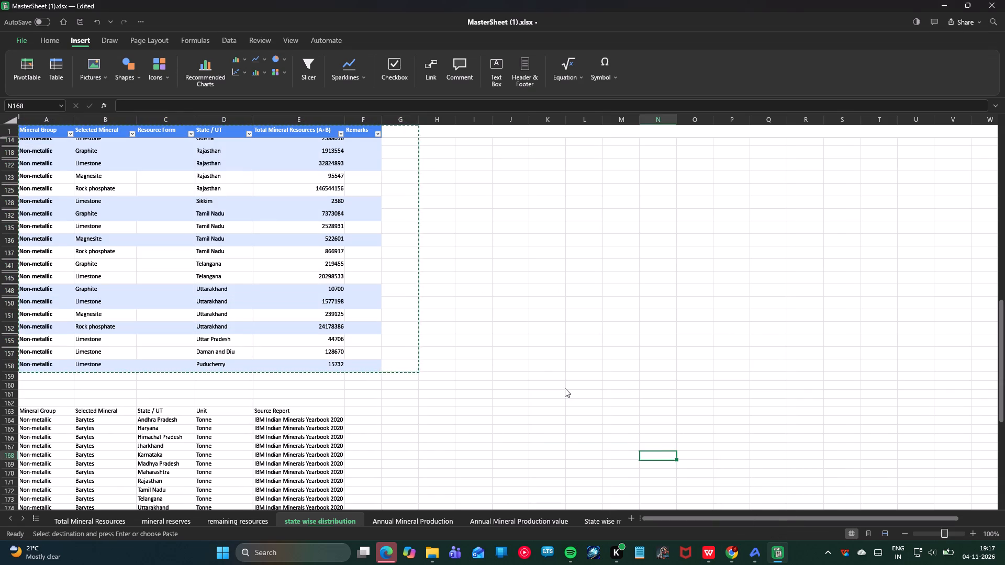
pyautogui.scroll(5, 565, 388)
pyautogui.scroll(20, 565, 388)
pyautogui.scroll(14, 565, 388)
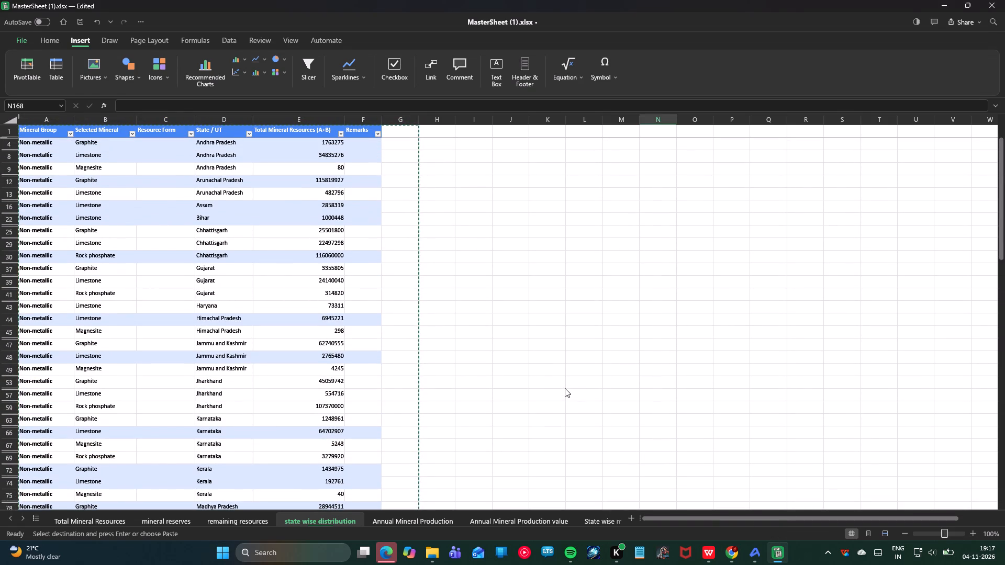
pyautogui.scroll(5, 476, 245)
pyautogui.moveTo(401, 141); pyautogui.dragTo(333, 149)
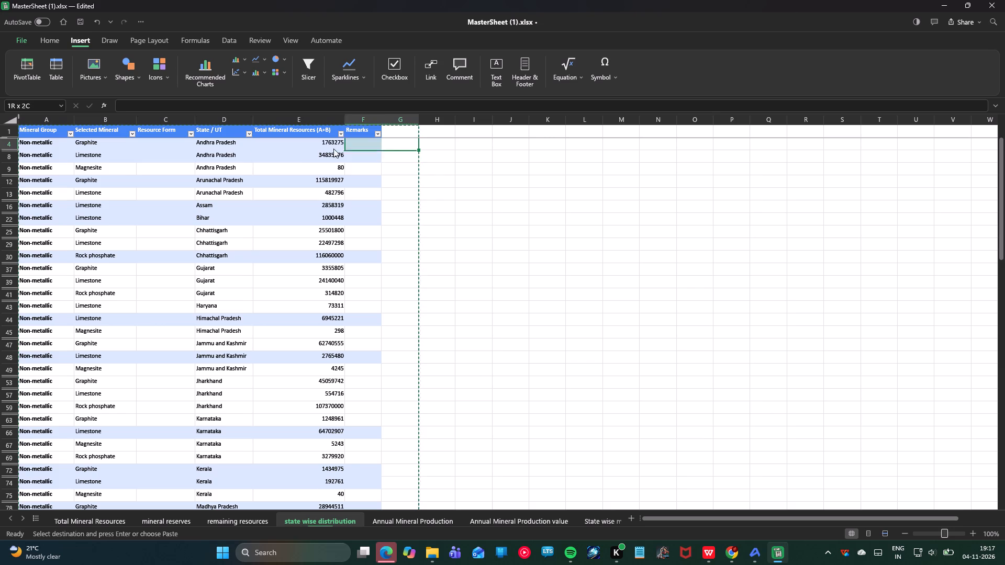
pyautogui.moveTo(333, 149); pyautogui.dragTo(18, 496)
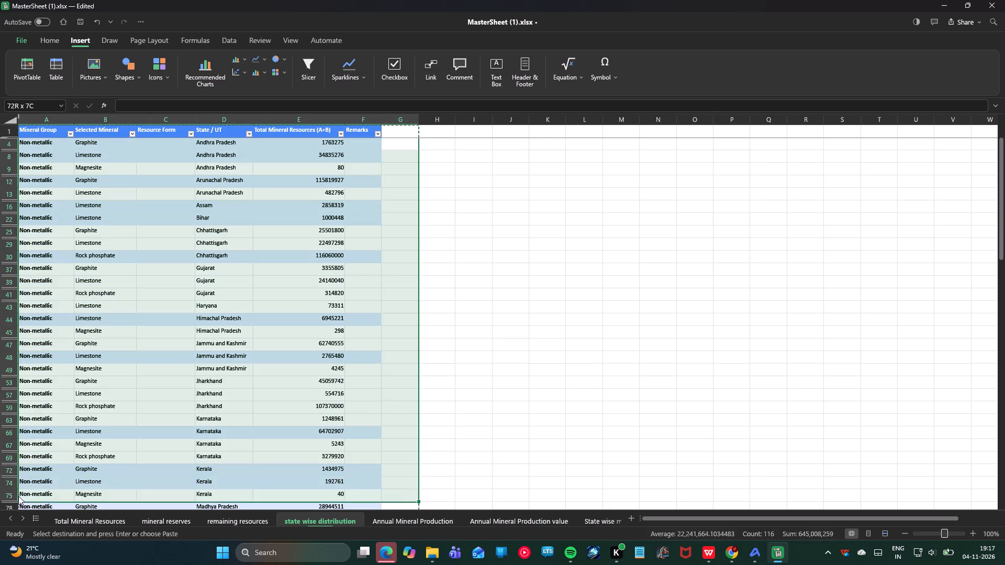
pyautogui.moveTo(18, 496); pyautogui.dragTo(99, 433)
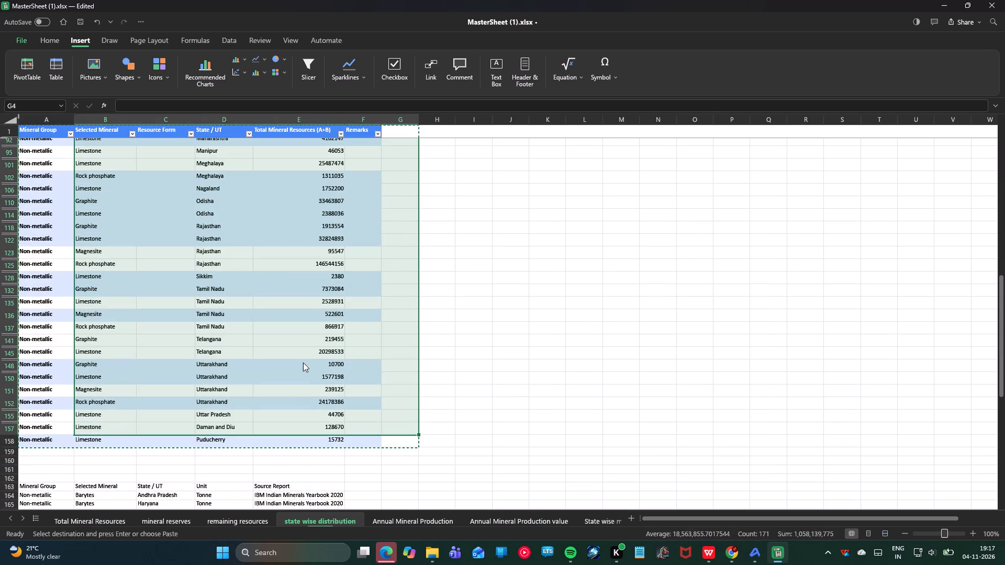
pyautogui.click(504, 323)
pyautogui.scroll(18, 573, 343)
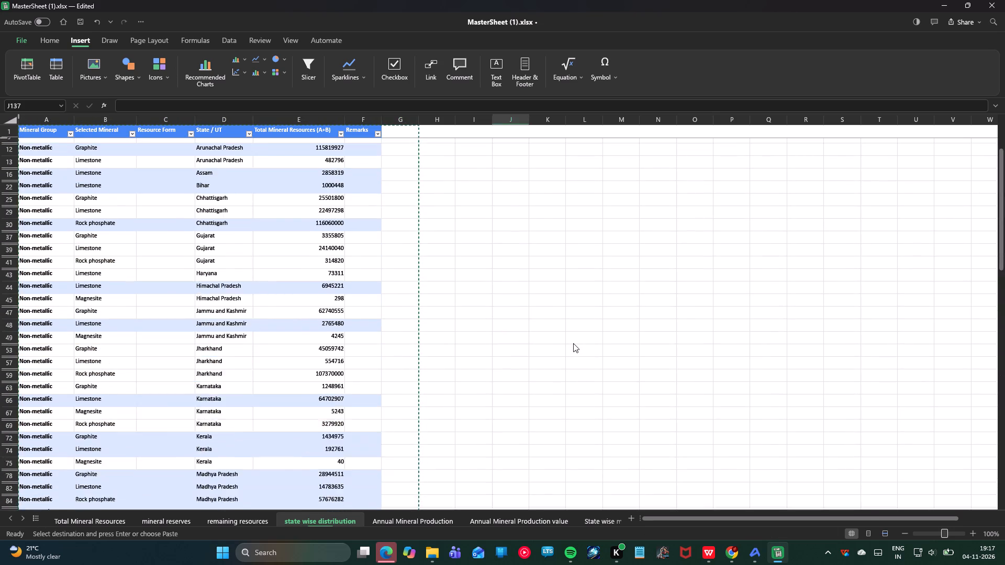
pyautogui.scroll(10, 573, 343)
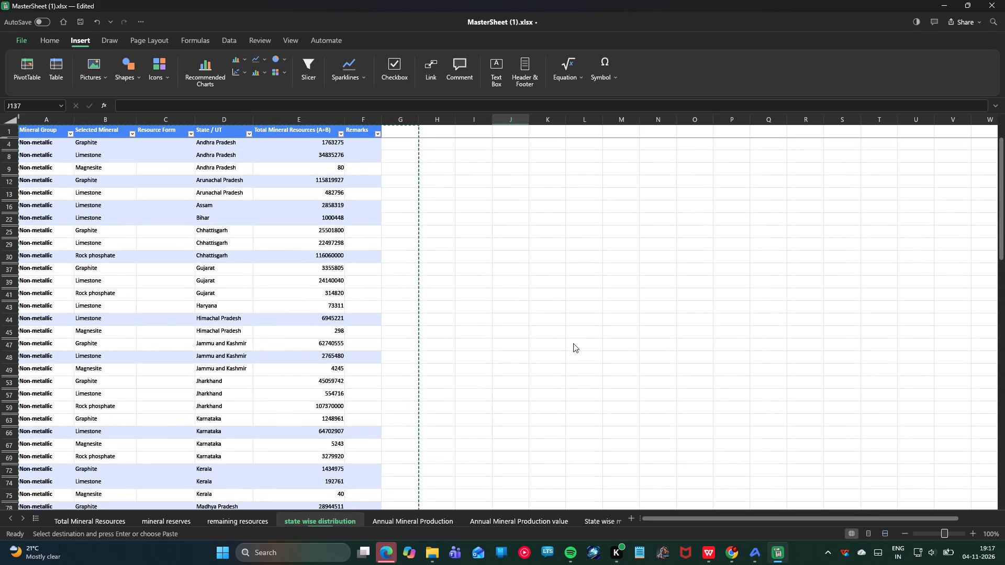
pyautogui.scroll(2, 573, 343)
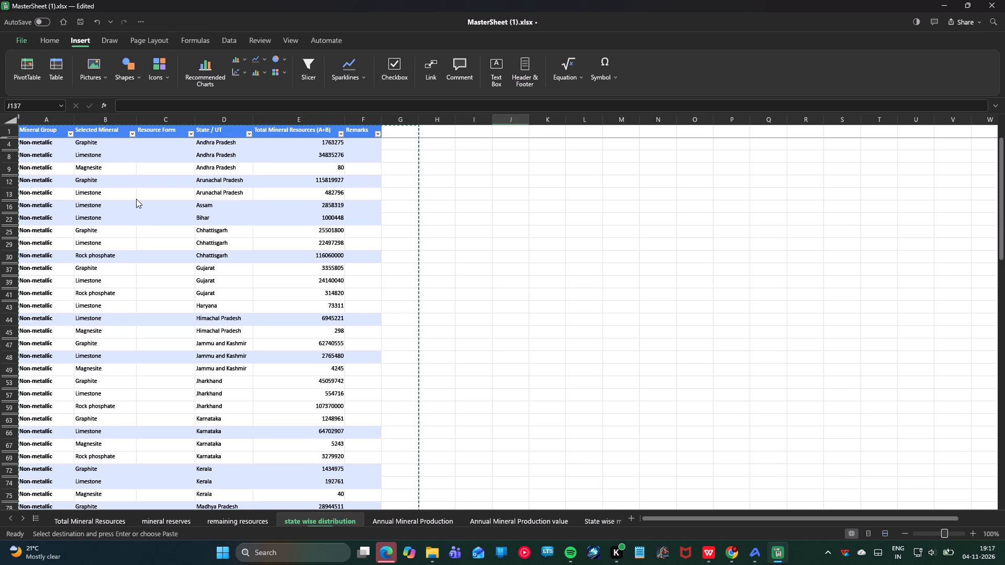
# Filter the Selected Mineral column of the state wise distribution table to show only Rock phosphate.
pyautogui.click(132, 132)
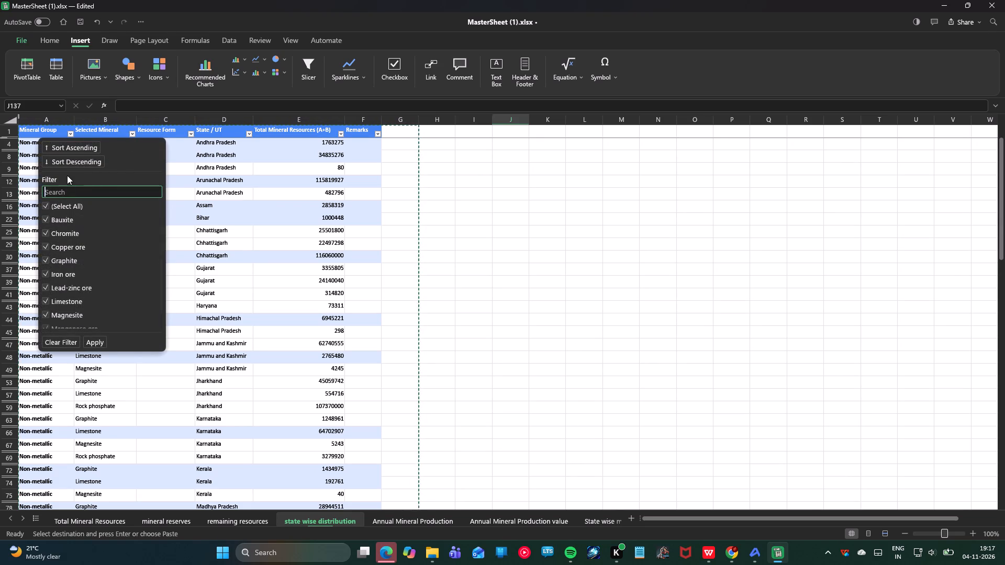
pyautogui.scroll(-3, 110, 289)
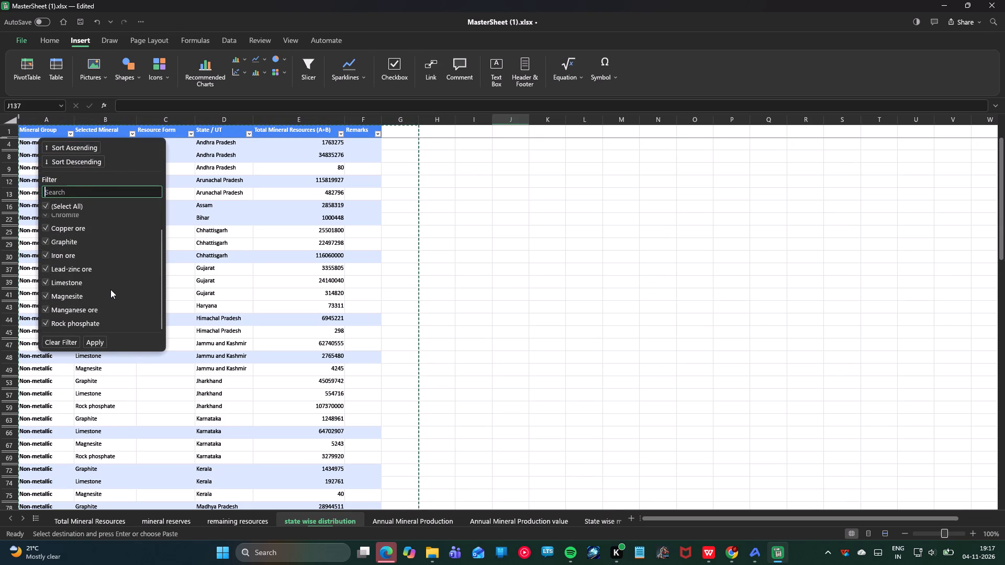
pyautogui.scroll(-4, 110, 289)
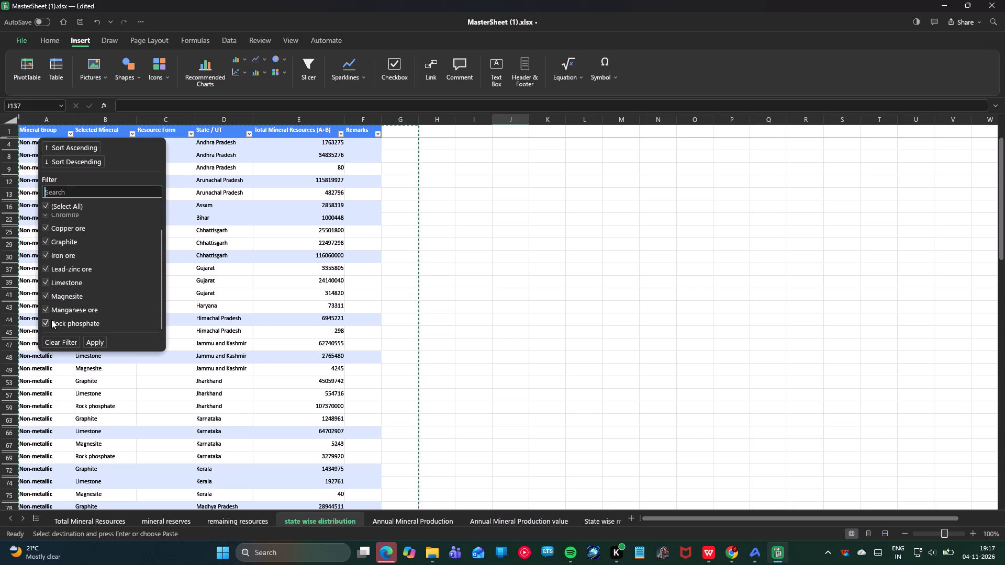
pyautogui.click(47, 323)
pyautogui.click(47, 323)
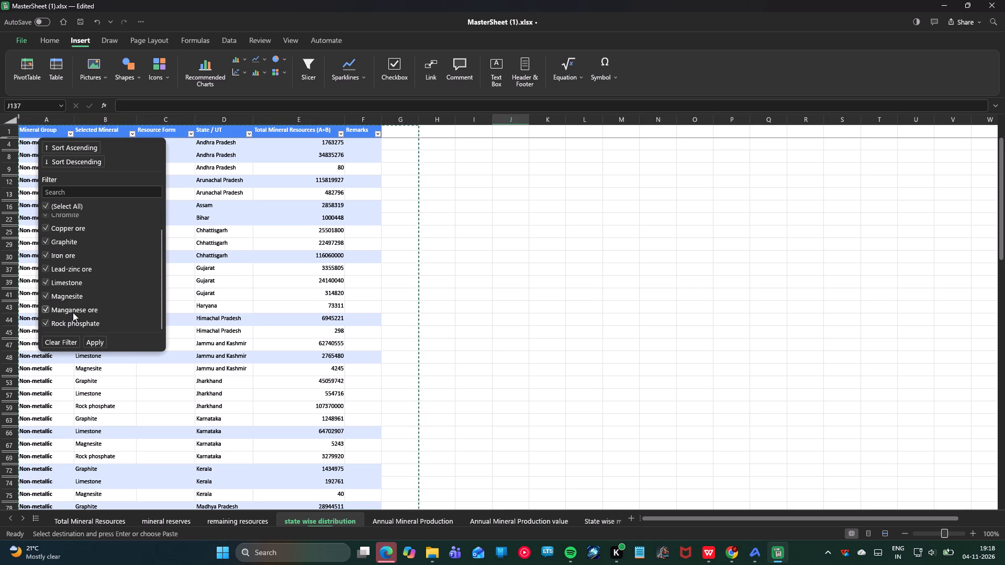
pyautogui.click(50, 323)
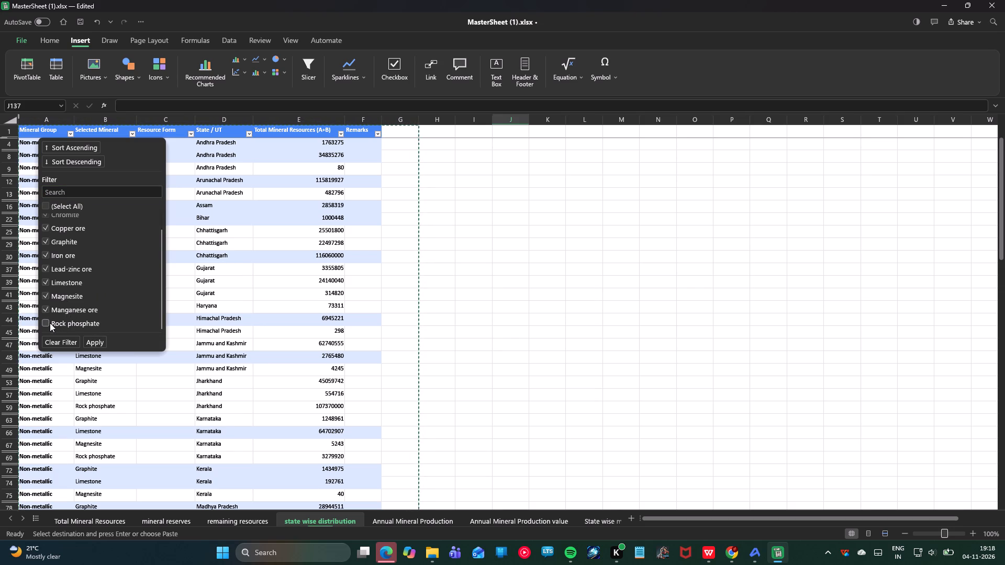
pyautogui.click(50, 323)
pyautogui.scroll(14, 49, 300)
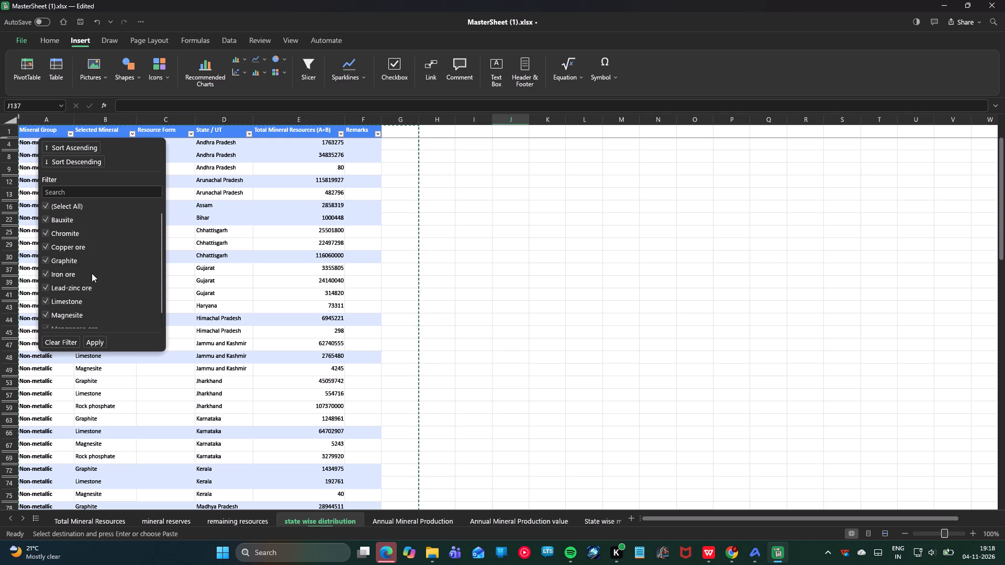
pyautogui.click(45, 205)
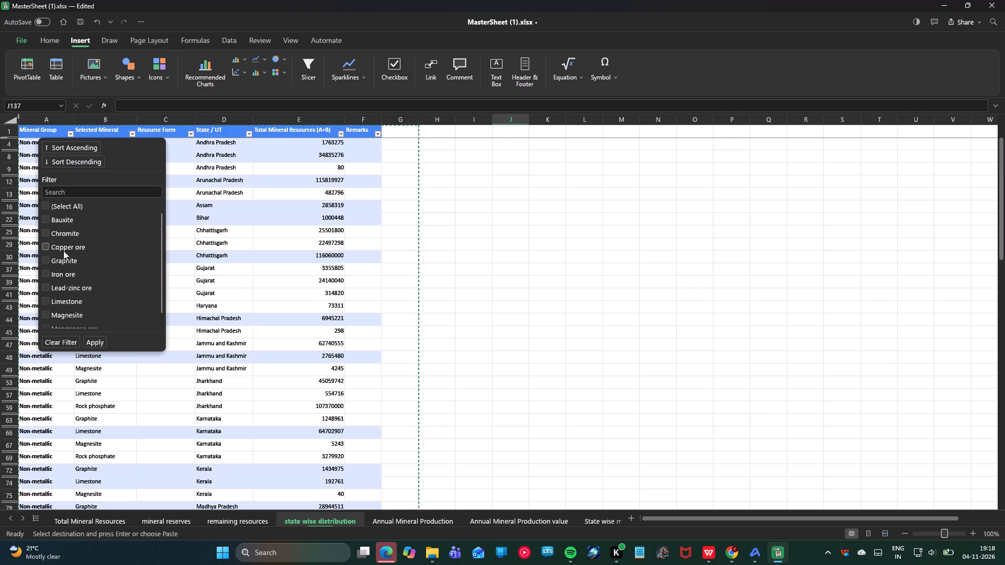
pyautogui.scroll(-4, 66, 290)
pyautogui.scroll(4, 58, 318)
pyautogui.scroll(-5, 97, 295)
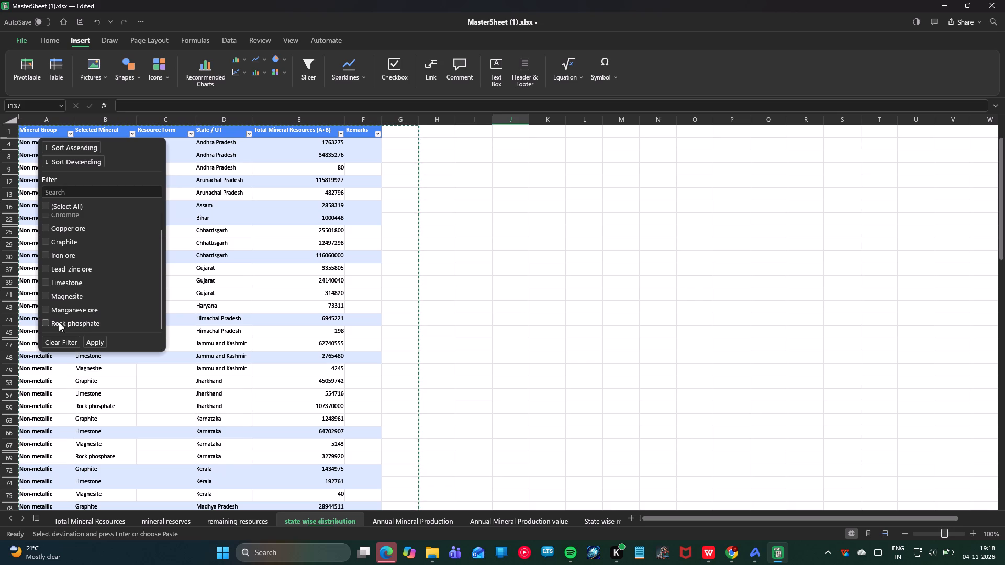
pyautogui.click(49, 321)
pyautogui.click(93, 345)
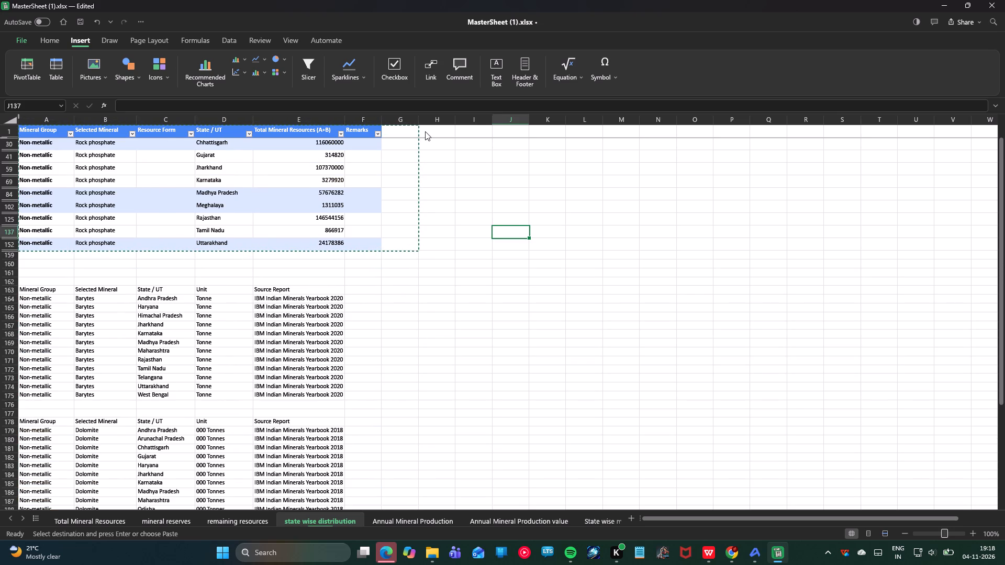
# Preview the recommended Clustered Column and Stacked Column charts for the filtered rock phosphate table without inserting one.
pyautogui.moveTo(426, 134); pyautogui.dragTo(188, 139)
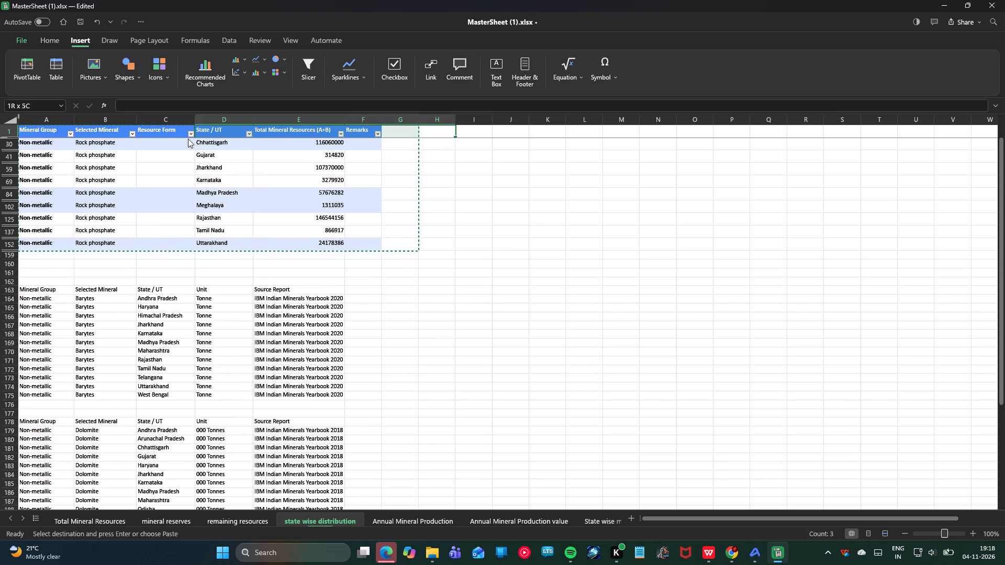
pyautogui.moveTo(188, 139); pyautogui.dragTo(15, 242)
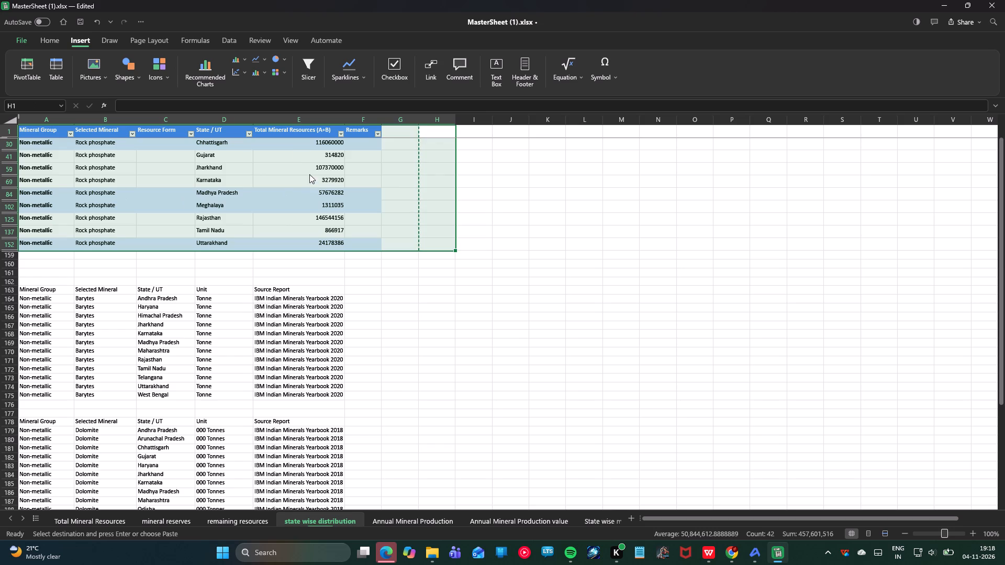
pyautogui.click(209, 69)
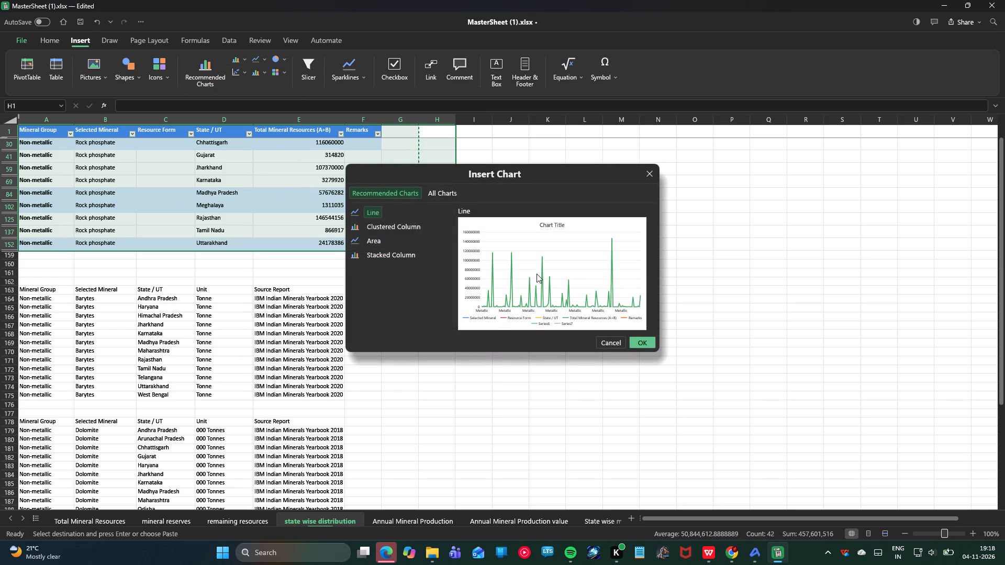
pyautogui.click(376, 222)
pyautogui.click(381, 241)
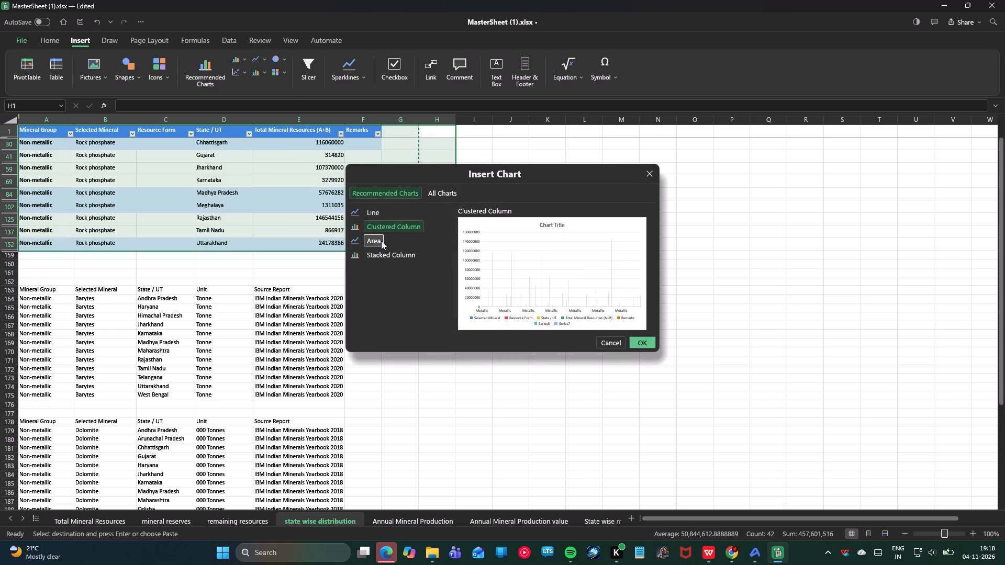
pyautogui.click(388, 258)
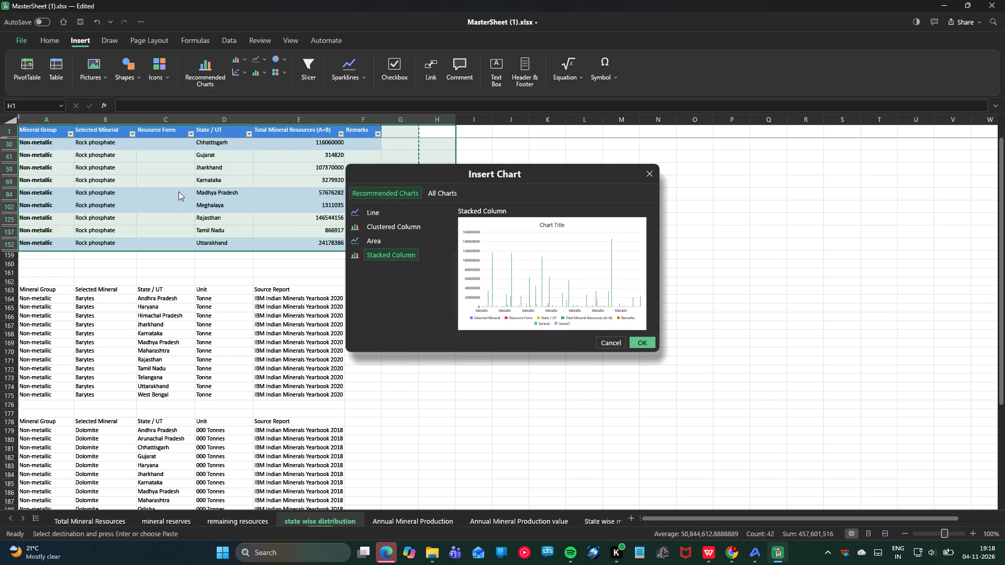
pyautogui.click(212, 153)
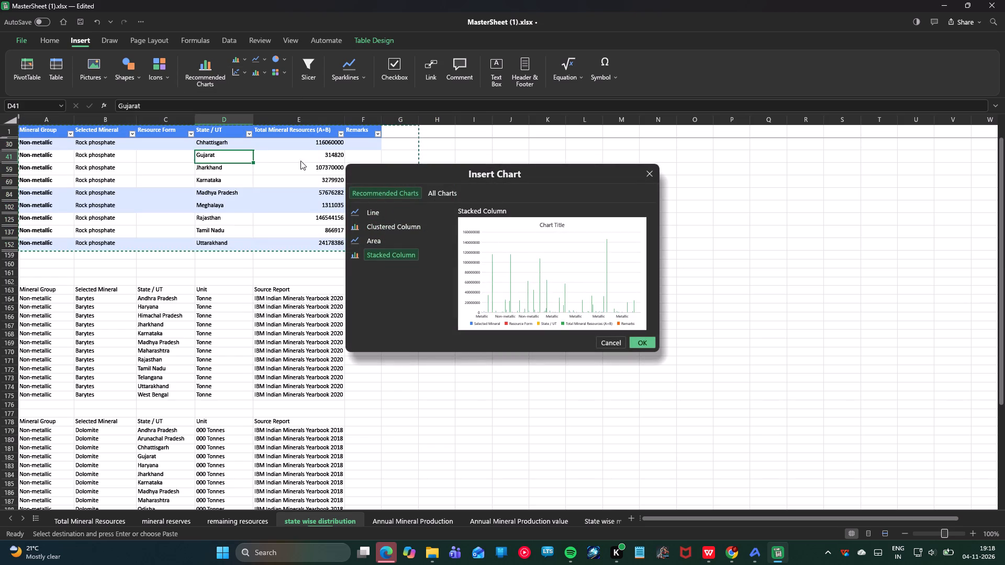
pyautogui.click(504, 151)
pyautogui.click(249, 132)
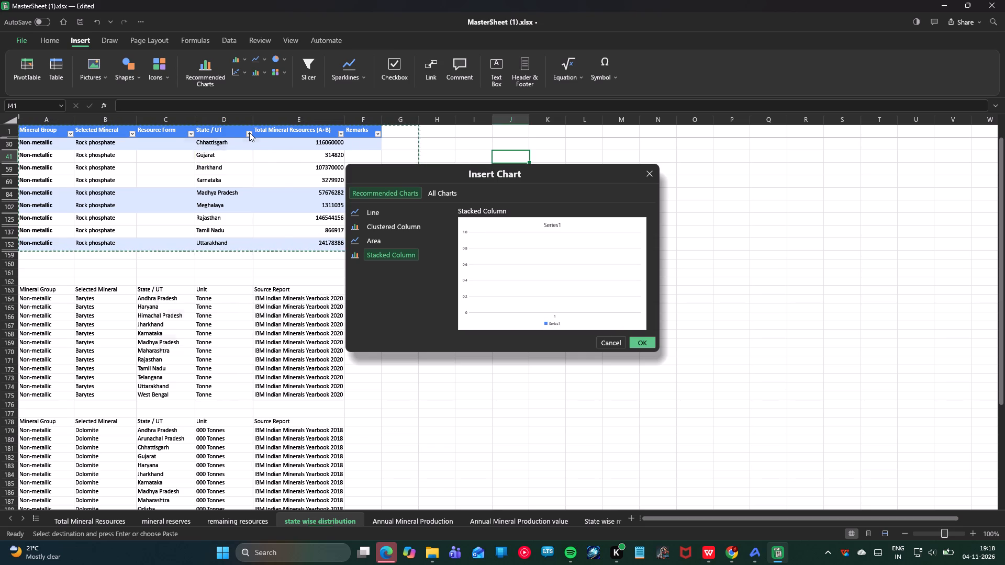
pyautogui.scroll(-11, 238, 280)
pyautogui.scroll(1, 238, 280)
pyautogui.scroll(-5, 238, 280)
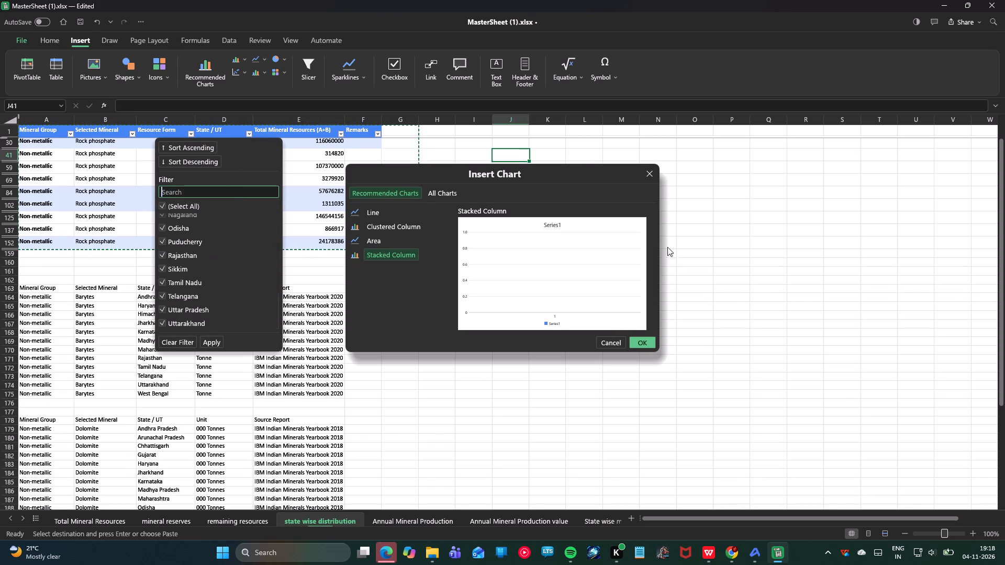
pyautogui.click(656, 171)
pyautogui.scroll(4, 436, 262)
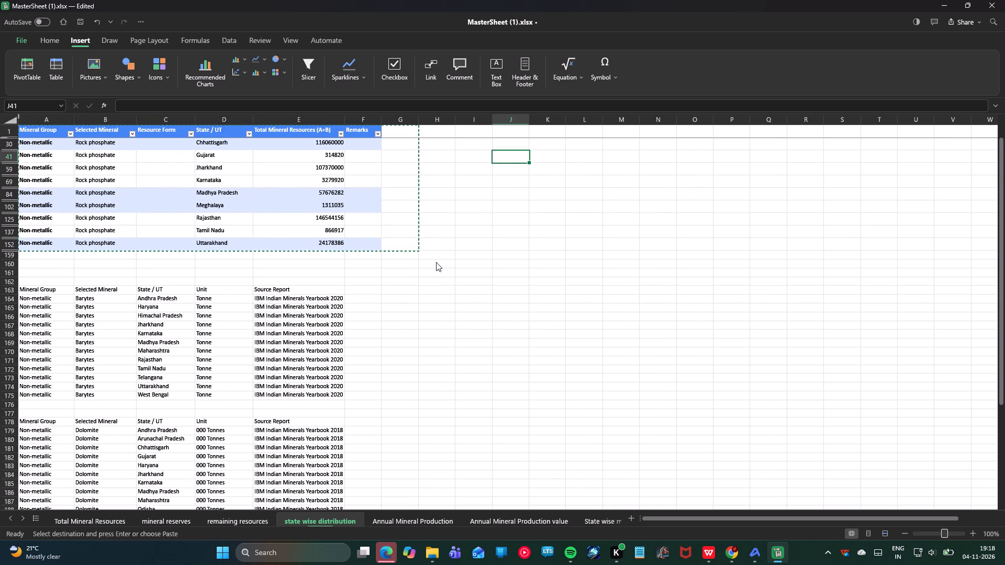
pyautogui.scroll(9, 436, 262)
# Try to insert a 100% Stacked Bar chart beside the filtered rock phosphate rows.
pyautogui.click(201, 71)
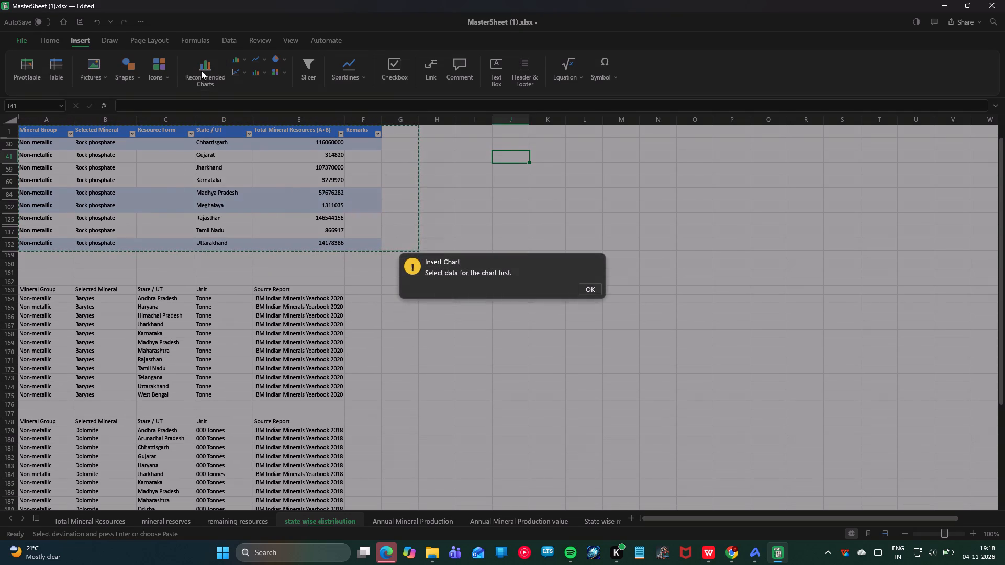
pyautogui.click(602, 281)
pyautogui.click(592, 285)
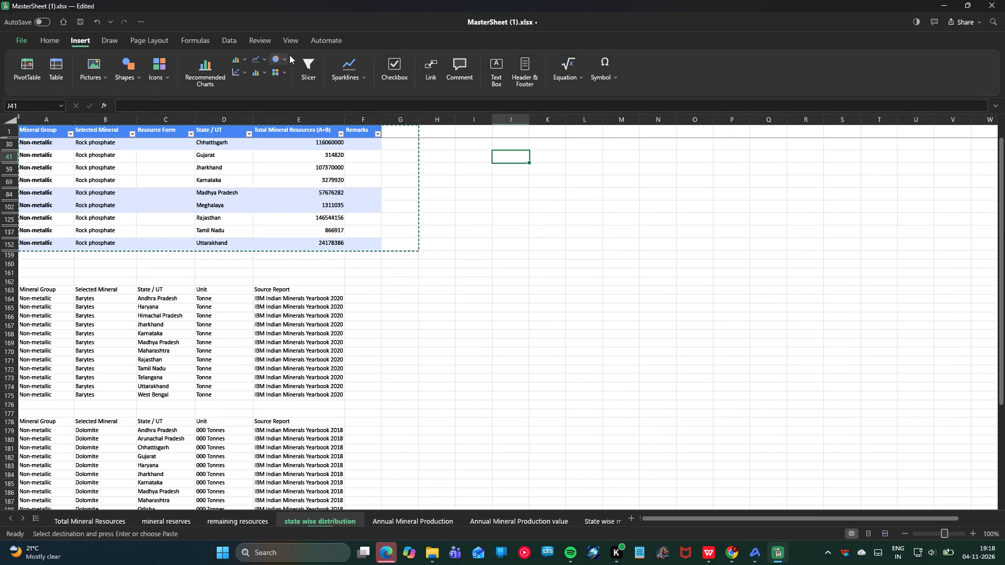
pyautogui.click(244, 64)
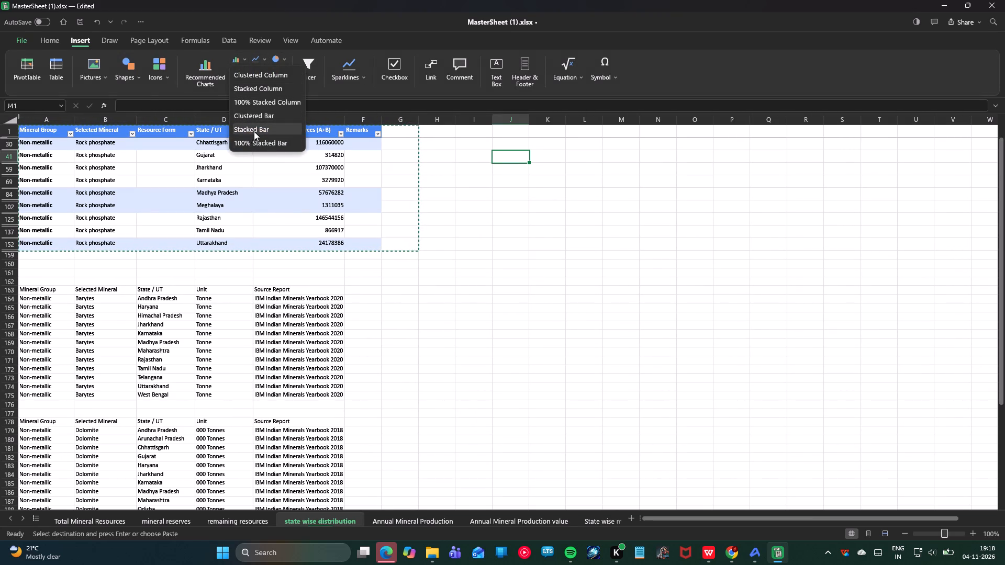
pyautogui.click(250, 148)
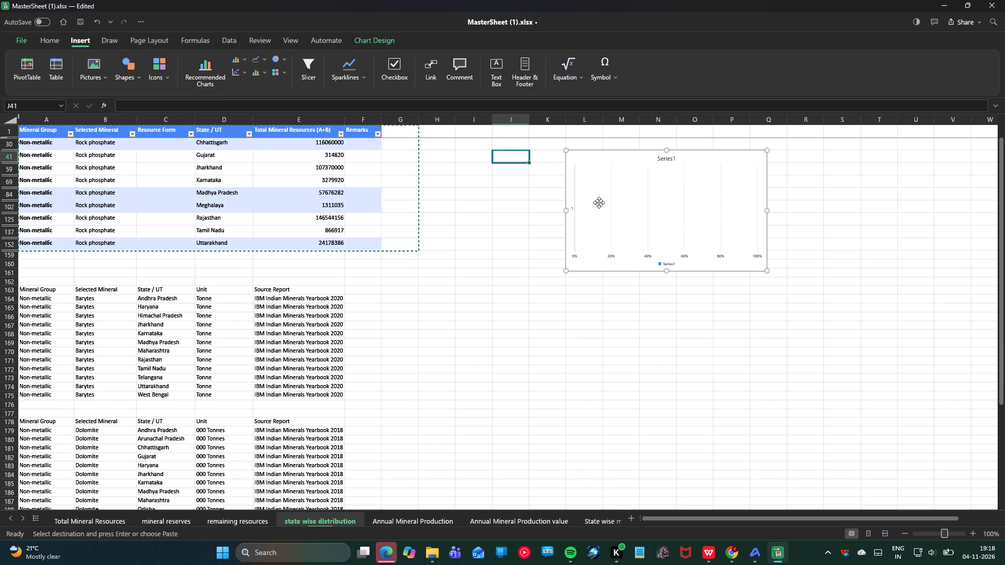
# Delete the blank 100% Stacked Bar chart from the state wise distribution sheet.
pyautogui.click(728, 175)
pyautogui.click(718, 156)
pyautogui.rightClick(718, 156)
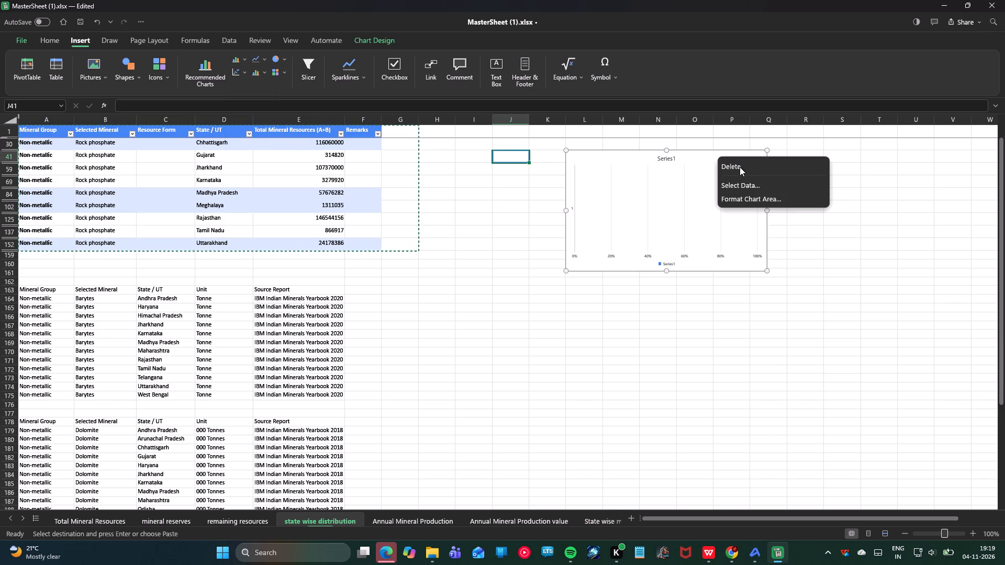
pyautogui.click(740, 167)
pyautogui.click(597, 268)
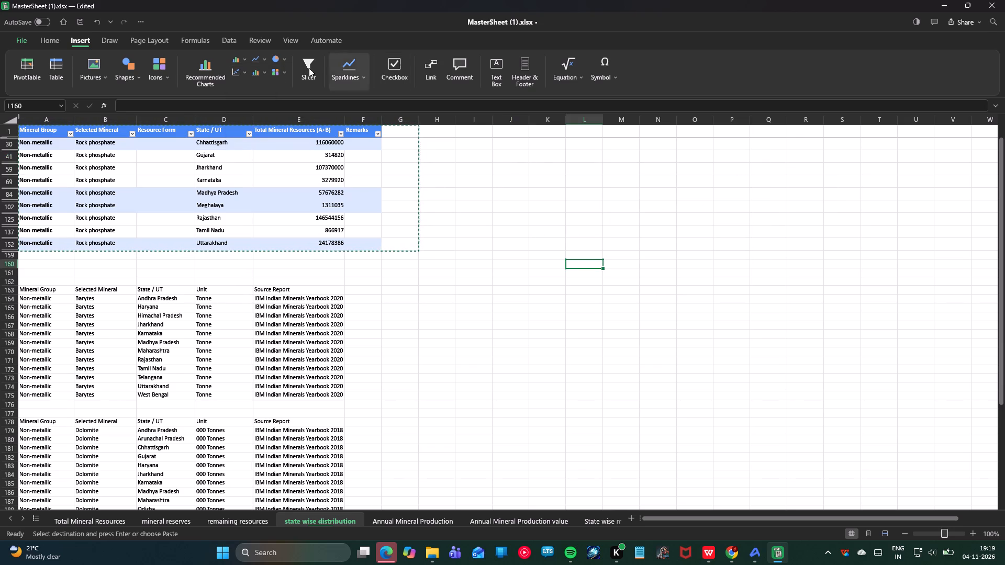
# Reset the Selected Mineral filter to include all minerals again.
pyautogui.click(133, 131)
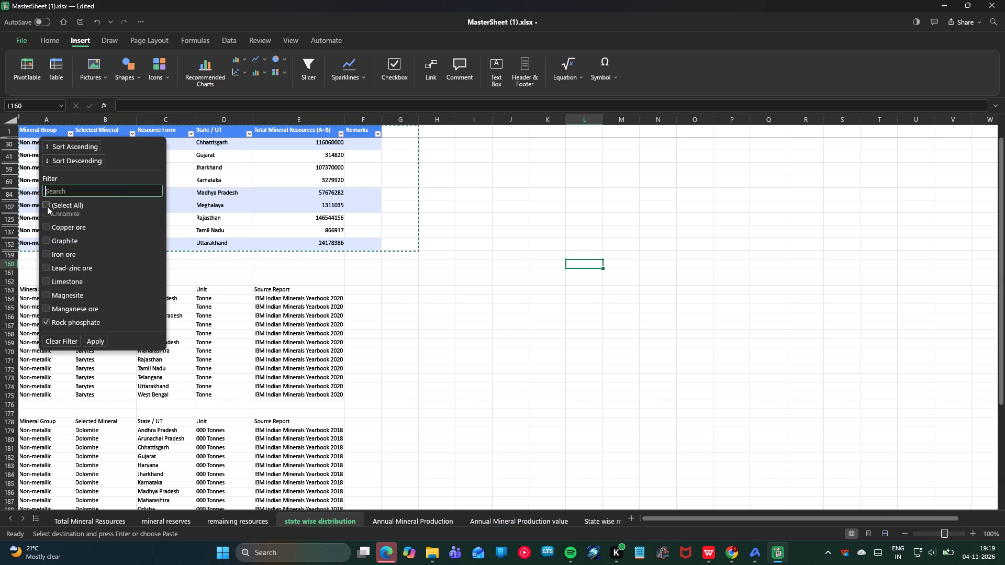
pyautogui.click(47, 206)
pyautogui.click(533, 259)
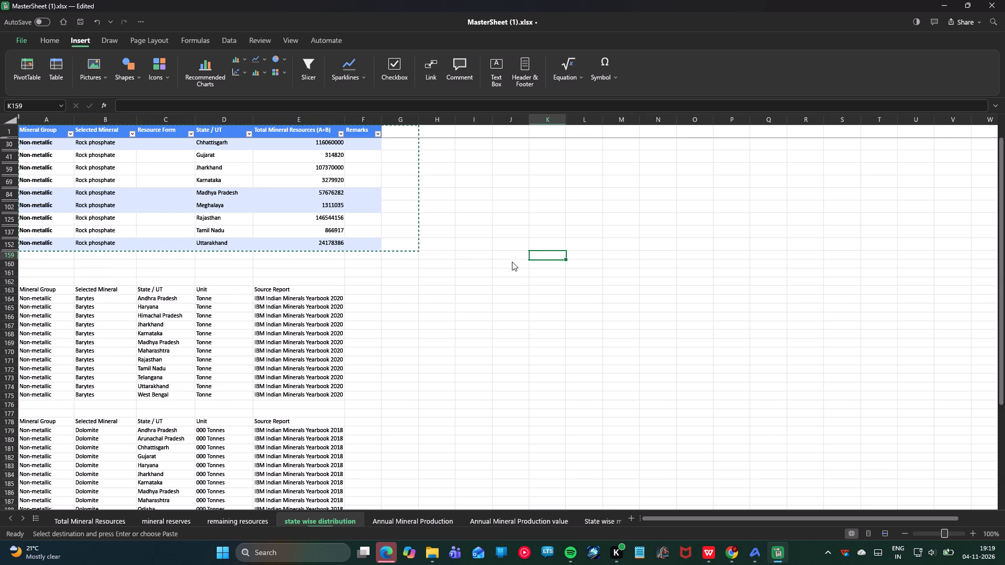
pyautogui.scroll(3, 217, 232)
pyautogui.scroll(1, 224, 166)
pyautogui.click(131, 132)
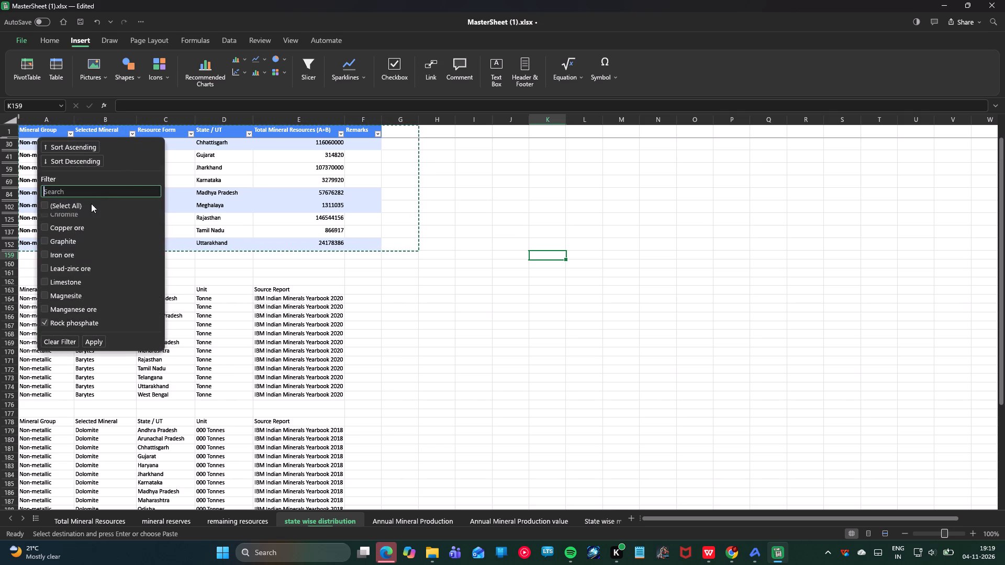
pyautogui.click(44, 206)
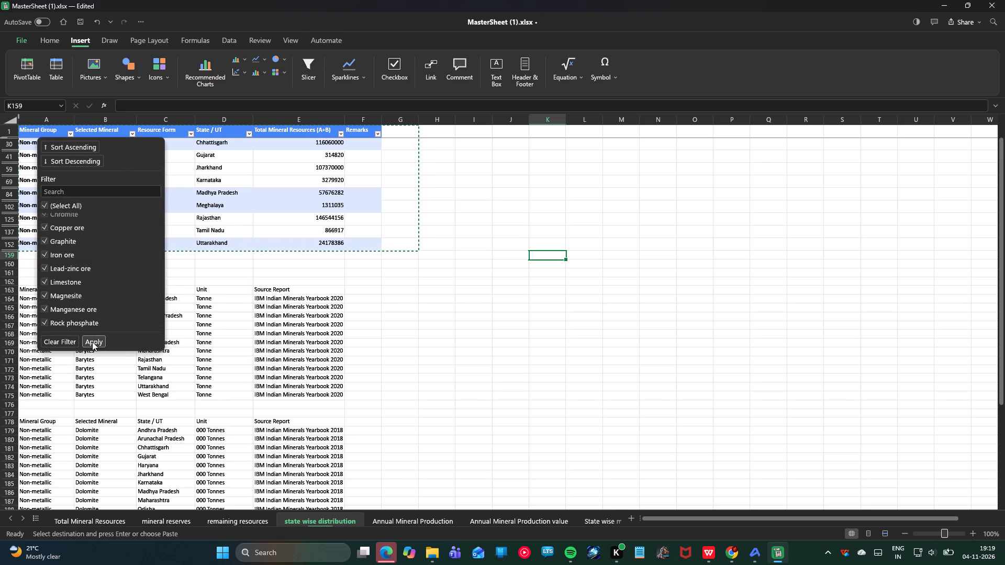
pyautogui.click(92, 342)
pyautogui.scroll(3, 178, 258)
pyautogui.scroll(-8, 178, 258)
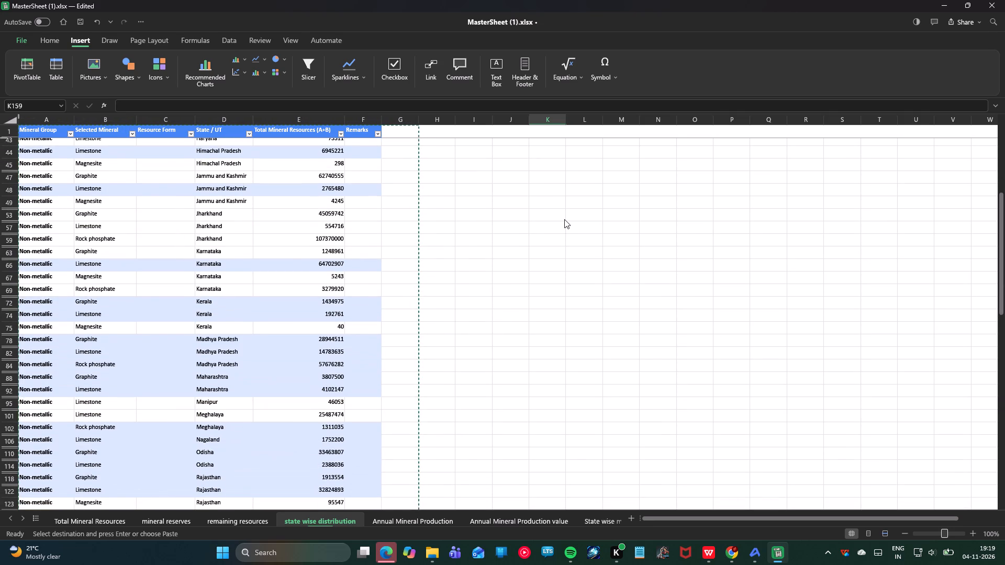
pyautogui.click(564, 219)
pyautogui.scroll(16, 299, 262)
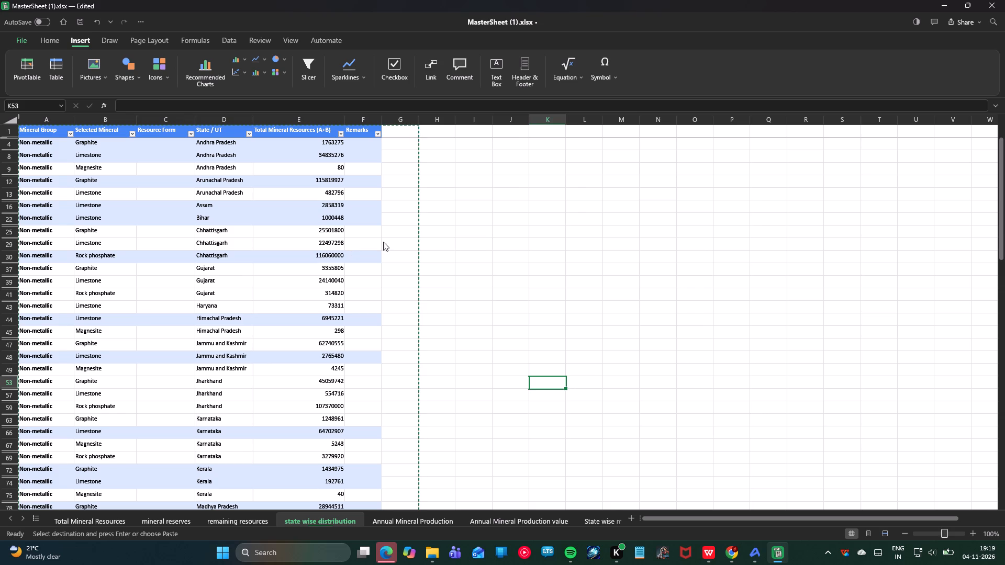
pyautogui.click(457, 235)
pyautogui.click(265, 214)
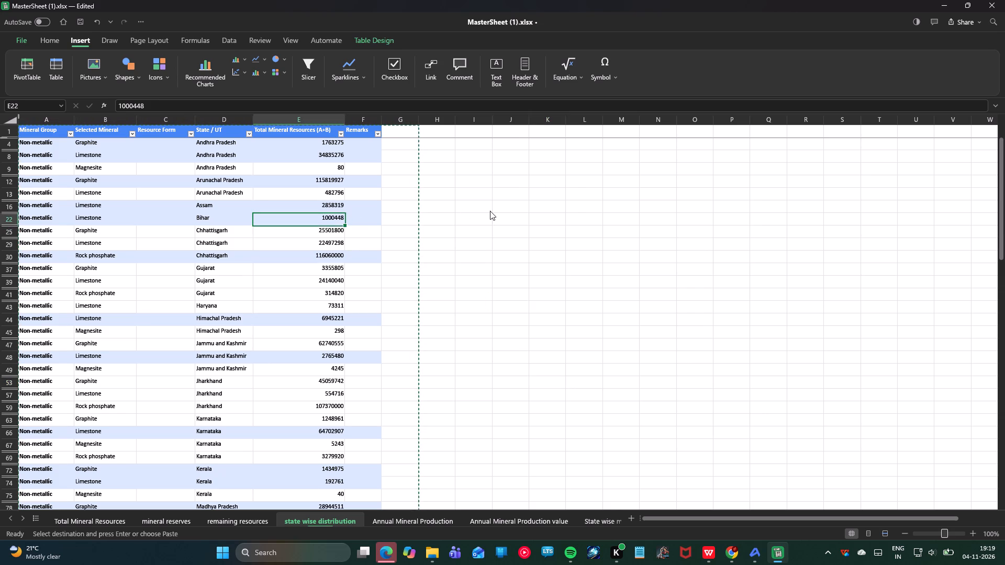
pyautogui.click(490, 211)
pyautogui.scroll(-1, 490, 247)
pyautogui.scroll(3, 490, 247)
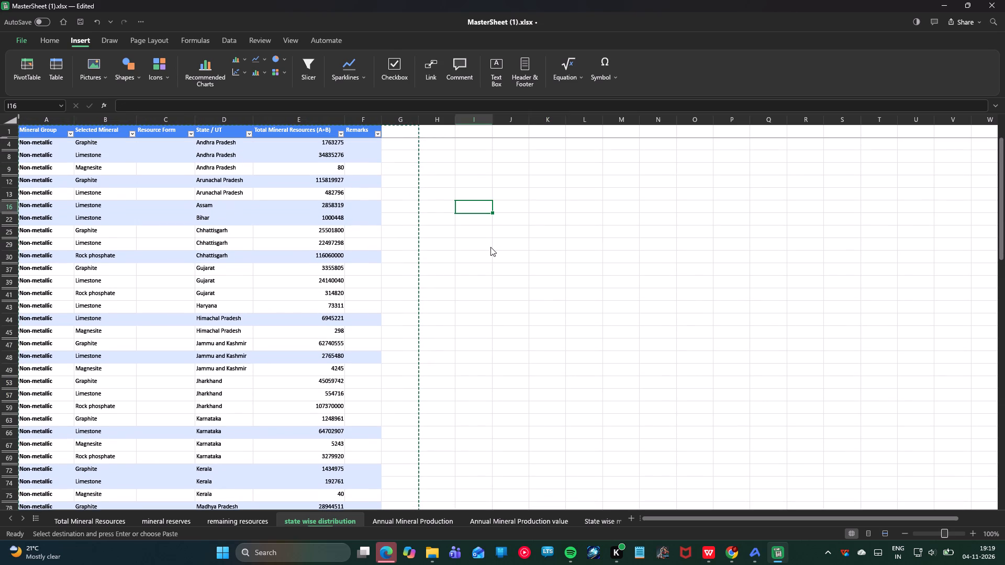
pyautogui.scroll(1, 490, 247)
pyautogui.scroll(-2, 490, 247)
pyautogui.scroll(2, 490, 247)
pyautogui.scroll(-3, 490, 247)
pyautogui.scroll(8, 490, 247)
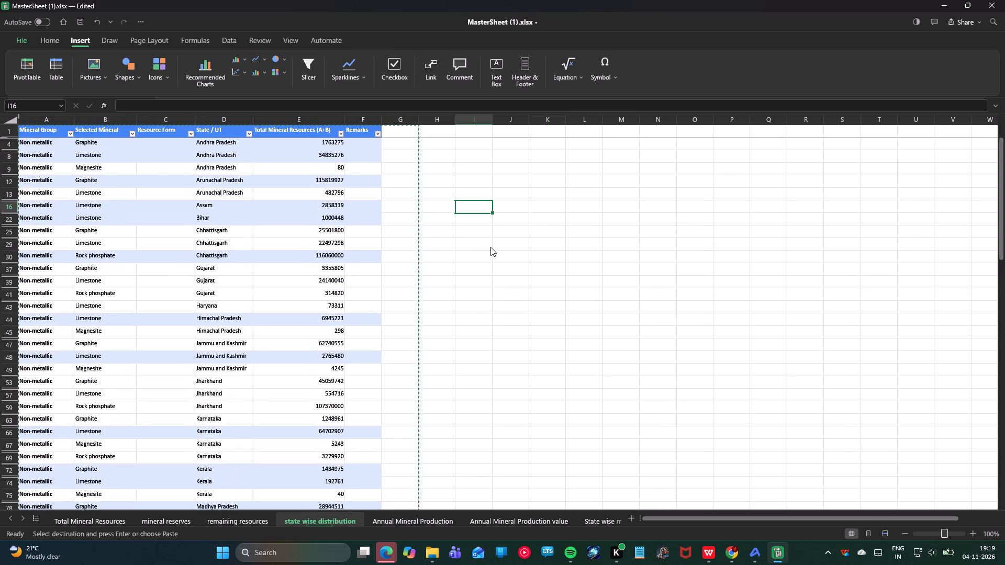
# Examine the filtered non-metallic rows and the available line, area, pie, doughnut and sparkline options for charting them.
pyautogui.scroll(1, 490, 247)
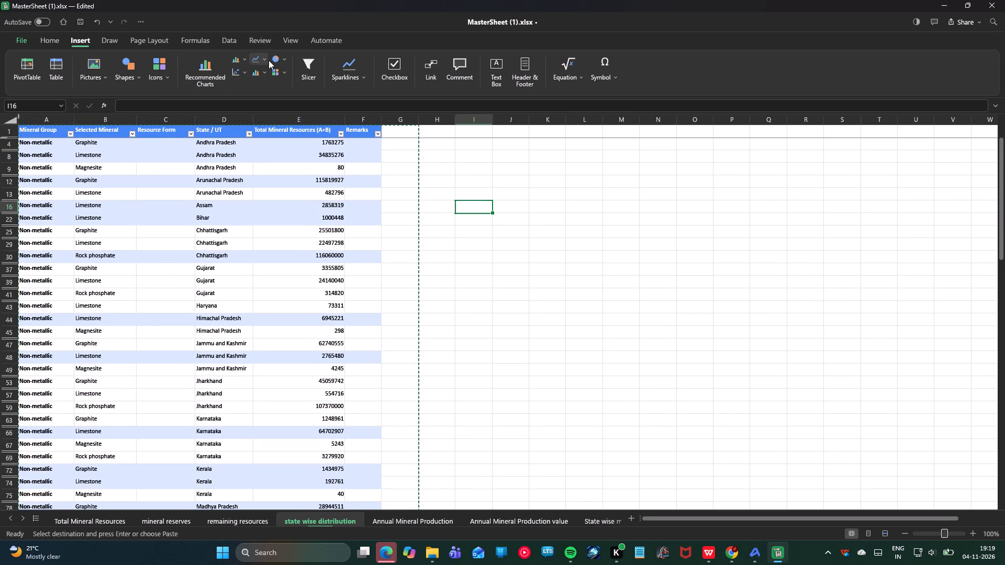
pyautogui.click(264, 60)
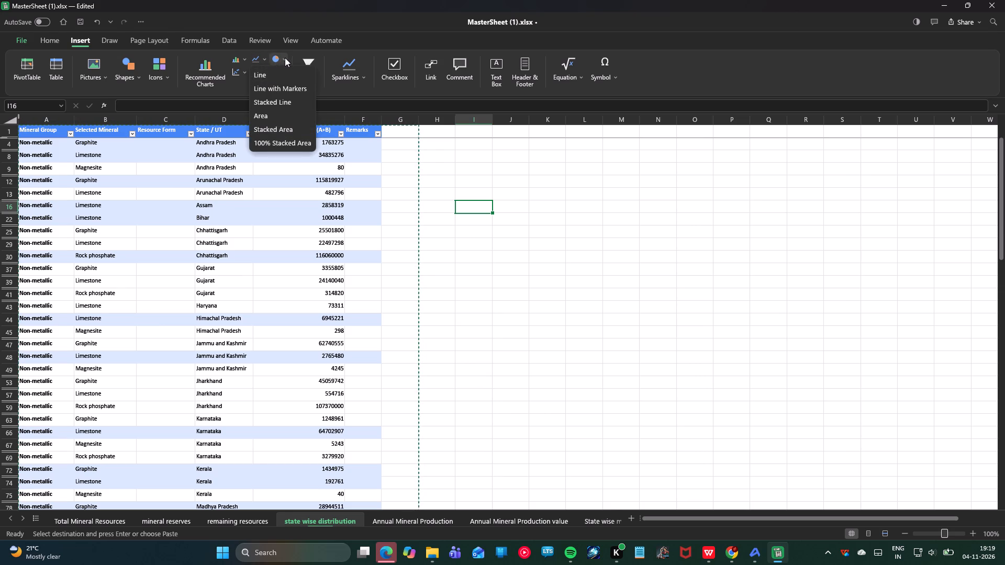
pyautogui.click(285, 58)
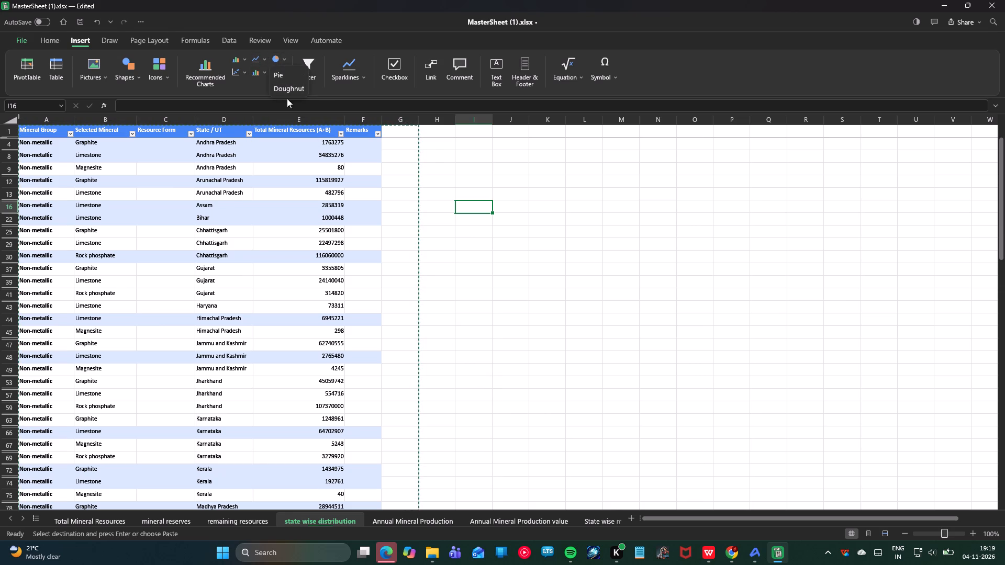
pyautogui.click(526, 190)
pyautogui.click(408, 230)
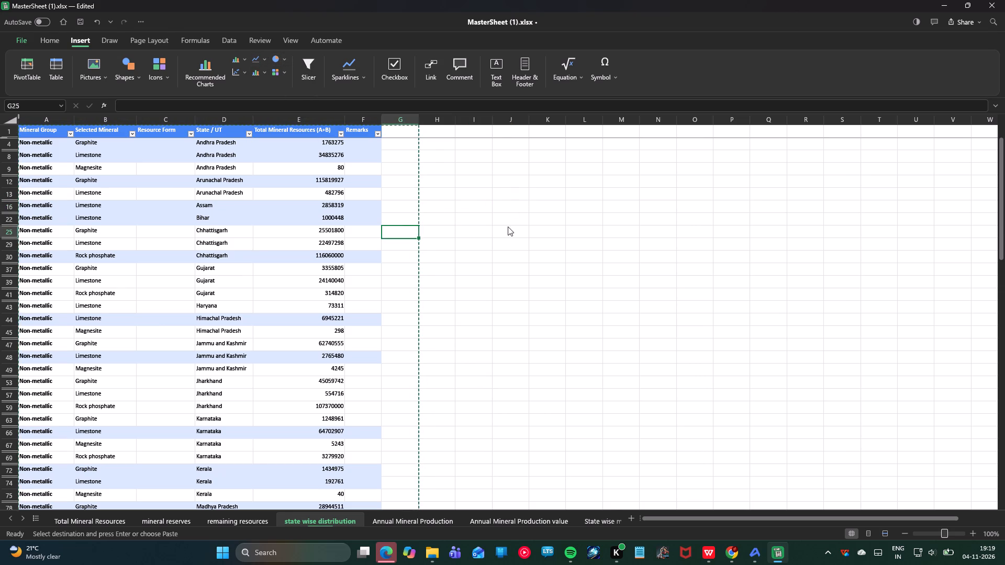
pyautogui.click(508, 227)
pyautogui.scroll(-20, 382, 301)
pyautogui.scroll(-6, 382, 301)
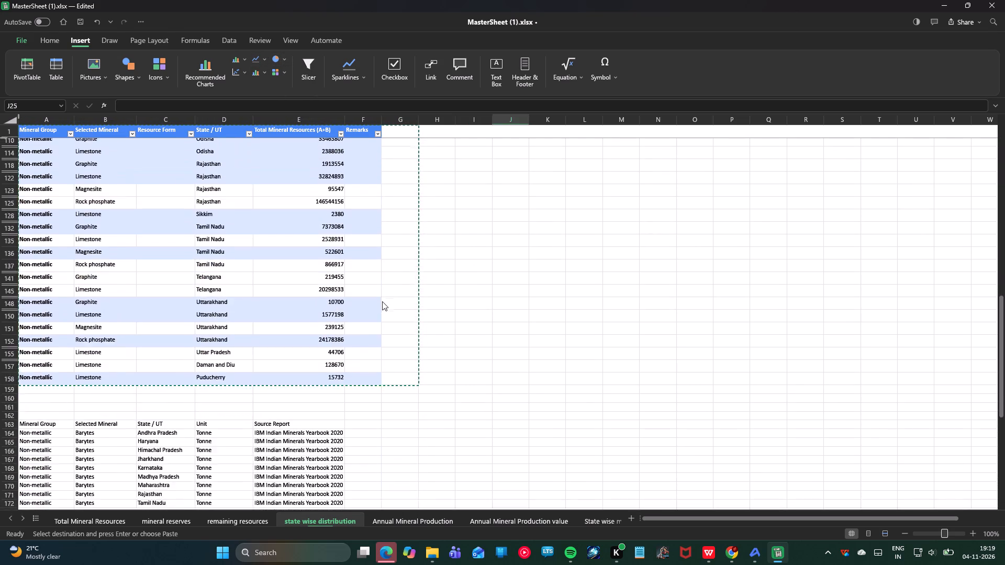
pyautogui.scroll(-6, 382, 301)
pyautogui.scroll(20, 382, 301)
pyautogui.scroll(14, 382, 301)
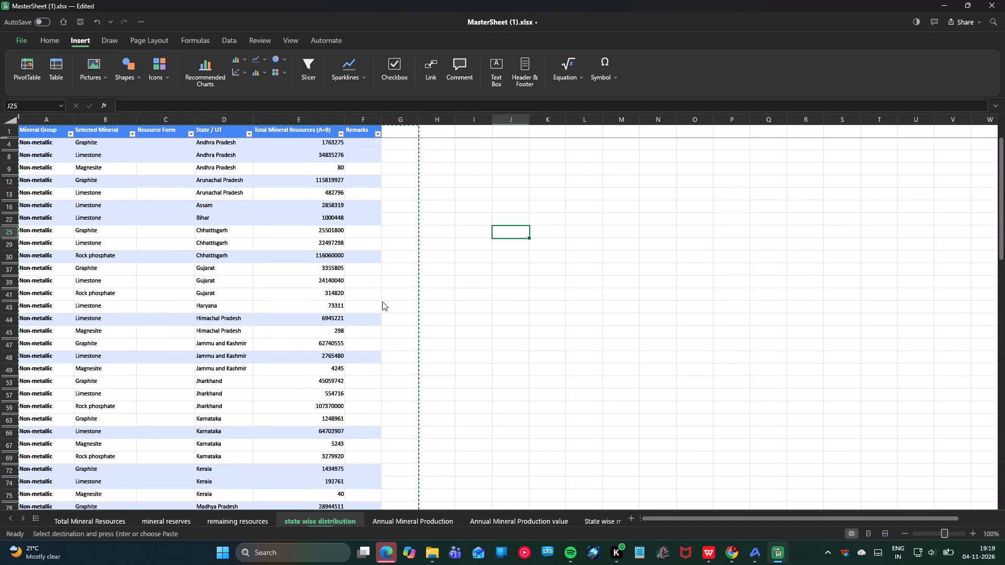
pyautogui.scroll(8, 382, 301)
pyautogui.click(485, 190)
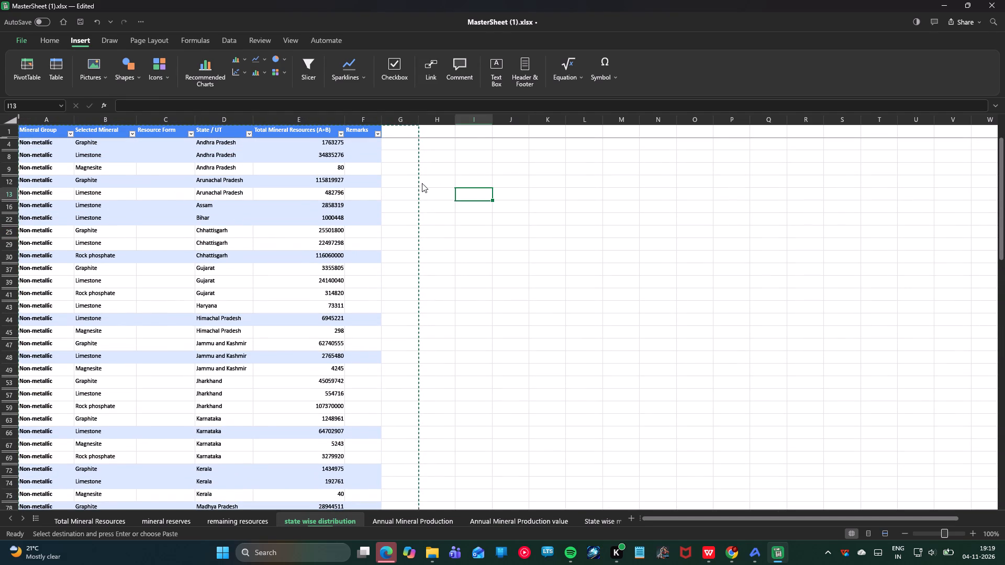
pyautogui.click(279, 70)
pyautogui.click(673, 65)
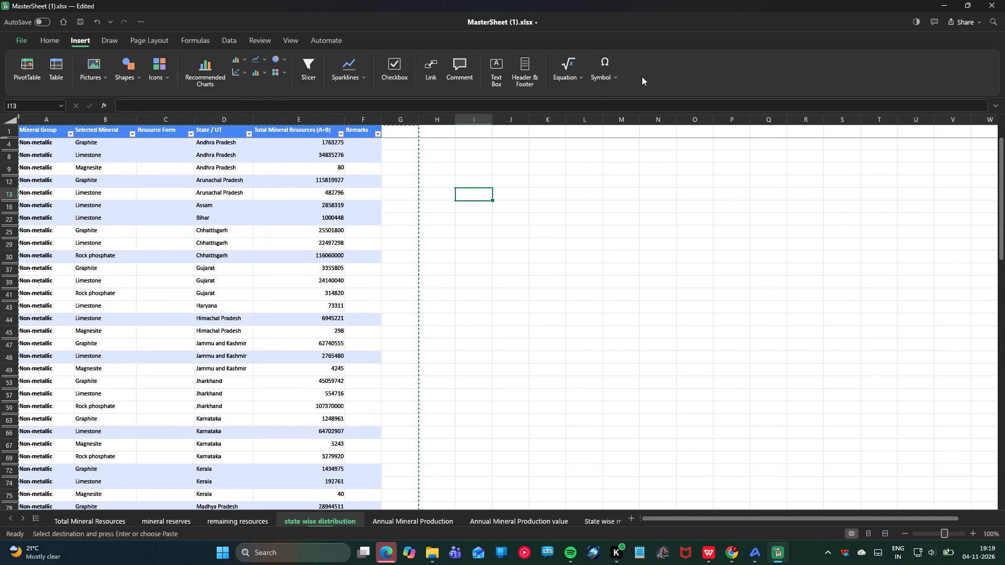
pyautogui.click(615, 80)
pyautogui.click(699, 70)
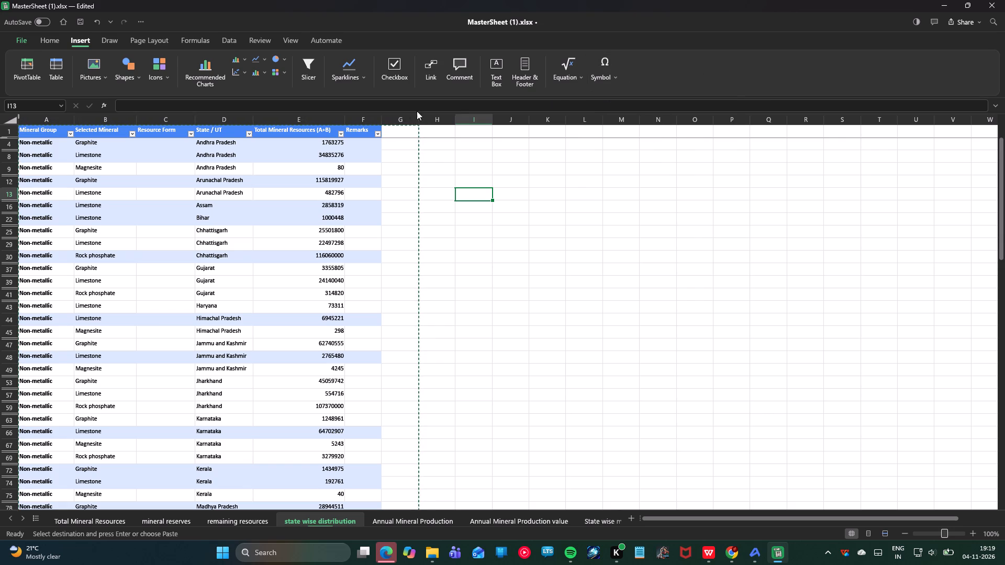
pyautogui.click(355, 73)
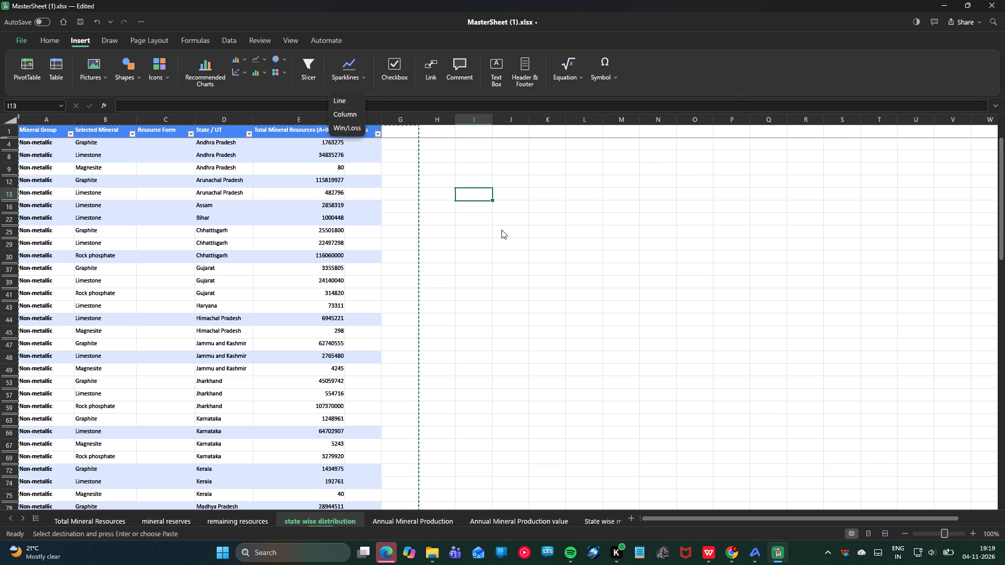
pyautogui.click(741, 320)
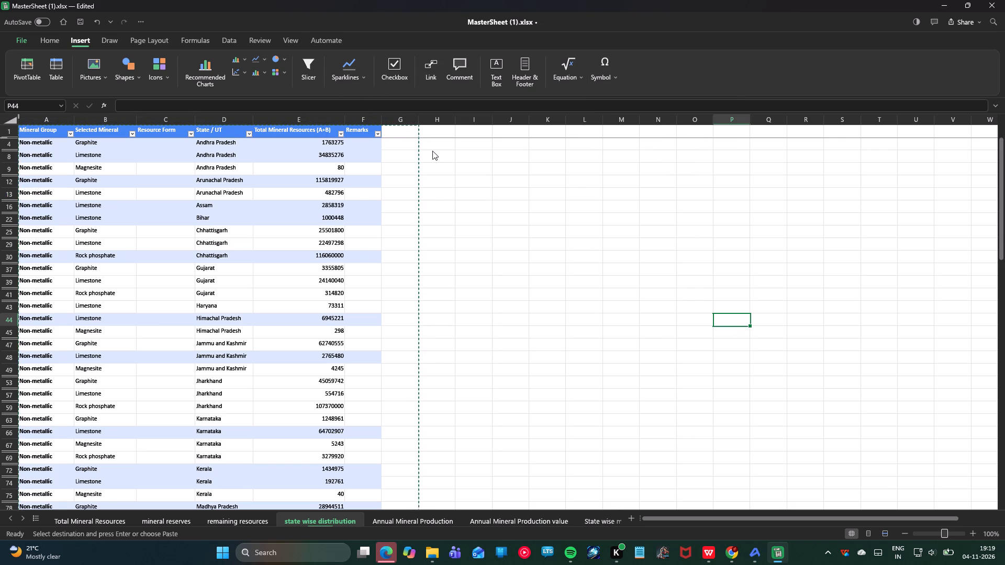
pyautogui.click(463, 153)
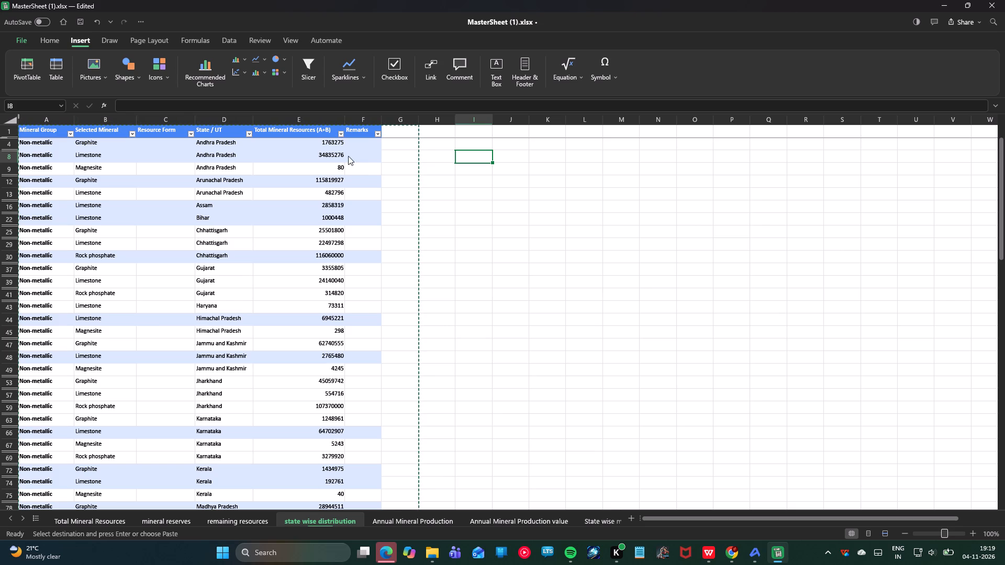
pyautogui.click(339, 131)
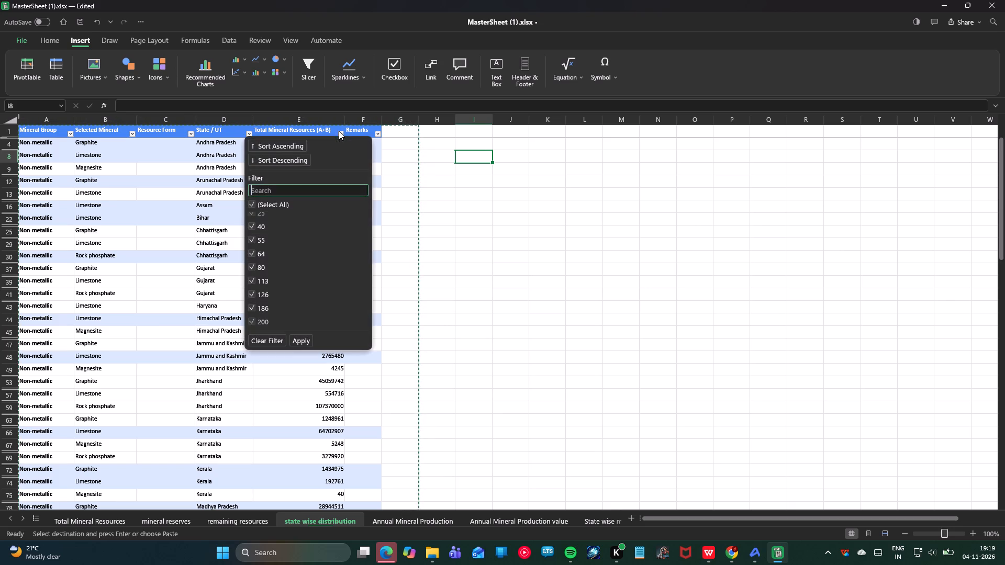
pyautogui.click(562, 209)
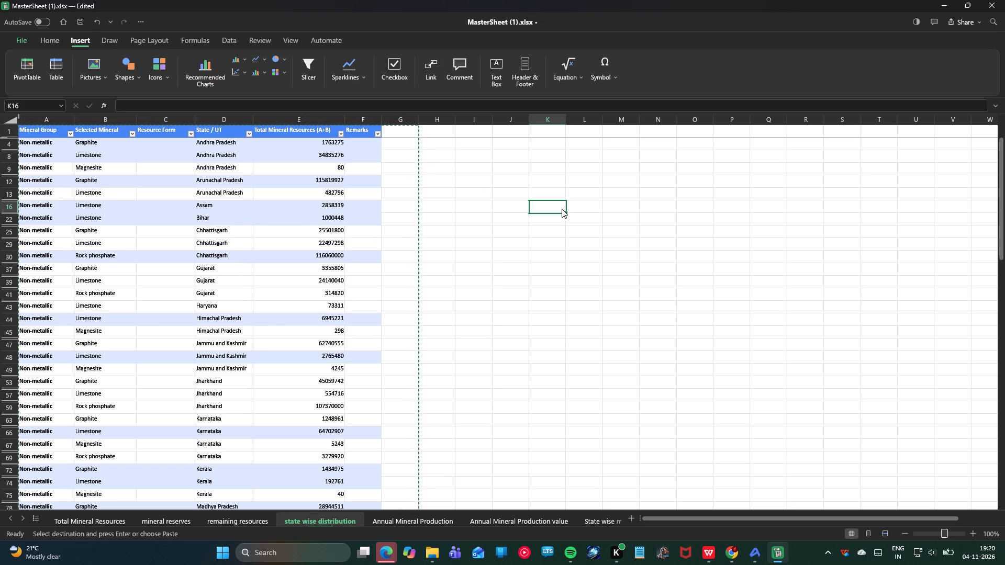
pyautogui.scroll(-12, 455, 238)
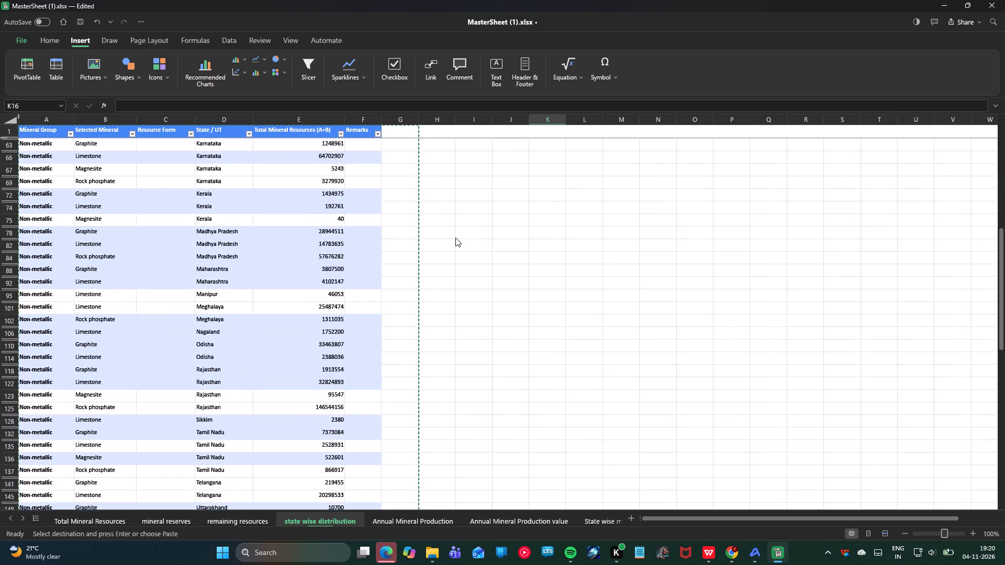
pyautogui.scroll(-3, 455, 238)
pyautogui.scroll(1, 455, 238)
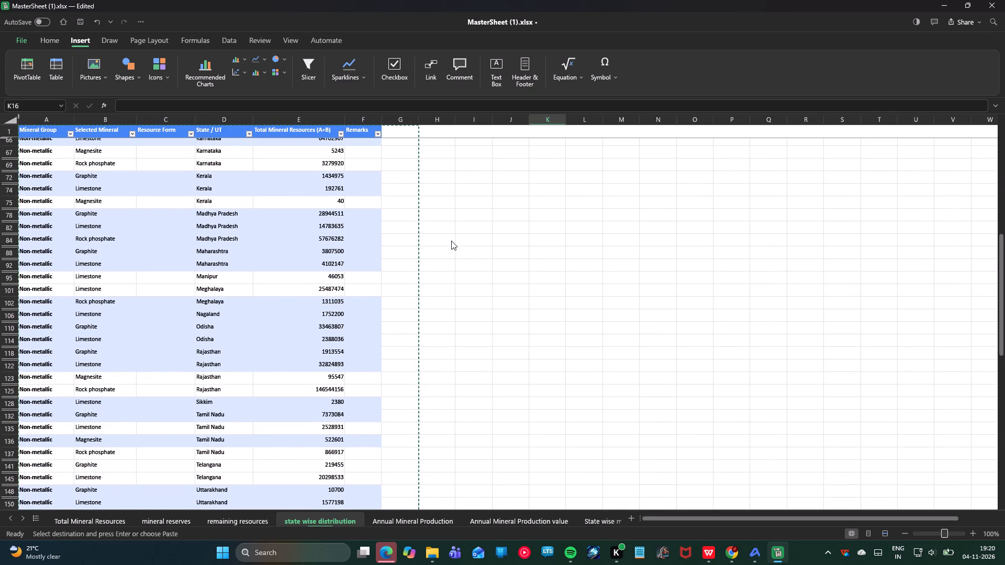
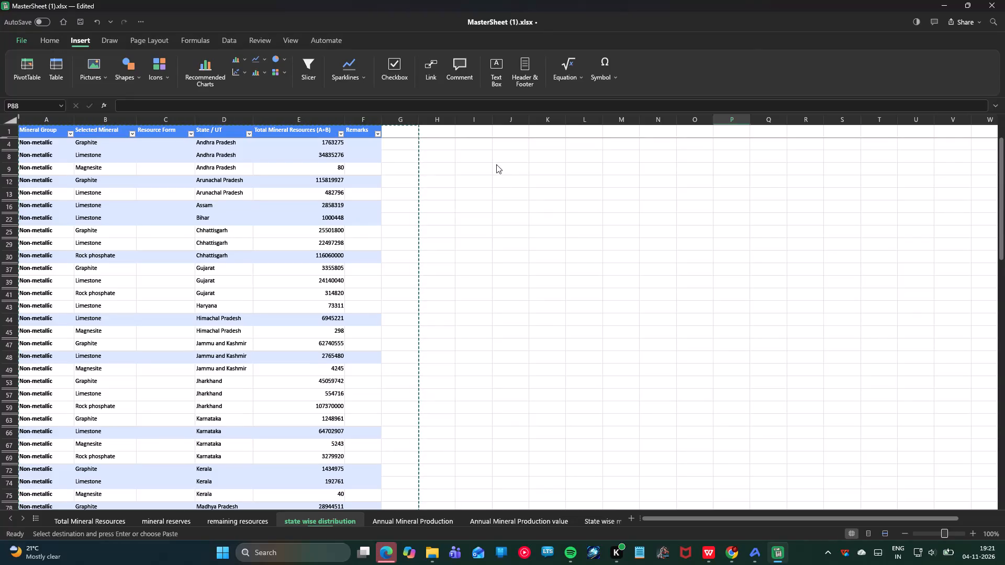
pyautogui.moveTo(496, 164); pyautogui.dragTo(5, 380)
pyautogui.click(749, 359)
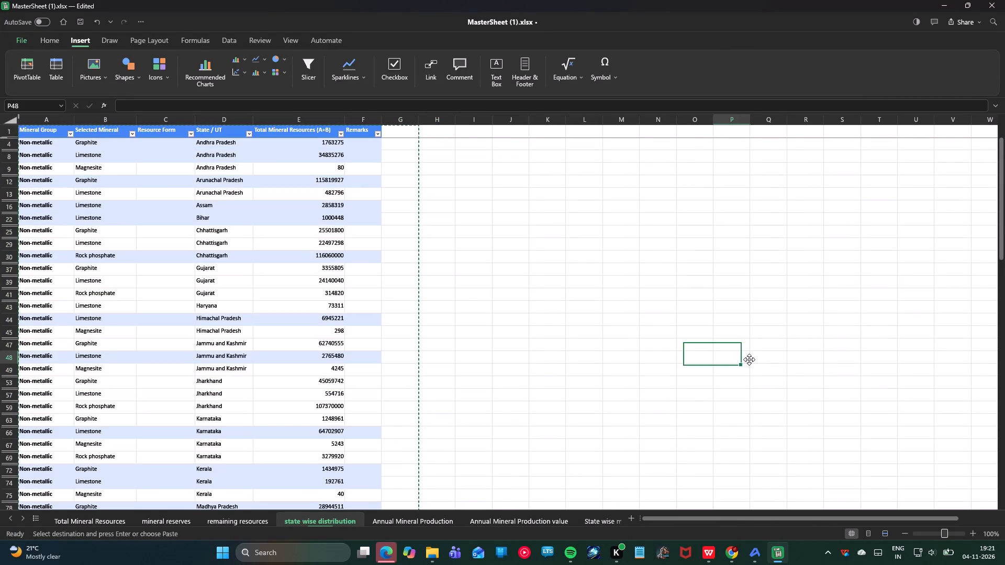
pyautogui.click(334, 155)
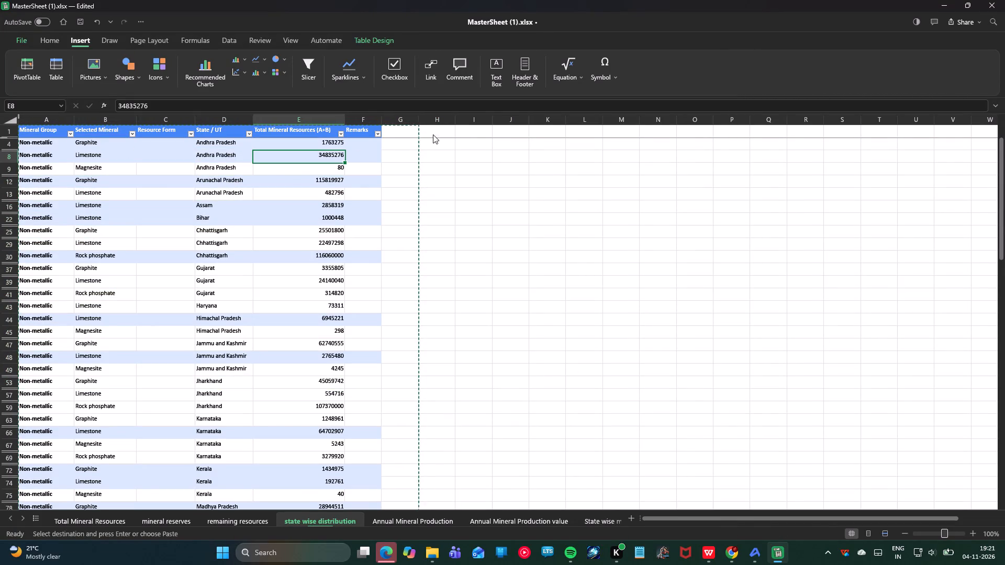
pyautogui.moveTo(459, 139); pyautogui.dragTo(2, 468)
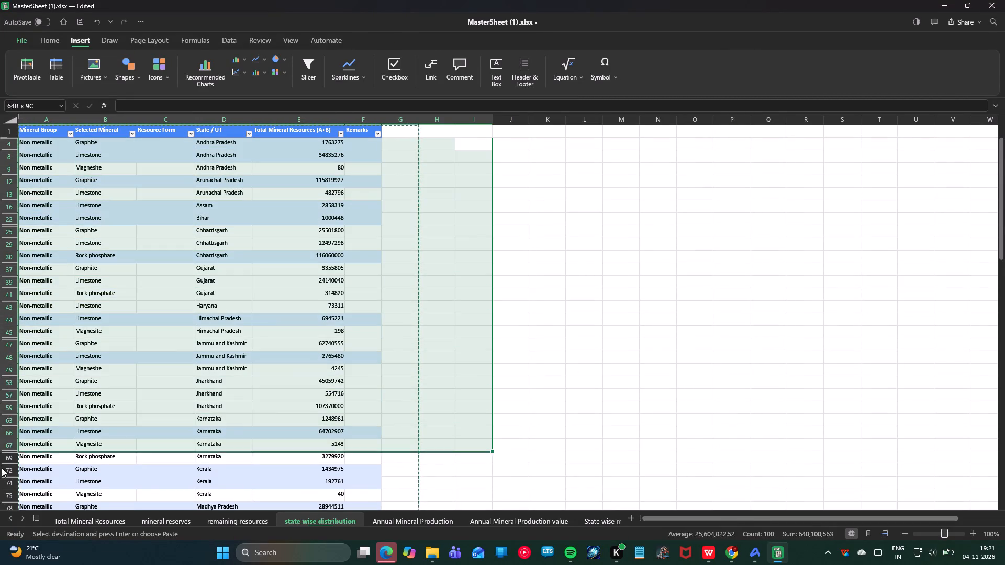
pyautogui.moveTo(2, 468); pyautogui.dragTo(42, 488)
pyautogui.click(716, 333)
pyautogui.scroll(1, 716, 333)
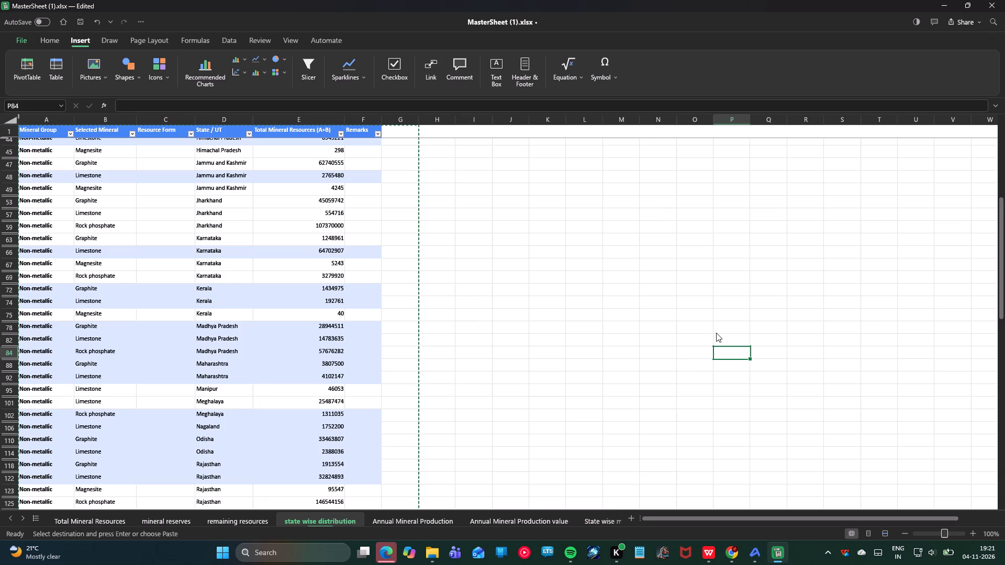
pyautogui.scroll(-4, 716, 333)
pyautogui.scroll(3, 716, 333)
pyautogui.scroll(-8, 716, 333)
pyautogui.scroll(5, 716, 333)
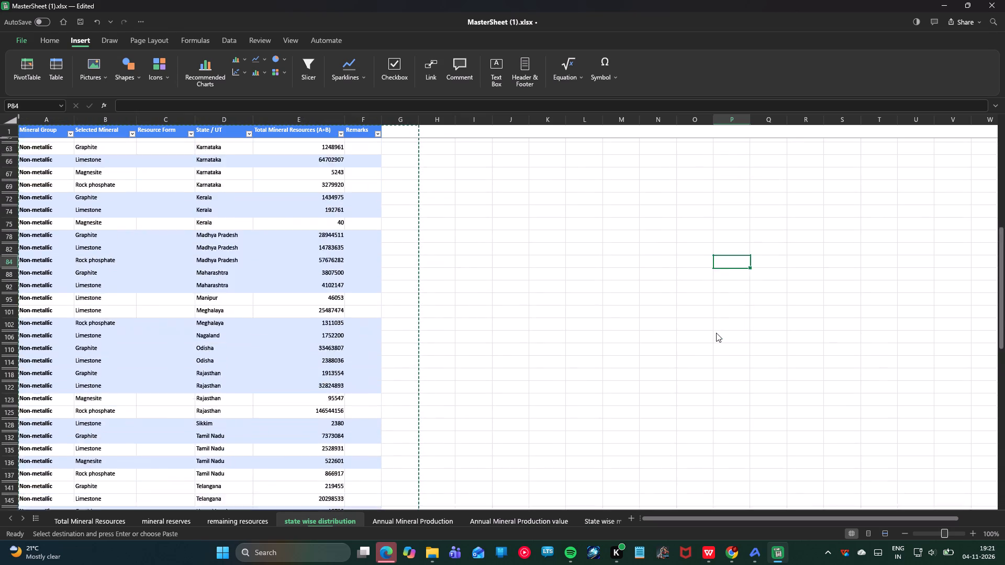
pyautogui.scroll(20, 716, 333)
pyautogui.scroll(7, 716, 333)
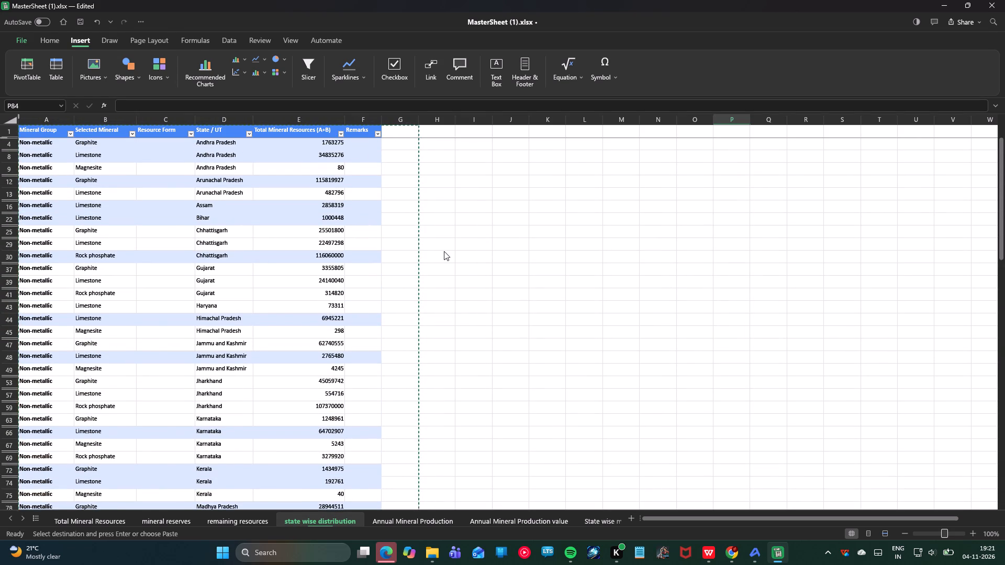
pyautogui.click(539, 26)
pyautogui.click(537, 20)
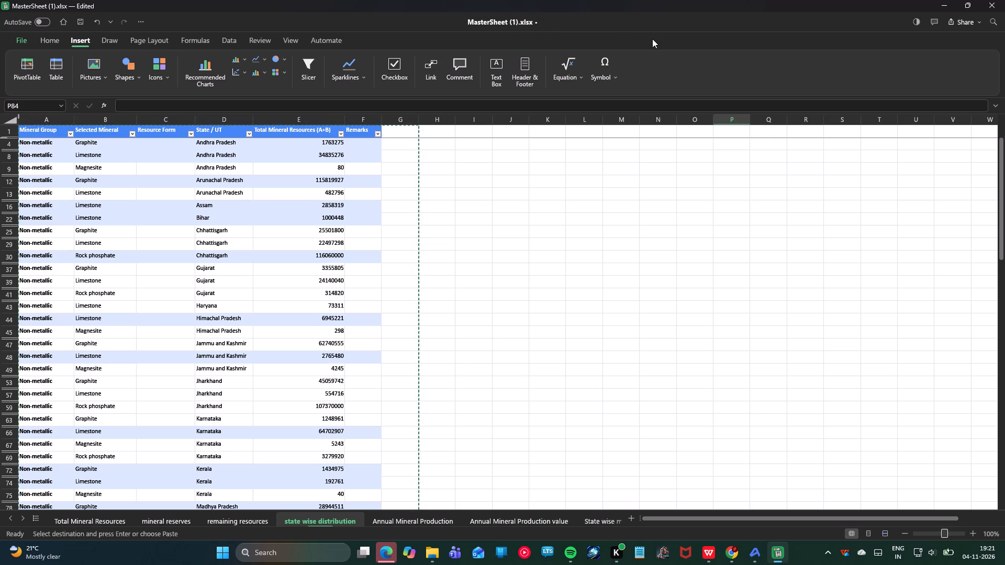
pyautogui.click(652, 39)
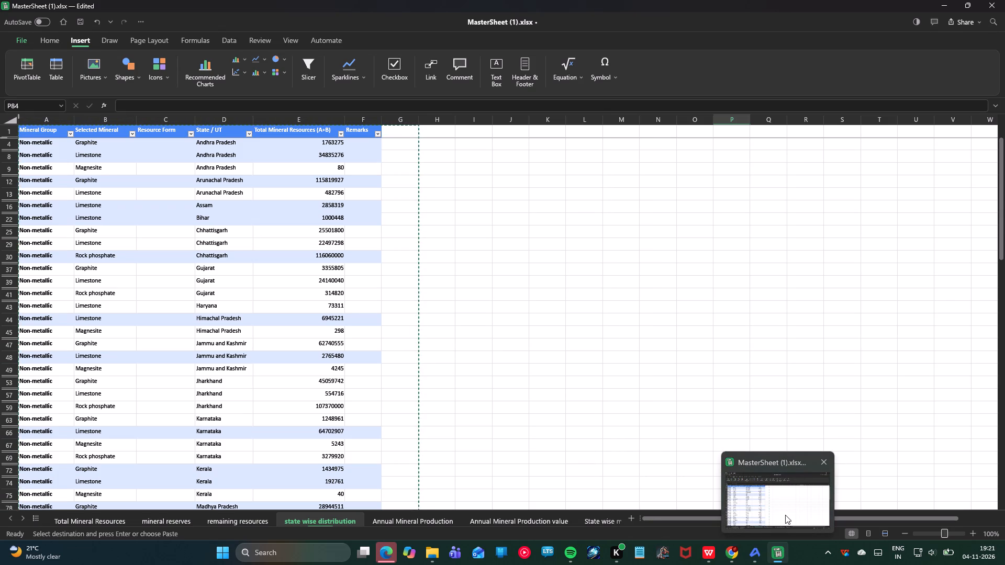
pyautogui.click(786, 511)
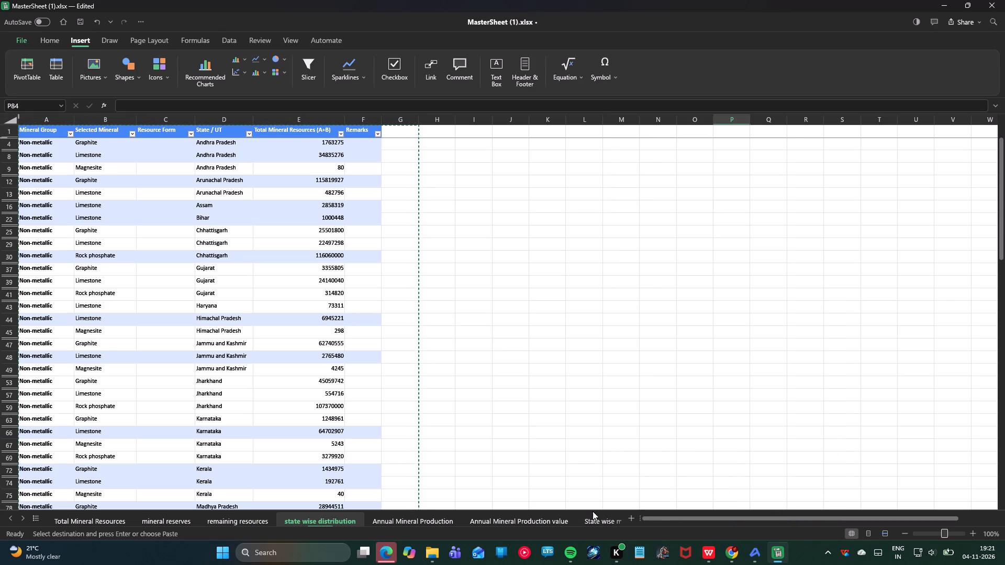
# Delete the Data Notes column from the Annual Mineral Production value sheet.
pyautogui.click(389, 516)
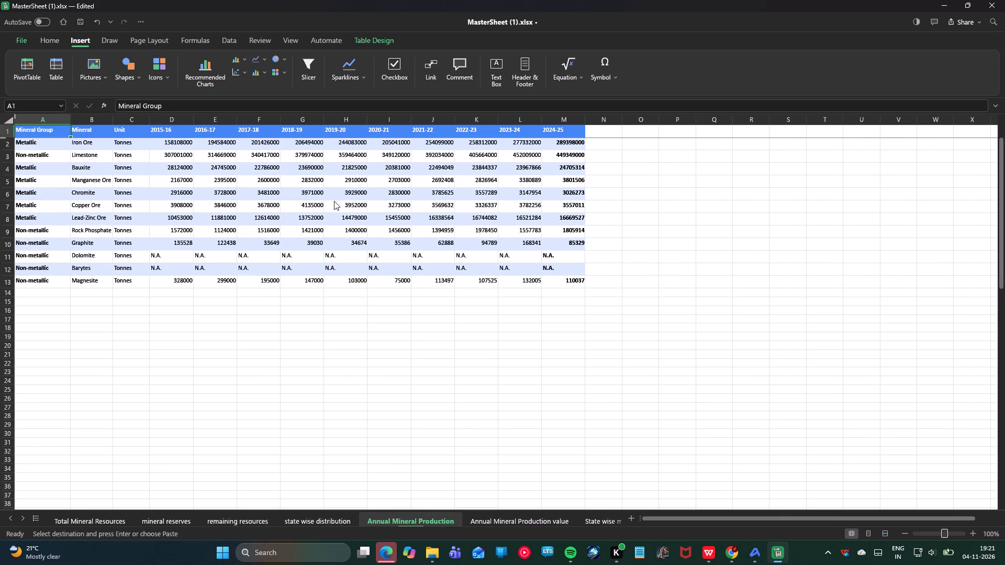
pyautogui.click(529, 517)
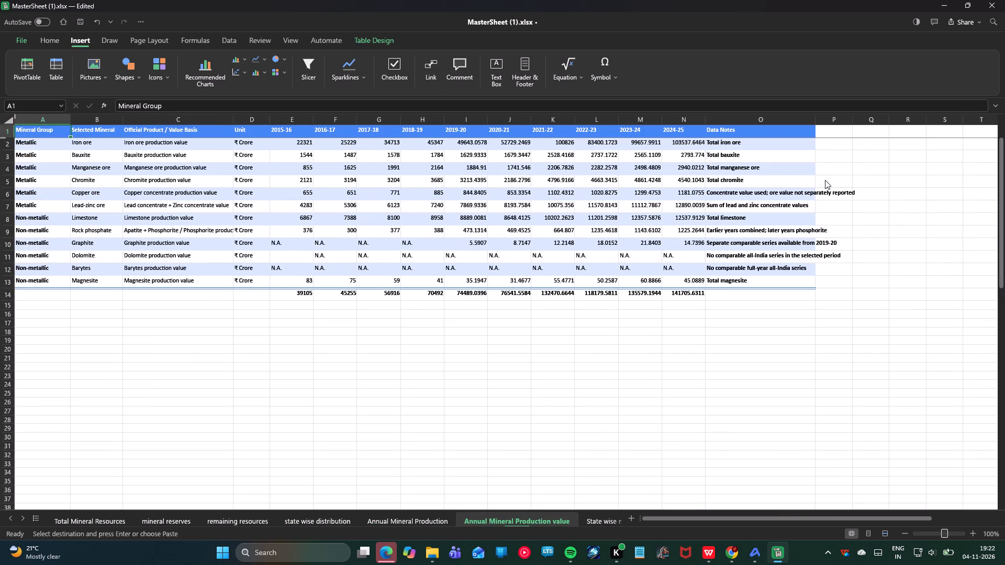
pyautogui.click(735, 130)
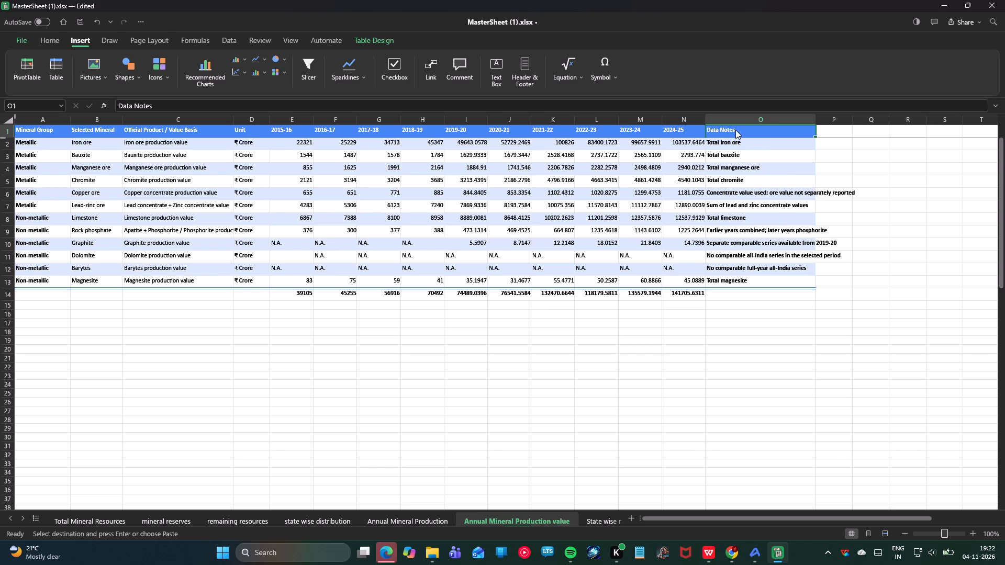
pyautogui.doubleClick(735, 130)
pyautogui.click(922, 164)
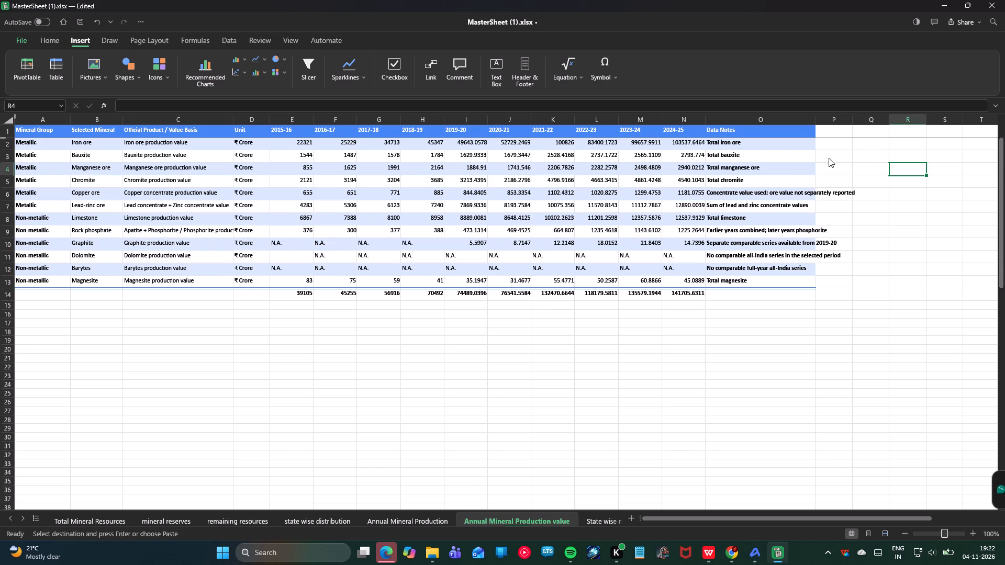
pyautogui.doubleClick(798, 129)
pyautogui.click(909, 137)
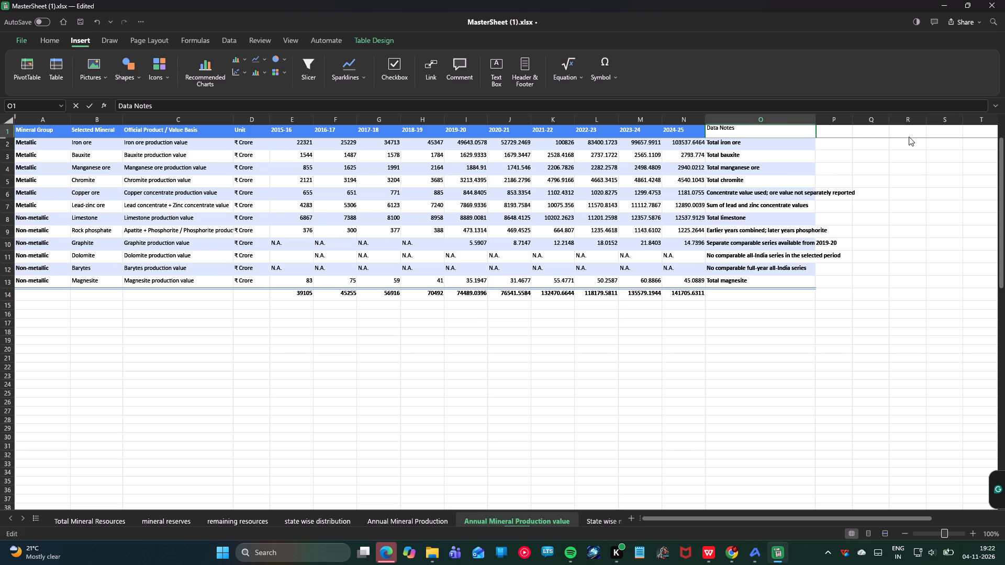
pyautogui.doubleClick(773, 112)
pyautogui.doubleClick(763, 115)
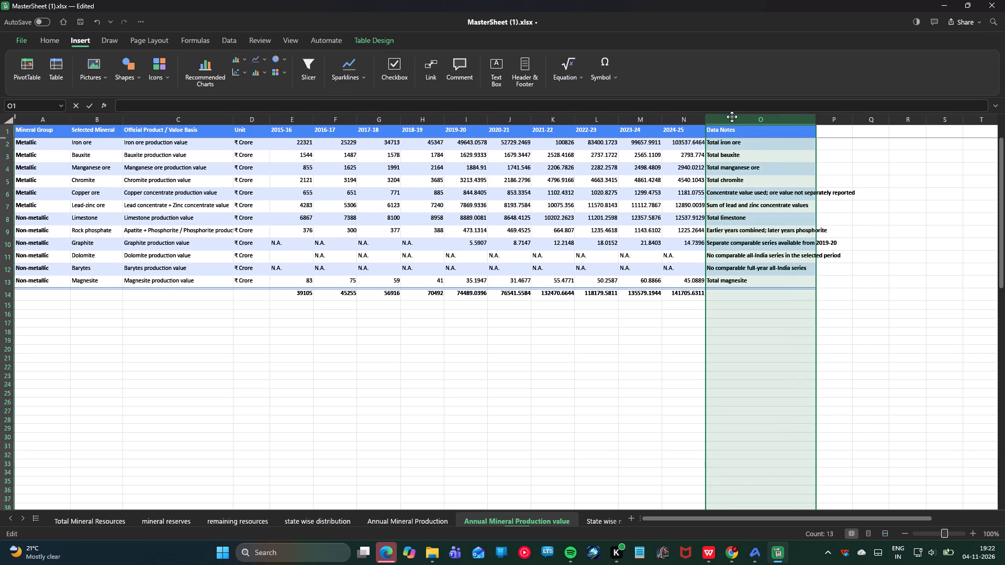
pyautogui.rightClick(761, 134)
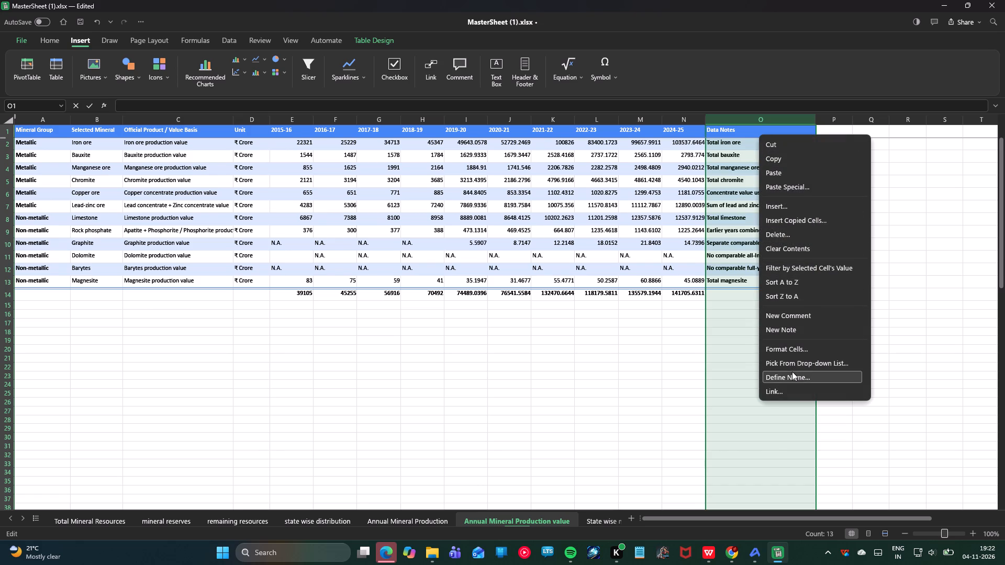
pyautogui.click(751, 121)
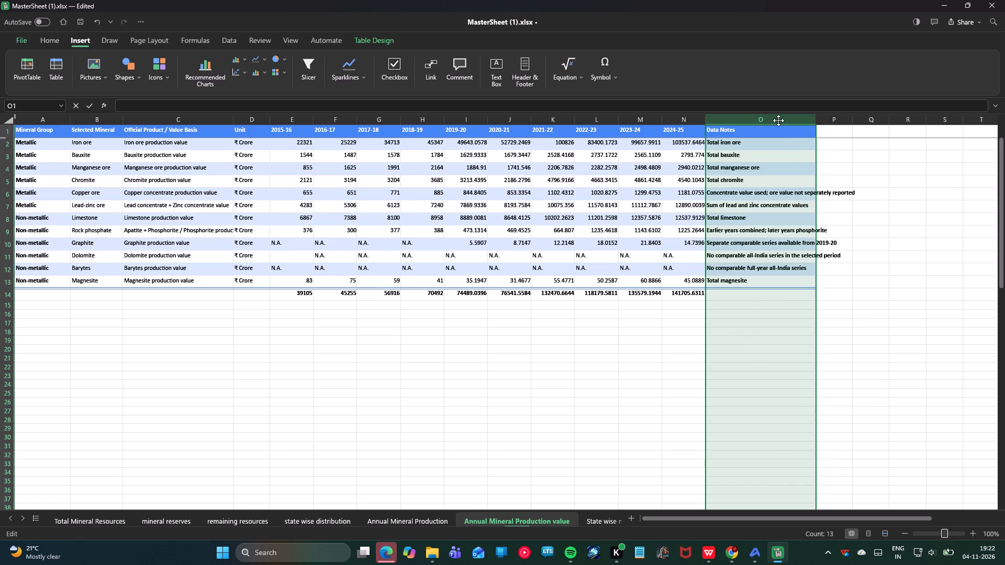
pyautogui.rightClick(778, 120)
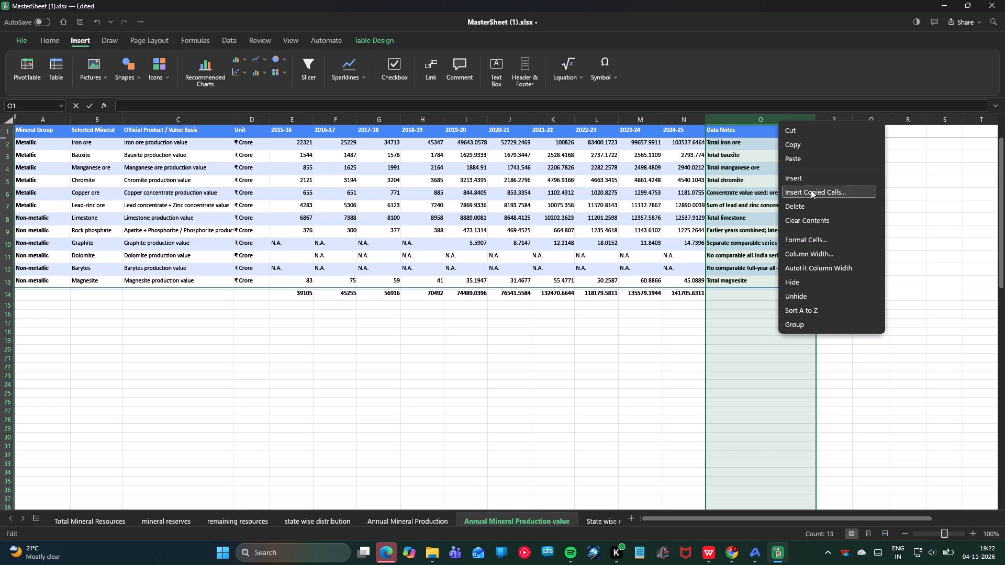
pyautogui.click(815, 200)
pyautogui.click(774, 181)
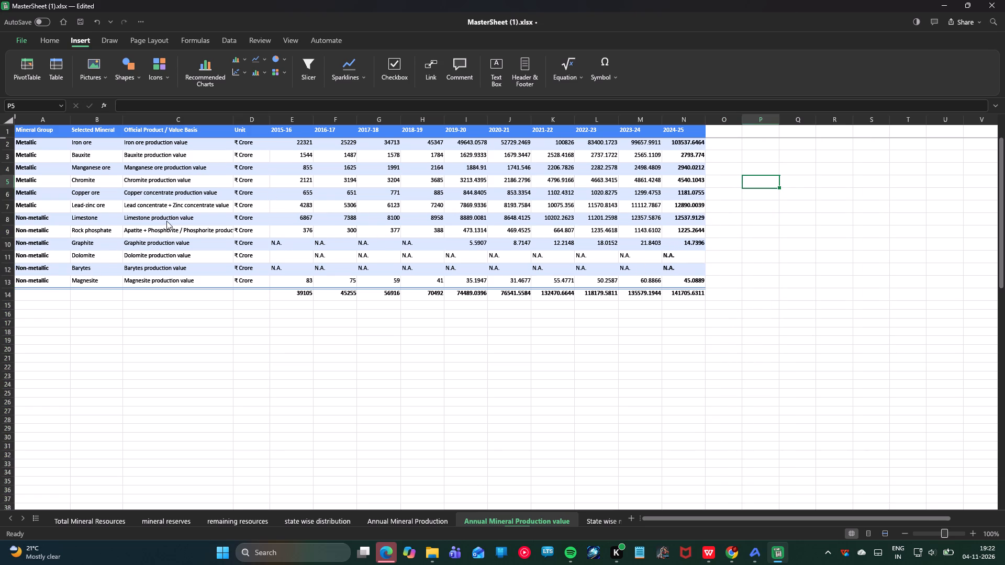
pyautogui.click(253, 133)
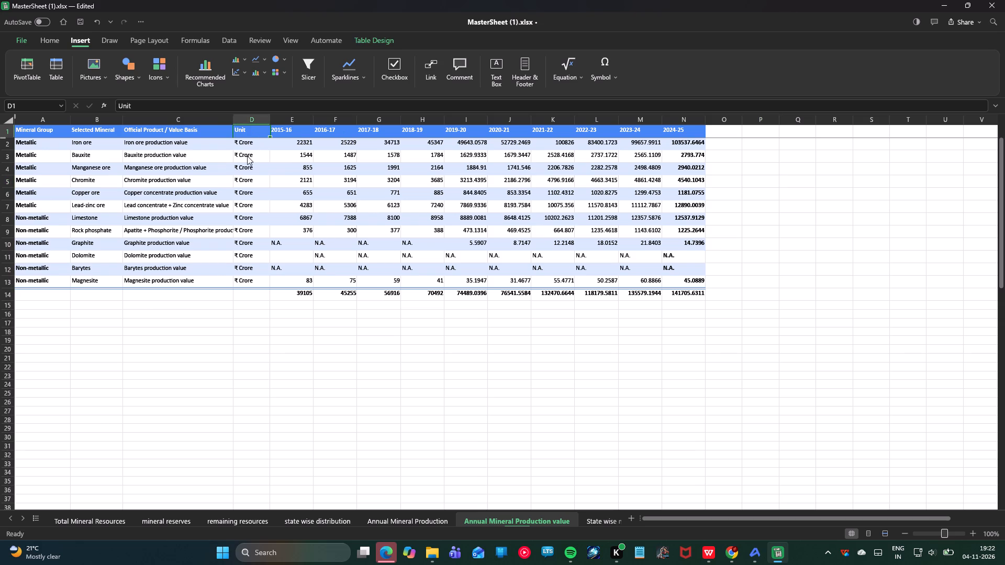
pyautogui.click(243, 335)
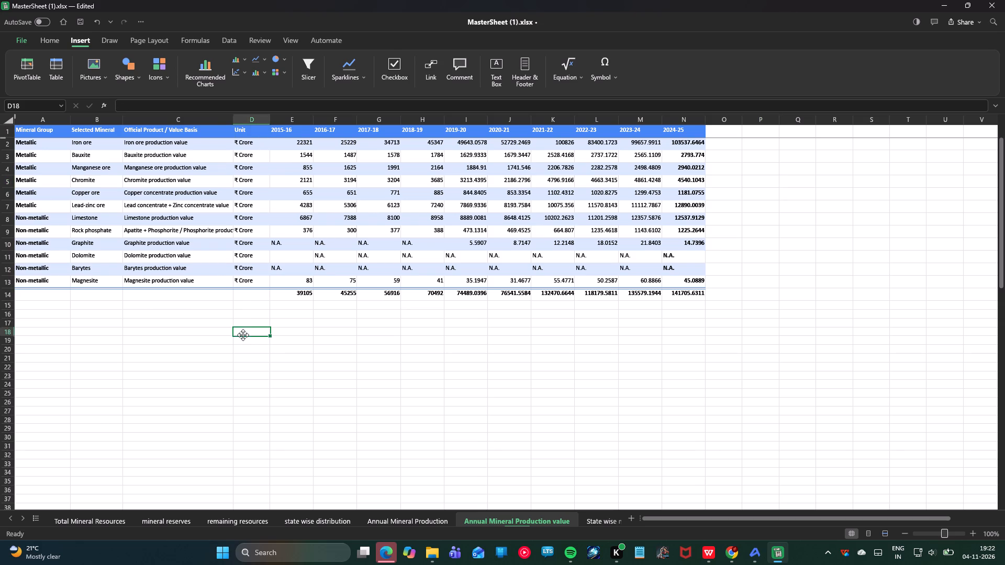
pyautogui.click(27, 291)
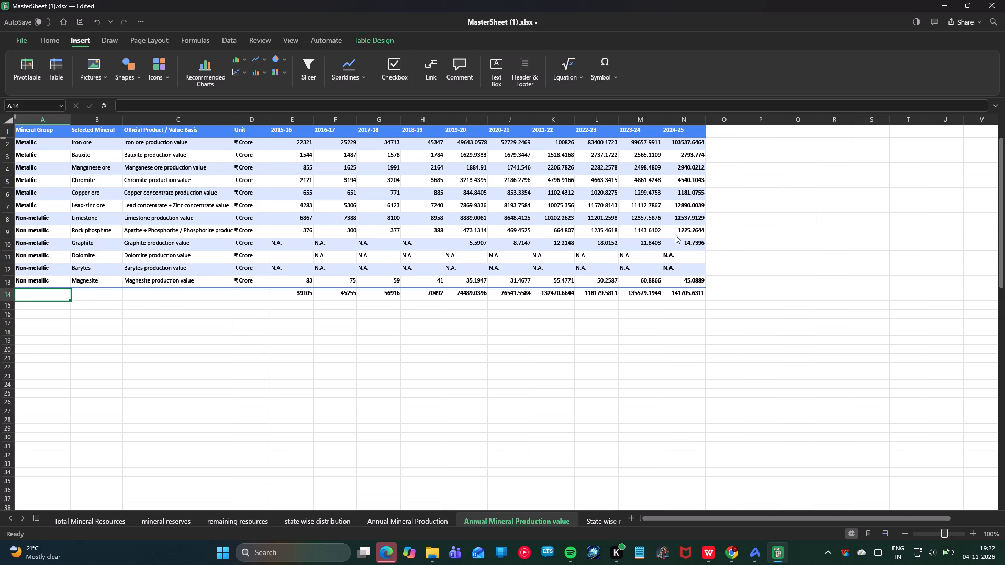
# Preview the recommended charts and the column, bar and line chart types for the whole Annual Mineral Production value sheet, without inserting one.
pyautogui.click(409, 386)
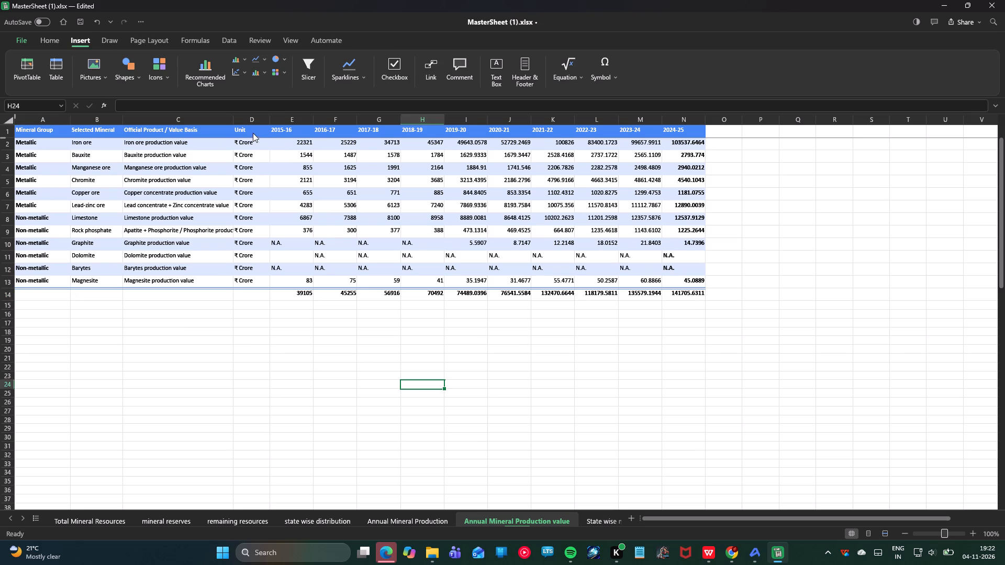
pyautogui.hotkey('ctrl', 'a')
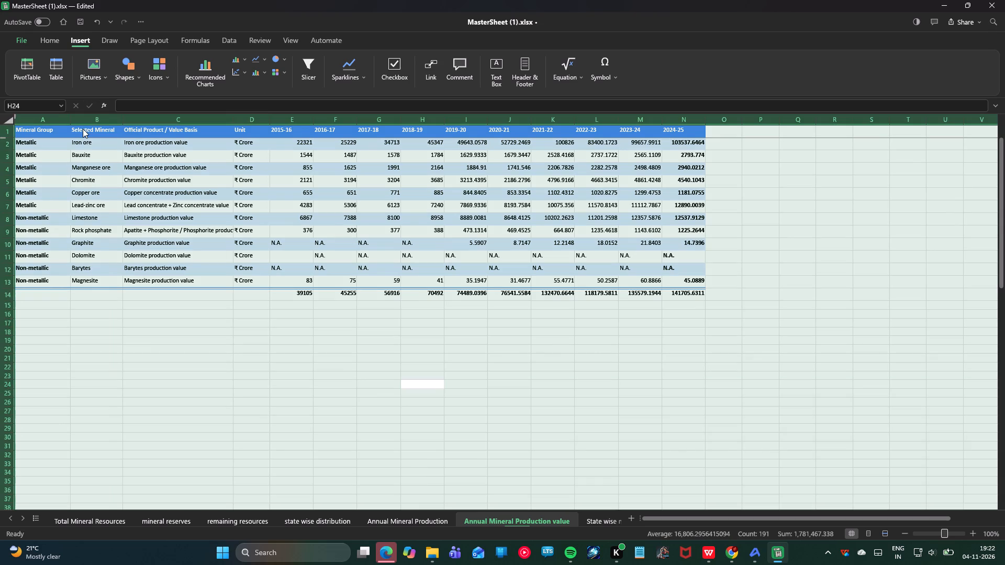
pyautogui.click(209, 60)
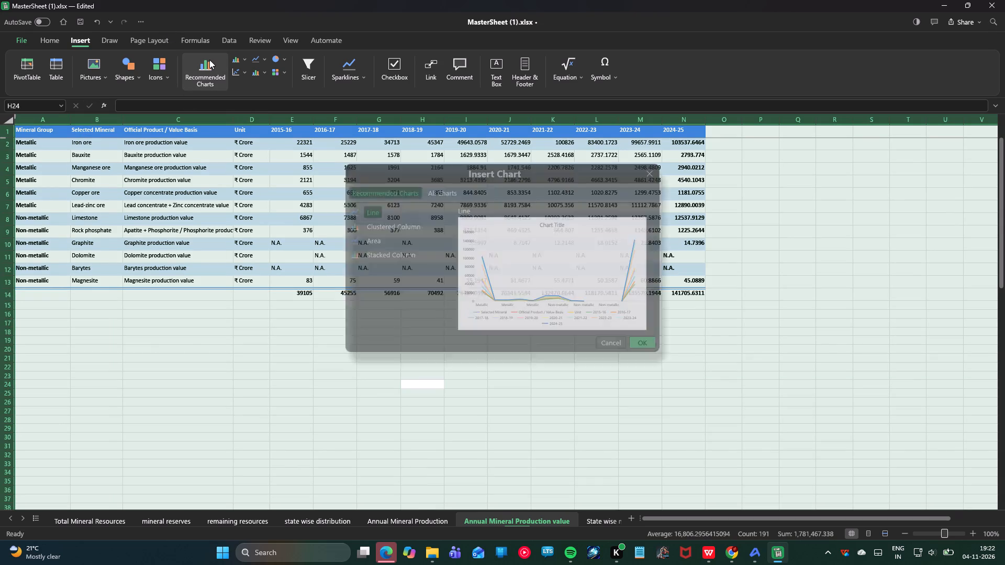
pyautogui.scroll(-3, 542, 264)
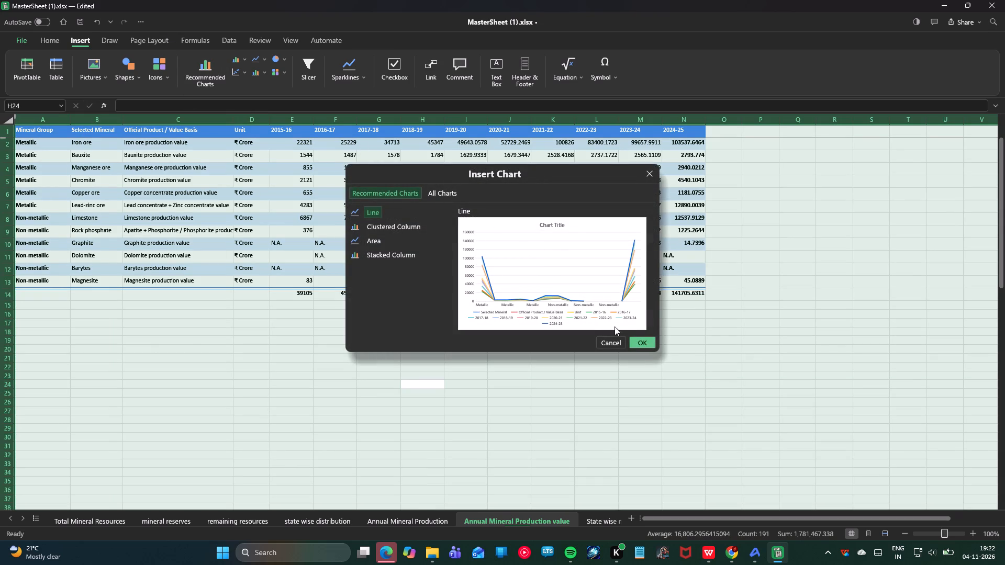
pyautogui.click(420, 230)
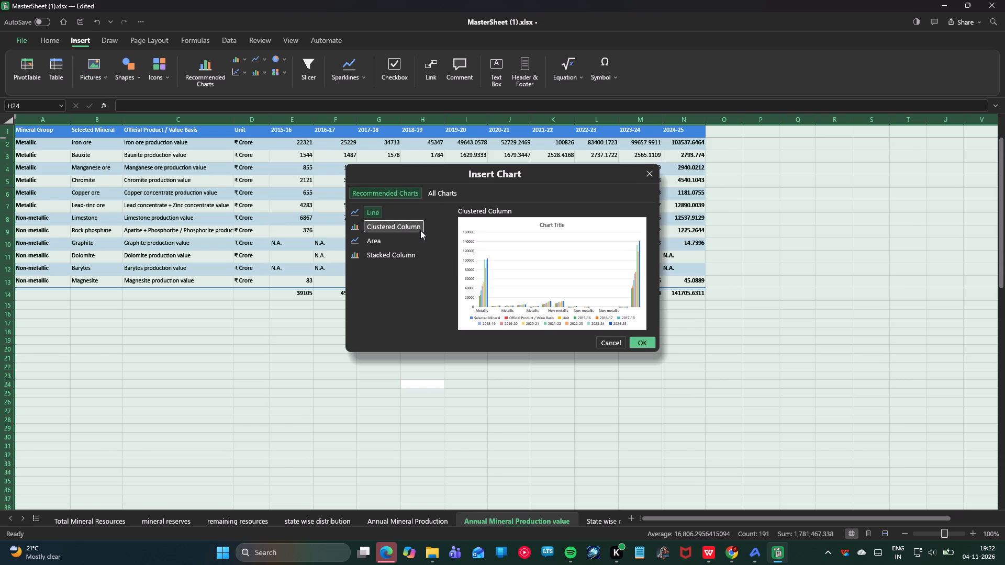
pyautogui.click(398, 251)
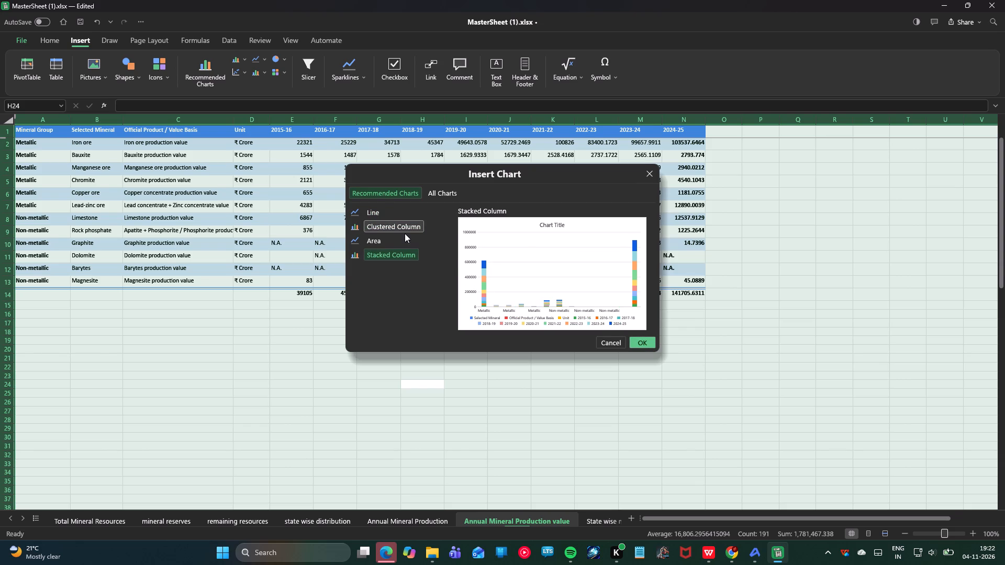
pyautogui.click(397, 243)
pyautogui.click(452, 189)
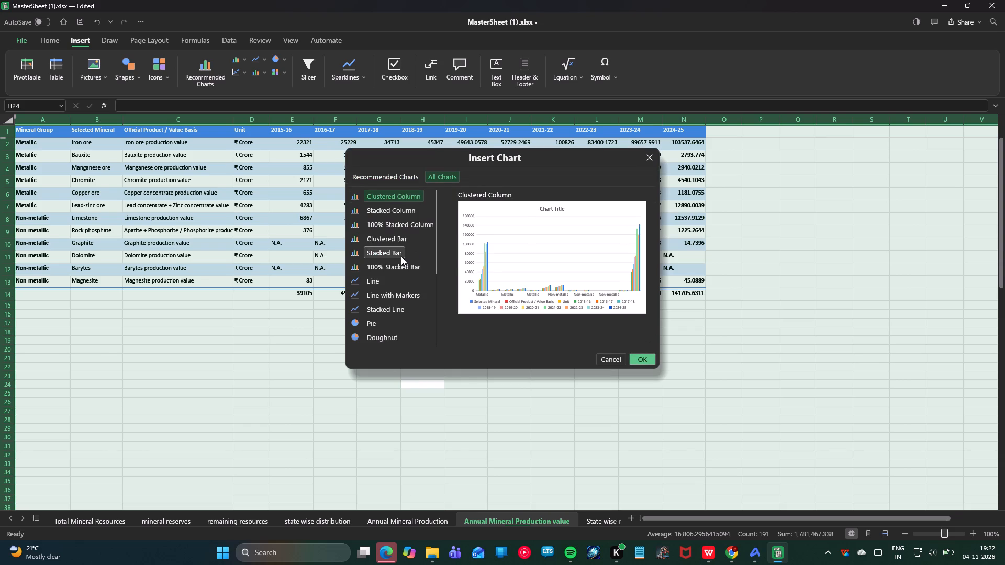
pyautogui.click(399, 257)
pyautogui.click(394, 241)
pyautogui.click(395, 231)
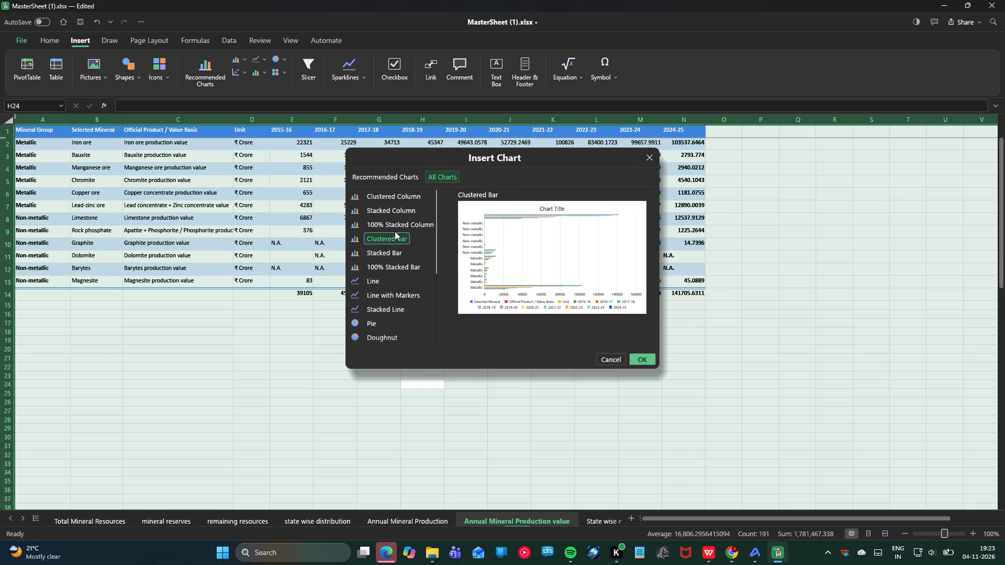
pyautogui.click(397, 229)
pyautogui.click(399, 217)
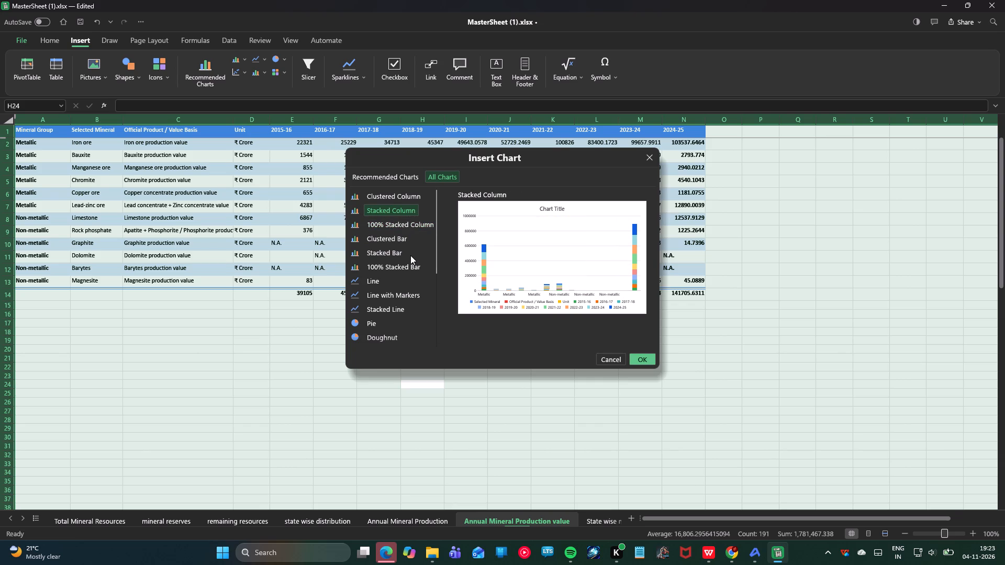
pyautogui.click(408, 264)
pyautogui.click(401, 301)
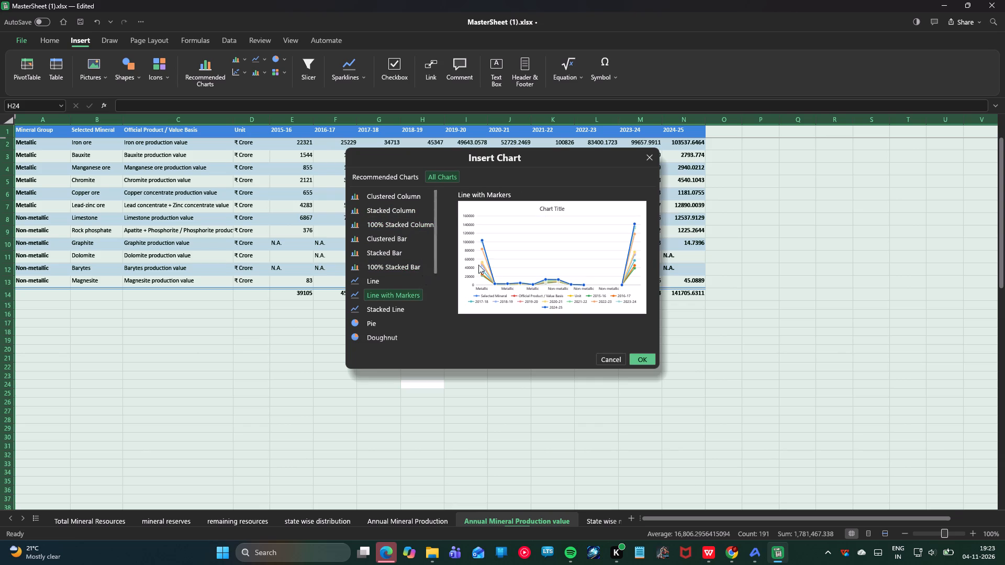
pyautogui.scroll(-4, 548, 260)
pyautogui.click(369, 311)
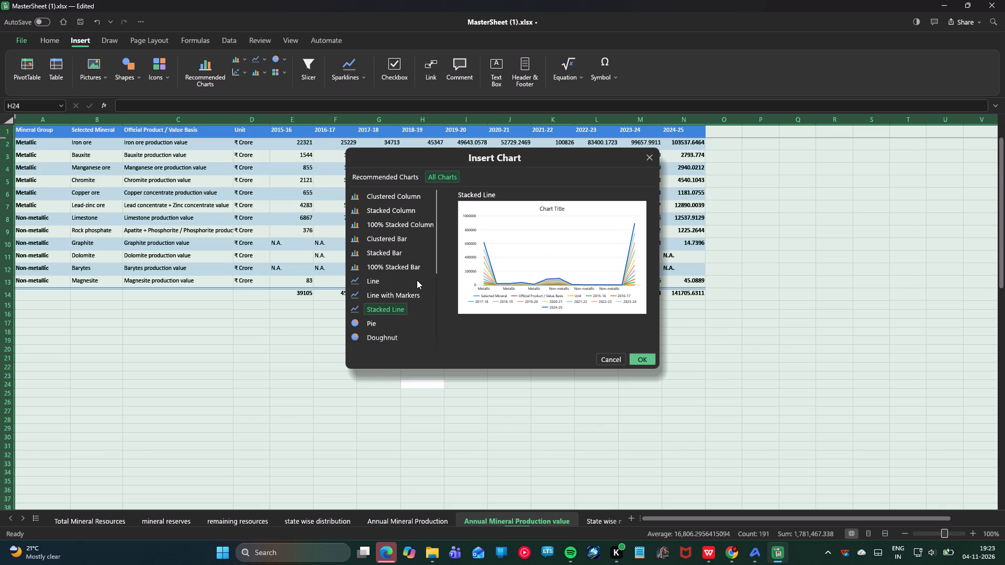
pyautogui.scroll(-1, 417, 280)
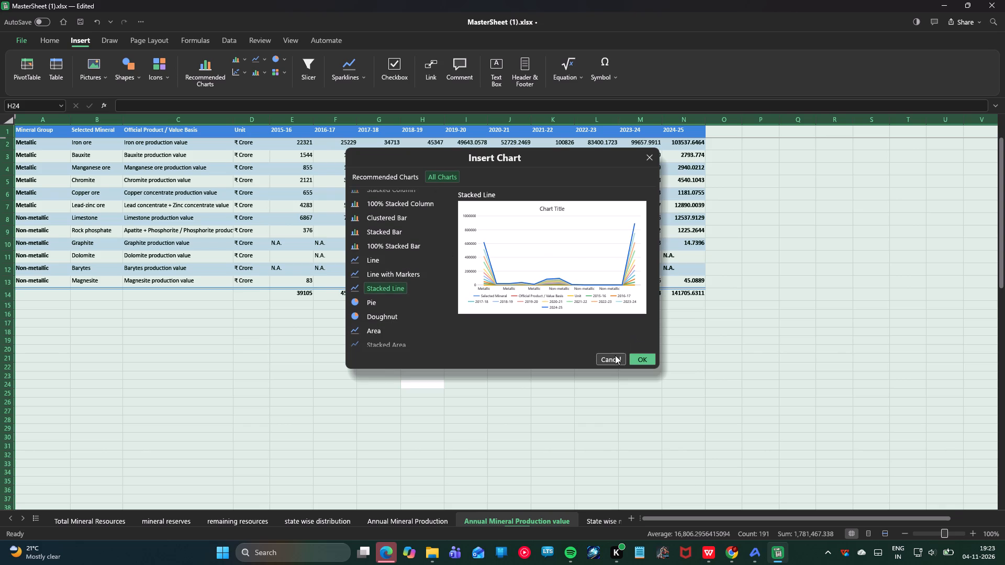
pyautogui.click(615, 356)
pyautogui.click(680, 350)
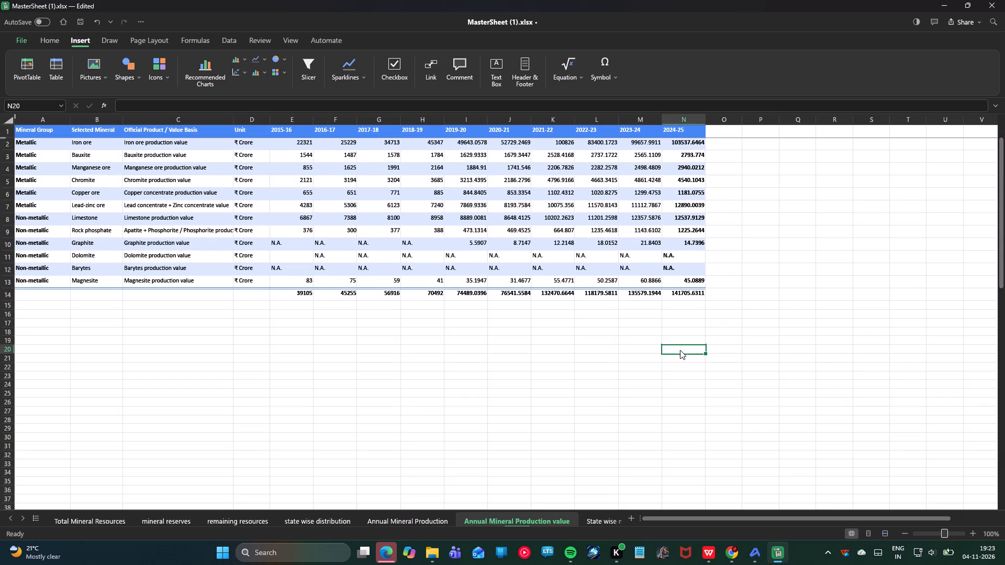
# Examine the Annual Mineral Production value table, including its Unit column and the N.A. entries in the non-metallic rows.
pyautogui.scroll(3, 495, 323)
pyautogui.scroll(-1, 495, 323)
pyautogui.scroll(3, 495, 323)
pyautogui.click(252, 119)
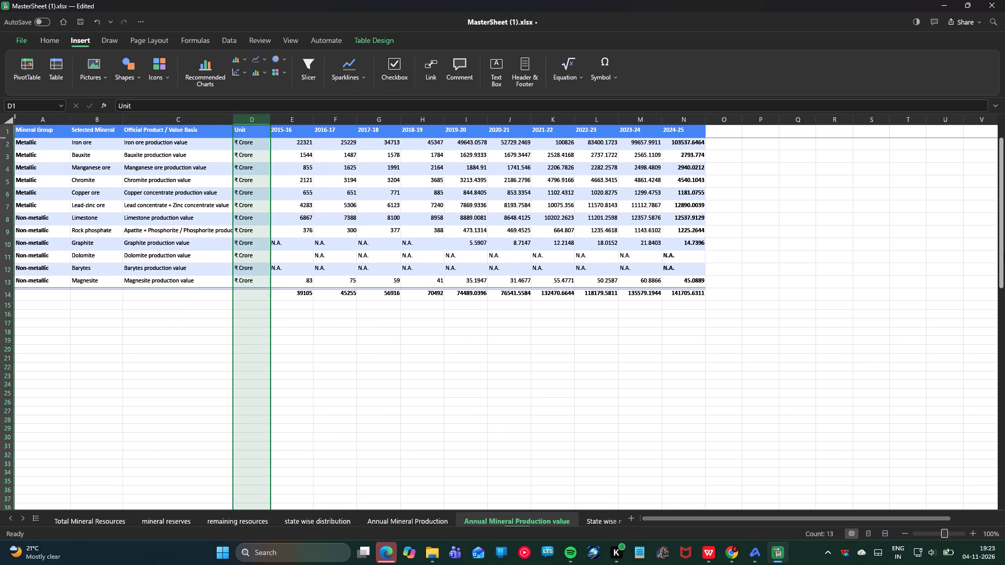
pyautogui.click(1004, 254)
pyautogui.click(459, 352)
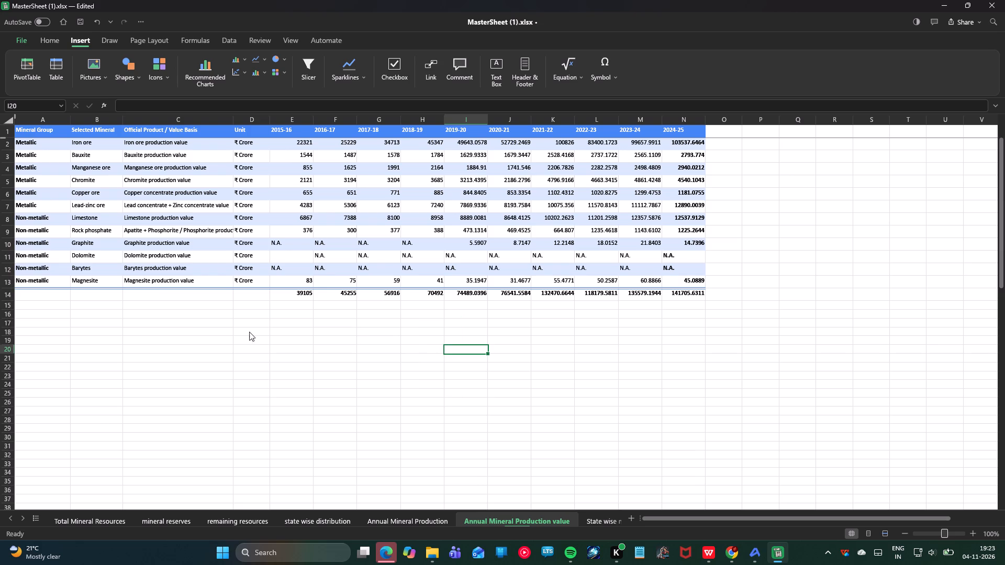
pyautogui.click(157, 290)
pyautogui.click(62, 300)
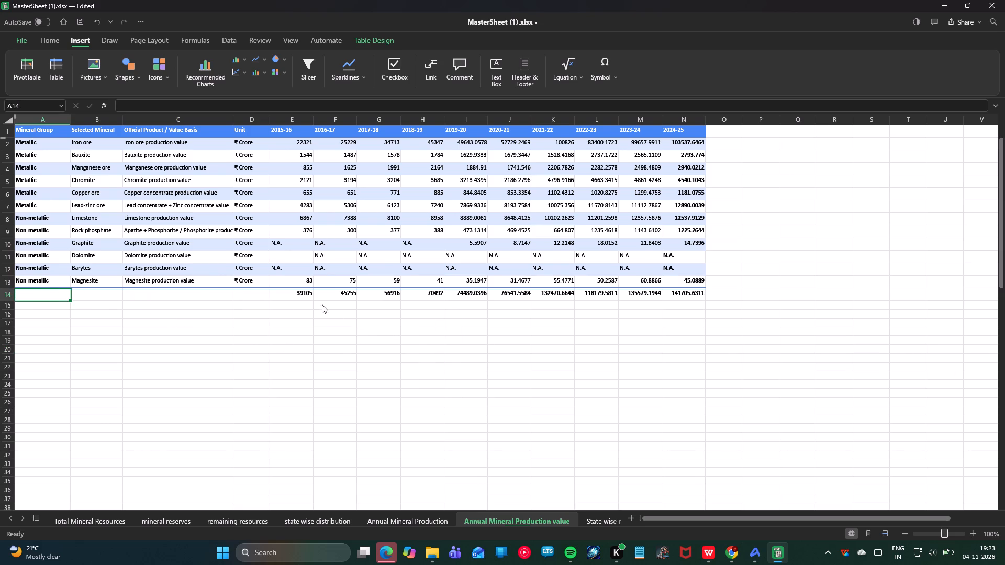
pyautogui.click(278, 241)
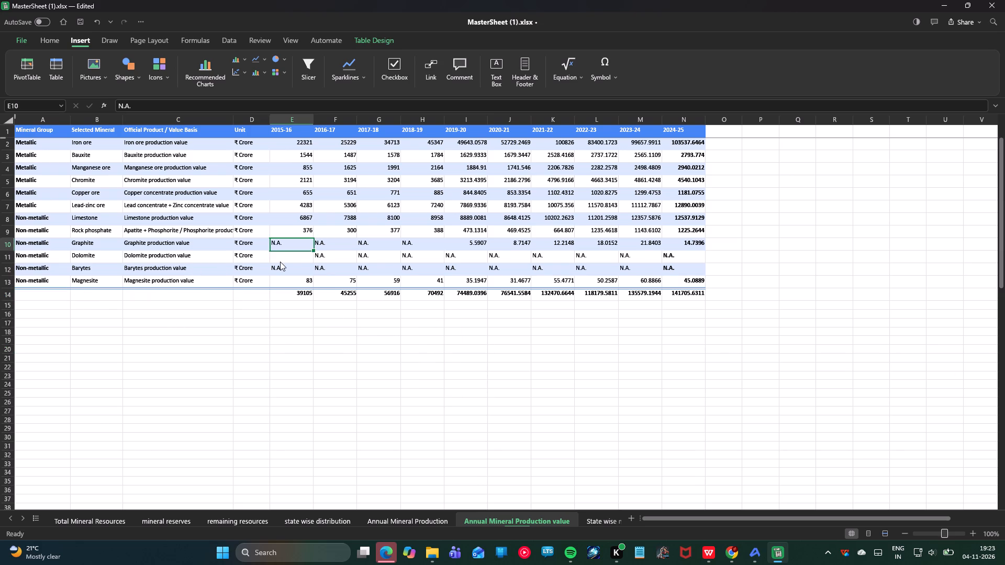
pyautogui.click(280, 262)
pyautogui.click(320, 255)
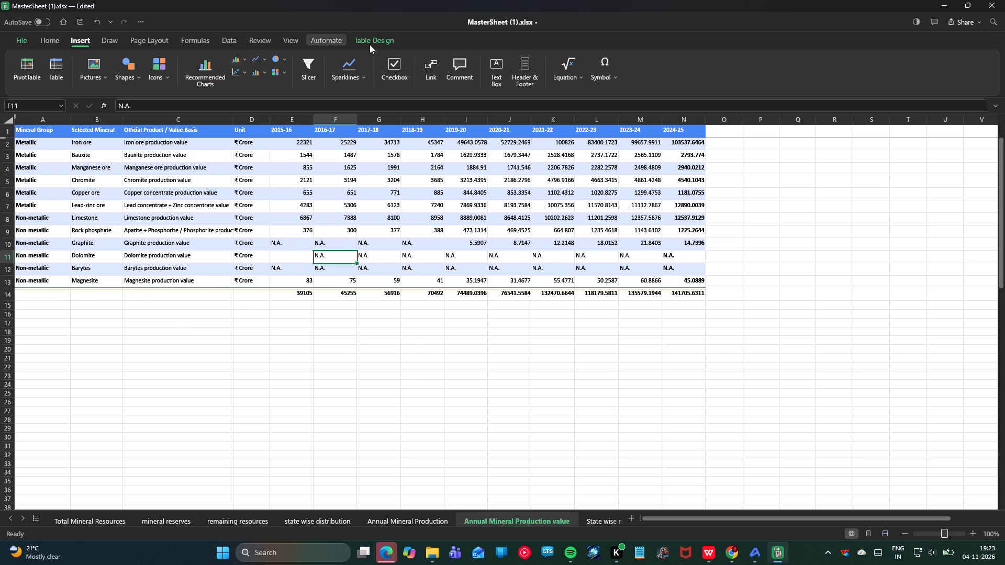
# Delete the empty State wise mineral production sheet.
pyautogui.click(606, 521)
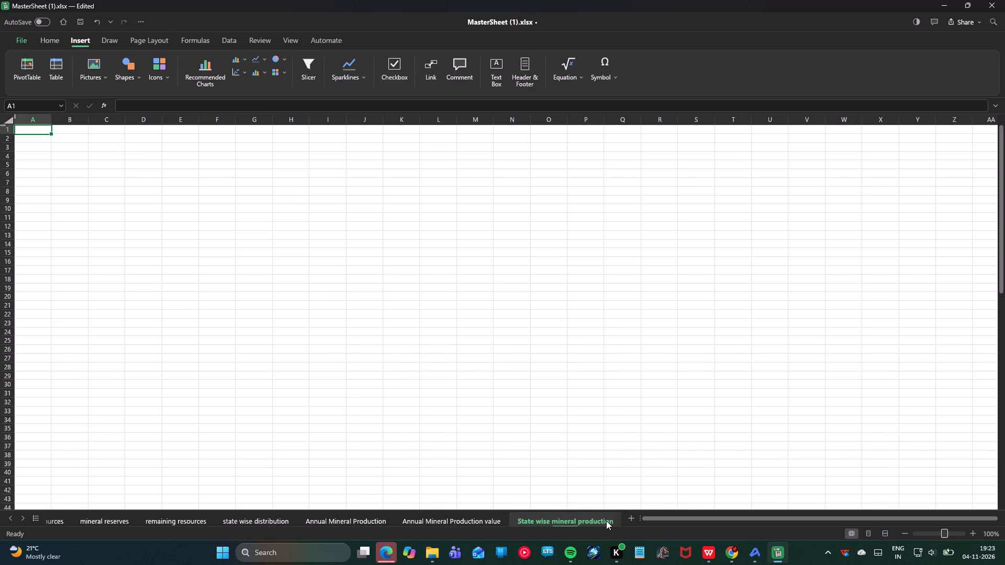
pyautogui.rightClick(541, 522)
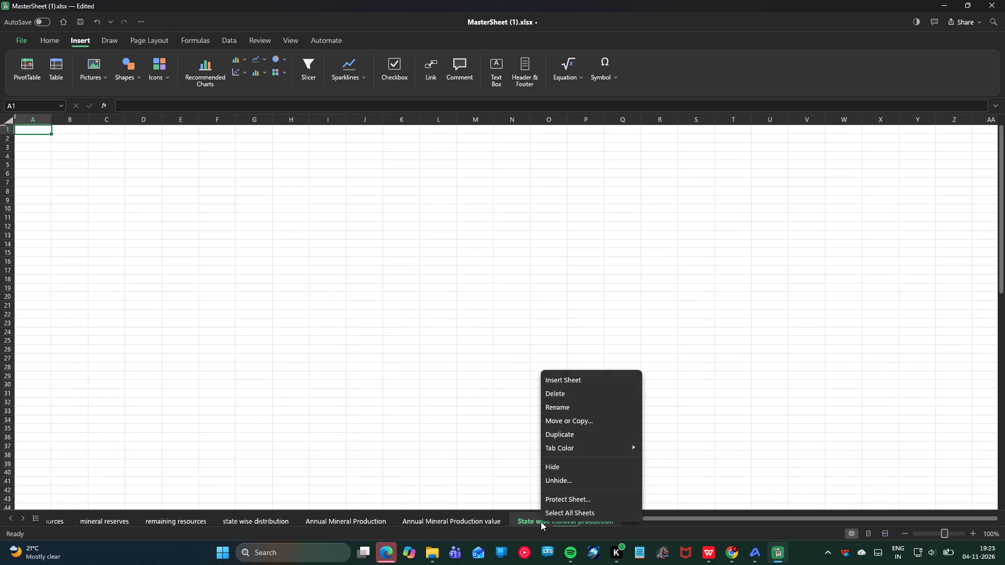
pyautogui.click(590, 393)
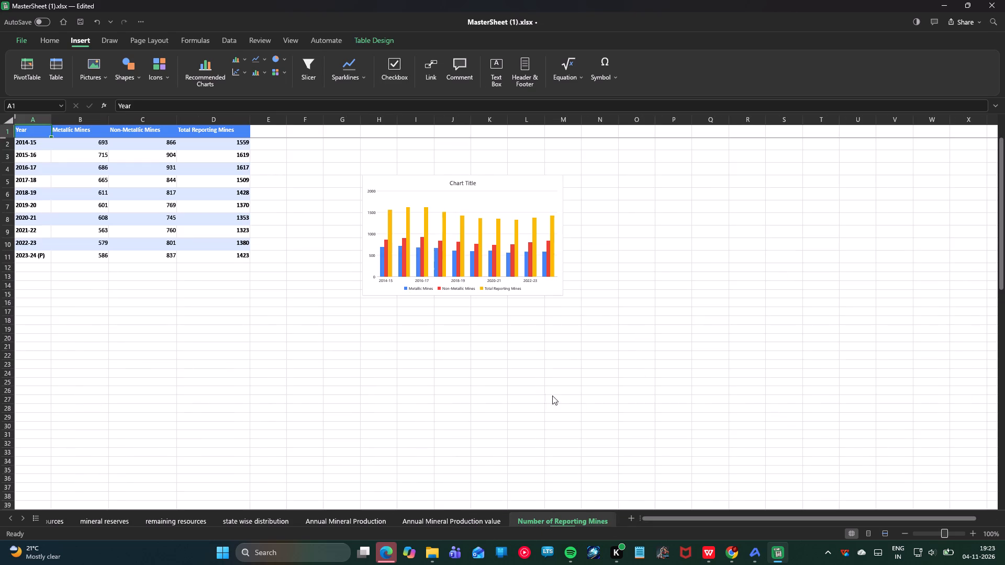
# Examine the Number of Reporting Mines chart and the growth rate tables on the Mineral-wise production growth sheet.
pyautogui.click(445, 199)
pyautogui.scroll(3, 548, 522)
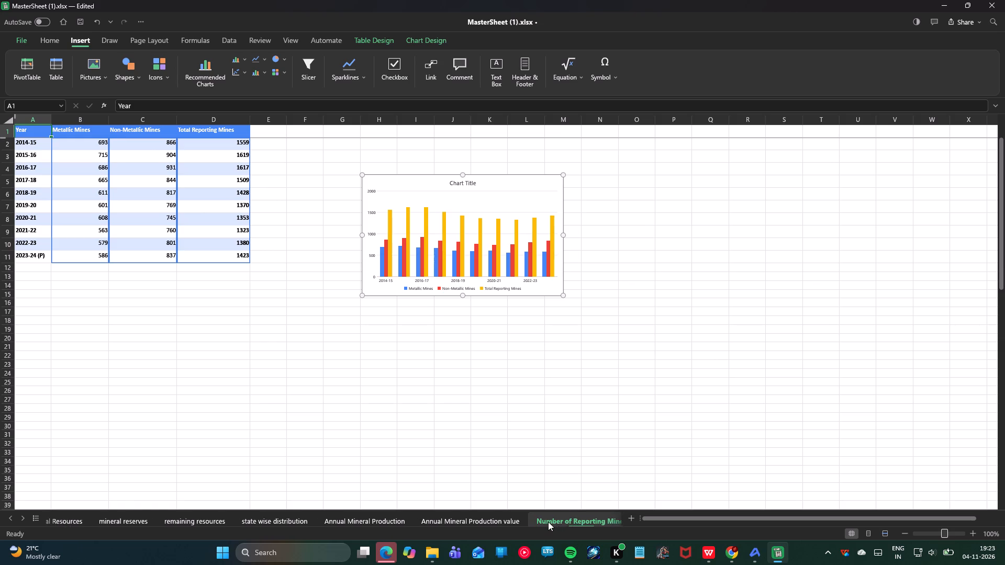
pyautogui.scroll(-15, 548, 522)
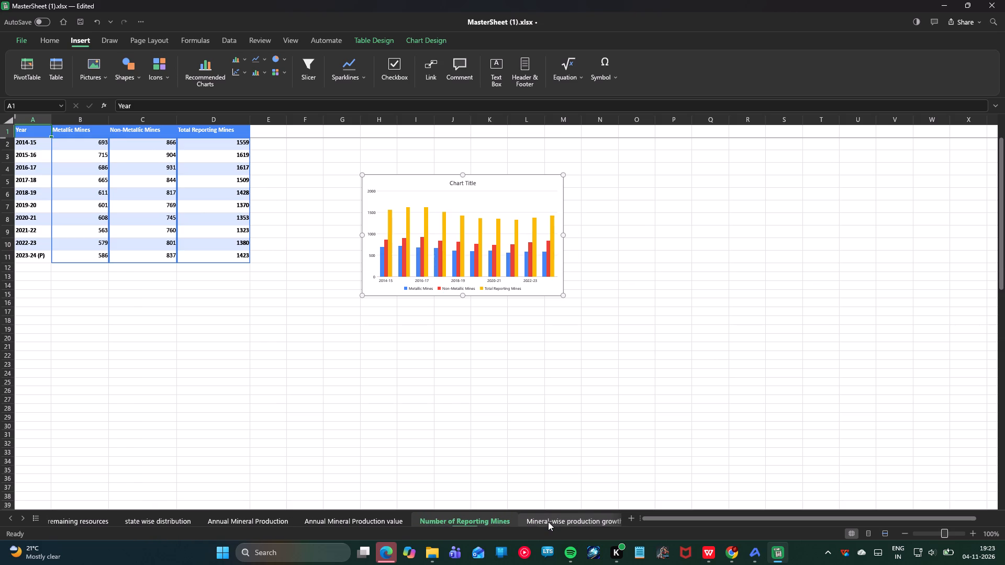
pyautogui.click(548, 522)
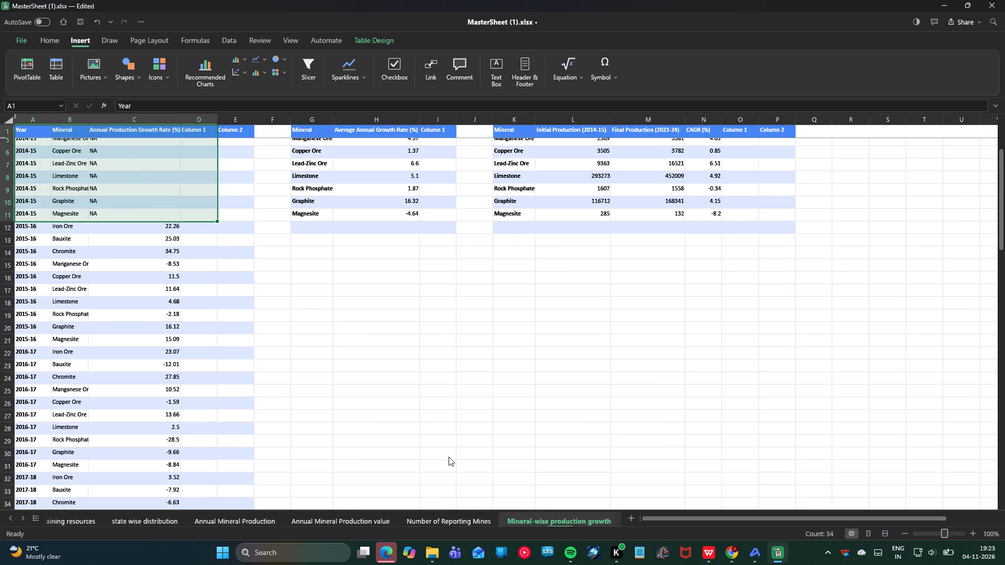
pyautogui.click(395, 355)
pyautogui.scroll(-5, 130, 275)
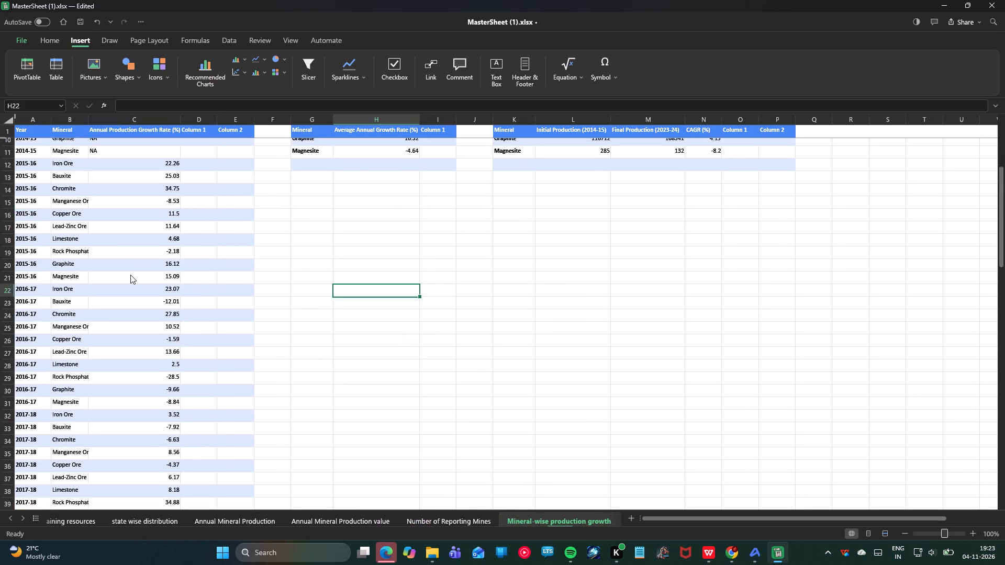
pyautogui.scroll(-8, 130, 275)
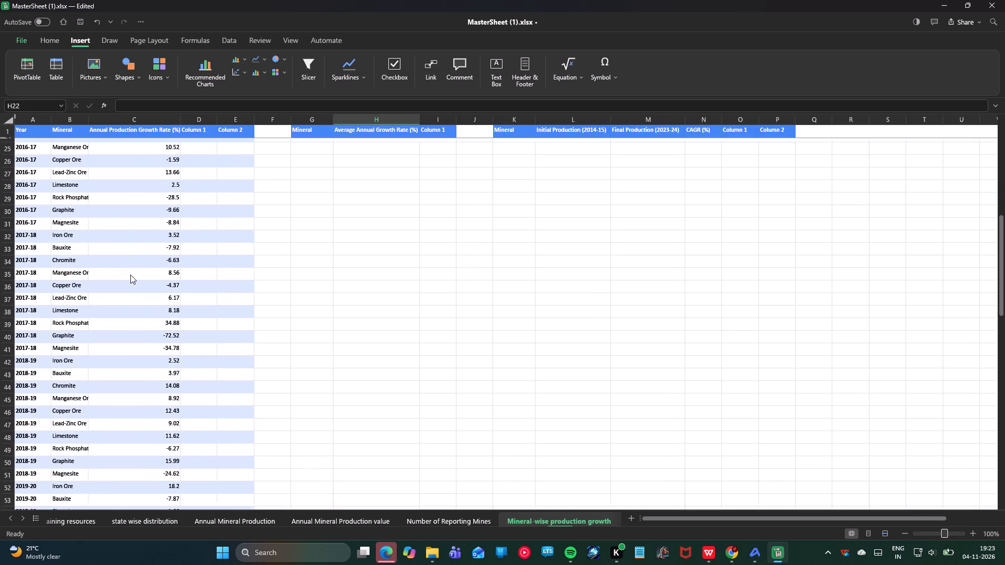
pyautogui.scroll(-20, 130, 275)
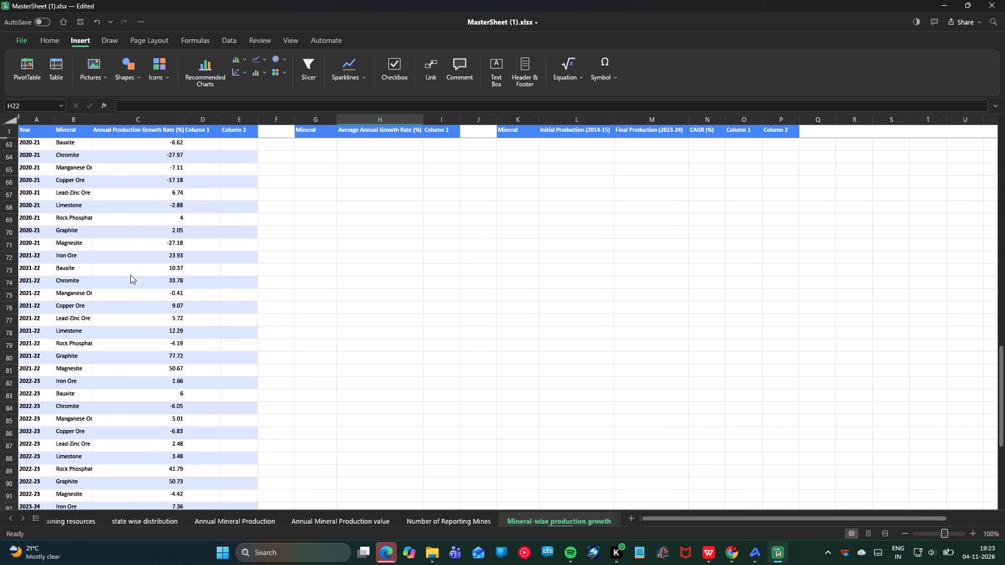
pyautogui.scroll(-15, 130, 275)
pyautogui.scroll(15, 130, 275)
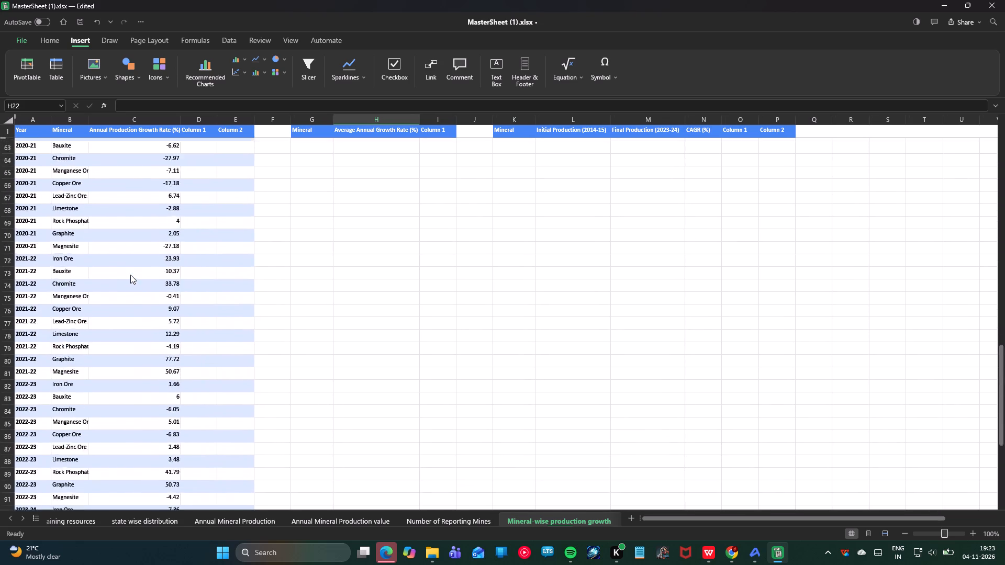
pyautogui.scroll(20, 130, 275)
pyautogui.scroll(20, 130, 275)
pyautogui.scroll(9, 130, 275)
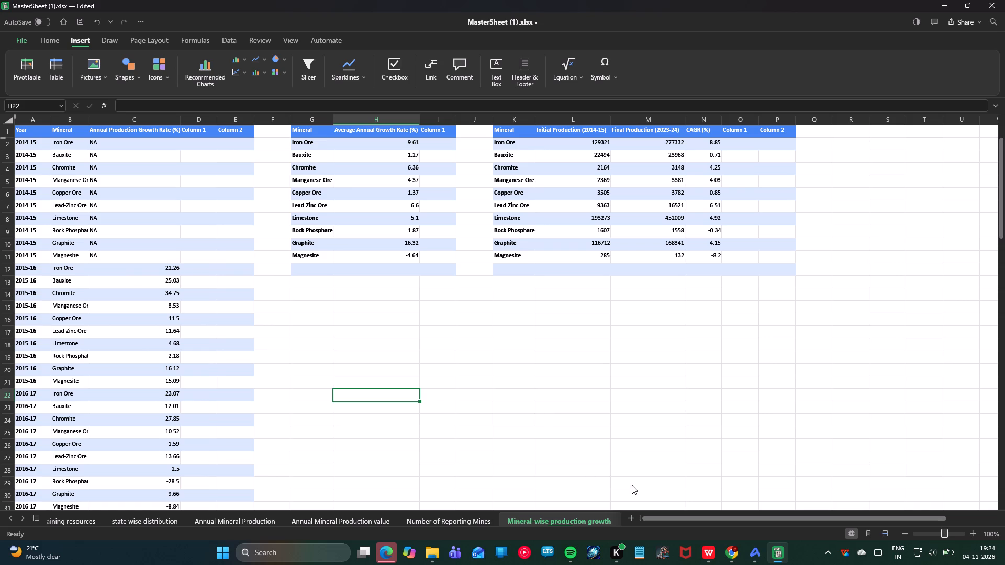
# Preview the recommended column, bar and line charts for the whole data range of the Mineral-wise CAGR sheet.
pyautogui.scroll(3, 601, 522)
pyautogui.scroll(-18, 601, 522)
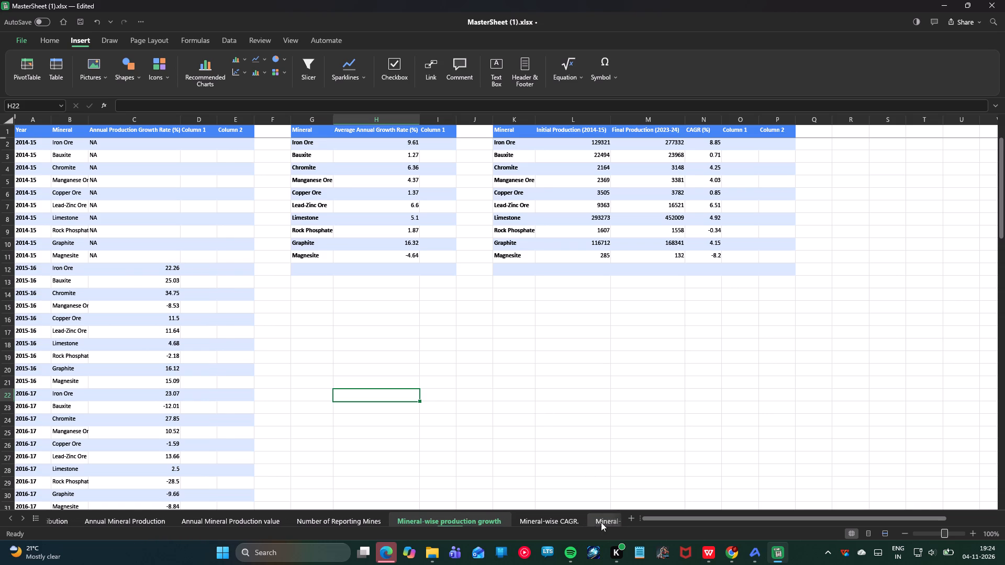
pyautogui.scroll(-4, 601, 522)
pyautogui.click(521, 516)
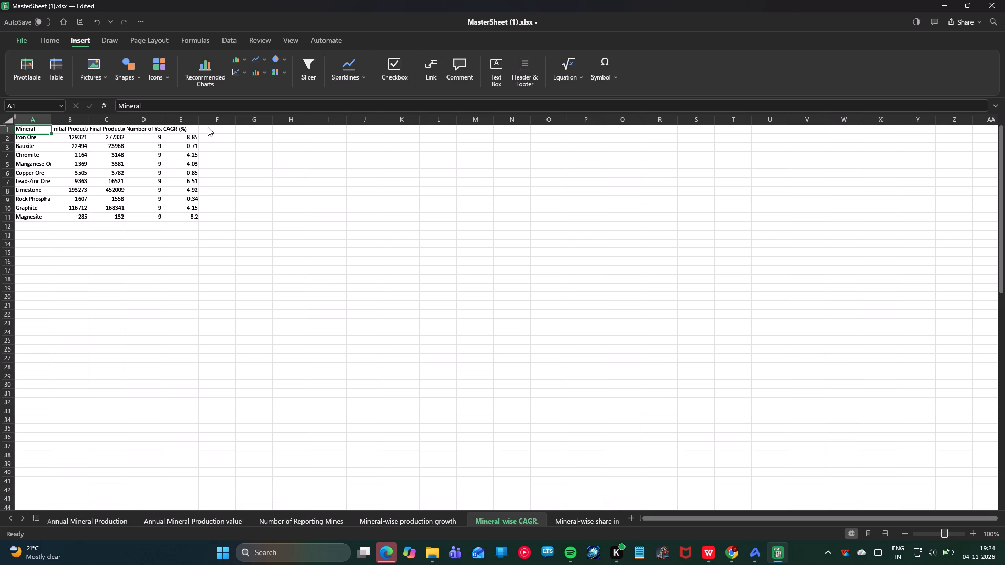
pyautogui.hotkey('ctrl', 'a')
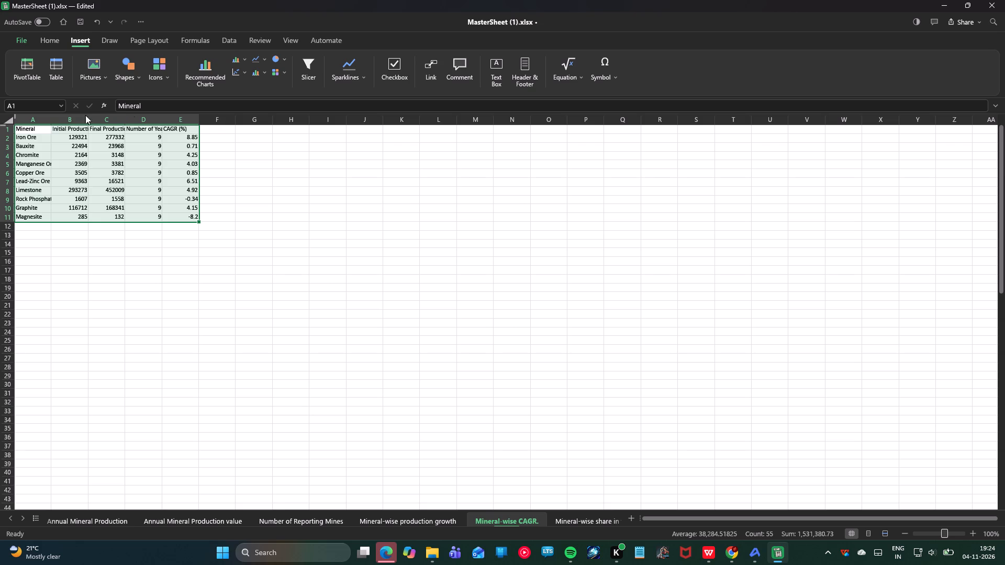
pyautogui.click(211, 70)
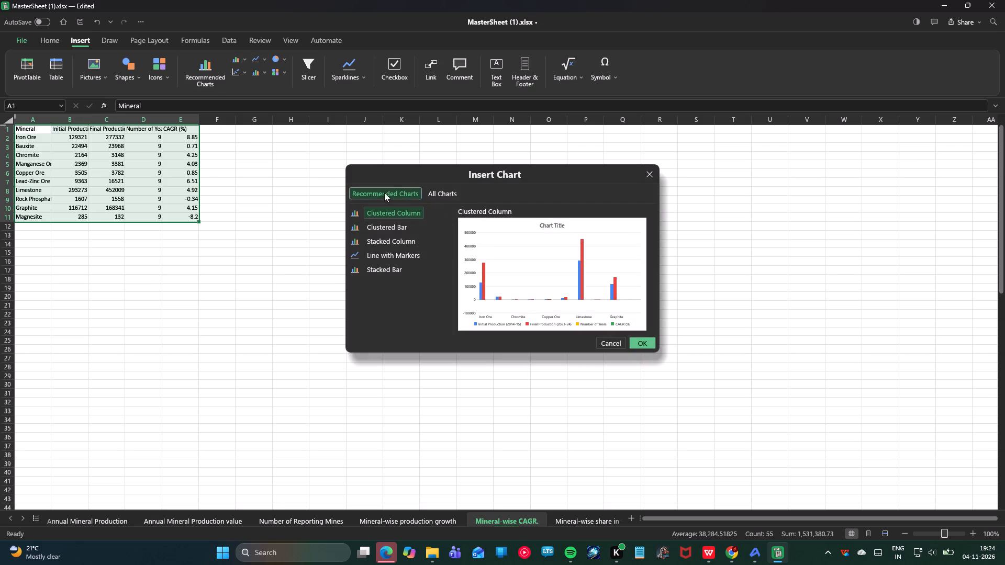
pyautogui.click(391, 227)
pyautogui.click(390, 237)
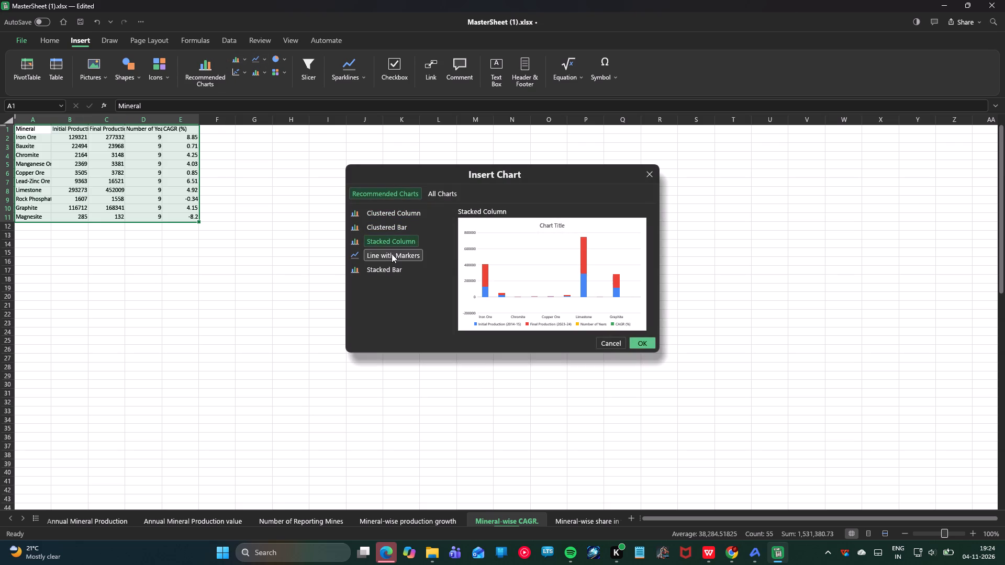
pyautogui.click(392, 254)
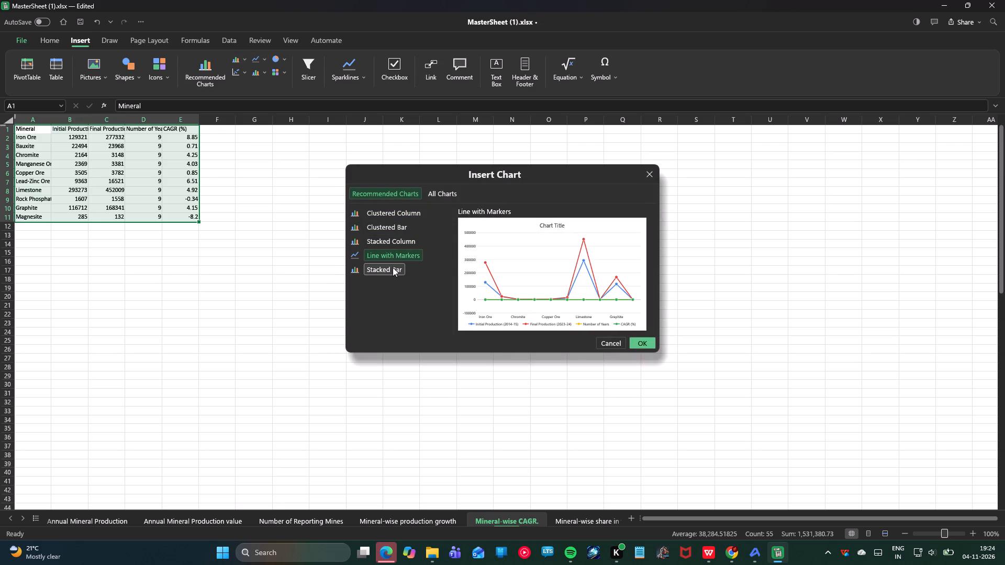
pyautogui.click(393, 267)
# Preview the full set of column, bar, line, pie and doughnut chart types for the Mineral-wise CAGR data.
pyautogui.click(449, 194)
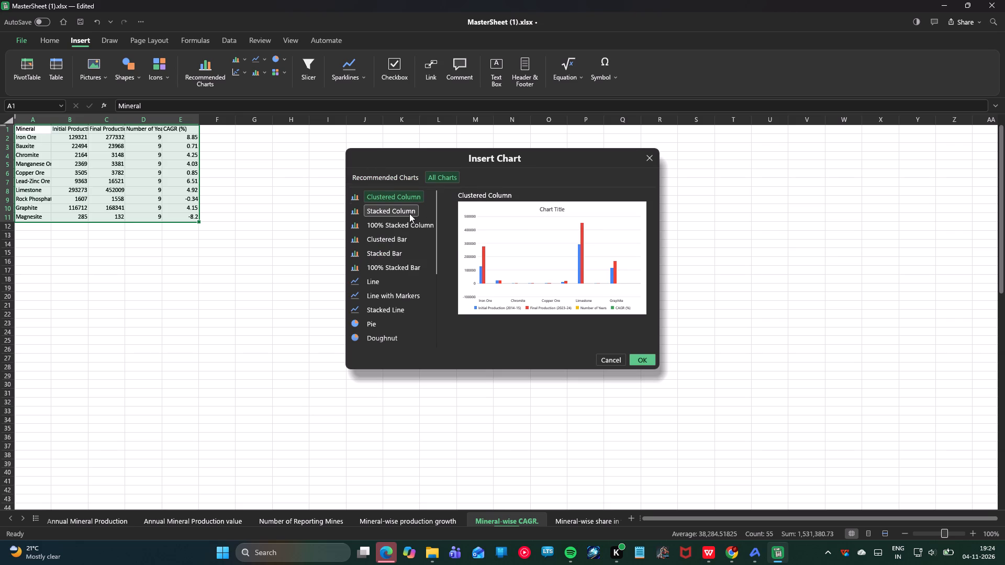
pyautogui.click(409, 213)
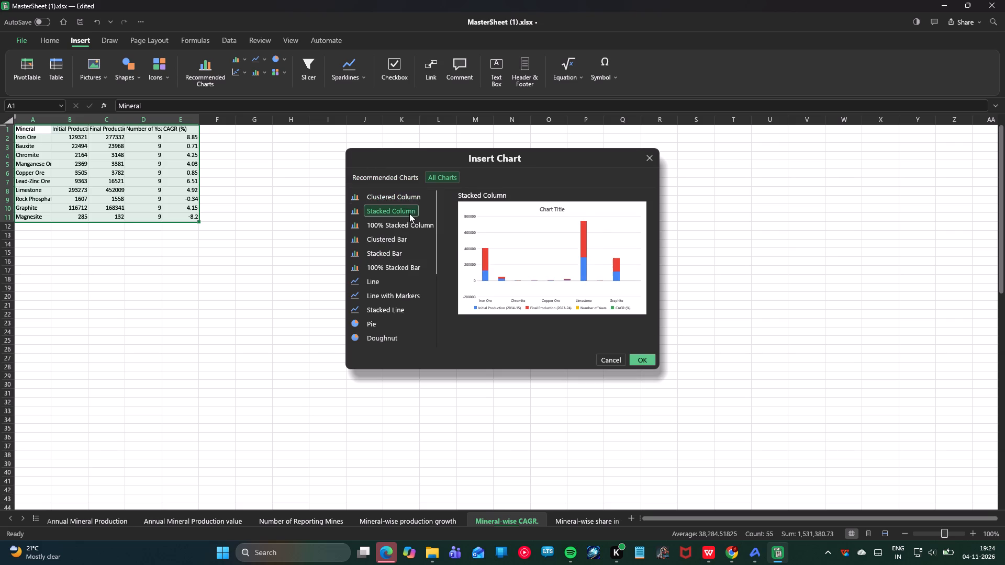
pyautogui.click(412, 223)
pyautogui.click(399, 238)
pyautogui.click(393, 253)
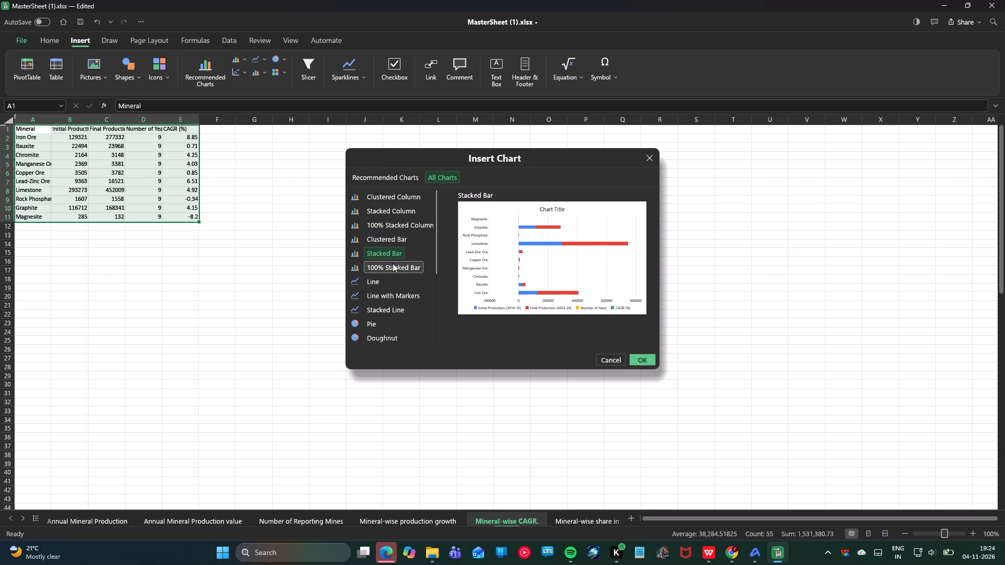
pyautogui.click(393, 263)
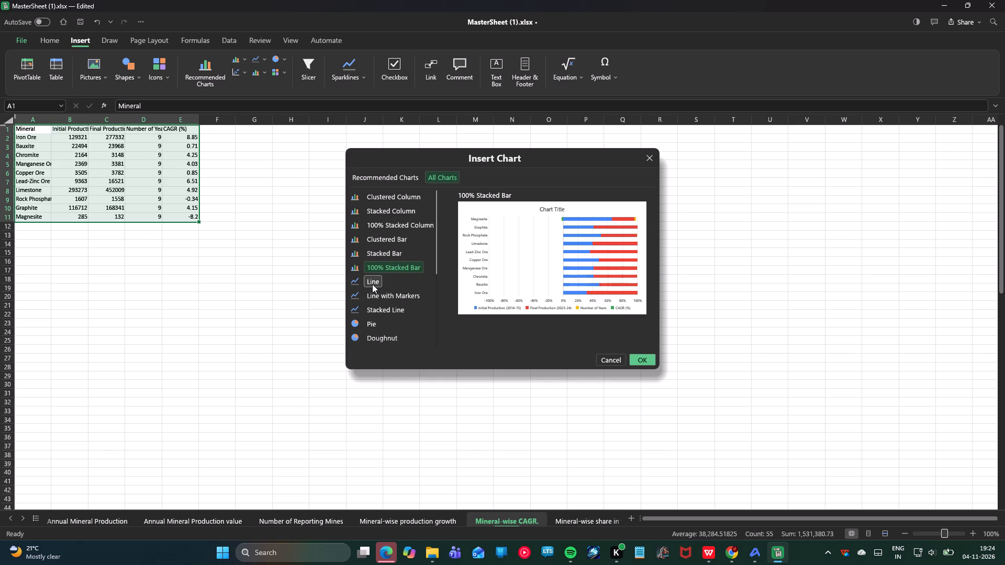
pyautogui.click(372, 284)
pyautogui.click(372, 291)
pyautogui.click(375, 308)
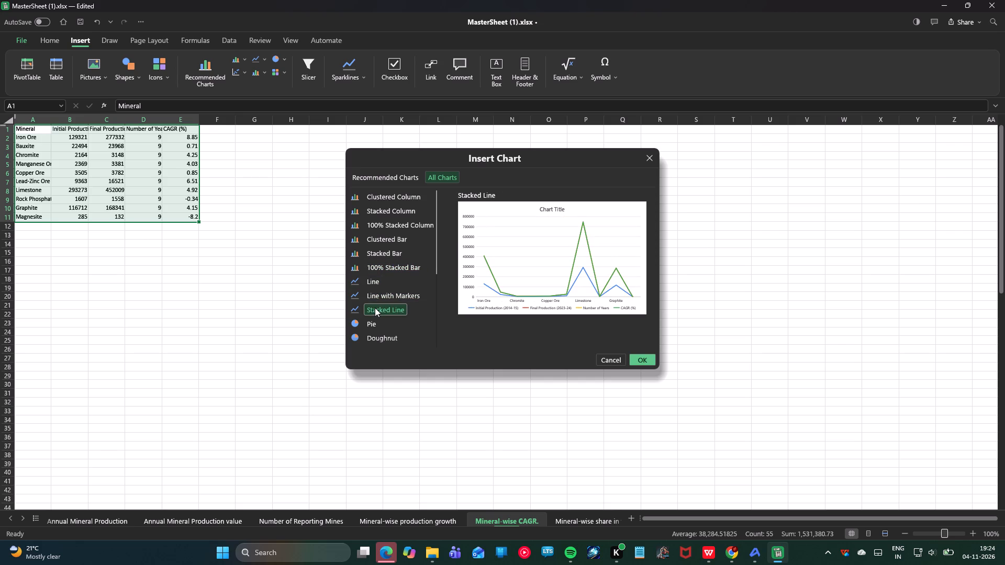
pyautogui.click(372, 319)
pyautogui.click(372, 334)
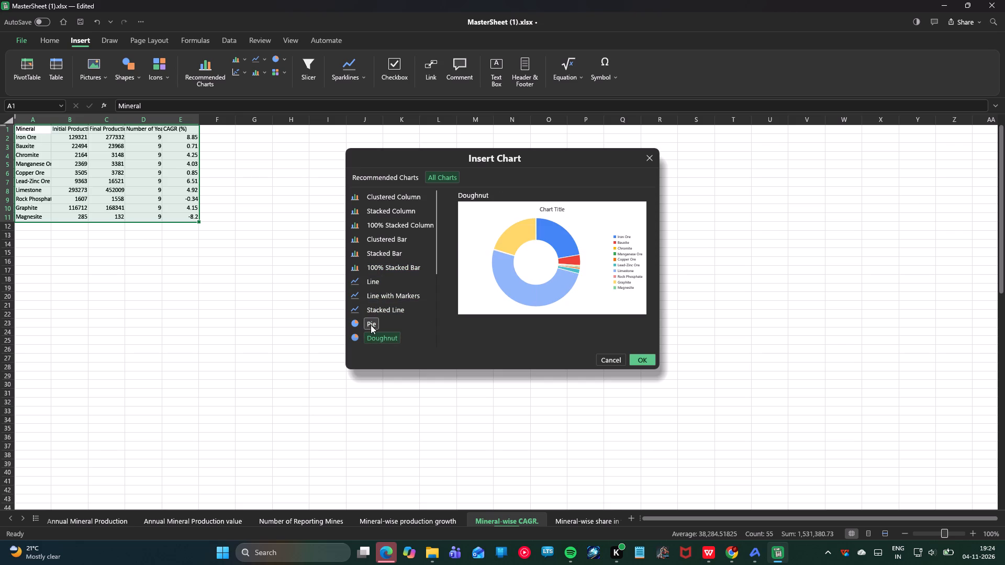
# Compare the pie and stacked line previews and insert a pie chart of the Mineral-wise CAGR data.
pyautogui.click(372, 321)
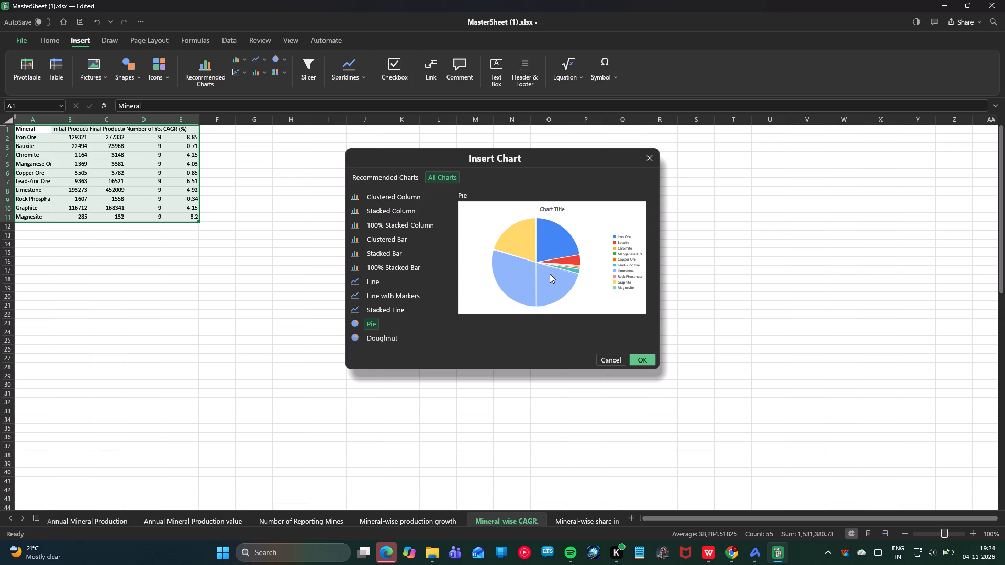
pyautogui.scroll(1, 550, 274)
pyautogui.click(392, 304)
pyautogui.click(389, 335)
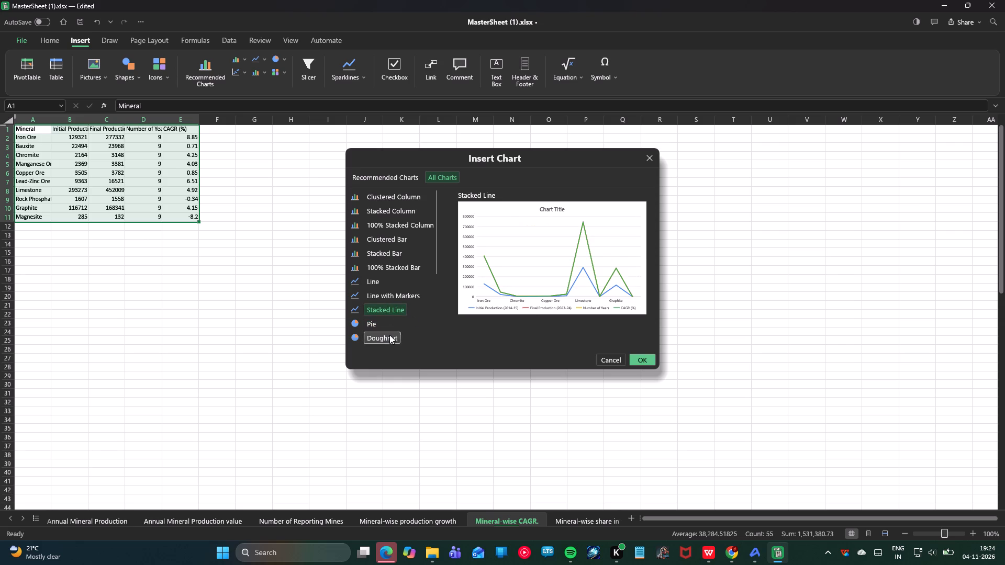
pyautogui.click(371, 327)
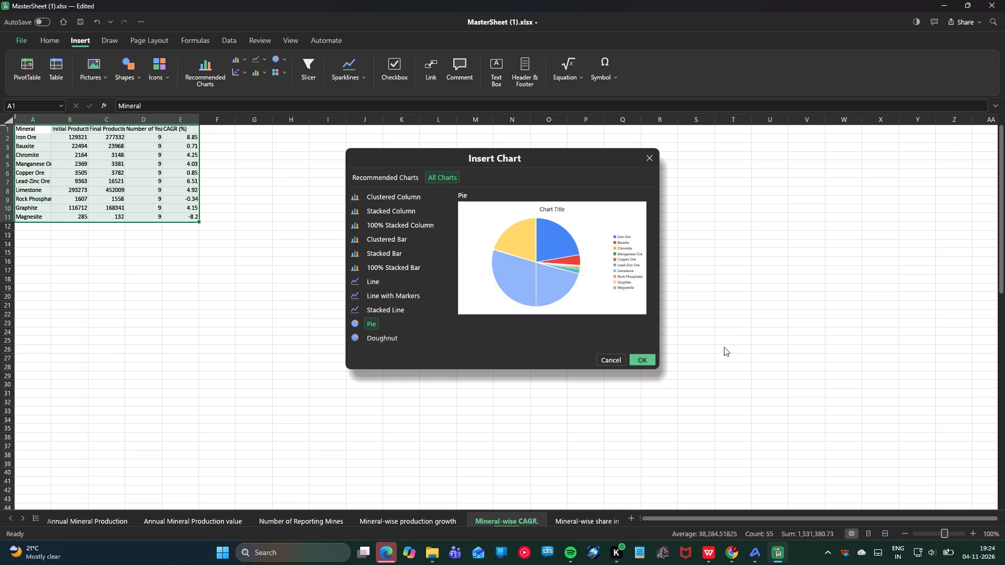
pyautogui.click(634, 356)
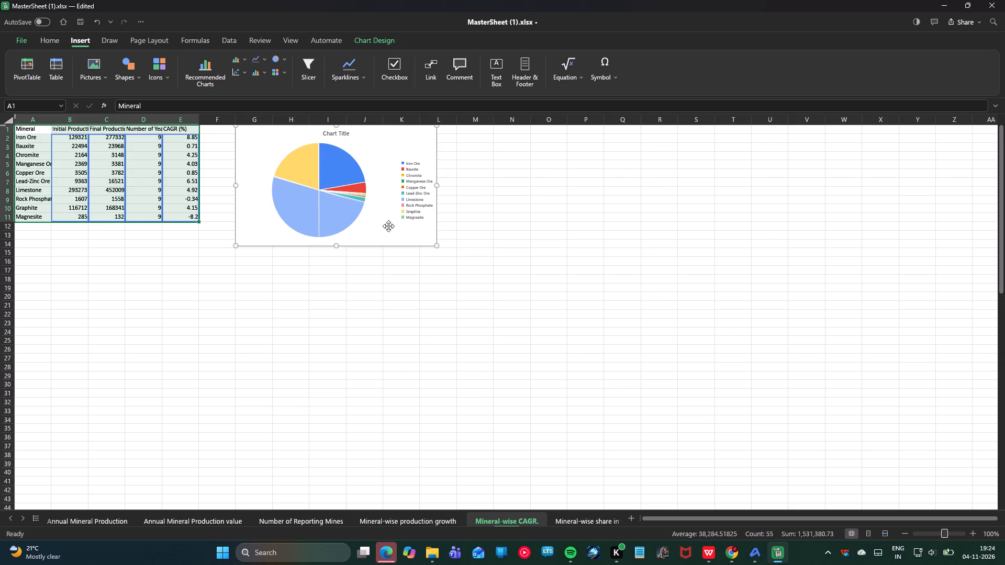
# Enlarge the Mineral-wise CAGR pie chart to about 529 wide by 426 high.
pyautogui.moveTo(435, 246); pyautogui.dragTo(679, 423)
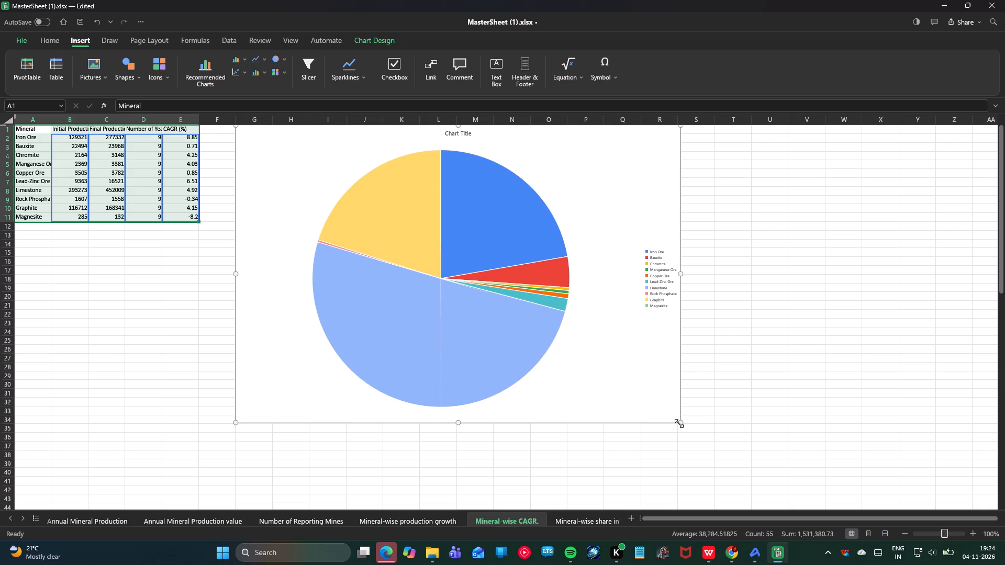
pyautogui.moveTo(679, 423); pyautogui.dragTo(455, 304)
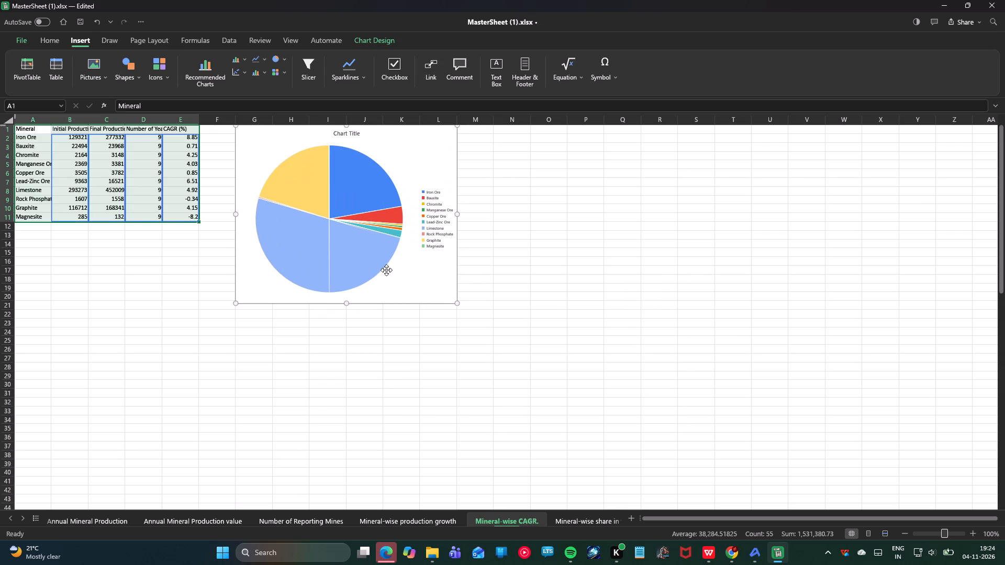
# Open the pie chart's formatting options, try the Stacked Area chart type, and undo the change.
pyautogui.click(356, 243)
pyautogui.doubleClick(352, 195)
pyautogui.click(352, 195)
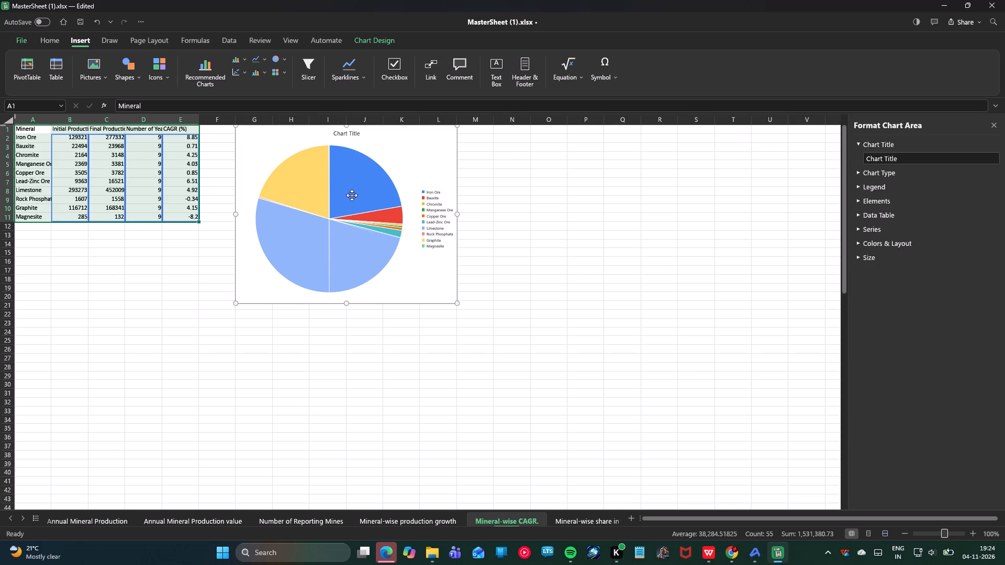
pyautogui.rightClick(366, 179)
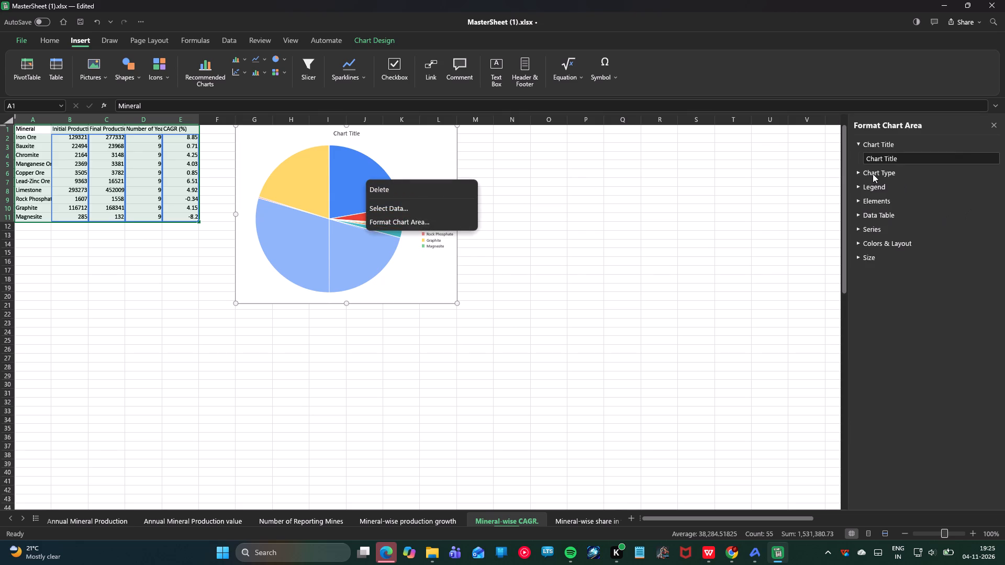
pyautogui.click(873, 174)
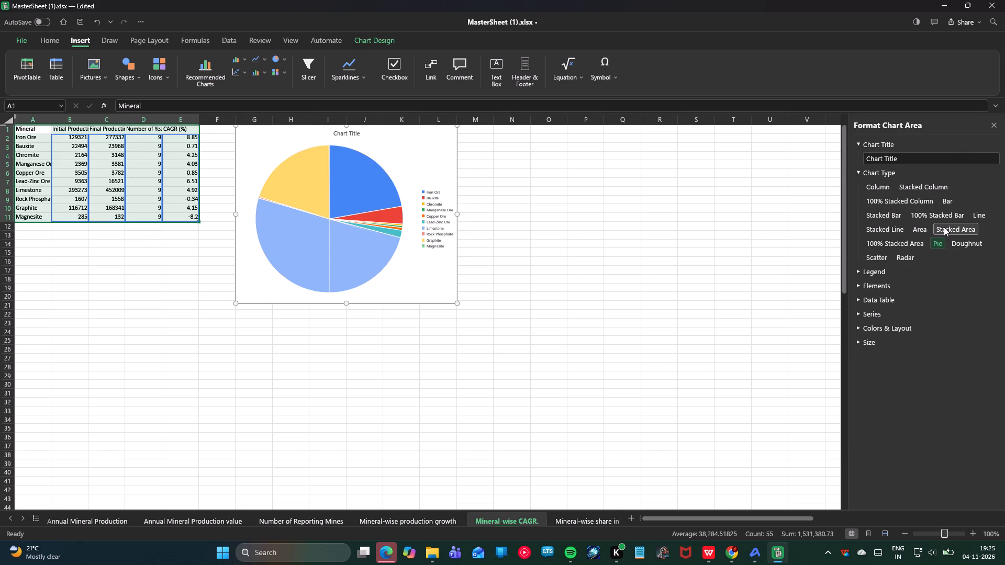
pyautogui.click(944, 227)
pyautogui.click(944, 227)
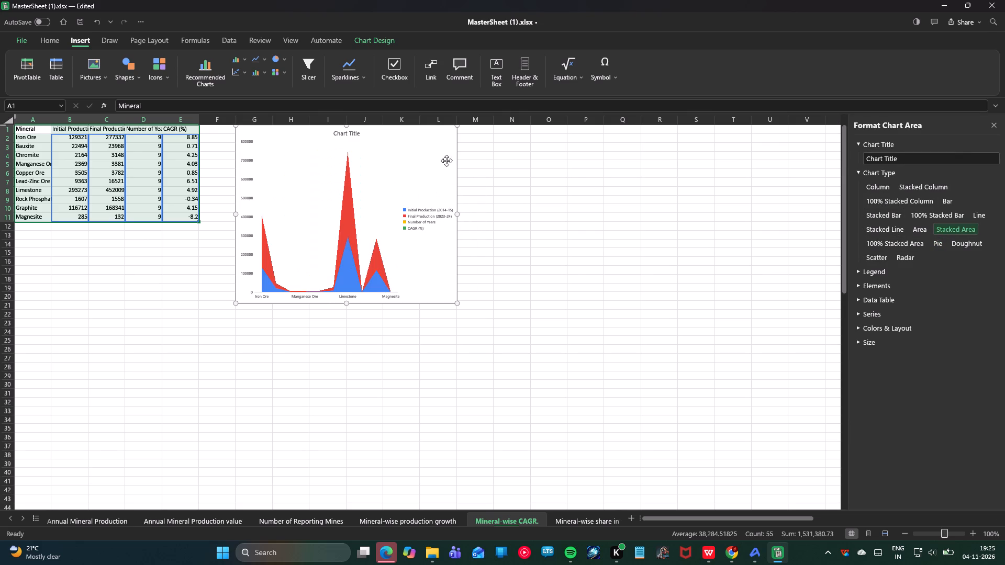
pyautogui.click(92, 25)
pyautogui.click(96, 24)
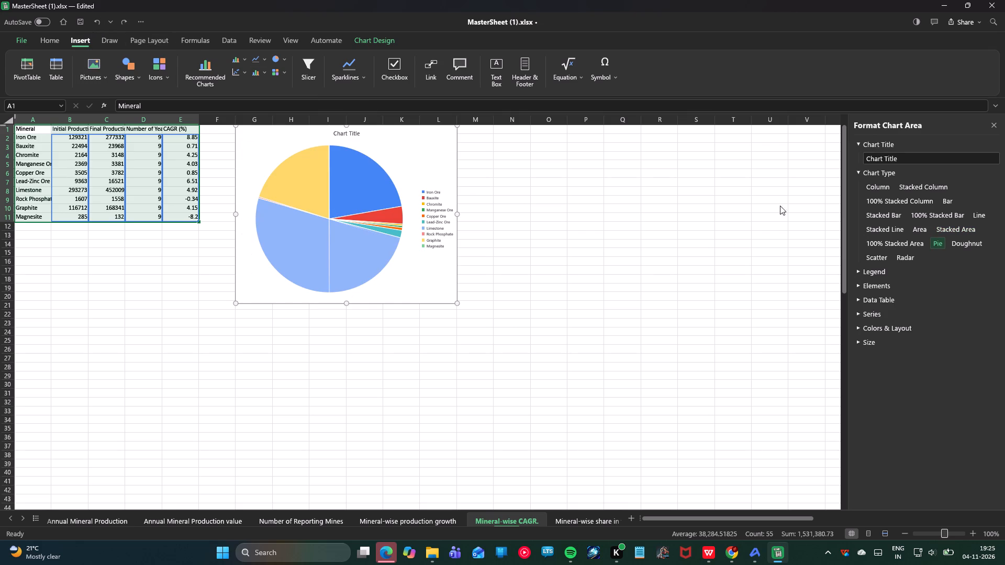
# View the pie chart's Data Table, Series, Colors & Layout and Size formatting options.
pyautogui.click(880, 300)
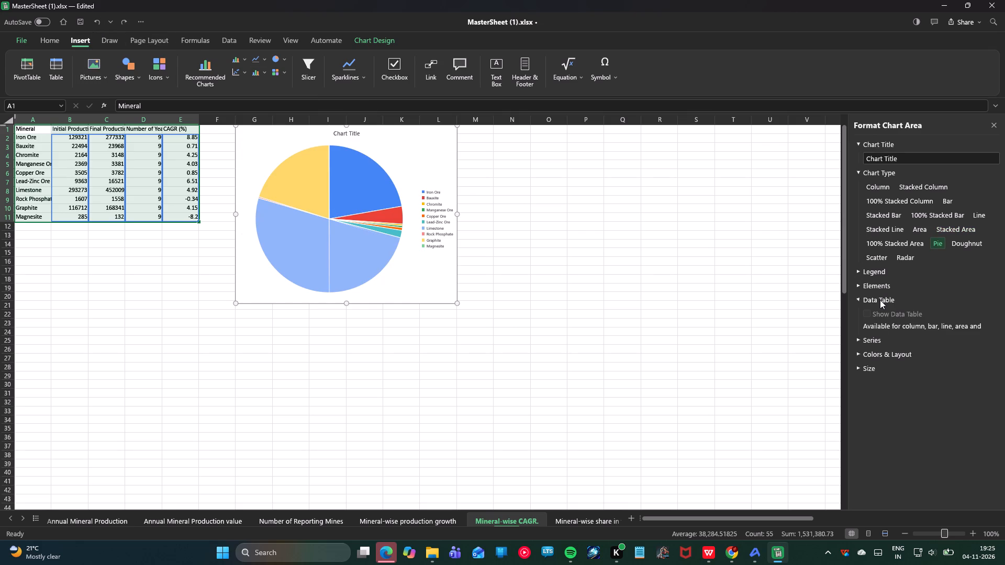
pyautogui.click(873, 345)
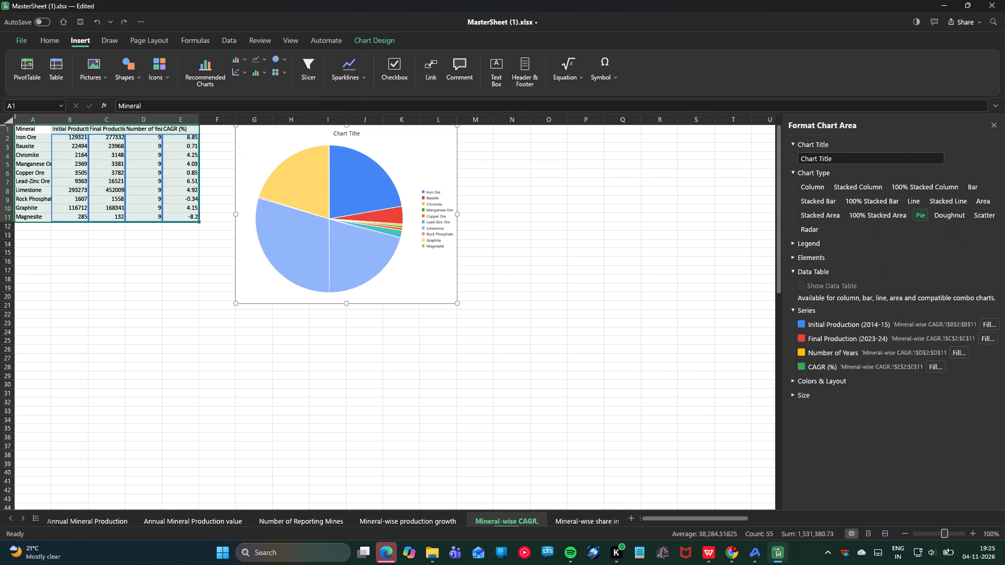
pyautogui.click(815, 386)
pyautogui.click(798, 442)
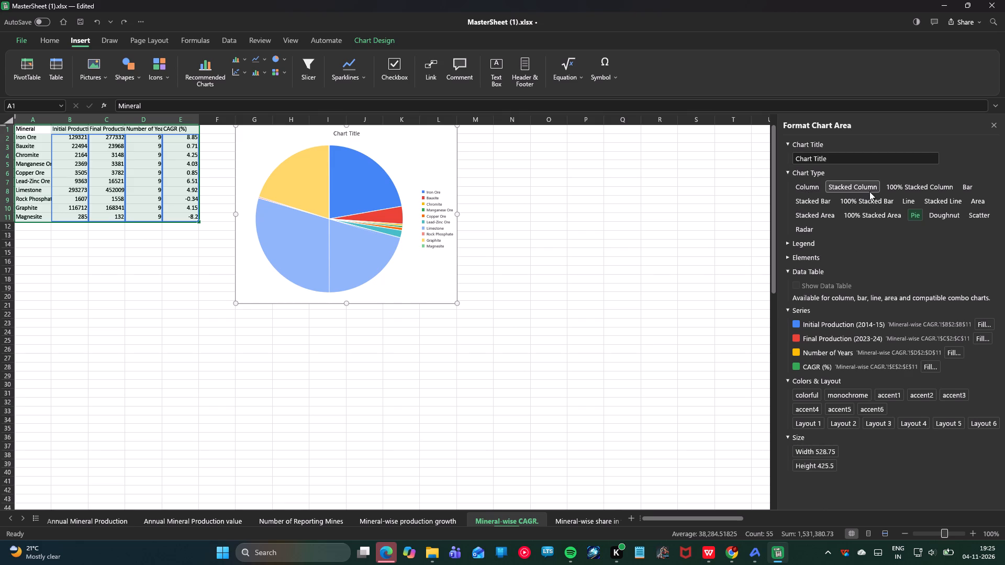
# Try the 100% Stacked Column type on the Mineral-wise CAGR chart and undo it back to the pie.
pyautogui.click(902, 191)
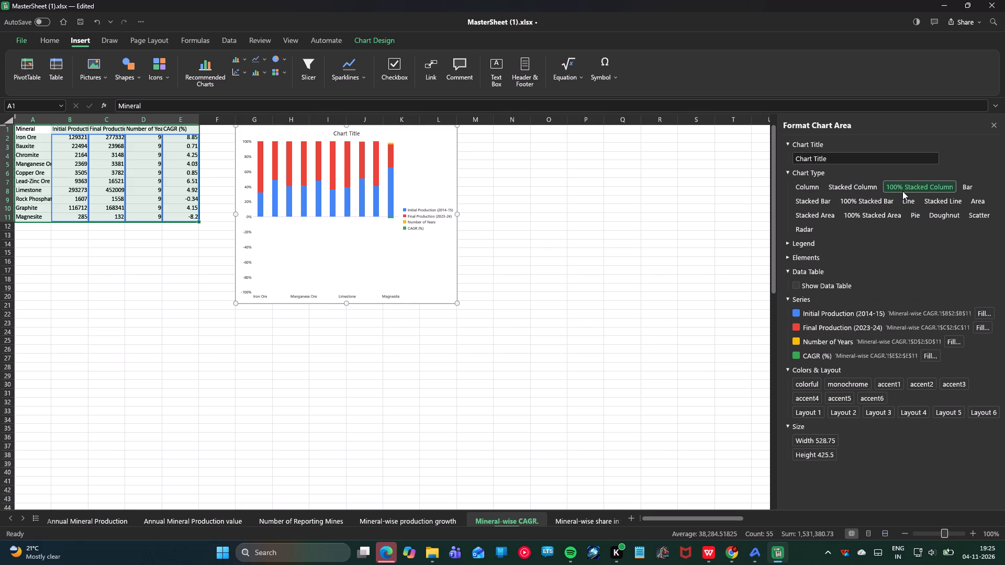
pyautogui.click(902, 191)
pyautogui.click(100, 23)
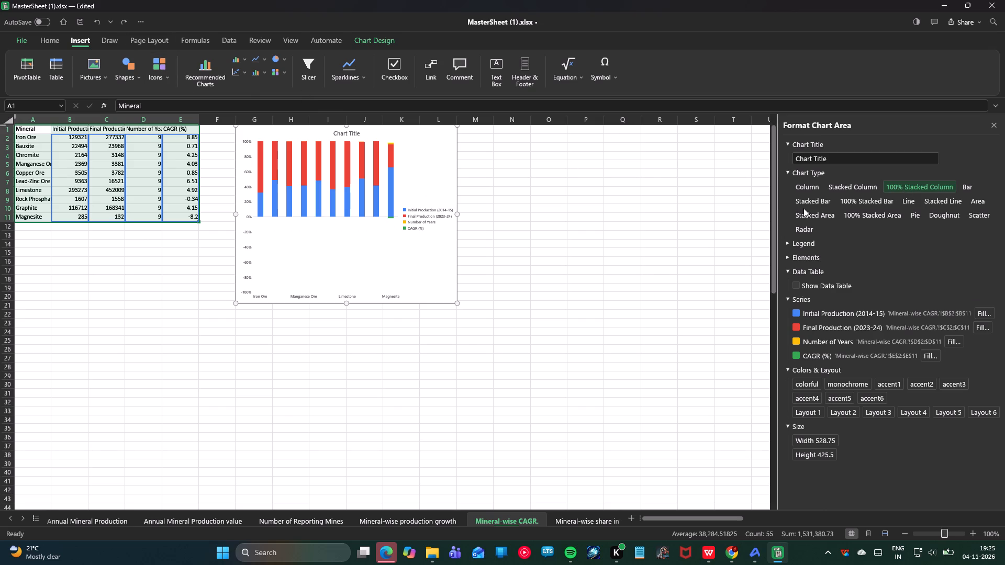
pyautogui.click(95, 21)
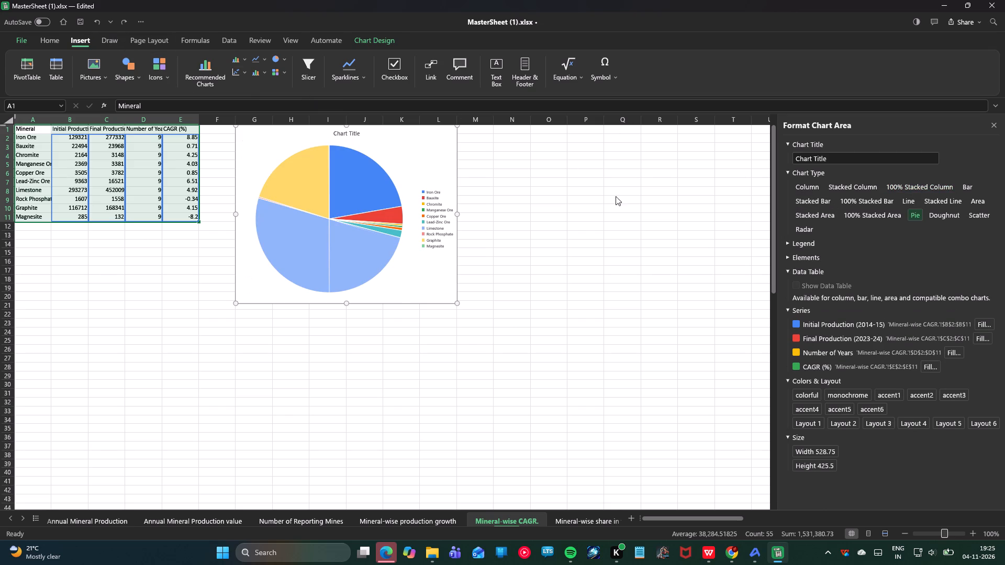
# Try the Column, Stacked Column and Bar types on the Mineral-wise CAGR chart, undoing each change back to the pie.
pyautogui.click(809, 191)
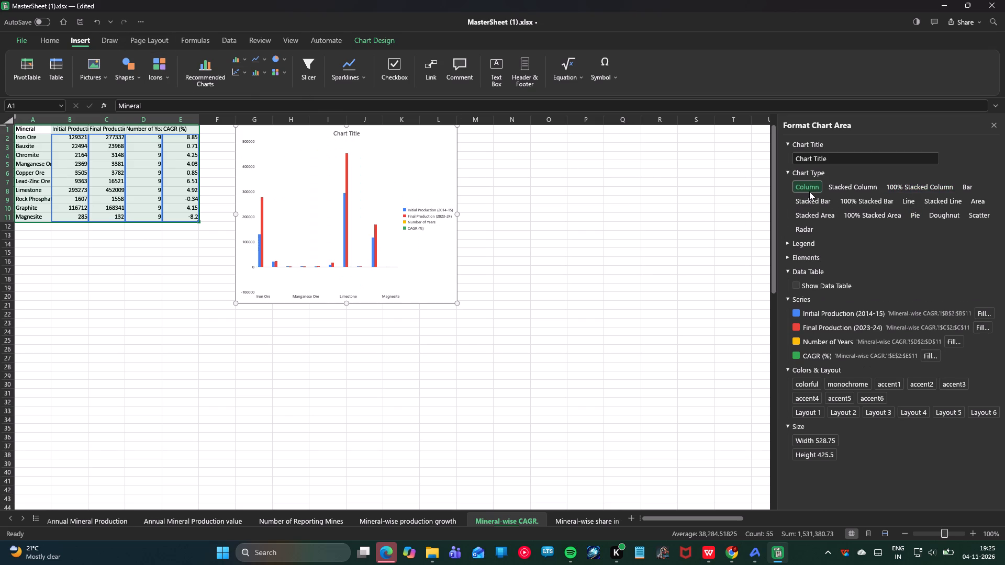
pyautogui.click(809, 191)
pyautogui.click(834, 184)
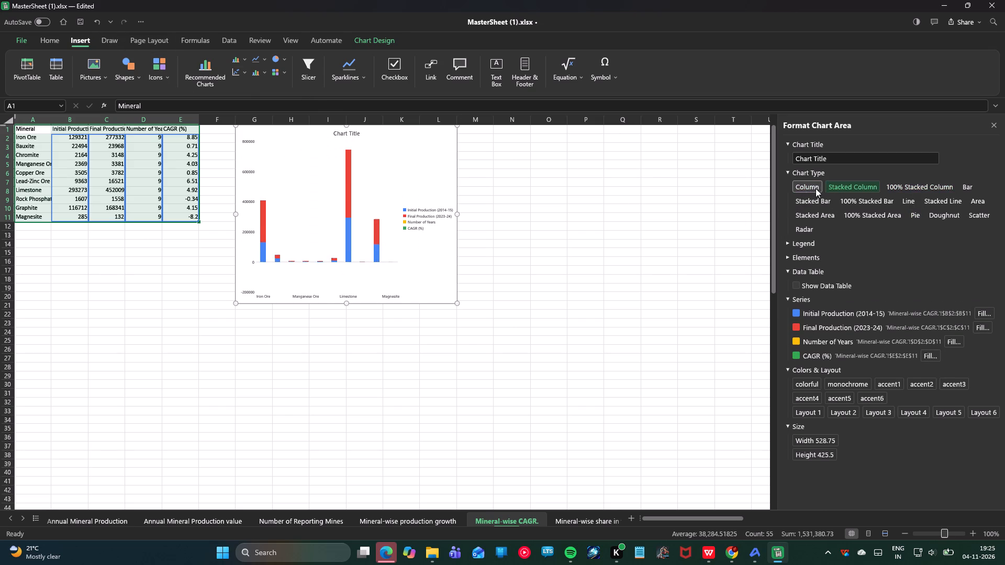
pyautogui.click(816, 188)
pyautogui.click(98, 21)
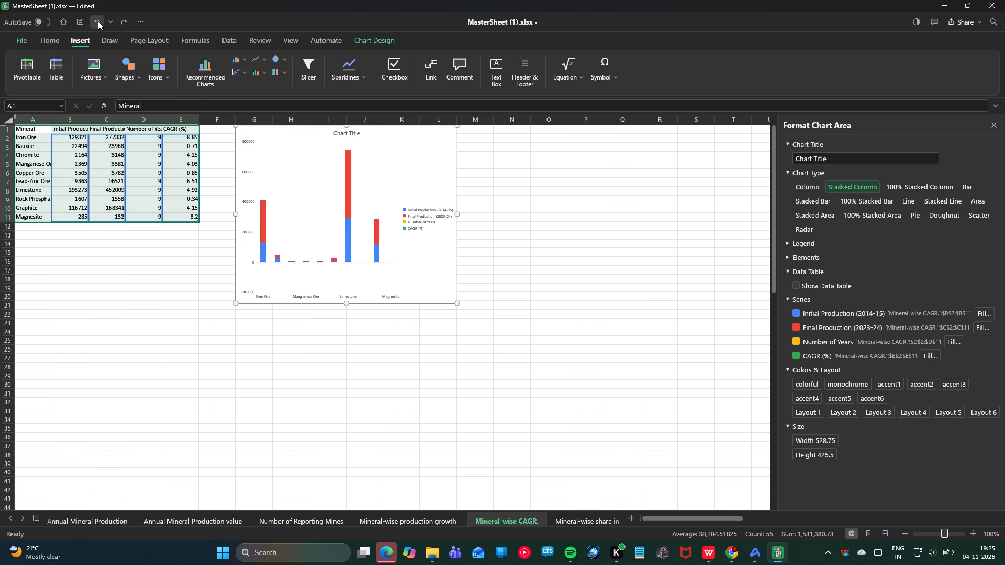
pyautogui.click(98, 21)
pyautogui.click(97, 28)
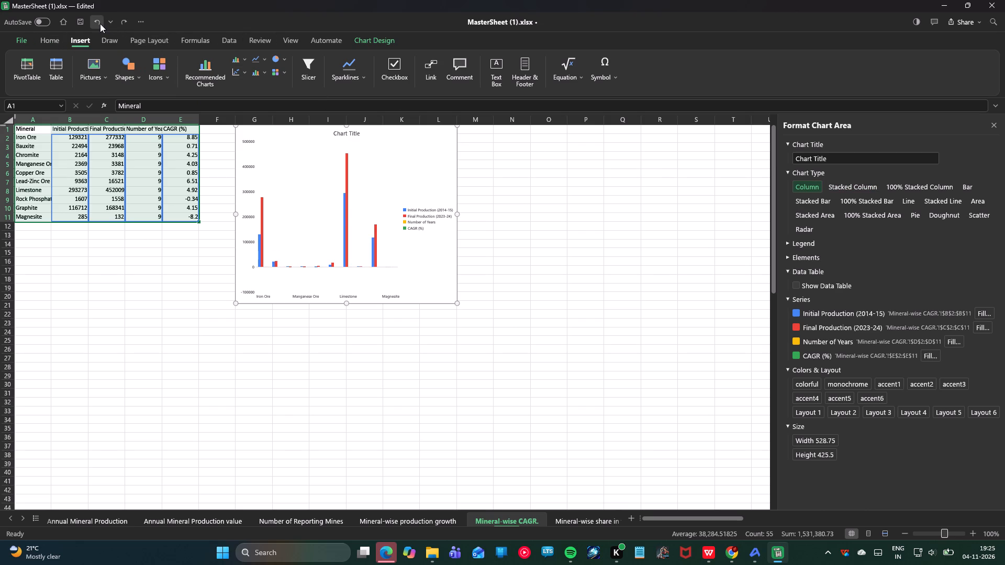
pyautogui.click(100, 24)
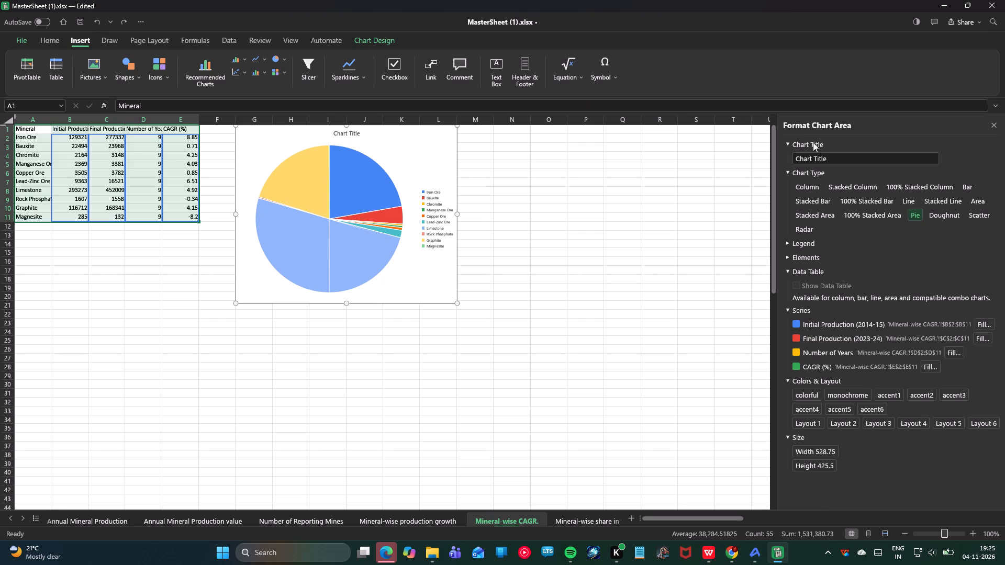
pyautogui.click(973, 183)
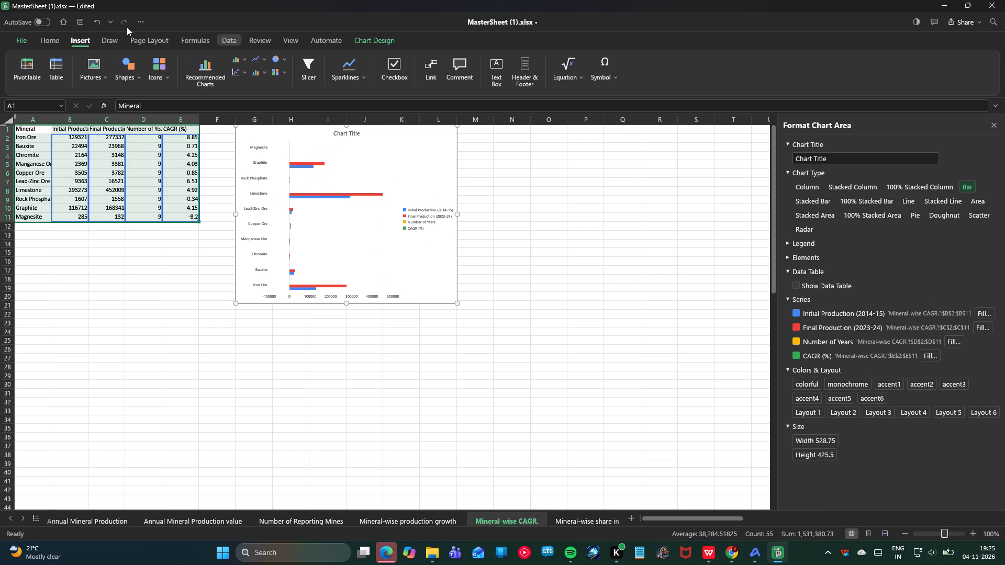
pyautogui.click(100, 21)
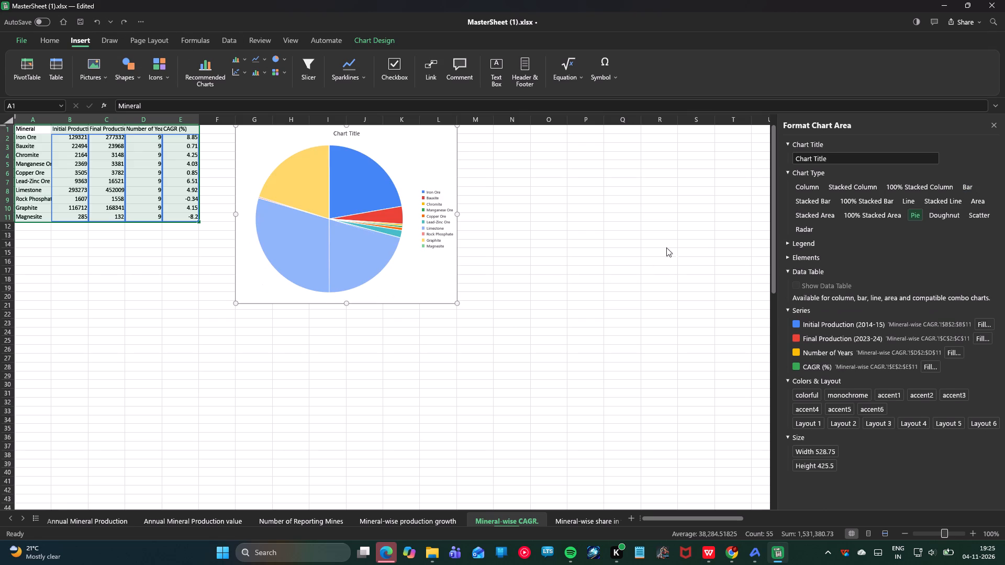
# View the pie chart's legend position options and deselect the chart.
pyautogui.click(800, 241)
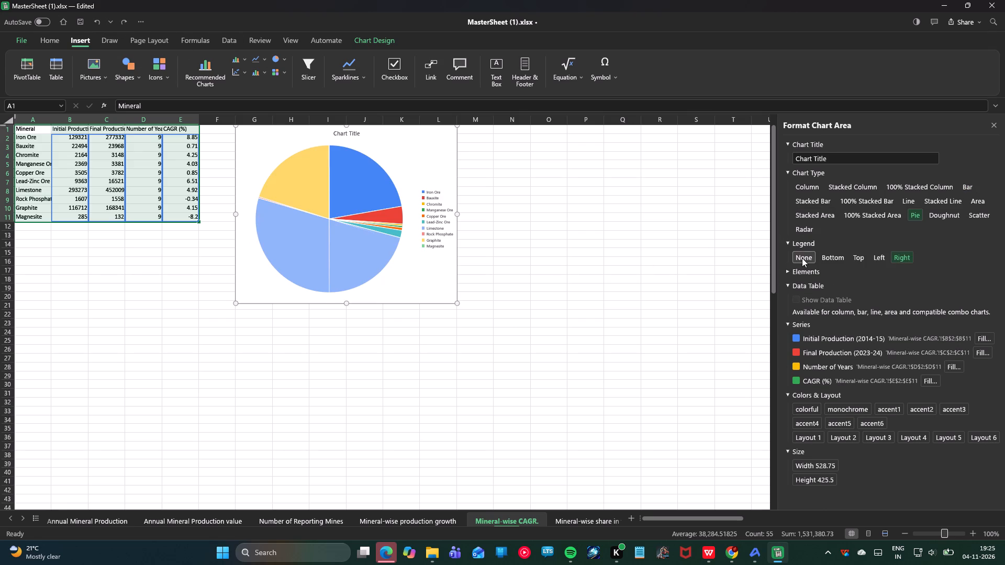
pyautogui.click(334, 194)
pyautogui.click(326, 222)
pyautogui.click(433, 217)
pyautogui.doubleClick(330, 168)
pyautogui.click(613, 210)
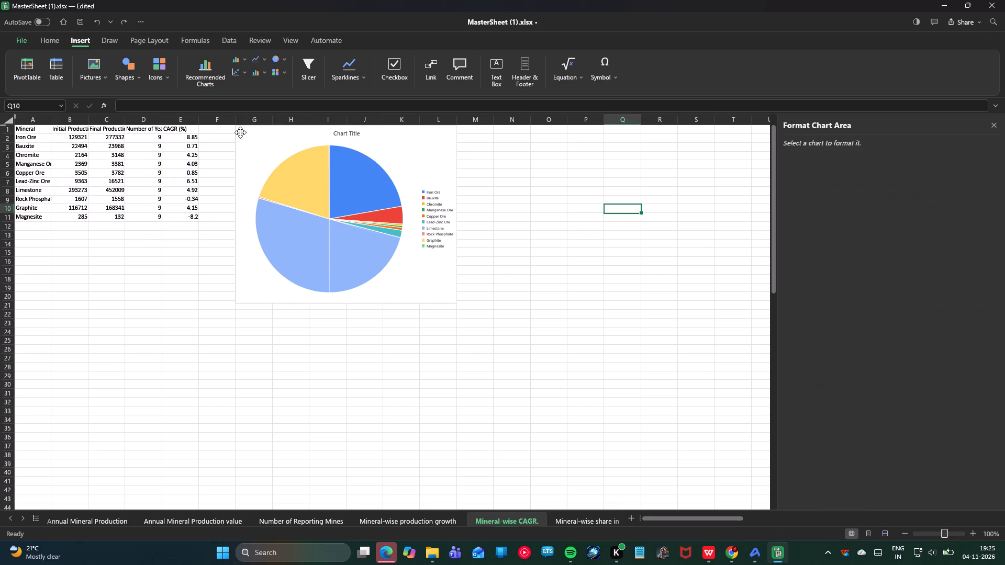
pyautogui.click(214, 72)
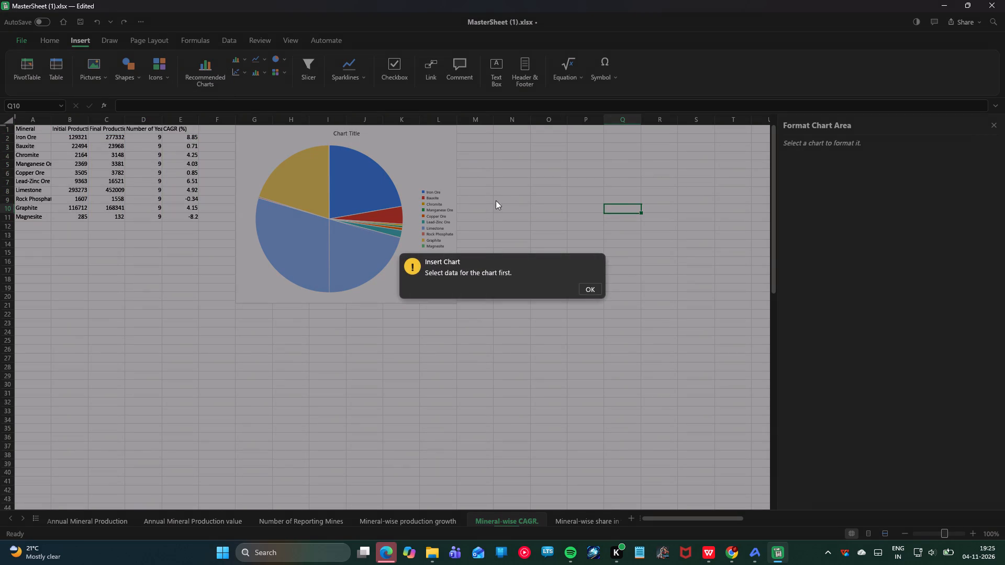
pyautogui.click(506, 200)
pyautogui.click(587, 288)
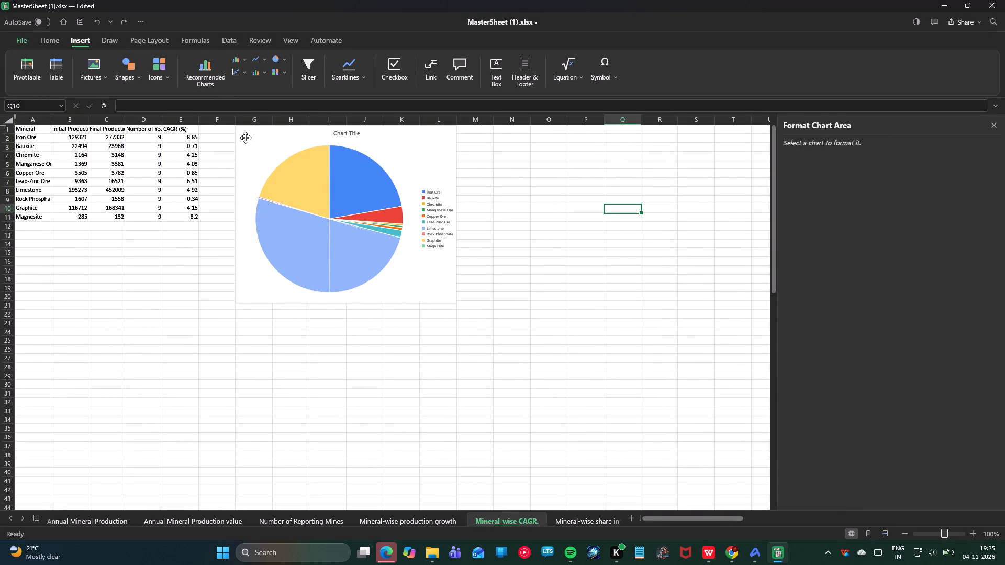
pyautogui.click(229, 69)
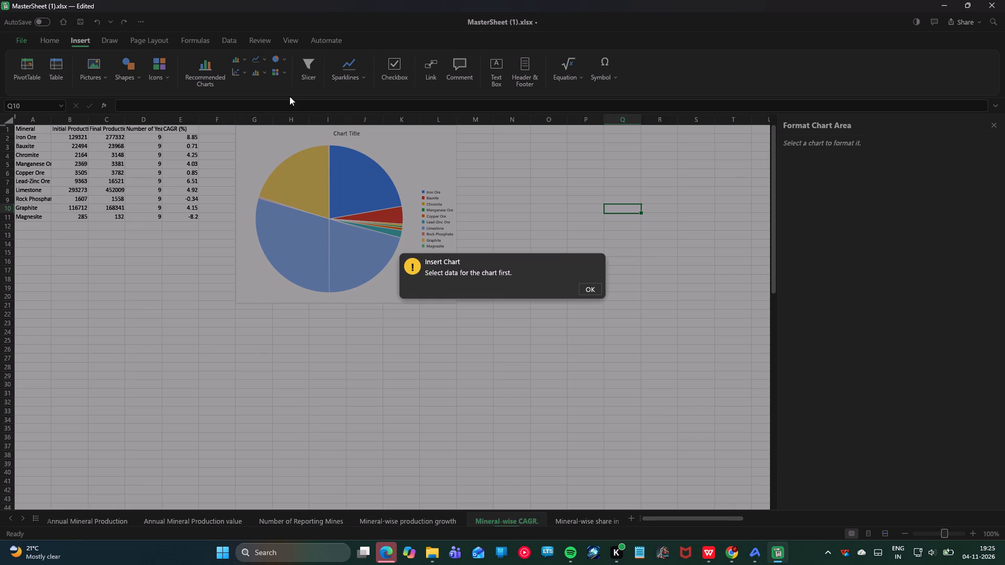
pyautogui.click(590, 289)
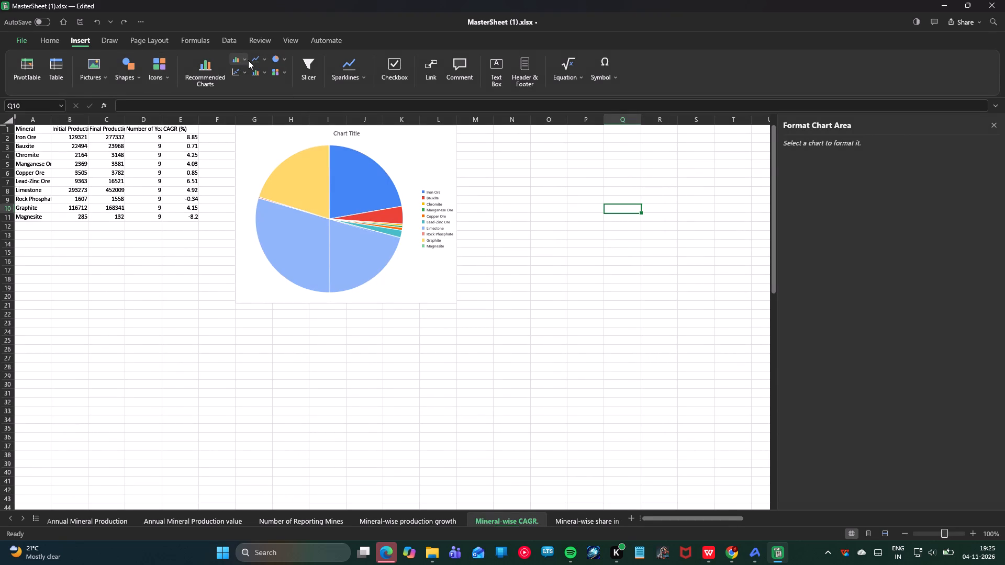
# Insert a 100% Stacked Bar chart based on the empty cell Q10 of the Mineral-wise CAGR sheet.
pyautogui.click(236, 63)
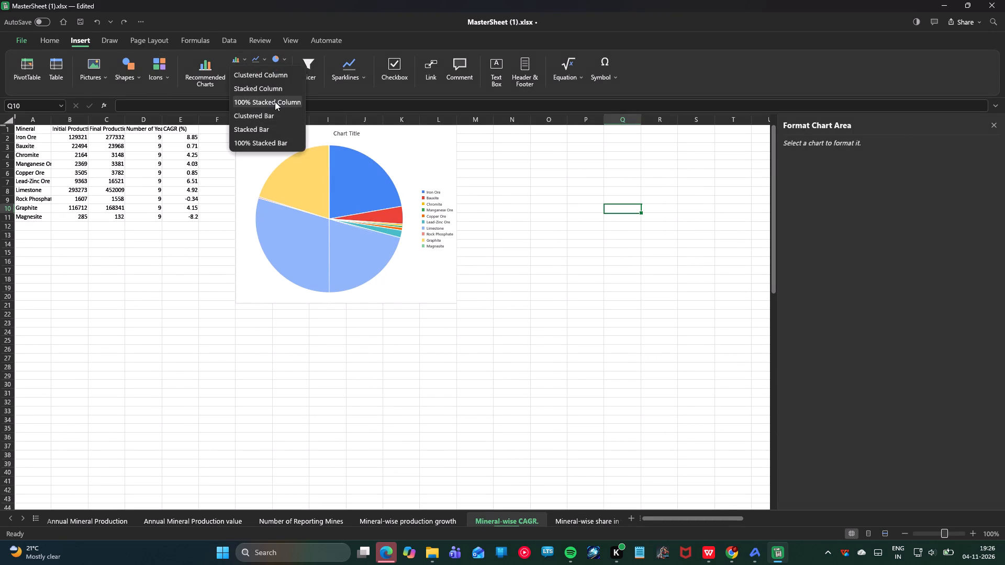
pyautogui.click(266, 145)
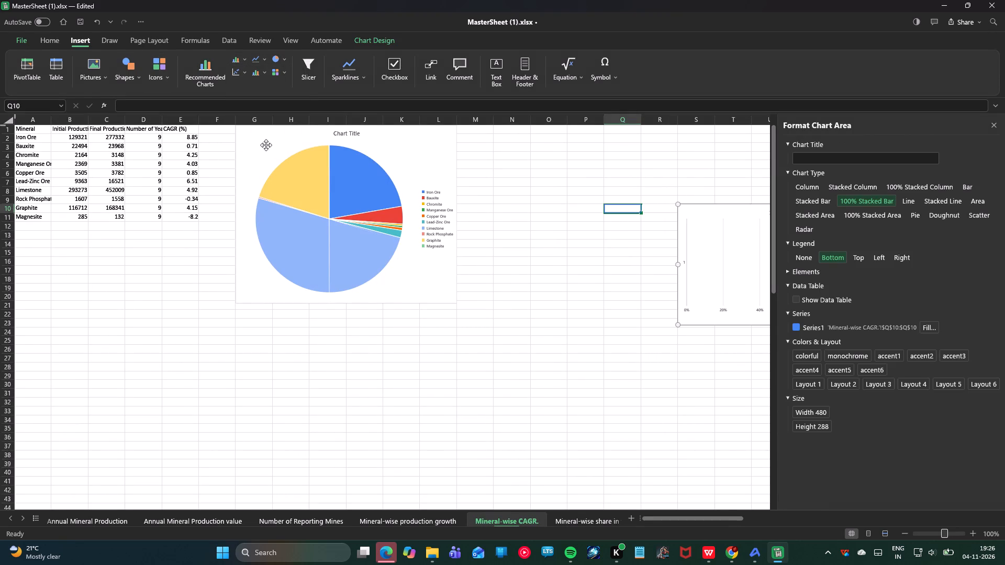
pyautogui.click(254, 73)
pyautogui.click(429, 348)
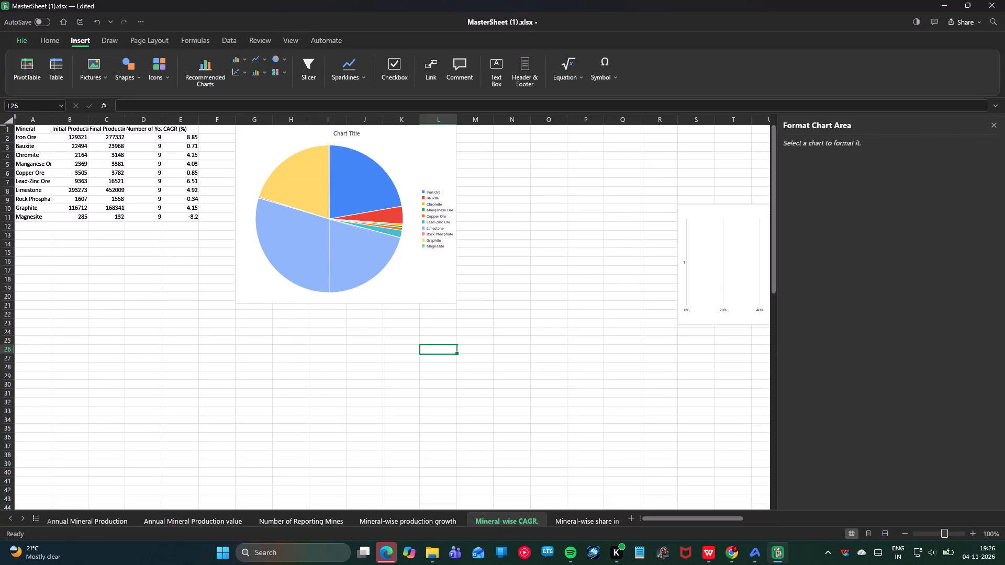
# Look through the yearly mineral rows on the Mineral-wise share in total rep sheet from top to bottom.
pyautogui.click(596, 526)
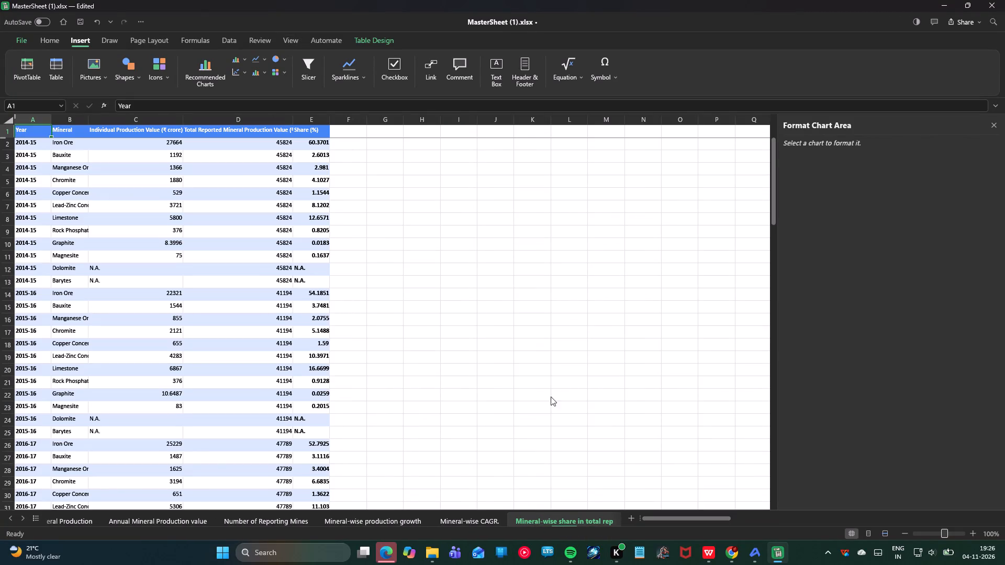
pyautogui.scroll(-4, 395, 295)
pyautogui.scroll(-20, 391, 293)
pyautogui.scroll(-10, 391, 293)
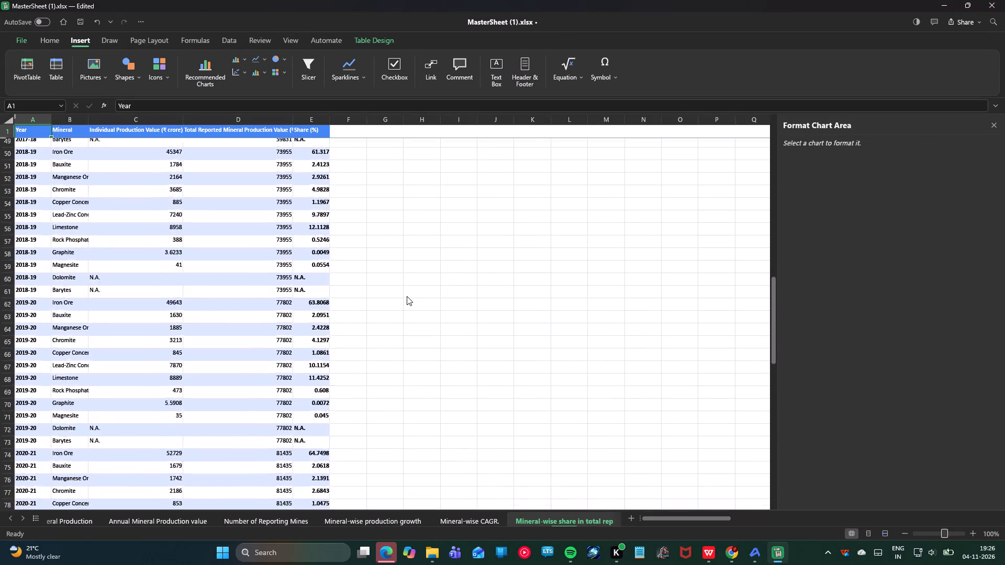
pyautogui.scroll(-20, 407, 296)
pyautogui.scroll(-18, 407, 296)
pyautogui.scroll(2, 407, 296)
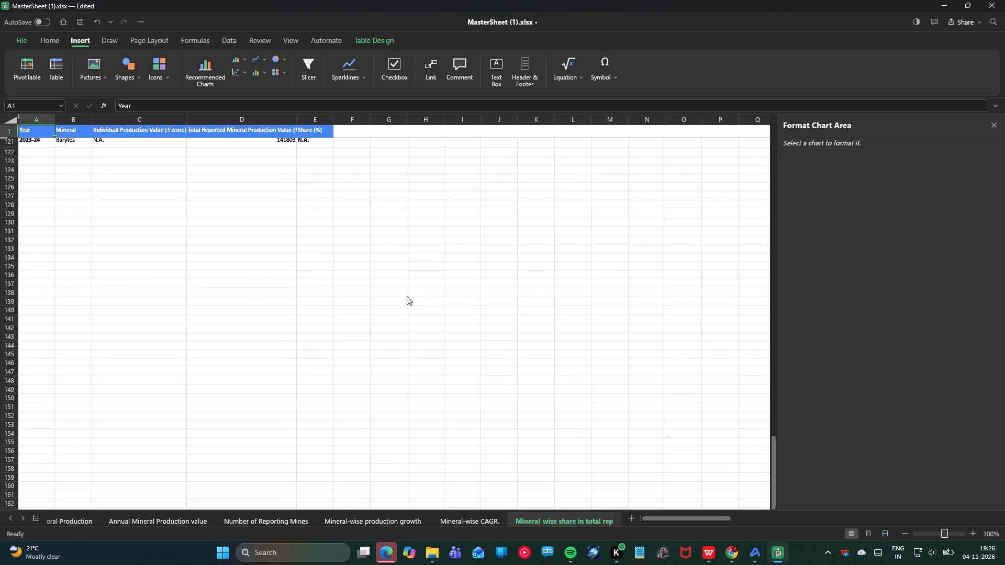
pyautogui.scroll(13, 407, 296)
pyautogui.scroll(19, 407, 296)
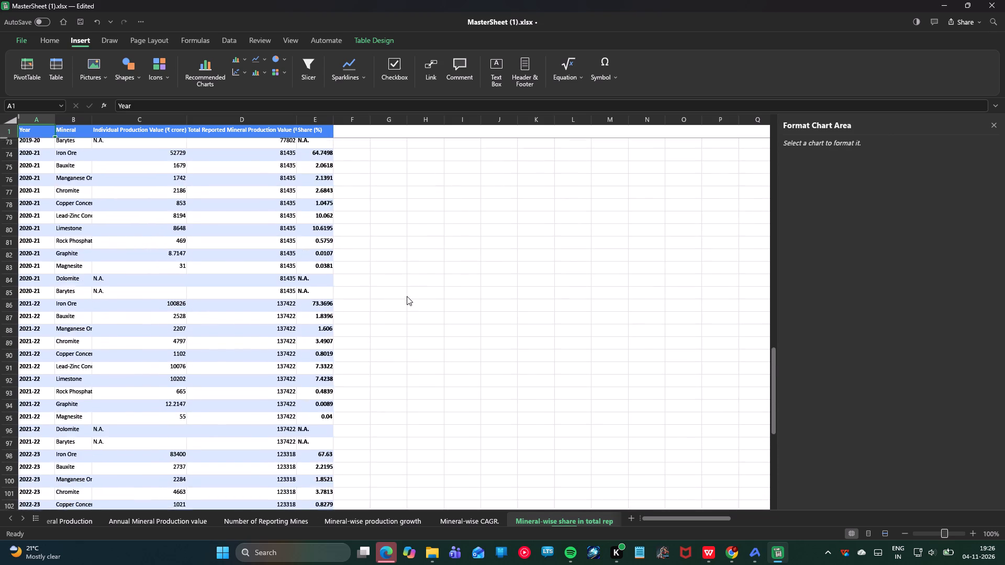
pyautogui.scroll(20, 407, 296)
pyautogui.scroll(20, 407, 296)
pyautogui.scroll(8, 407, 296)
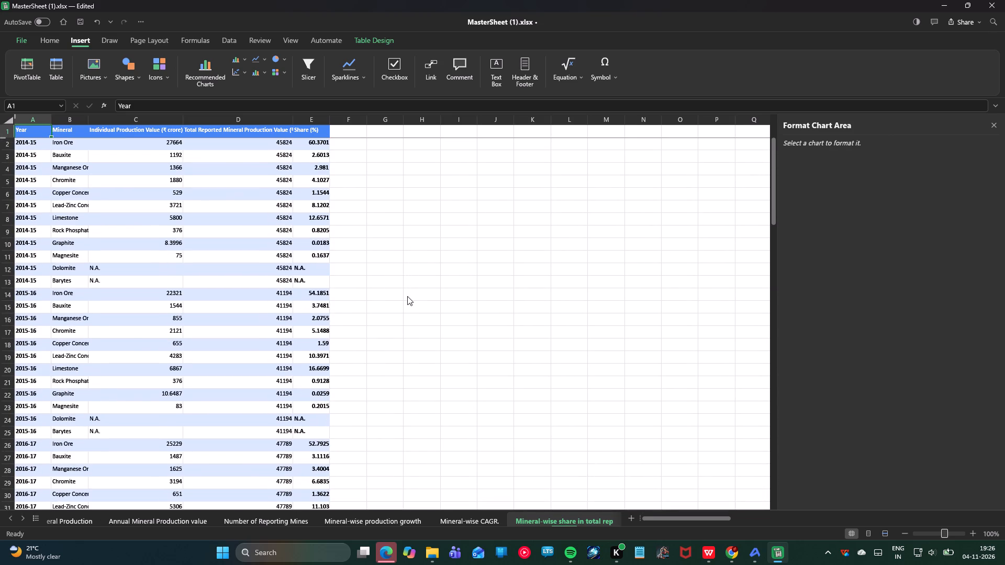
pyautogui.scroll(8, 407, 296)
pyautogui.scroll(1, 286, 185)
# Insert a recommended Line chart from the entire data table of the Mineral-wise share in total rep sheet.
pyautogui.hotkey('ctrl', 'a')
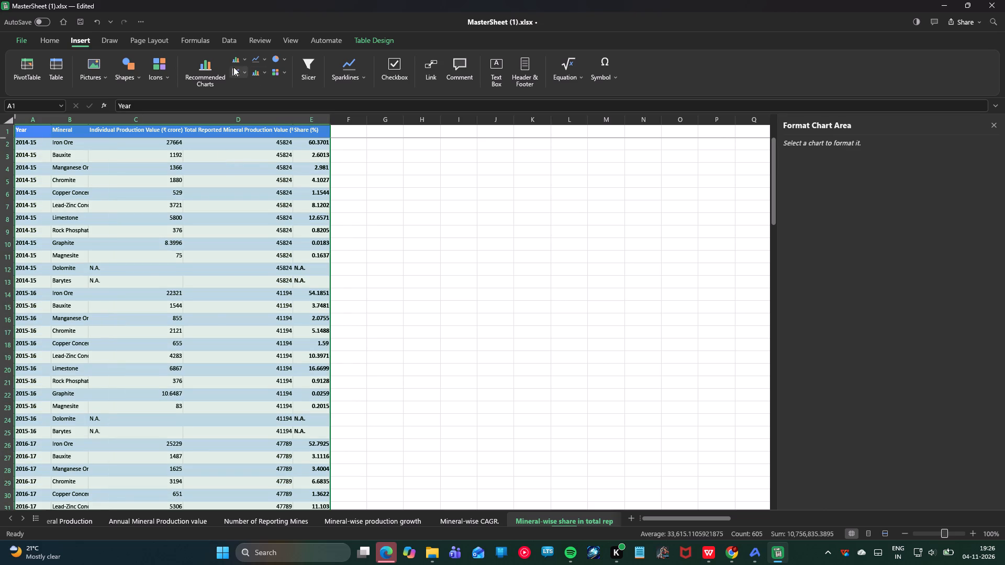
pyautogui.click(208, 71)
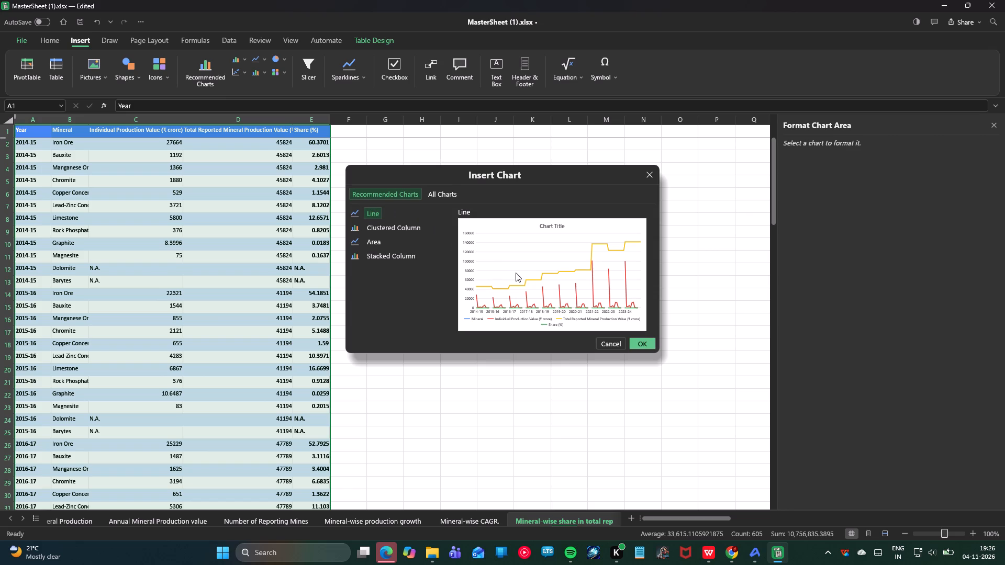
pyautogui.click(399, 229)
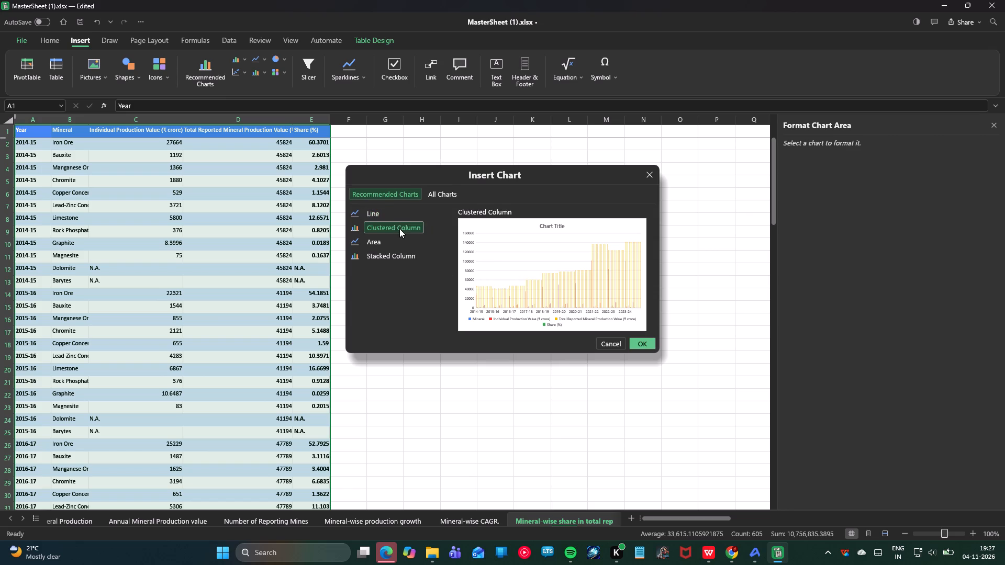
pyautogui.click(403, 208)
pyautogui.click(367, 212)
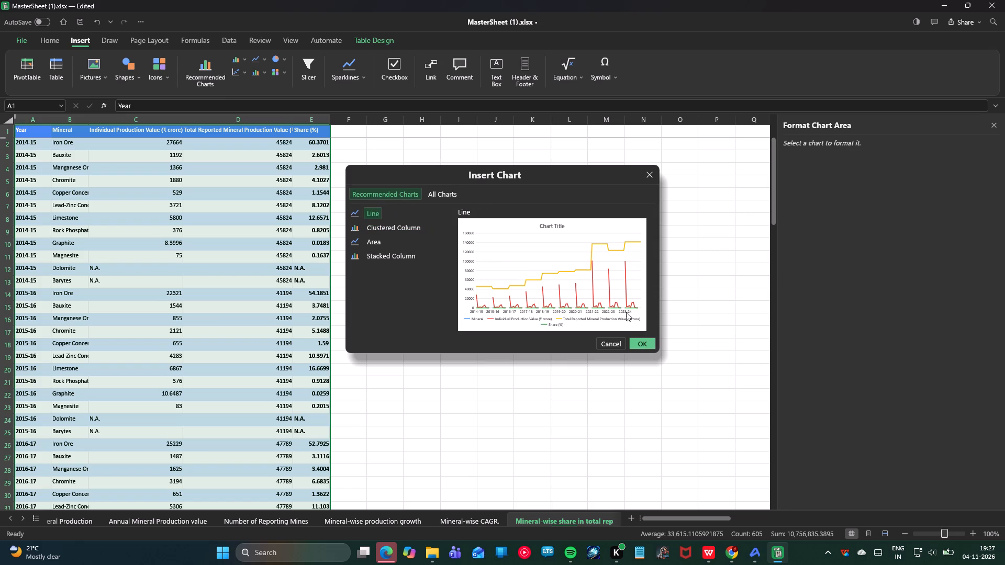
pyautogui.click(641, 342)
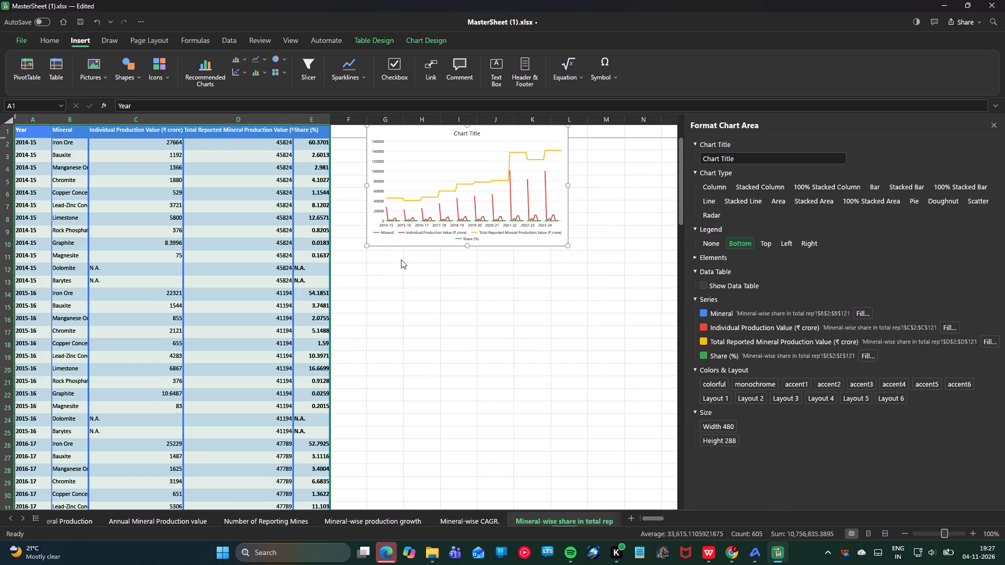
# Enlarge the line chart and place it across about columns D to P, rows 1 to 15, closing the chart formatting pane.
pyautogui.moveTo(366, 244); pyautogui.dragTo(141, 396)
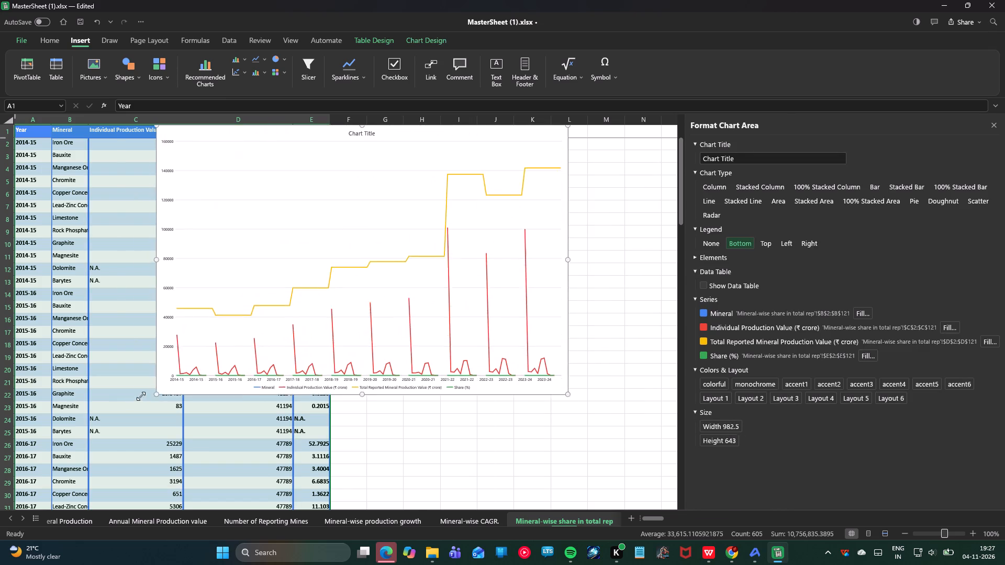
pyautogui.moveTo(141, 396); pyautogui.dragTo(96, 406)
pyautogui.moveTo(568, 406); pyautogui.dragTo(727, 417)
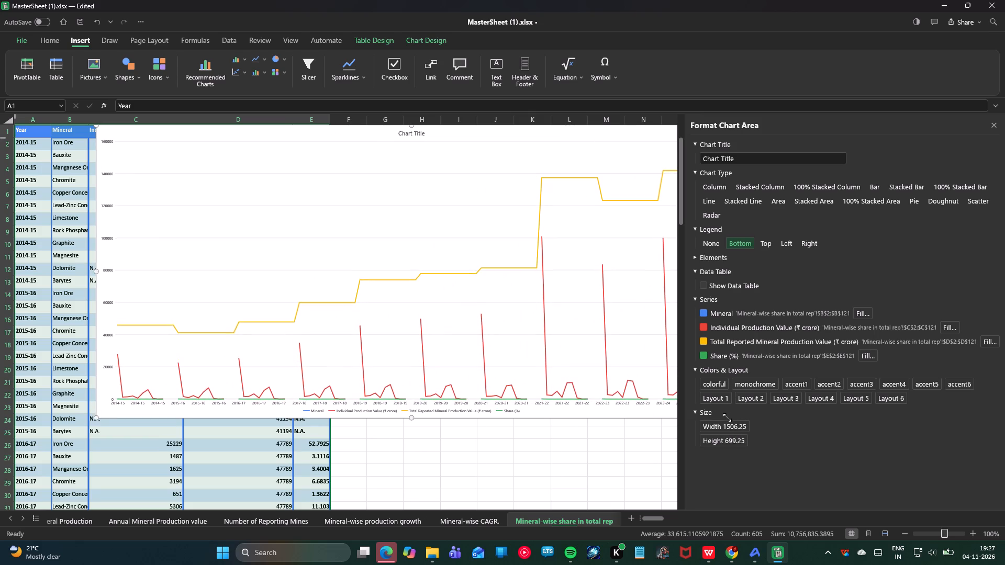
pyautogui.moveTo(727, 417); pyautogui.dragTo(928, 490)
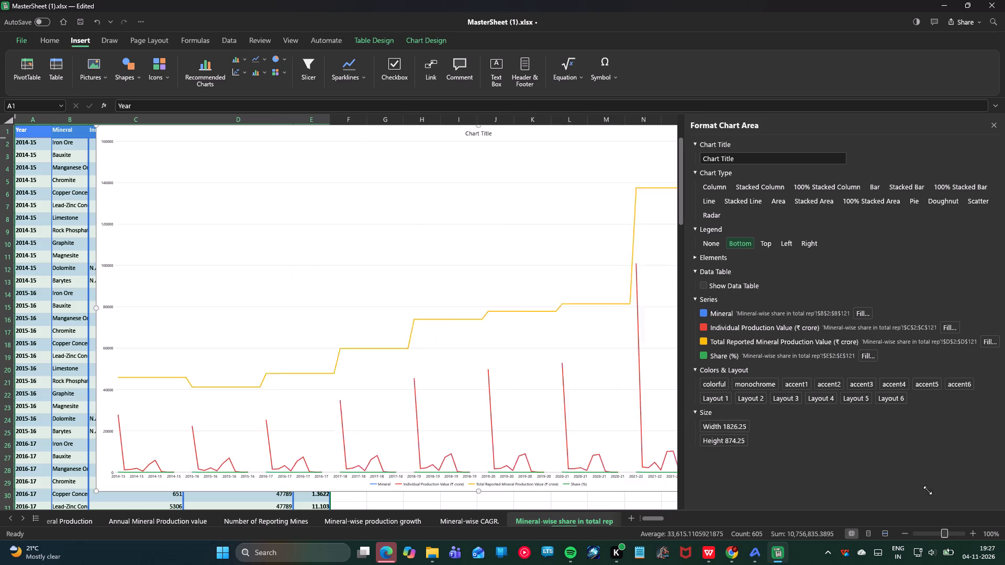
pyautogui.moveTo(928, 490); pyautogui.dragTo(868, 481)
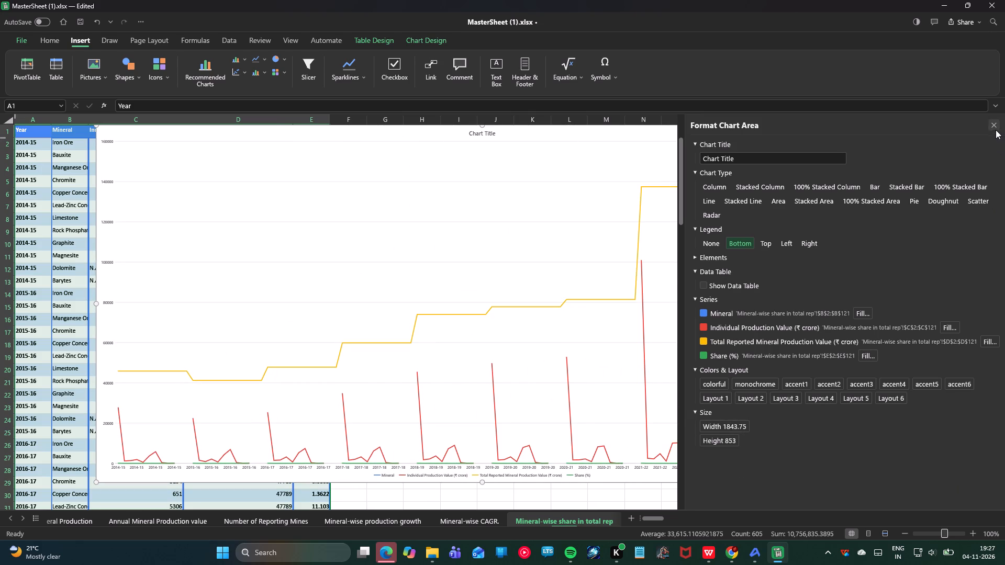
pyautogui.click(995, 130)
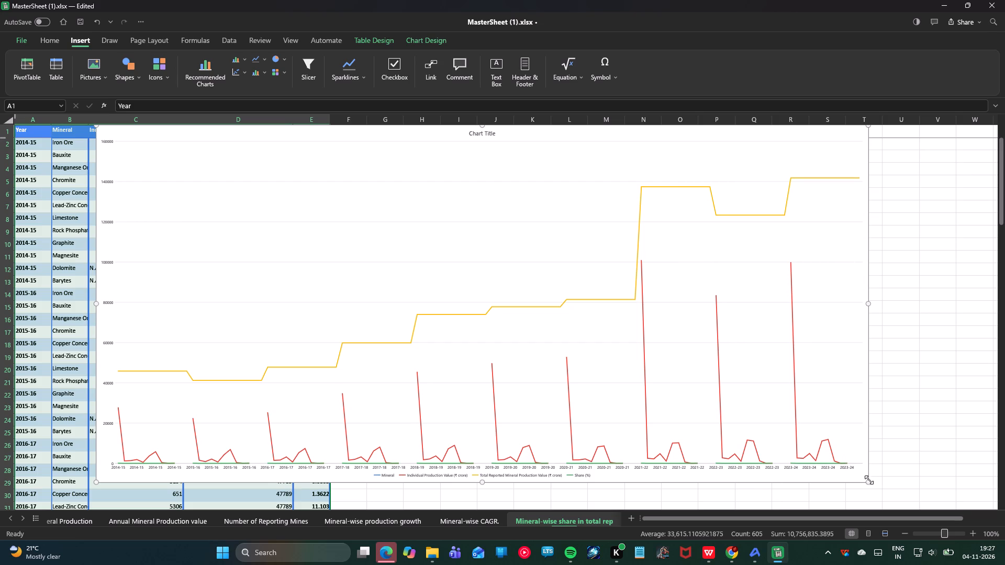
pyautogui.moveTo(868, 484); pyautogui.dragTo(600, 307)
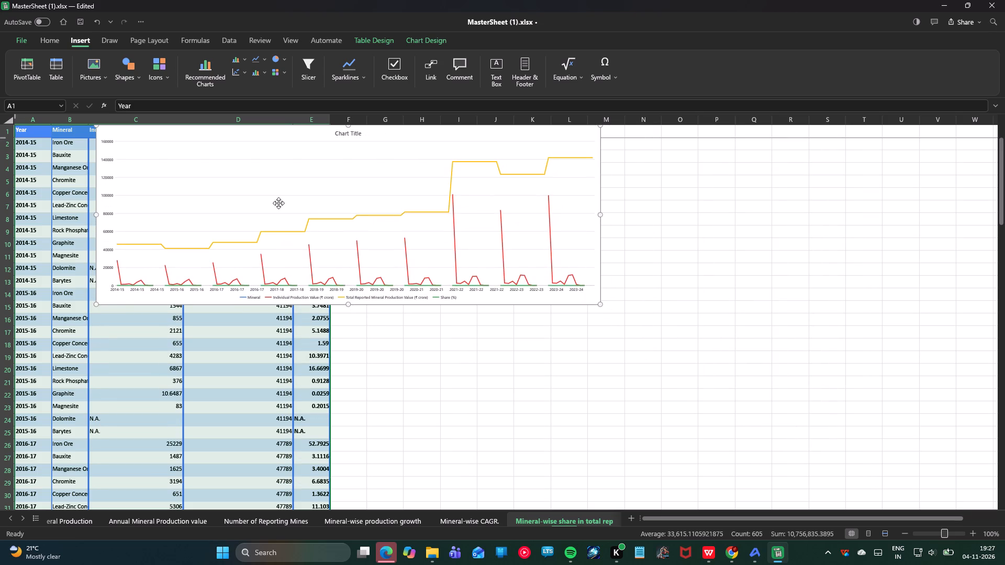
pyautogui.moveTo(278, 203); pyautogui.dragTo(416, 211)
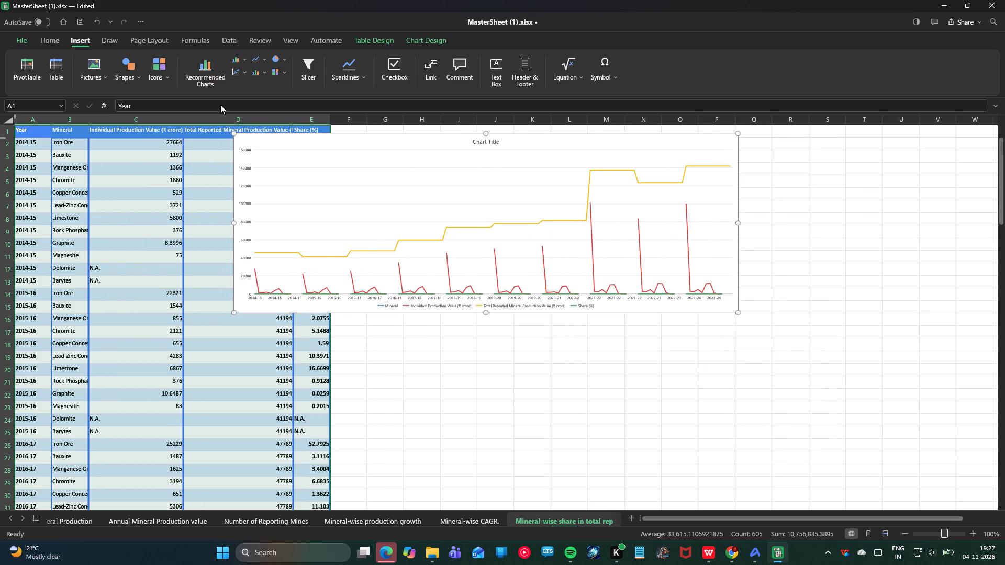
# Preview other chart types for the same share table and insert a Stacked Bar chart.
pyautogui.click(214, 82)
pyautogui.click(406, 222)
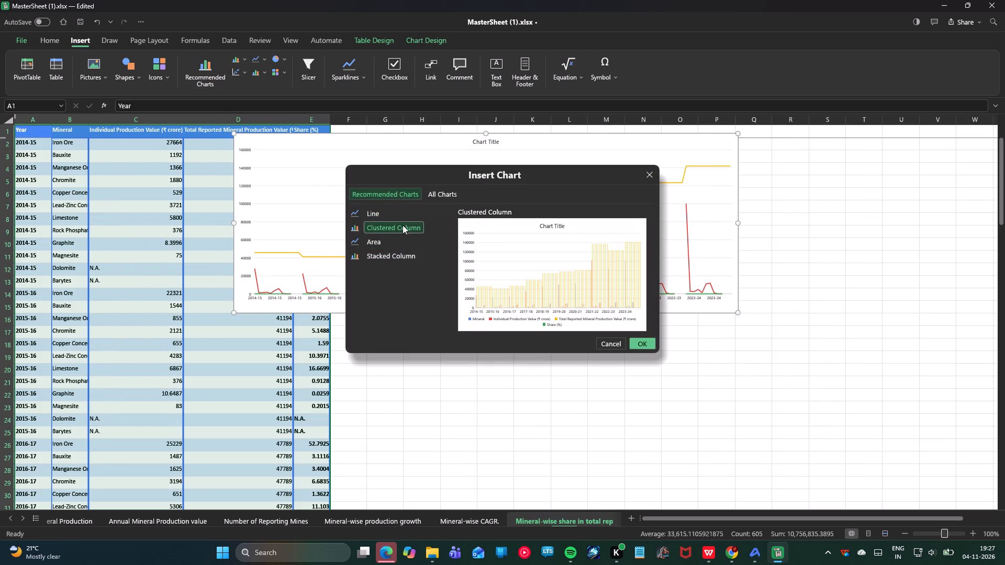
pyautogui.click(407, 236)
pyautogui.click(405, 242)
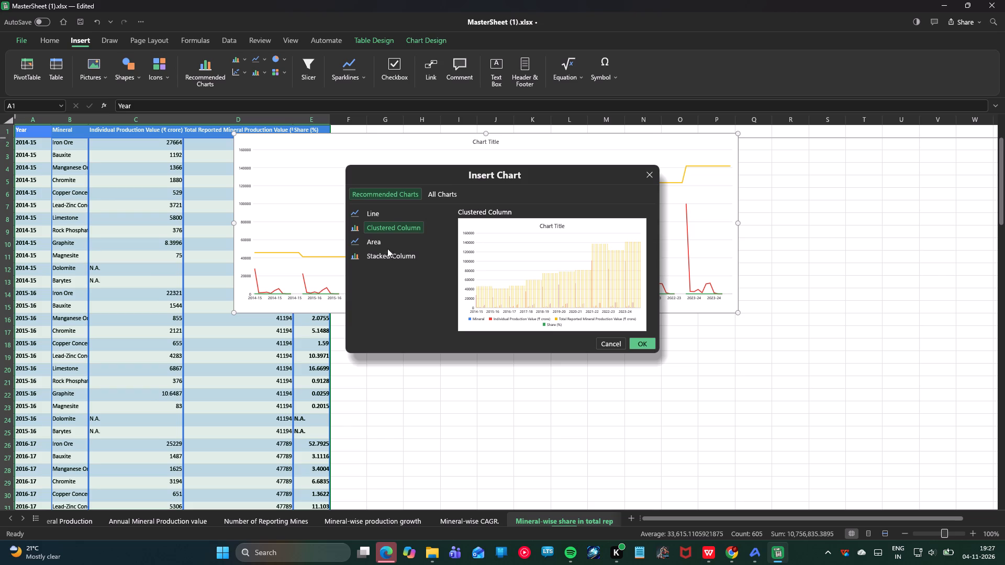
pyautogui.click(384, 249)
pyautogui.click(382, 247)
pyautogui.click(431, 192)
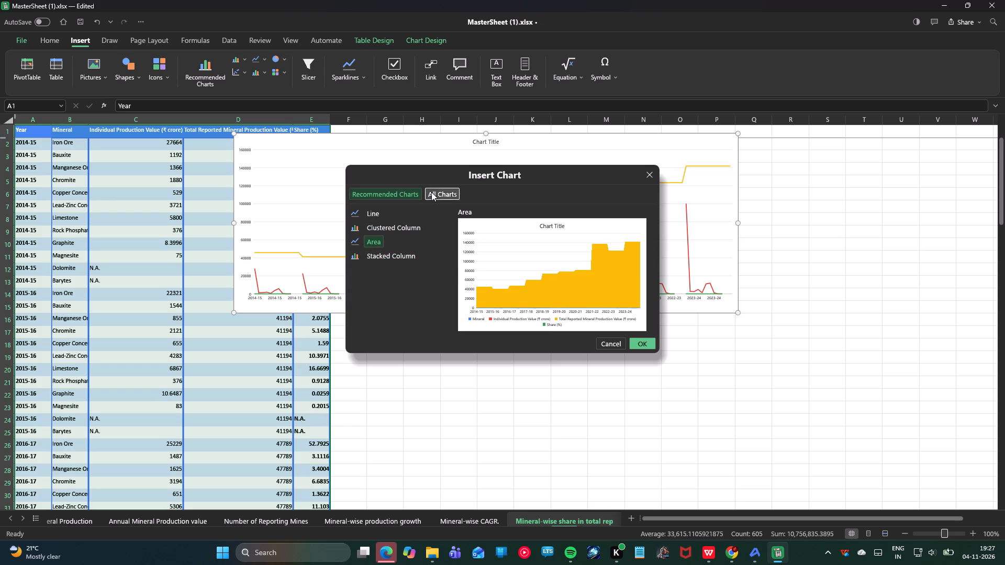
pyautogui.click(399, 259)
pyautogui.click(399, 269)
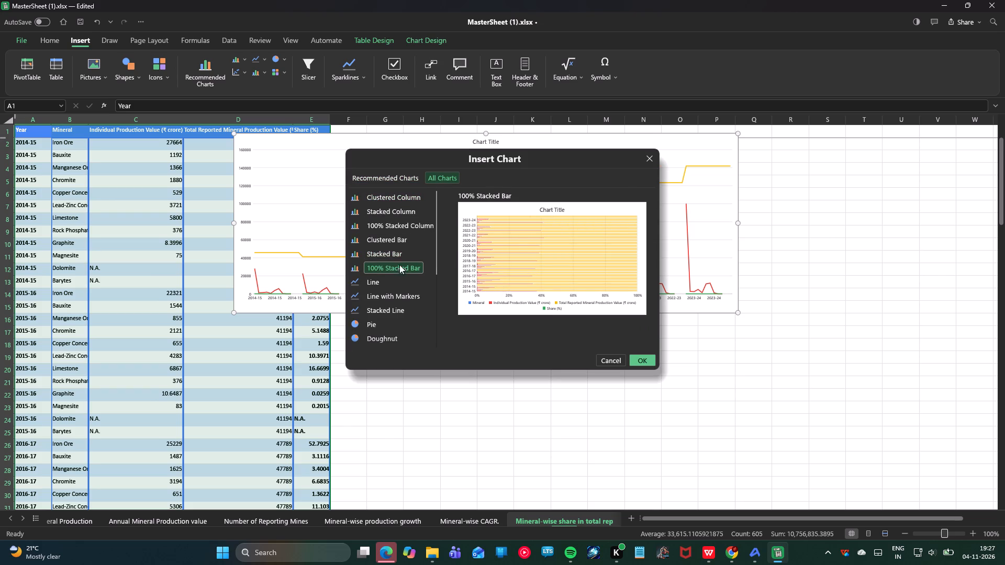
pyautogui.click(399, 256)
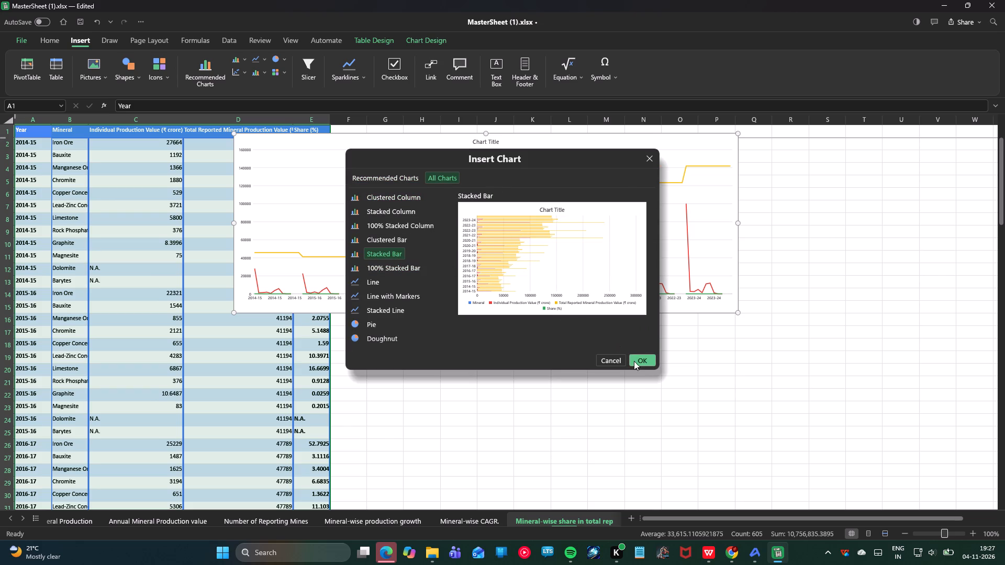
pyautogui.click(642, 358)
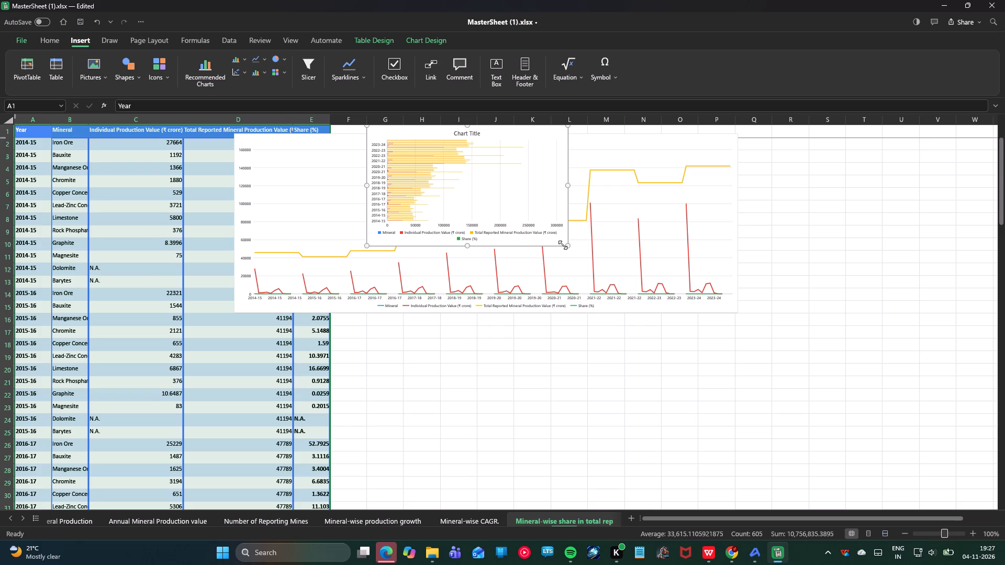
# Enlarge the stacked bar chart to about nine columns by 23 rows and shift it away from the table.
pyautogui.moveTo(567, 245); pyautogui.dragTo(629, 460)
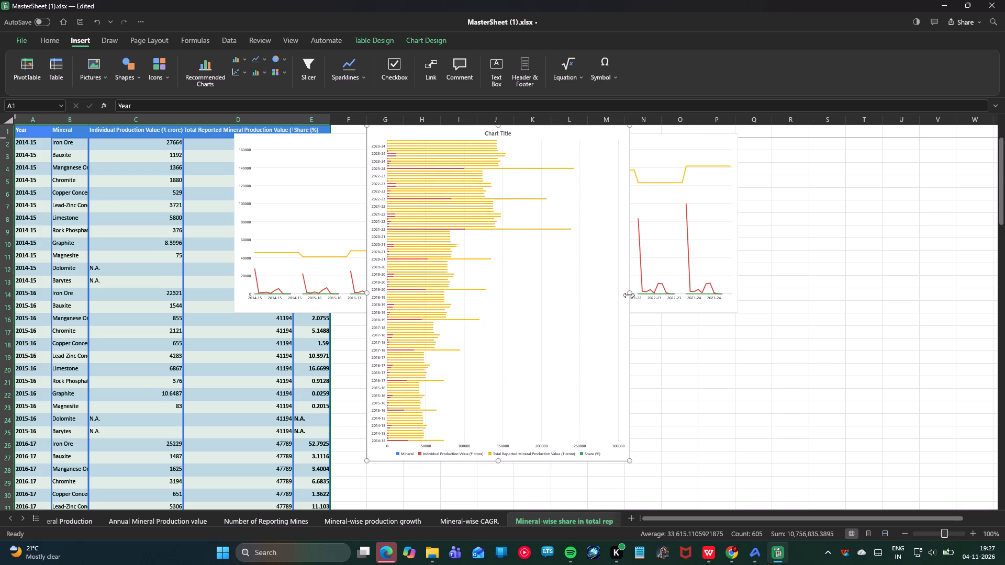
pyautogui.moveTo(630, 294); pyautogui.dragTo(884, 340)
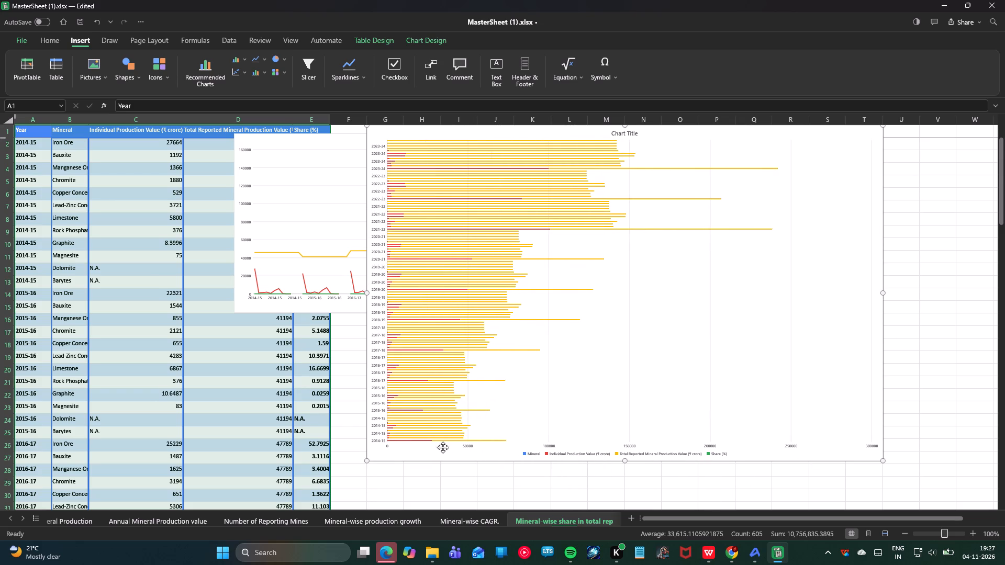
pyautogui.moveTo(368, 460); pyautogui.dragTo(550, 414)
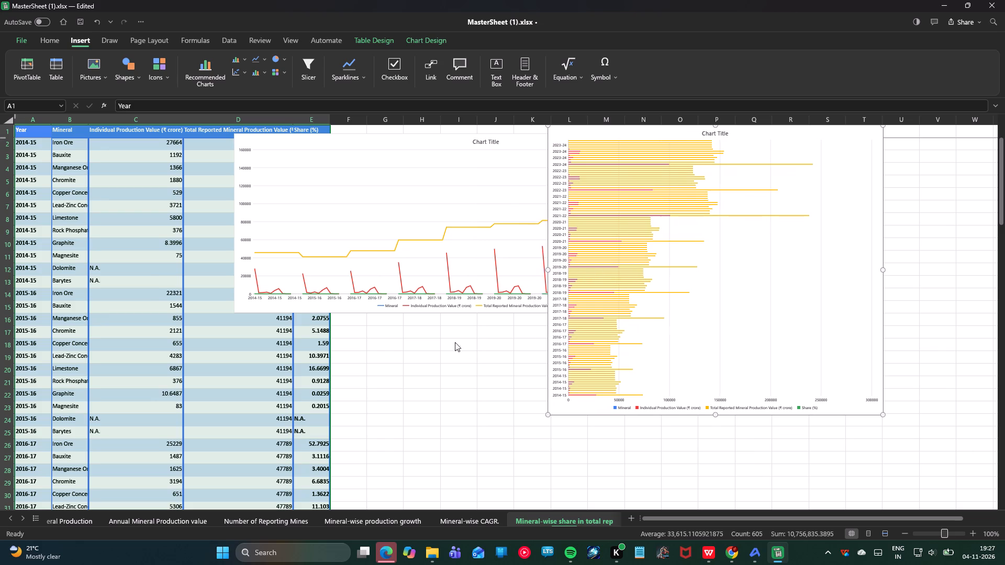
pyautogui.click(460, 240)
pyautogui.moveTo(781, 187); pyautogui.dragTo(807, 238)
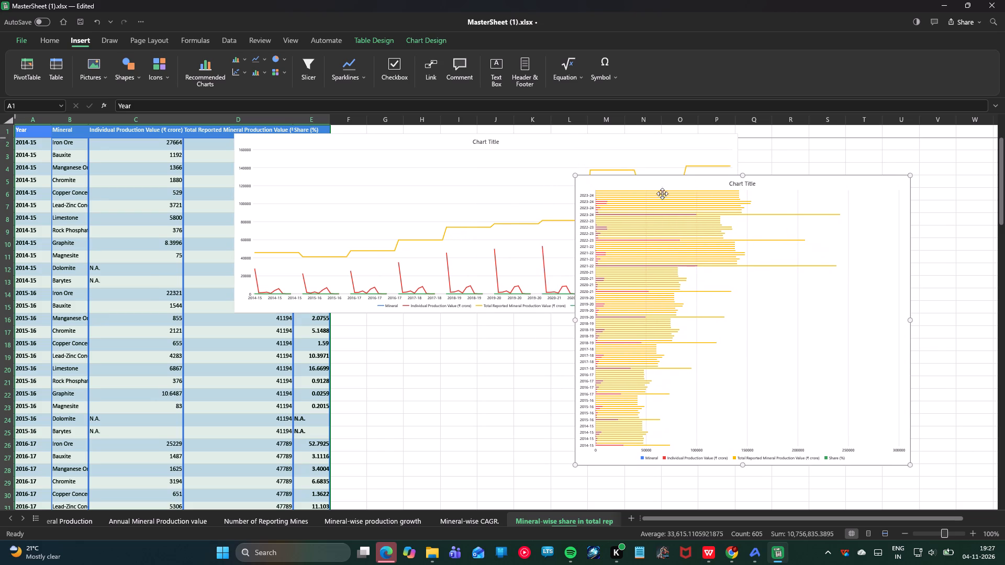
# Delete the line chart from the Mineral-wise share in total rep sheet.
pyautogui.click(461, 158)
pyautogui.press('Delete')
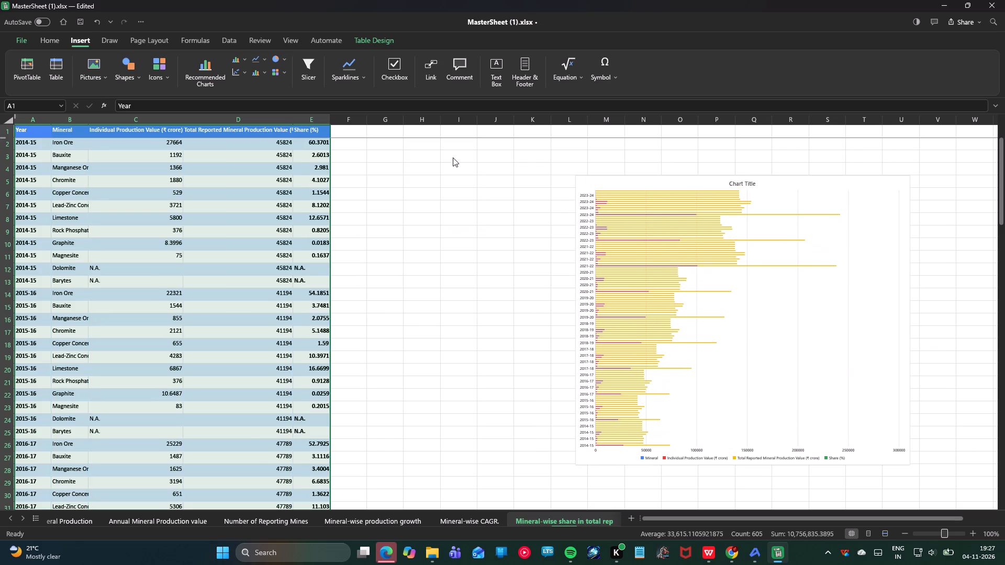
# Move the stacked bar chart next to the data table, spanning about columns F to N from row 2 down.
pyautogui.moveTo(824, 356); pyautogui.dragTo(594, 317)
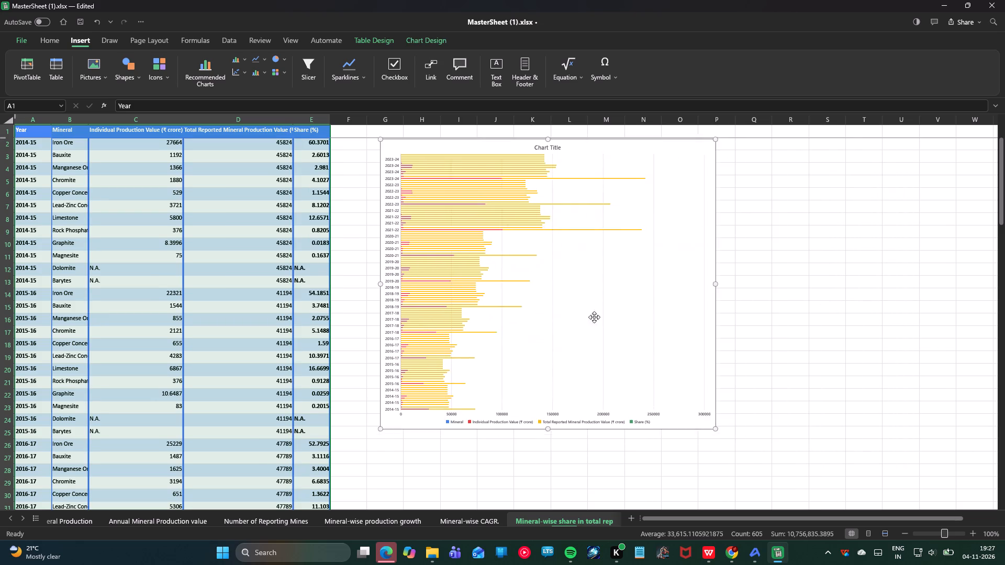
pyautogui.moveTo(594, 317); pyautogui.dragTo(575, 330)
# On the Stocks of minerals sheet, select A1:G14 and choose the 100% Stacked Bar type for a new chart after comparing types.
pyautogui.scroll(2, 585, 527)
pyautogui.scroll(-1, 590, 528)
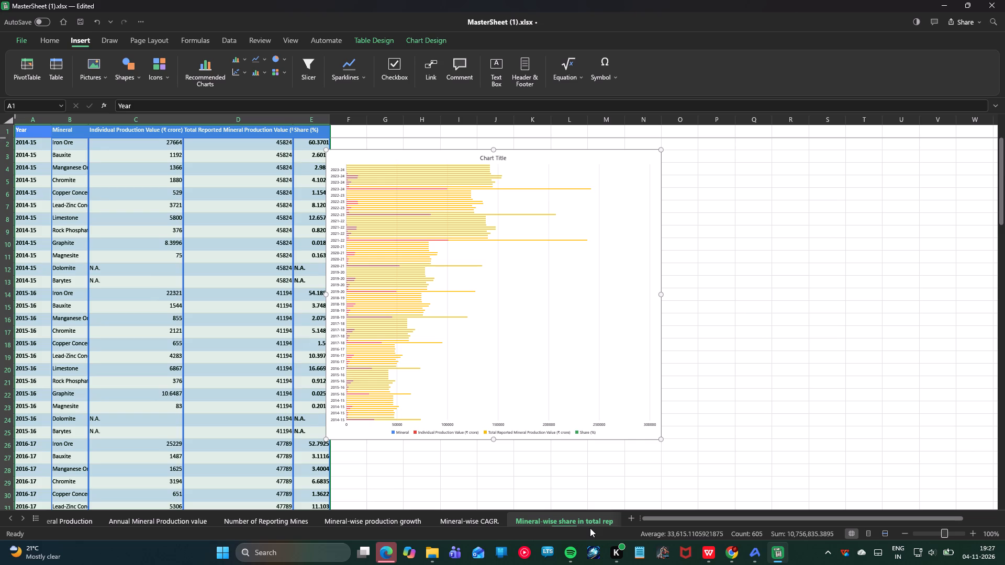
pyautogui.scroll(-15, 594, 523)
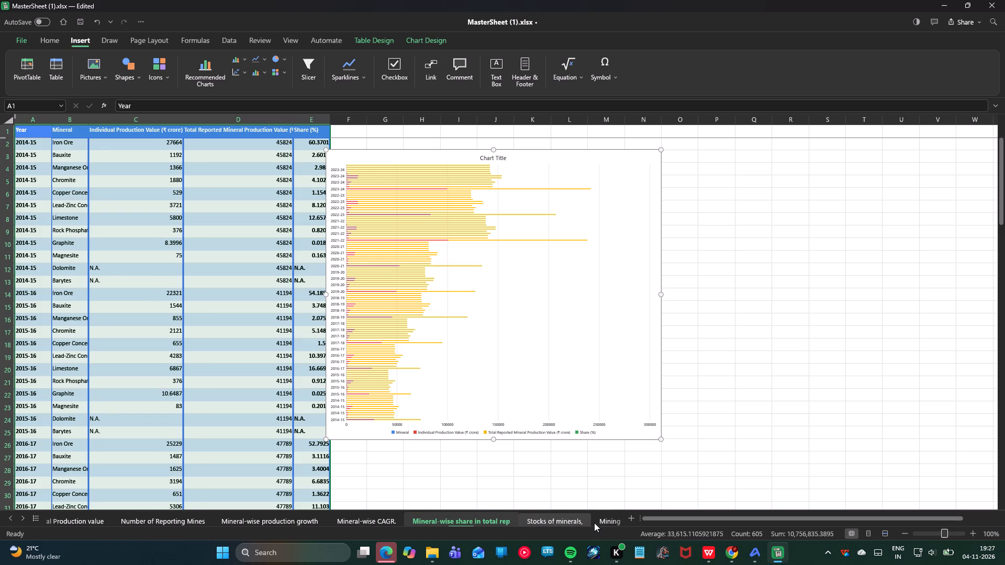
pyautogui.click(565, 517)
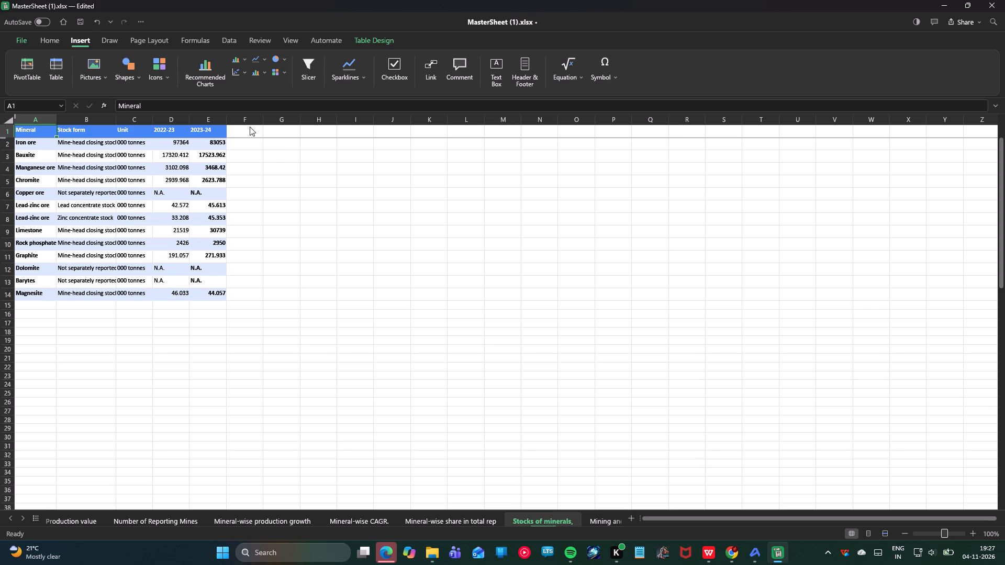
pyautogui.moveTo(270, 133); pyautogui.dragTo(266, 132)
pyautogui.moveTo(266, 132); pyautogui.dragTo(36, 295)
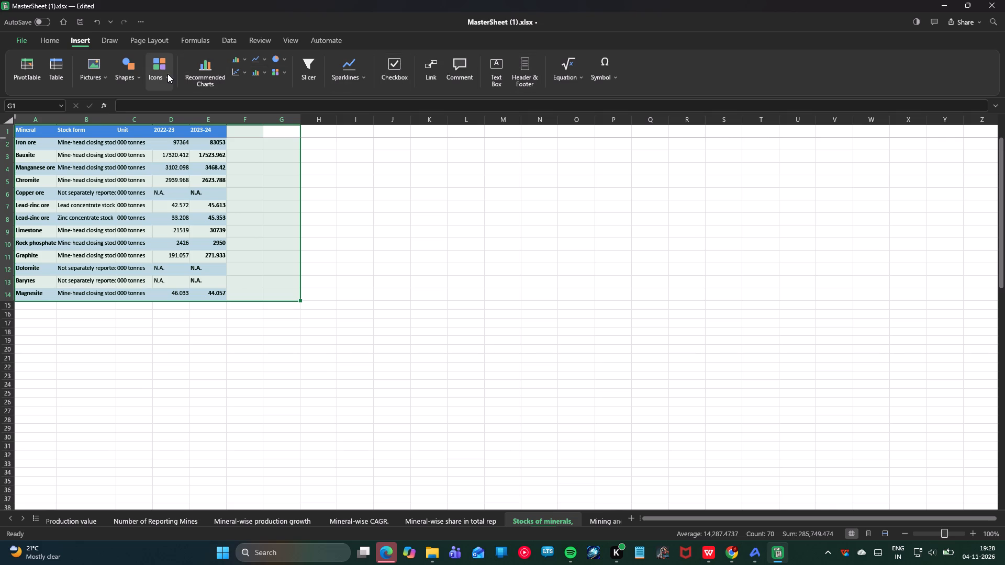
pyautogui.click(214, 55)
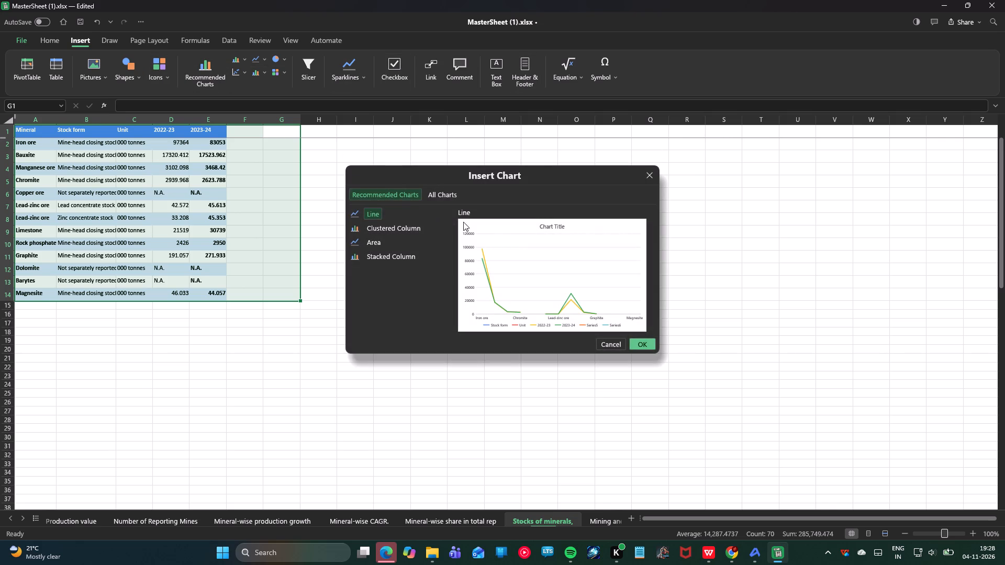
pyautogui.click(385, 222)
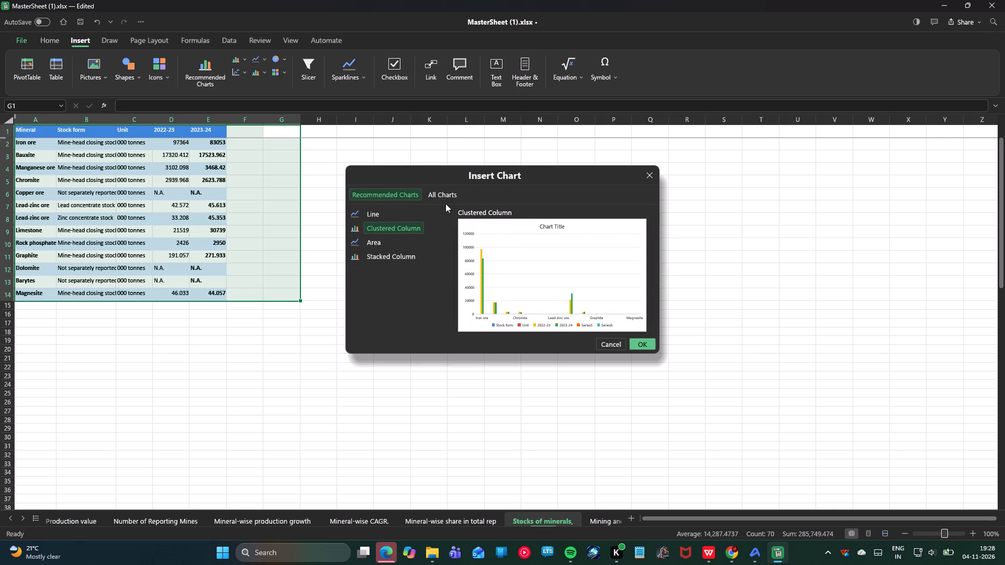
pyautogui.click(449, 198)
pyautogui.click(414, 257)
pyautogui.click(386, 250)
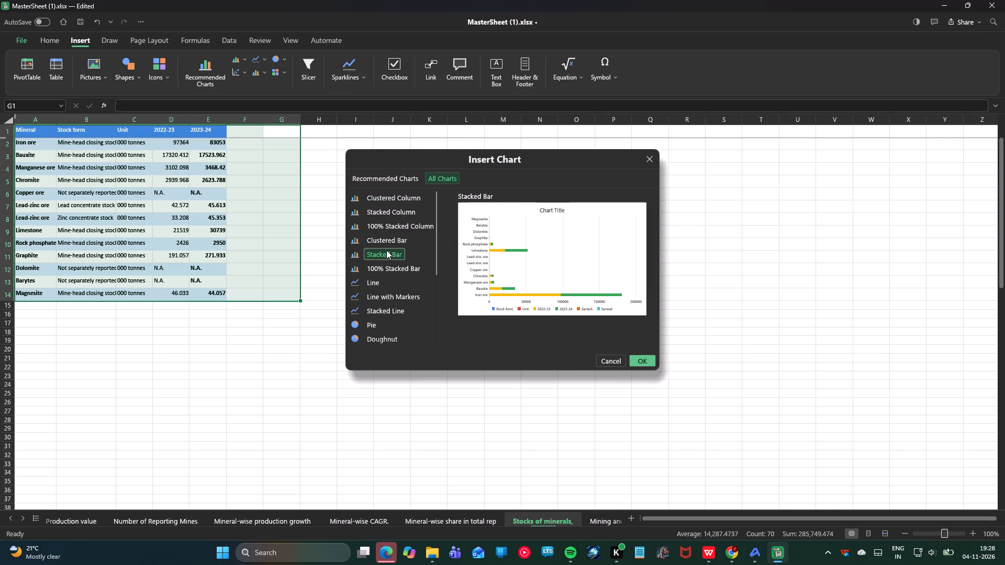
pyautogui.click(400, 266)
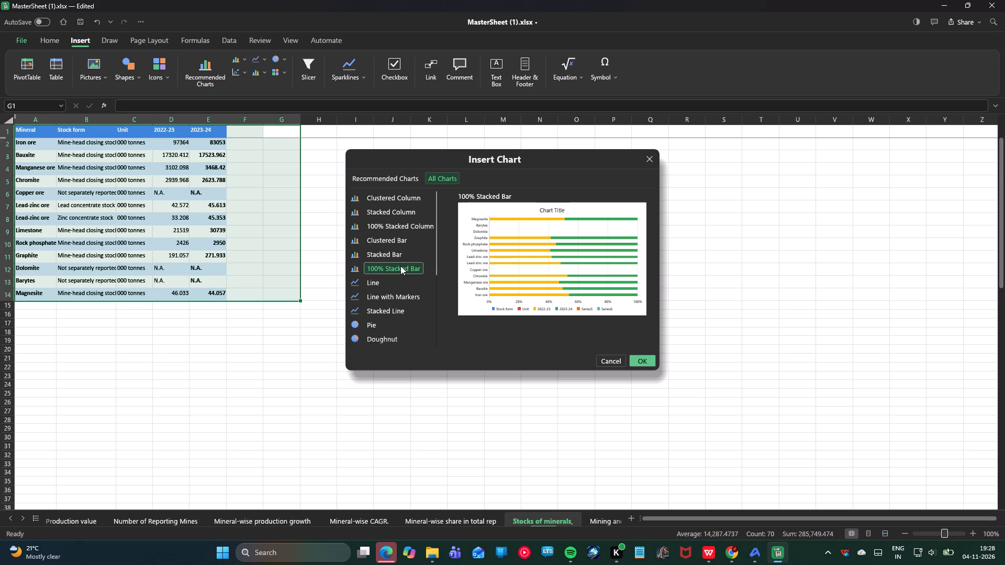
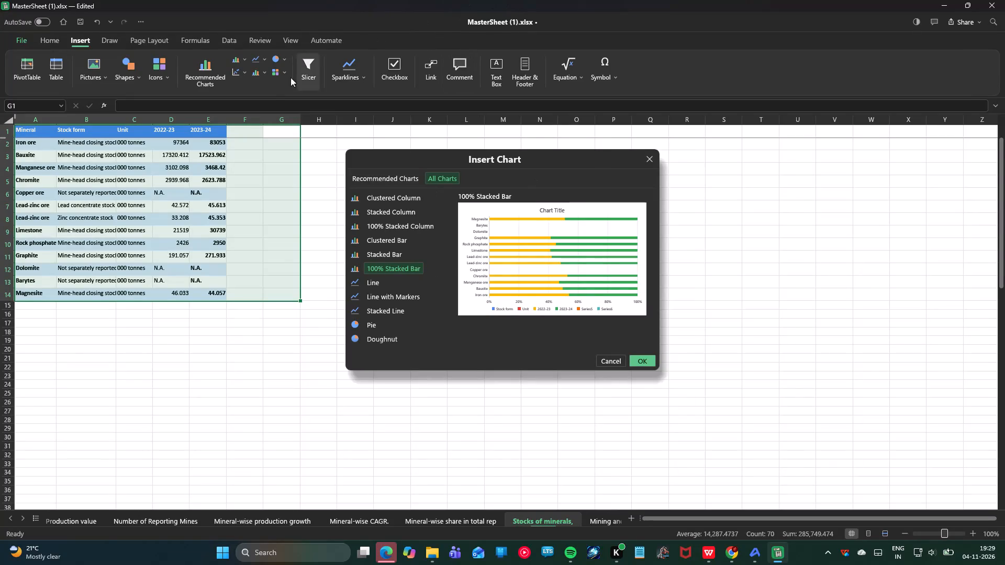
# Switch to the Mineral-wise share in total rep sheet, review its table, and insert a 100% Stacked Bar chart of that data.
pyautogui.click(474, 524)
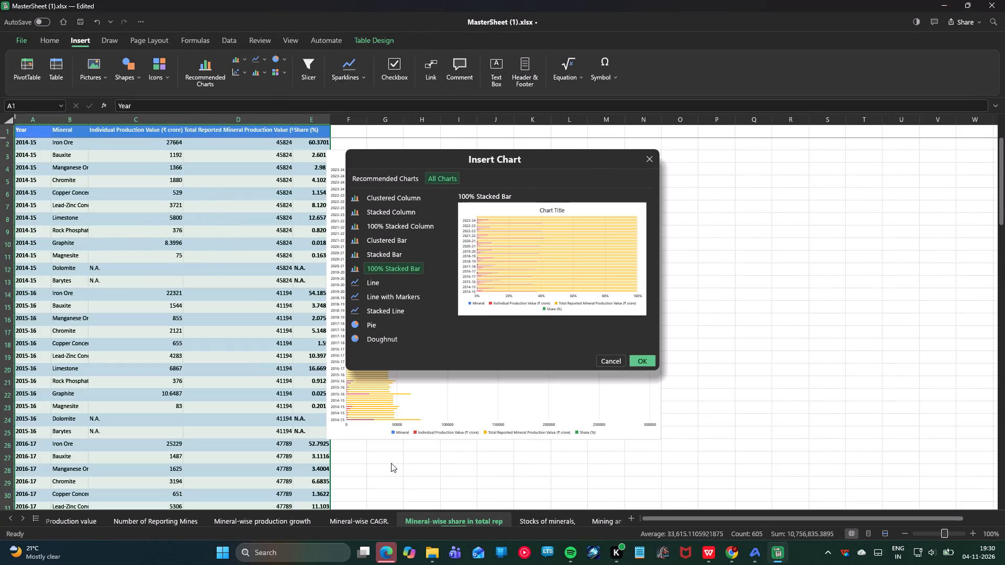
pyautogui.scroll(-10, 210, 341)
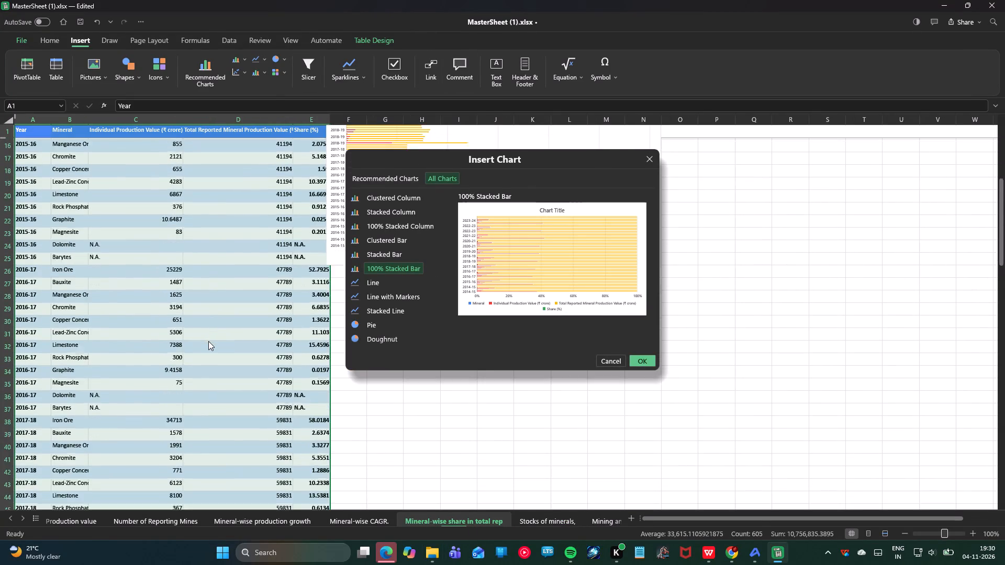
pyautogui.scroll(-20, 208, 341)
pyautogui.scroll(-20, 208, 341)
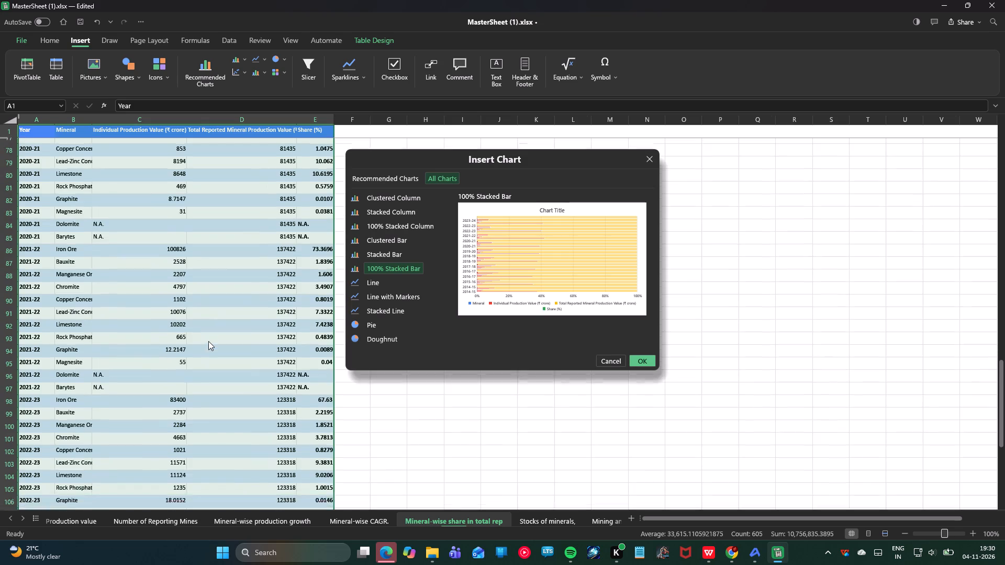
pyautogui.scroll(-18, 208, 341)
pyautogui.scroll(19, 208, 341)
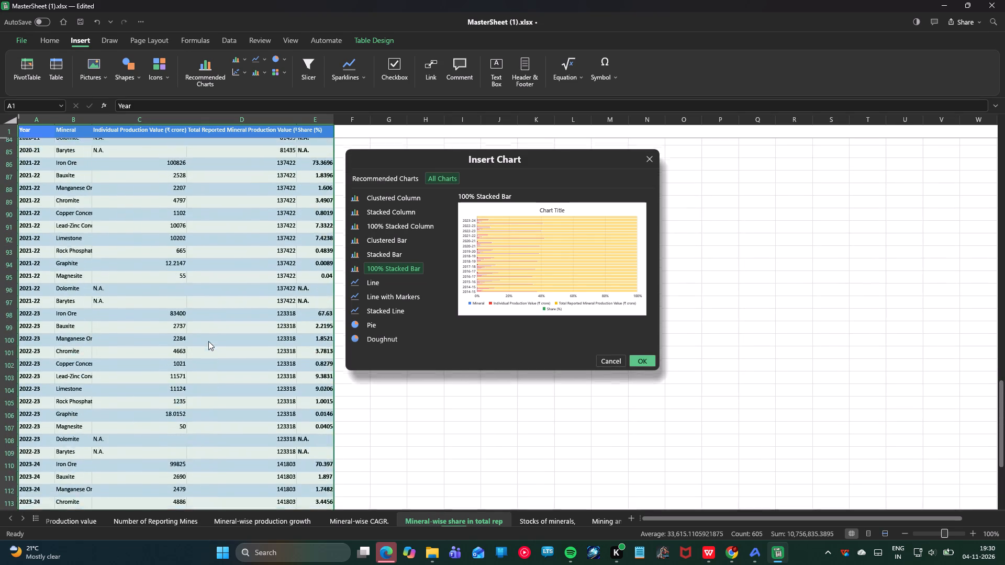
pyautogui.scroll(20, 208, 341)
pyautogui.scroll(20, 208, 341)
pyautogui.scroll(4, 208, 341)
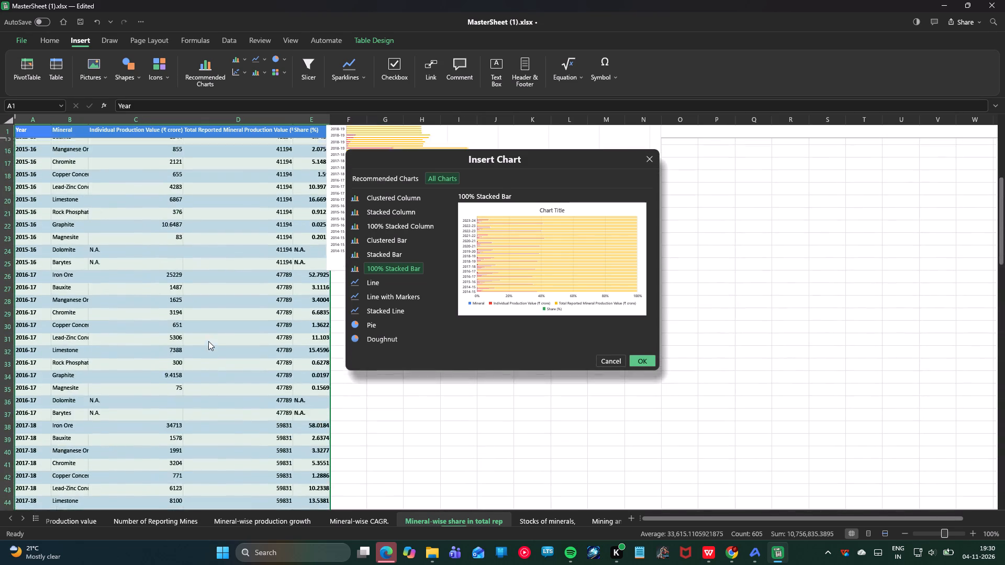
pyautogui.scroll(20, 208, 341)
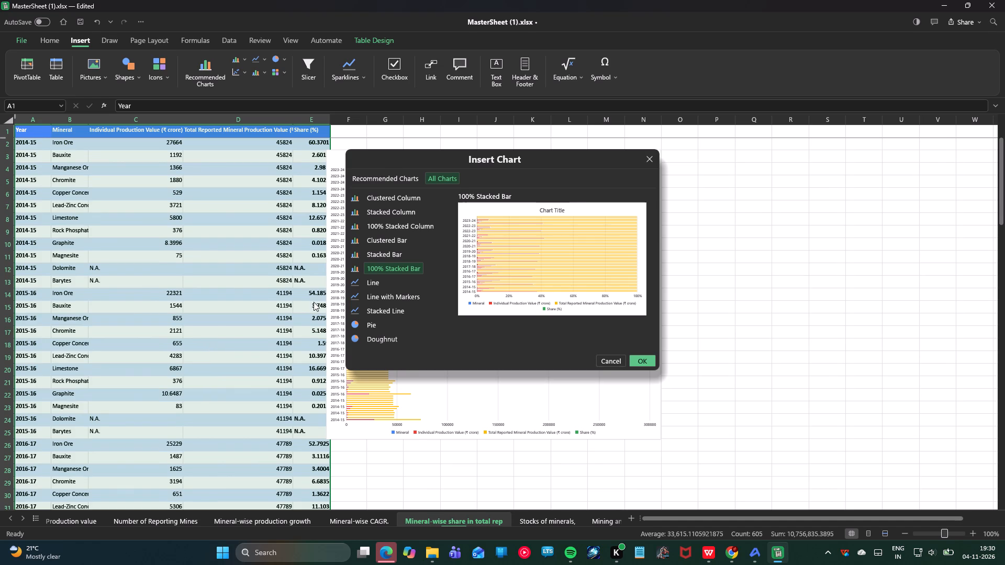
pyautogui.click(635, 363)
# Enlarge the 100% stacked bar chart to about 13 columns by 26 rows and shift it about three rows down.
pyautogui.moveTo(468, 179); pyautogui.dragTo(635, 295)
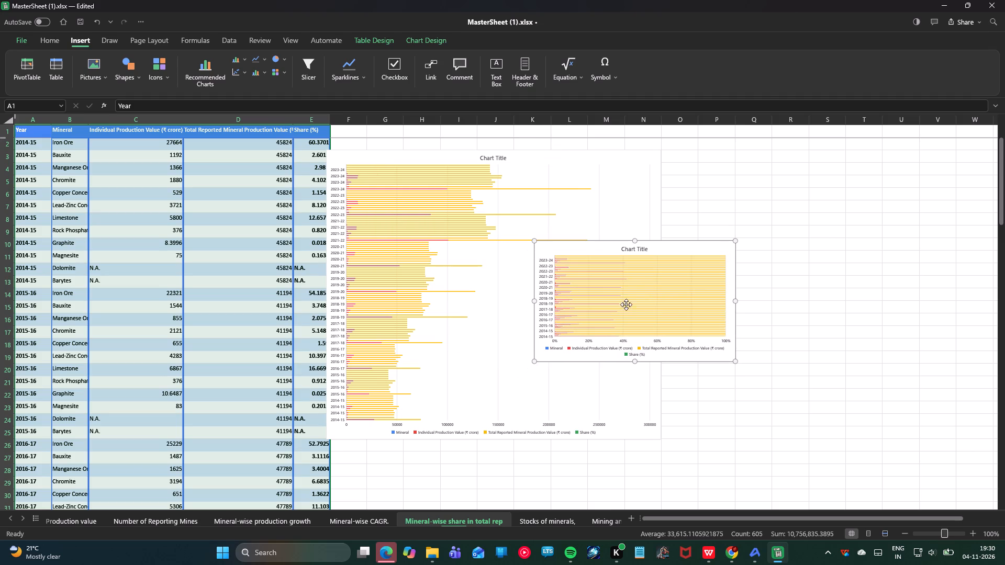
pyautogui.moveTo(535, 358); pyautogui.dragTo(358, 397)
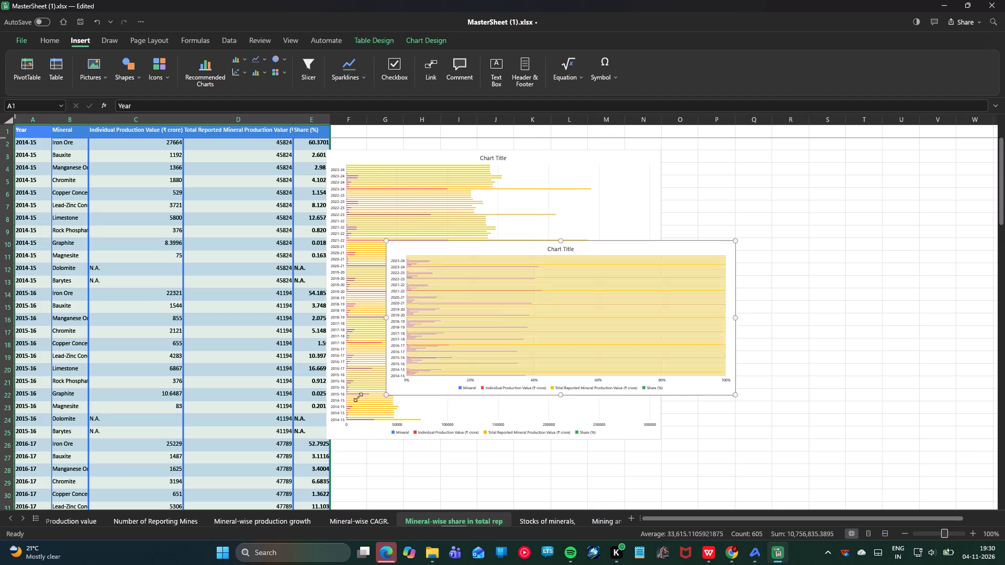
pyautogui.moveTo(358, 397); pyautogui.dragTo(270, 416)
pyautogui.moveTo(502, 239); pyautogui.dragTo(515, 200)
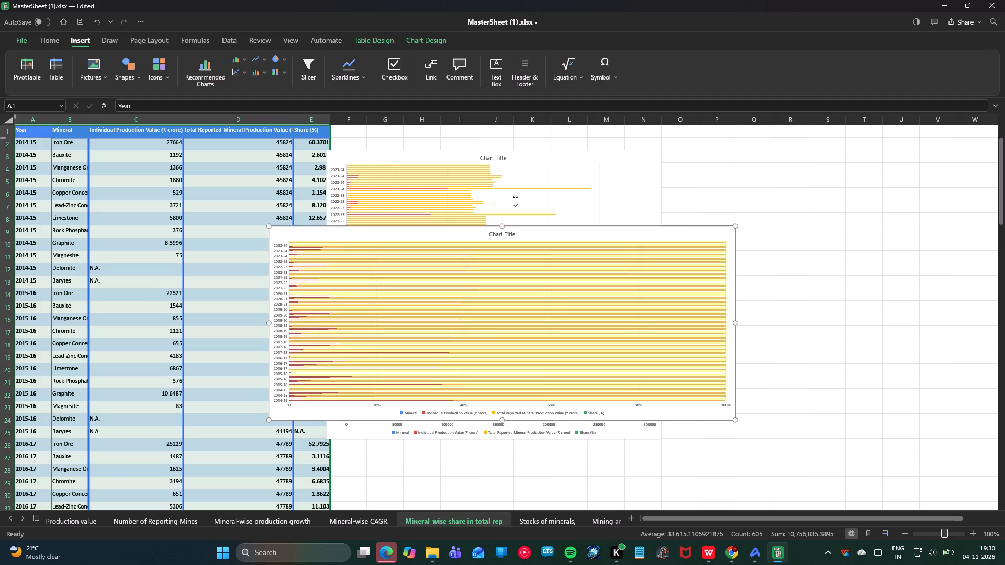
pyautogui.moveTo(515, 200); pyautogui.dragTo(552, 114)
pyautogui.moveTo(735, 420); pyautogui.dragTo(747, 431)
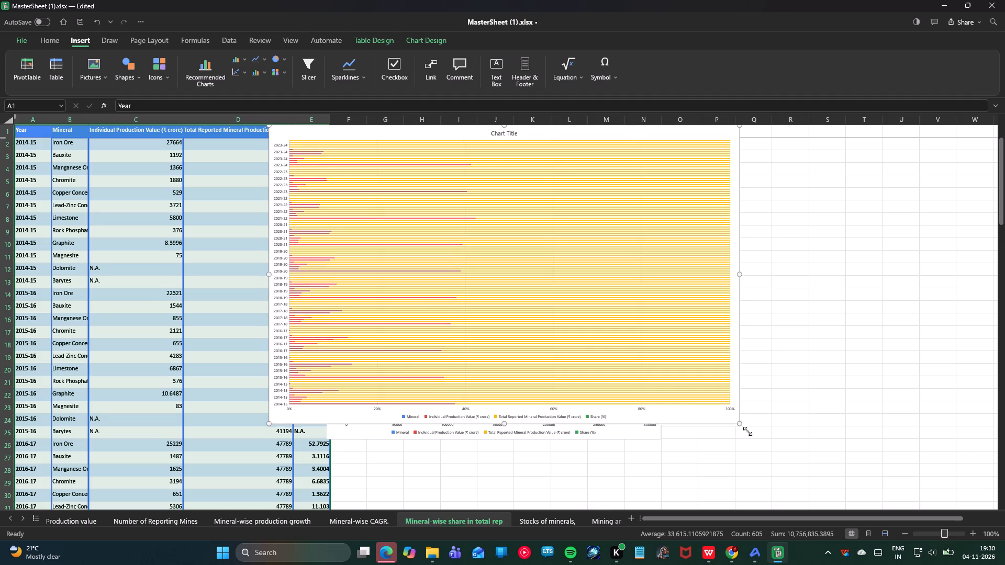
pyautogui.moveTo(747, 431); pyautogui.dragTo(792, 455)
pyautogui.click(832, 308)
pyautogui.moveTo(520, 246); pyautogui.dragTo(528, 249)
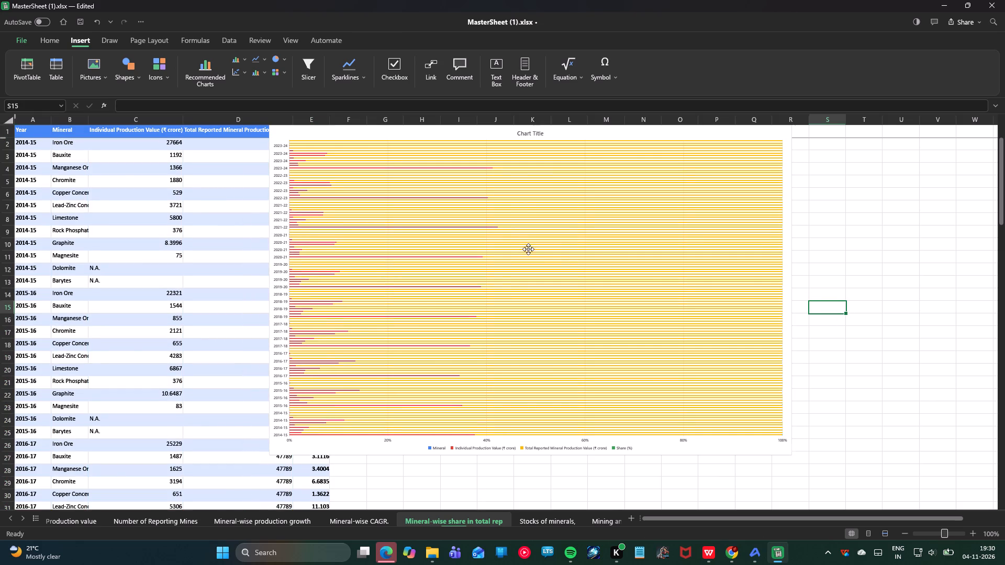
pyautogui.moveTo(528, 249); pyautogui.dragTo(514, 282)
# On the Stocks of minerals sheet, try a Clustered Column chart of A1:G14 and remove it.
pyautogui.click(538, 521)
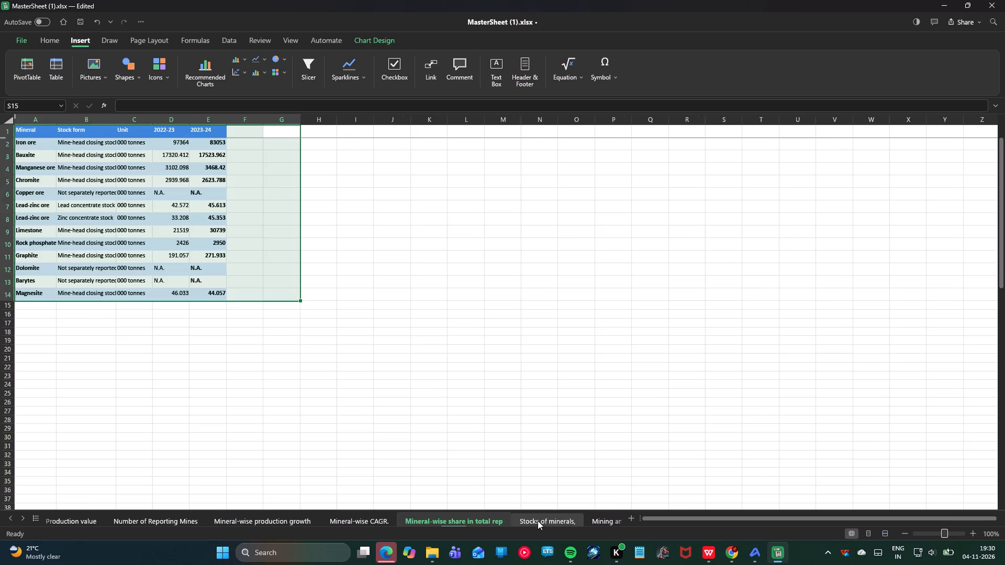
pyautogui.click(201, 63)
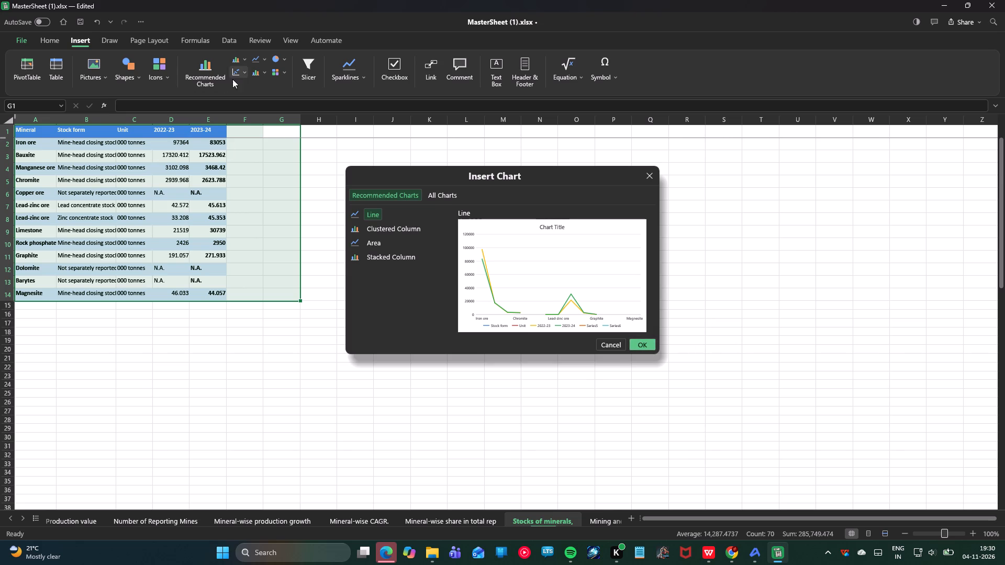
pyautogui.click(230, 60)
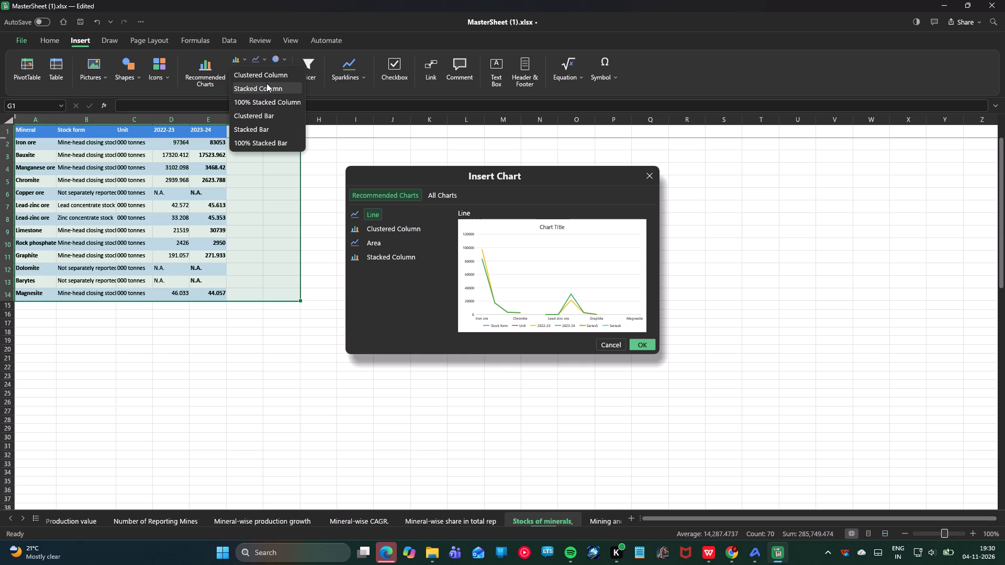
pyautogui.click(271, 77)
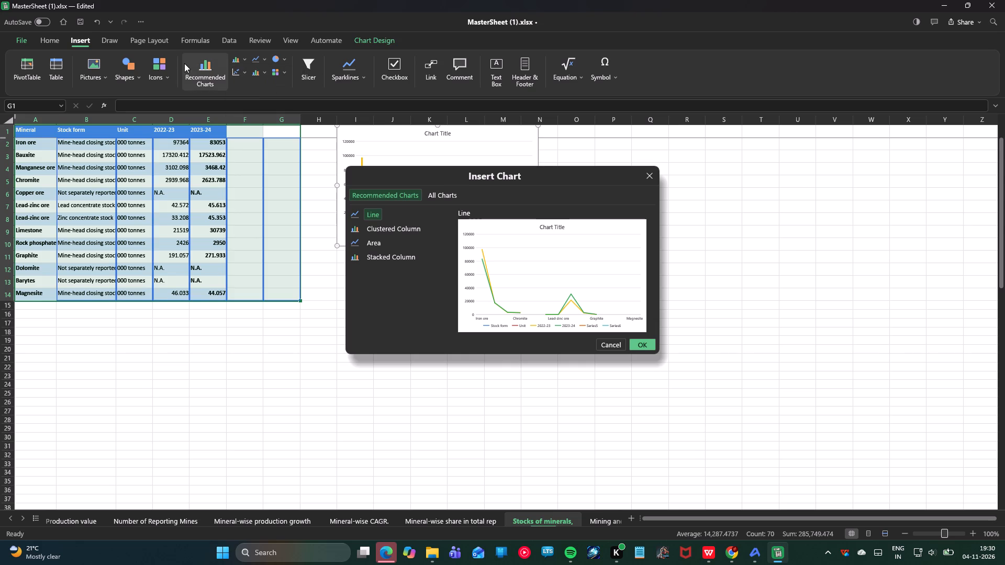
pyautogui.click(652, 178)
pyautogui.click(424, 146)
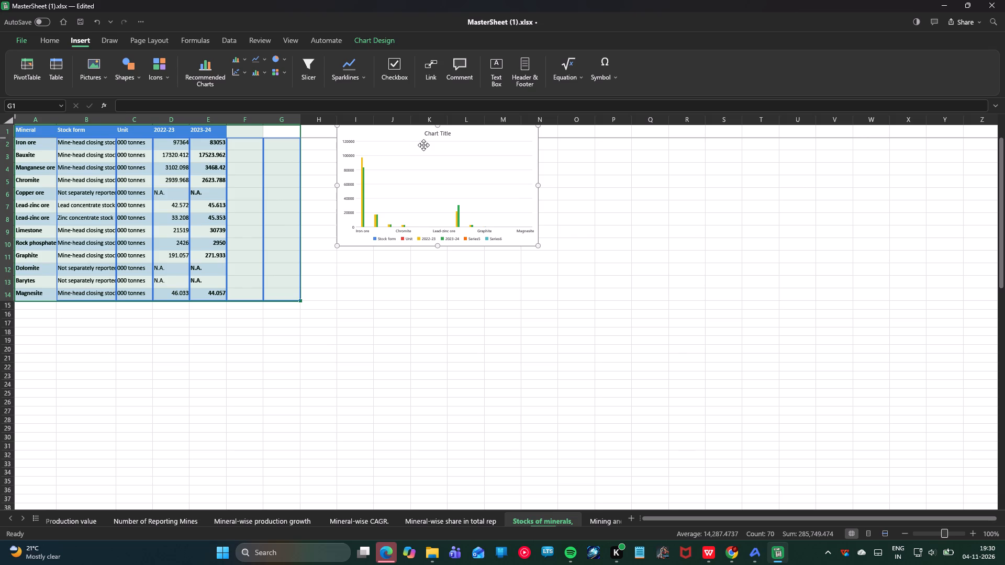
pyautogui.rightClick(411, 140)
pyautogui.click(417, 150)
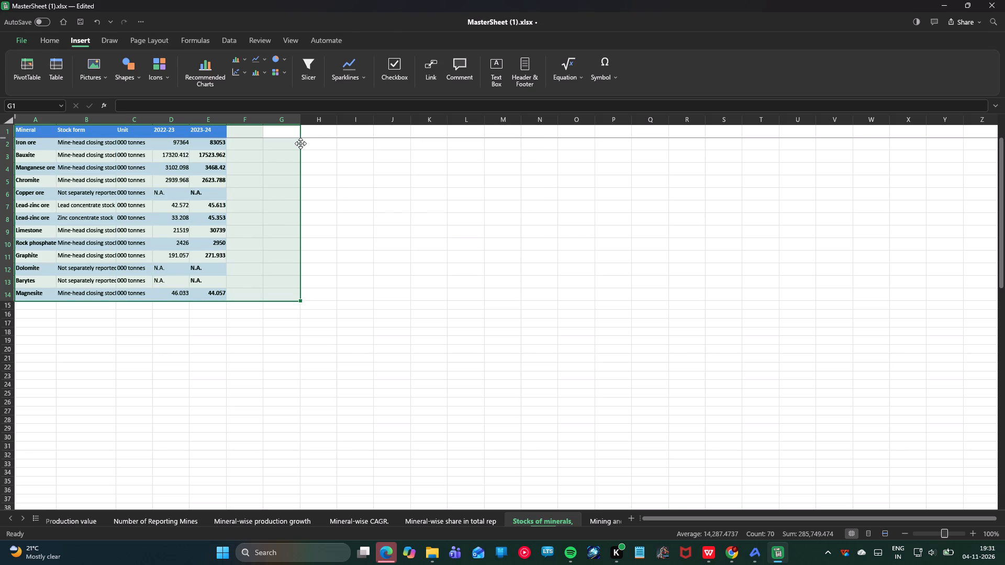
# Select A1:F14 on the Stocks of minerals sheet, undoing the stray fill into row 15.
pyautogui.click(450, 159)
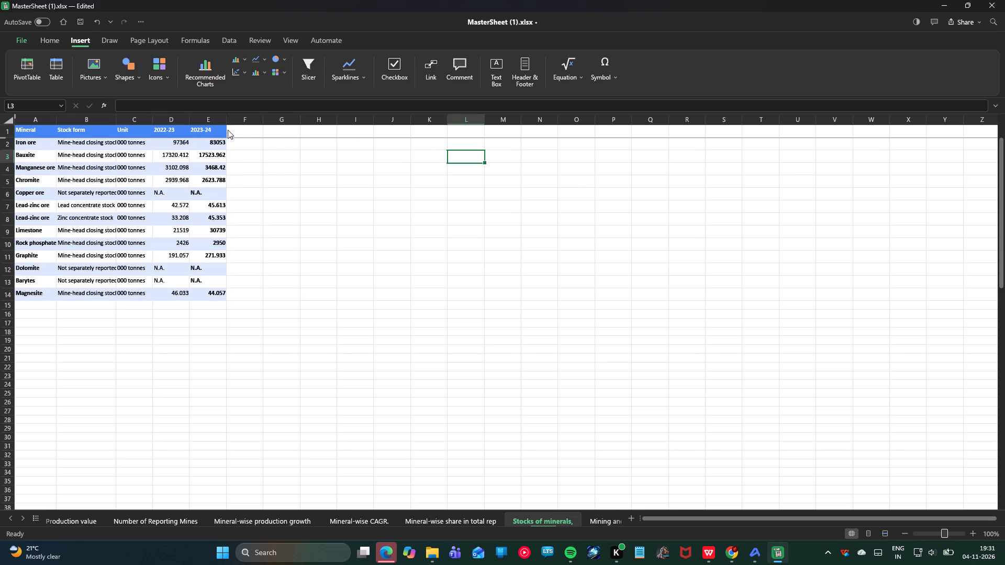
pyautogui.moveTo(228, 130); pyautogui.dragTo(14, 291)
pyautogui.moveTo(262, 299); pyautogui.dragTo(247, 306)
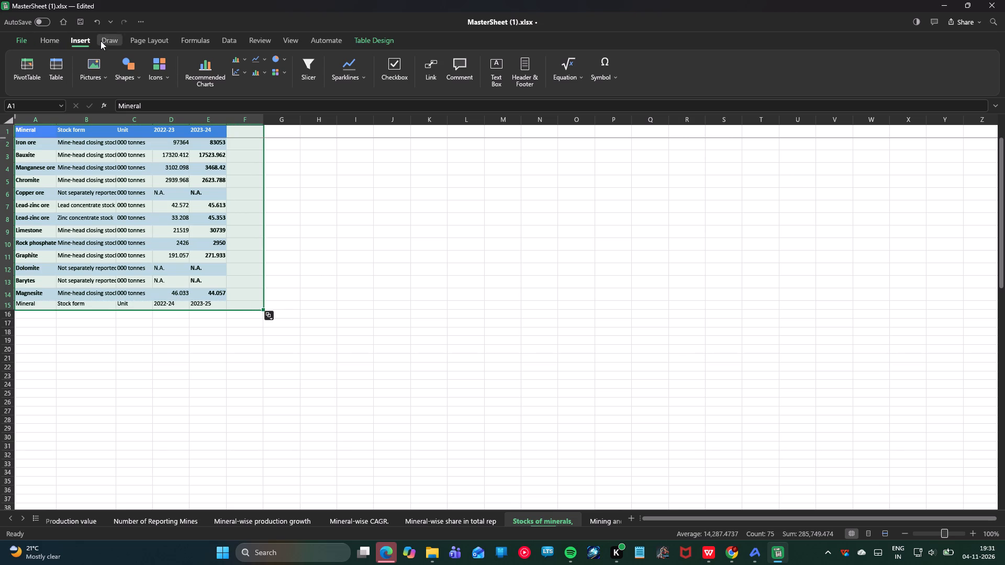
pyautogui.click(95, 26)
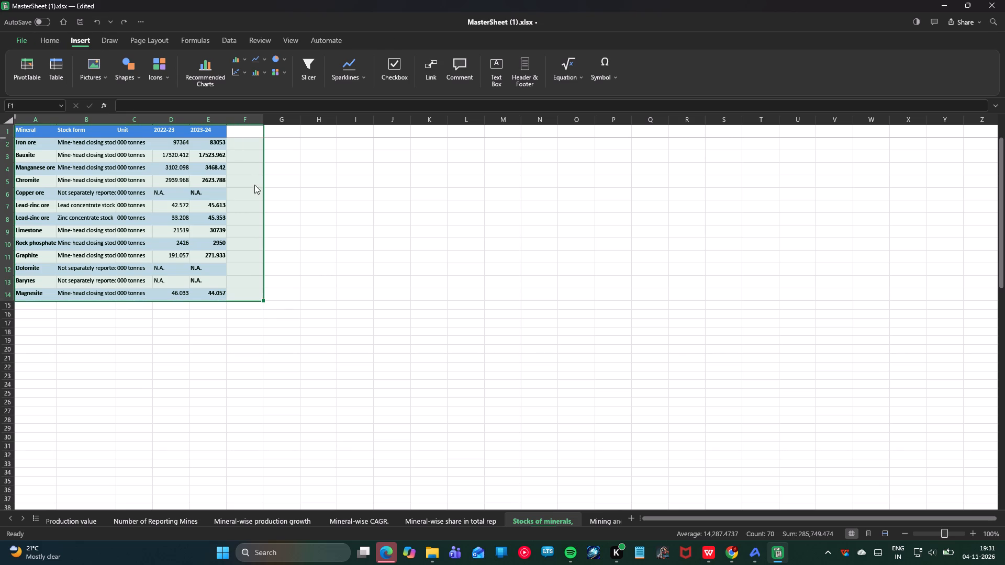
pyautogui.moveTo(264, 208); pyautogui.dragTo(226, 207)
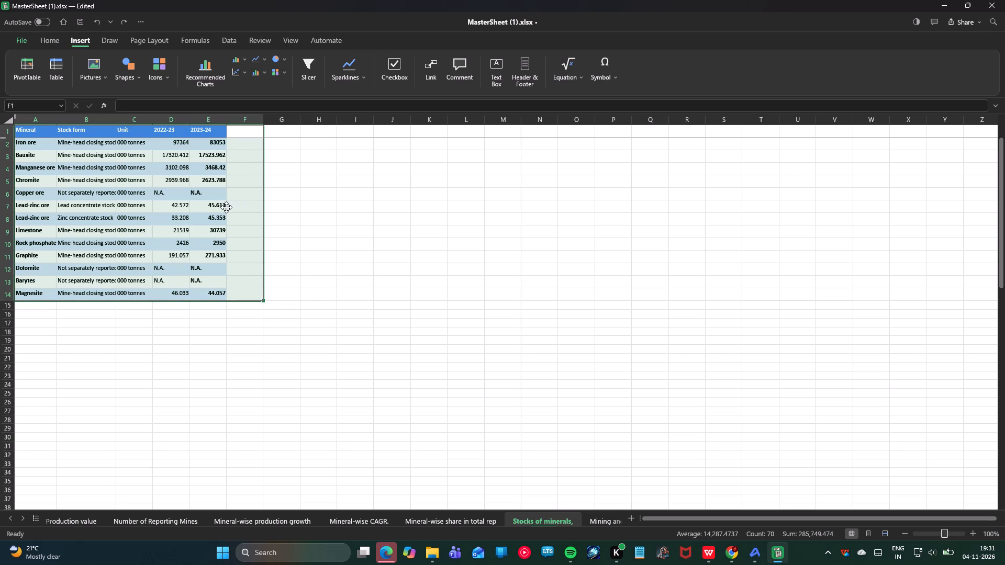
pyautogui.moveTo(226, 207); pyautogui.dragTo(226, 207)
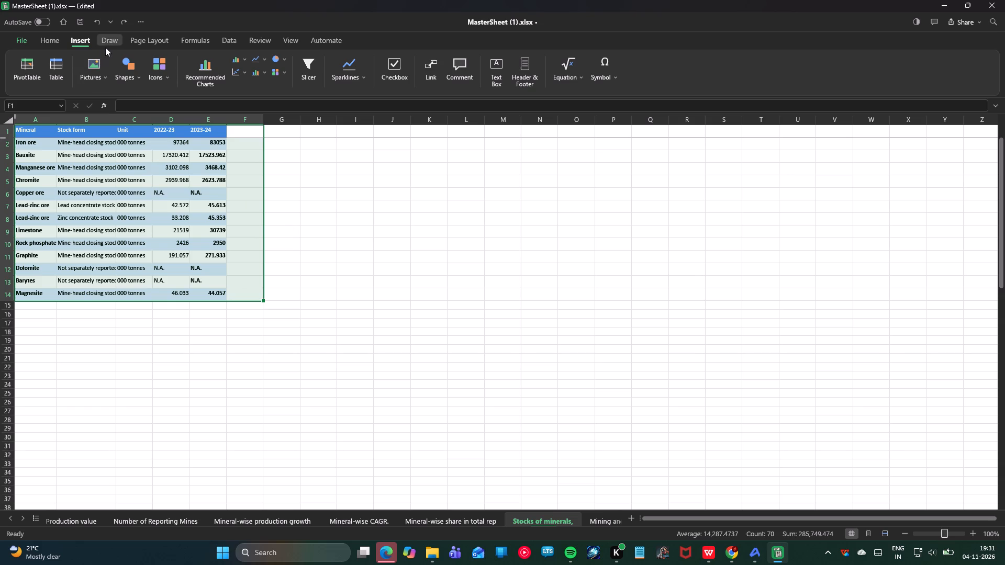
# Compare recommended chart previews for A1:F14, including Clustered Column and Stacked Column, without inserting a chart.
pyautogui.click(207, 73)
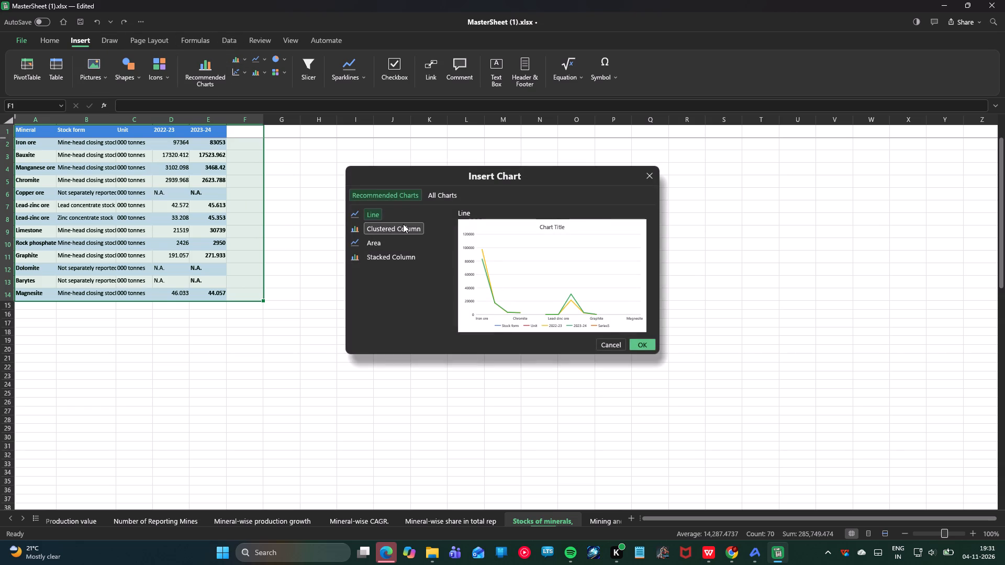
pyautogui.click(404, 224)
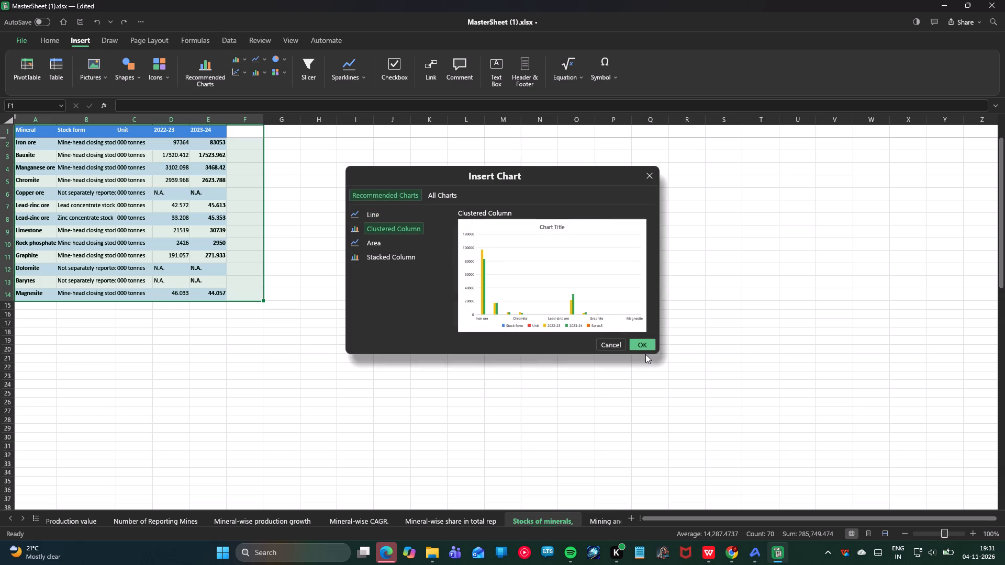
pyautogui.click(394, 239)
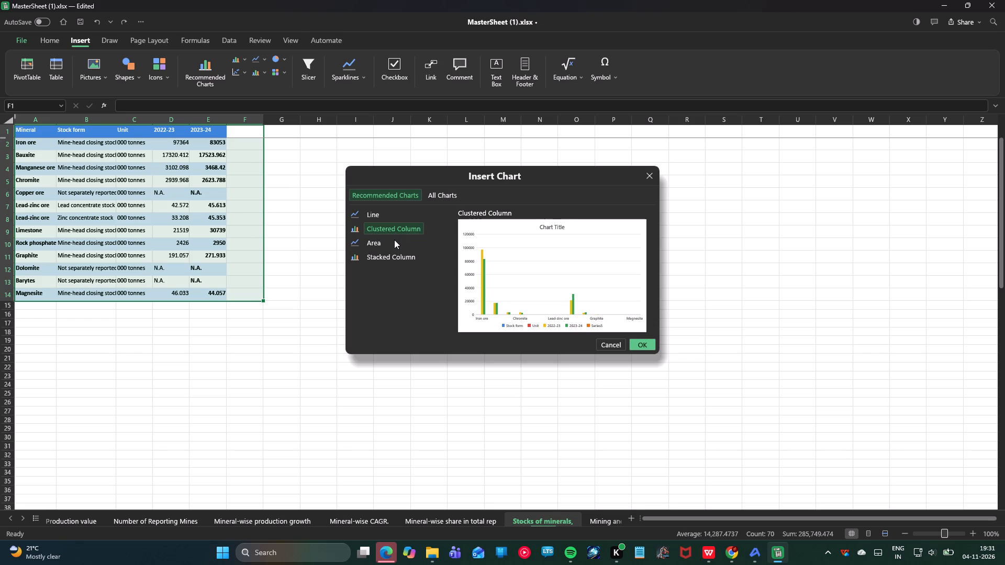
pyautogui.click(394, 240)
pyautogui.click(389, 247)
pyautogui.click(376, 261)
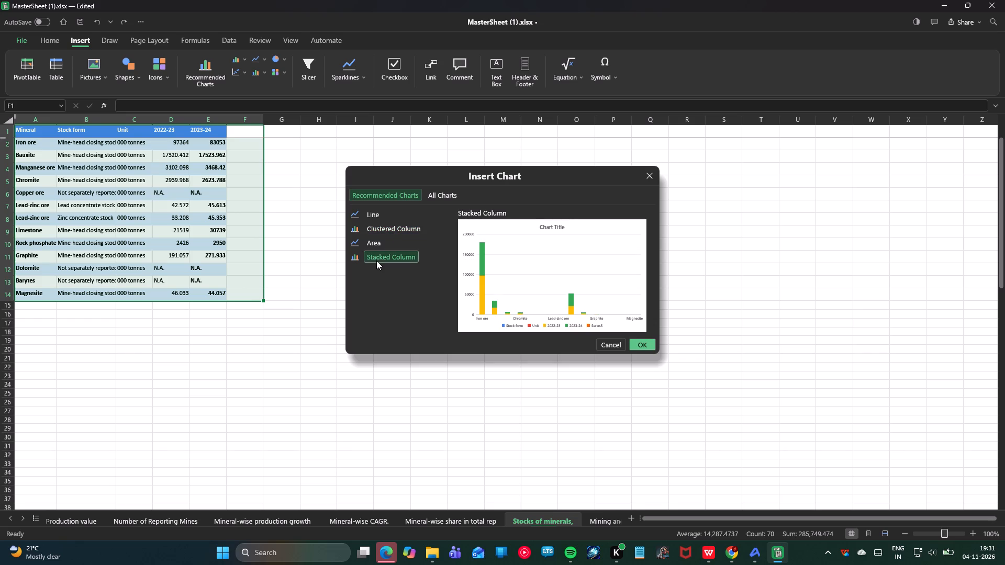
pyautogui.click(285, 296)
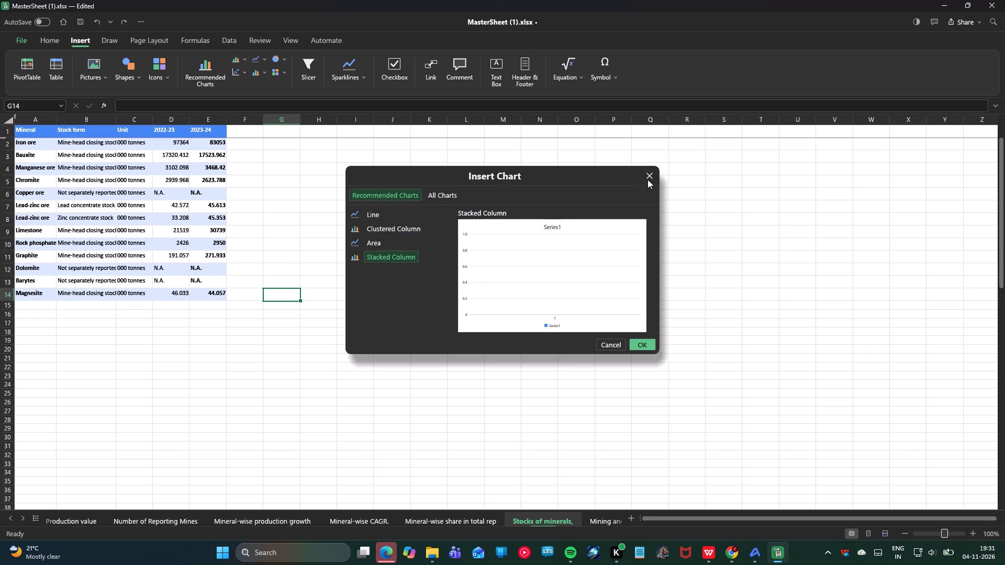
pyautogui.click(647, 179)
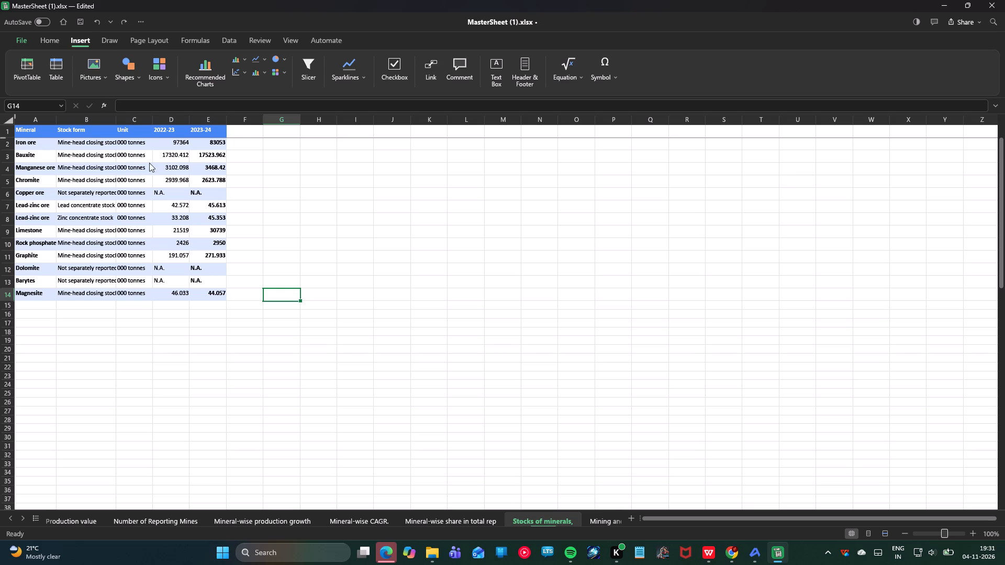
# Delete the Stock form and Unit columns from the Stocks of minerals sheet.
pyautogui.click(134, 132)
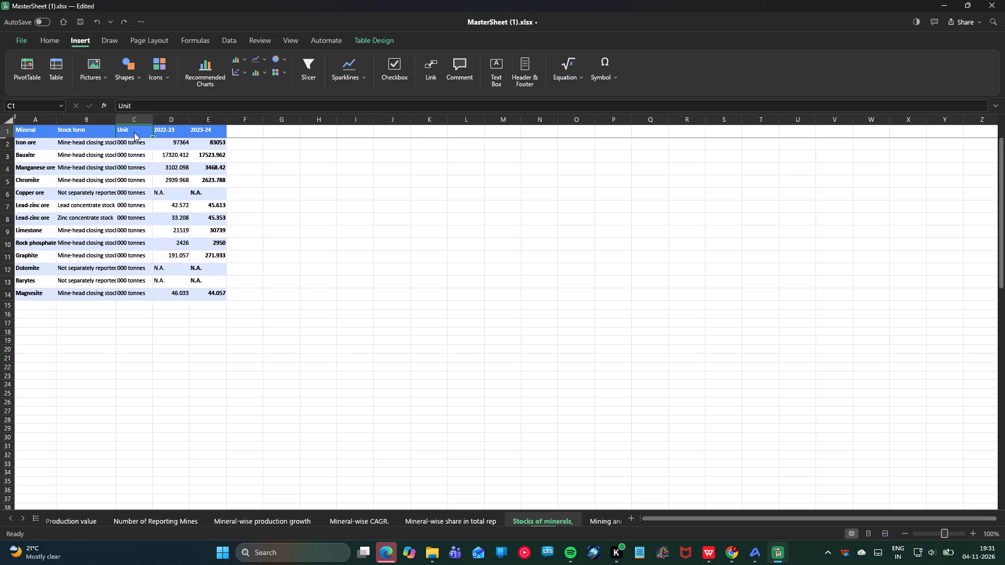
pyautogui.doubleClick(134, 132)
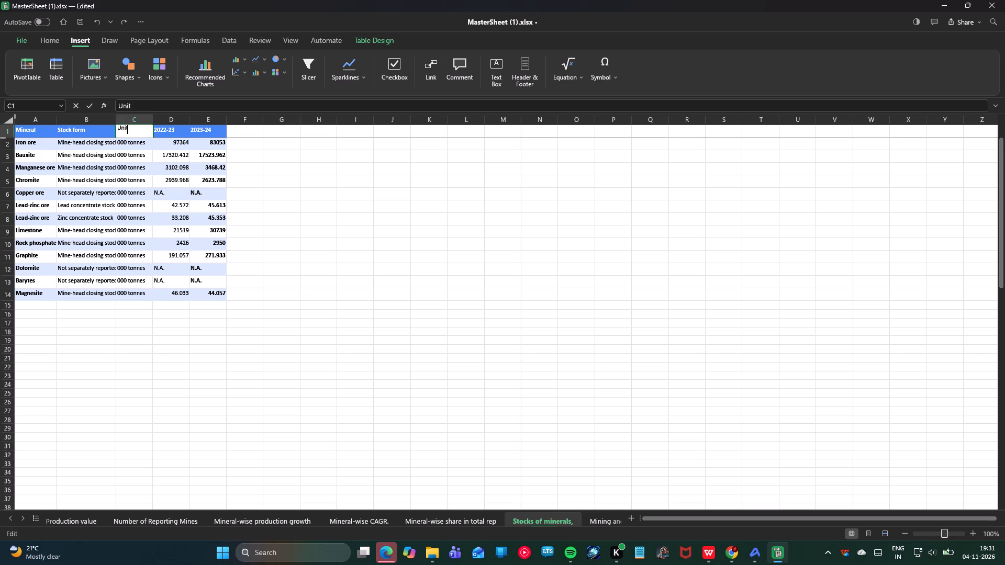
pyautogui.click(99, 132)
pyautogui.rightClick(99, 132)
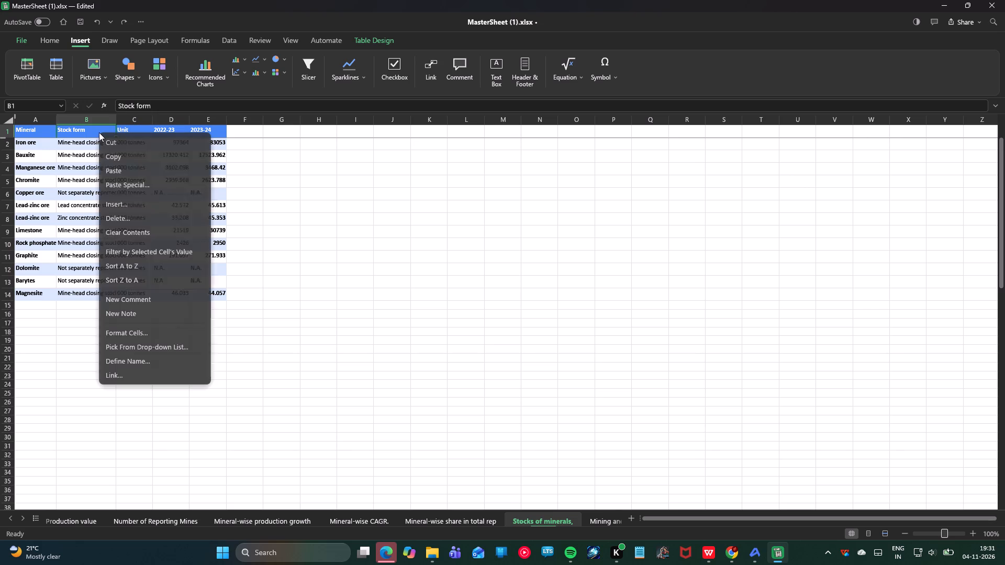
pyautogui.click(86, 117)
pyautogui.rightClick(86, 117)
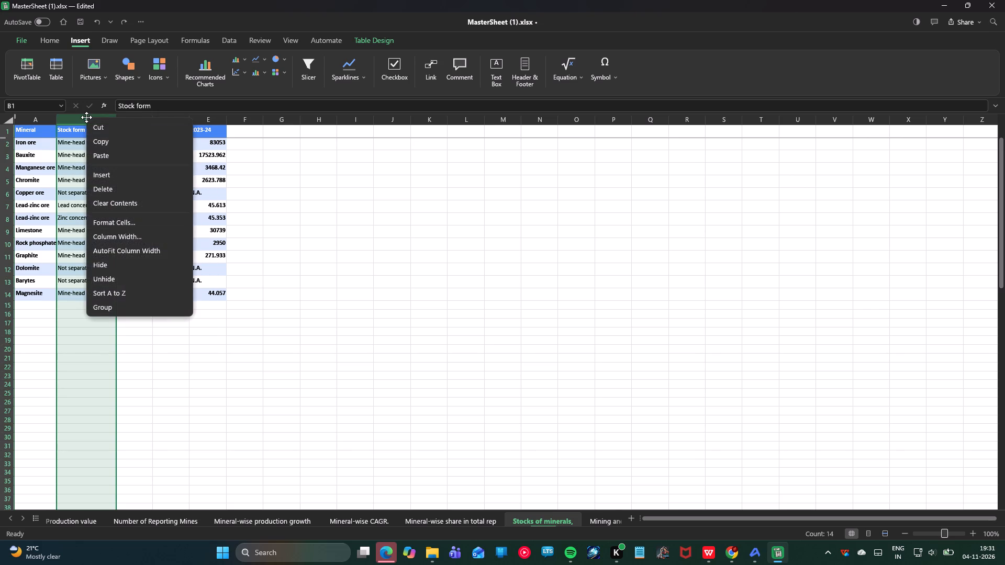
pyautogui.click(108, 186)
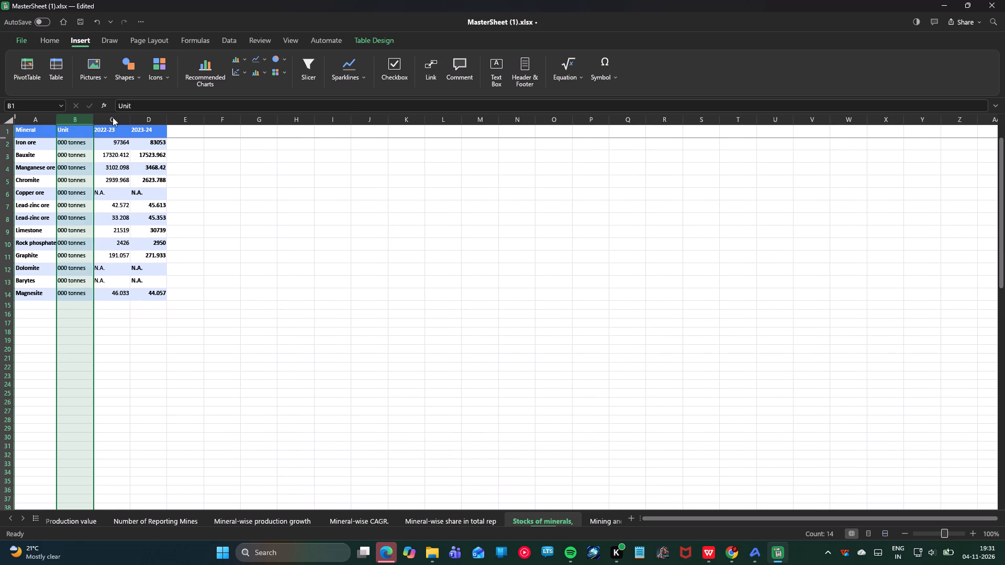
pyautogui.click(86, 117)
pyautogui.rightClick(84, 118)
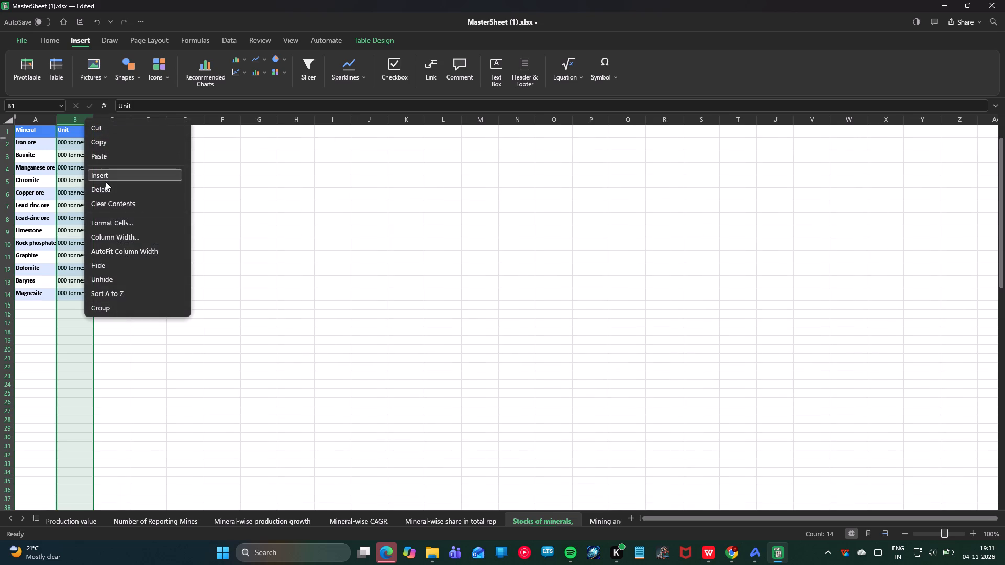
pyautogui.click(106, 185)
pyautogui.click(162, 173)
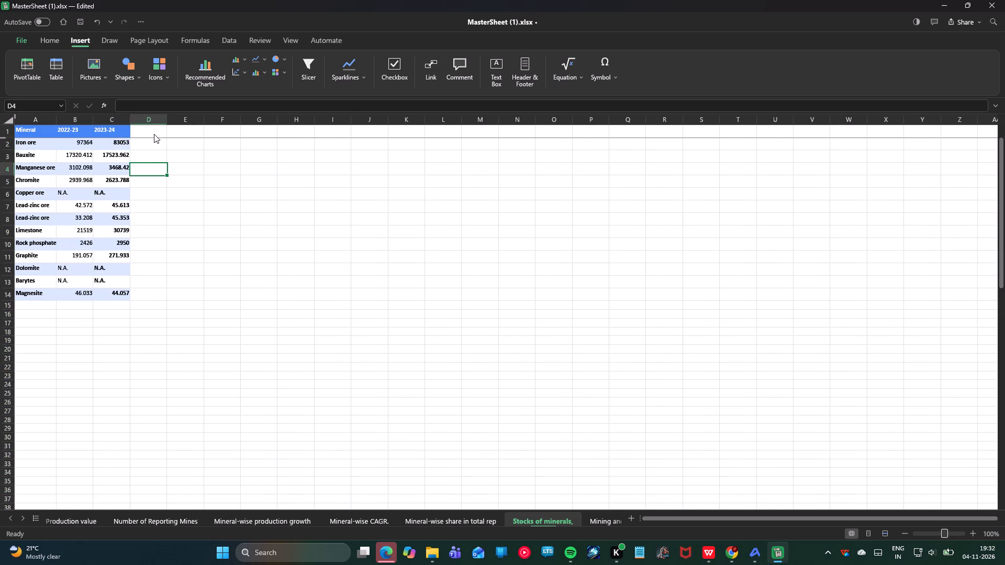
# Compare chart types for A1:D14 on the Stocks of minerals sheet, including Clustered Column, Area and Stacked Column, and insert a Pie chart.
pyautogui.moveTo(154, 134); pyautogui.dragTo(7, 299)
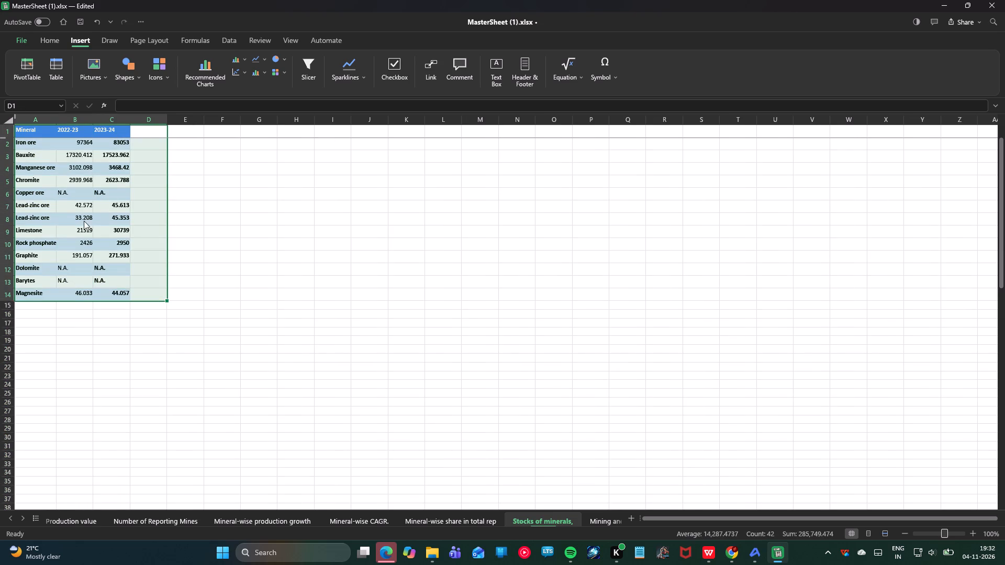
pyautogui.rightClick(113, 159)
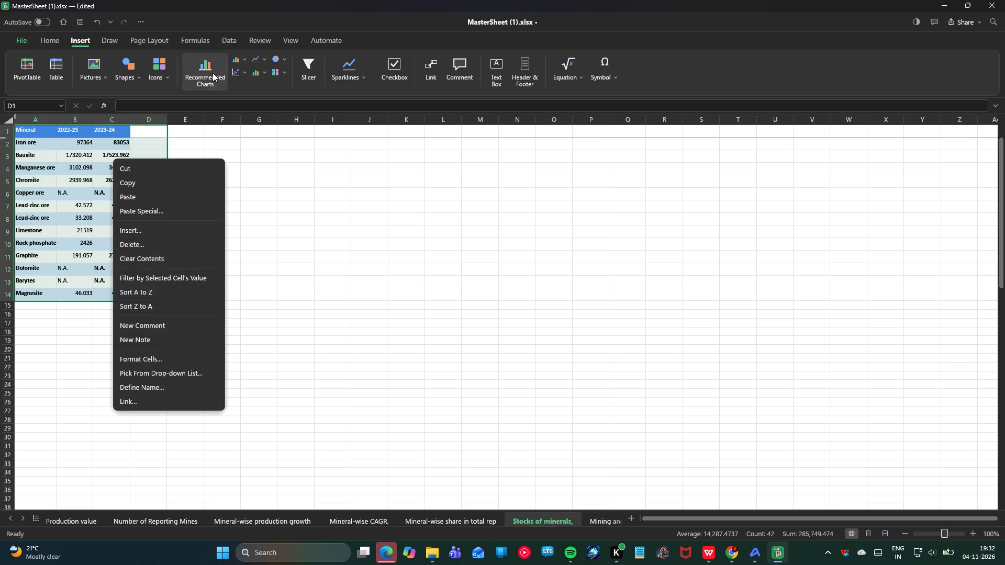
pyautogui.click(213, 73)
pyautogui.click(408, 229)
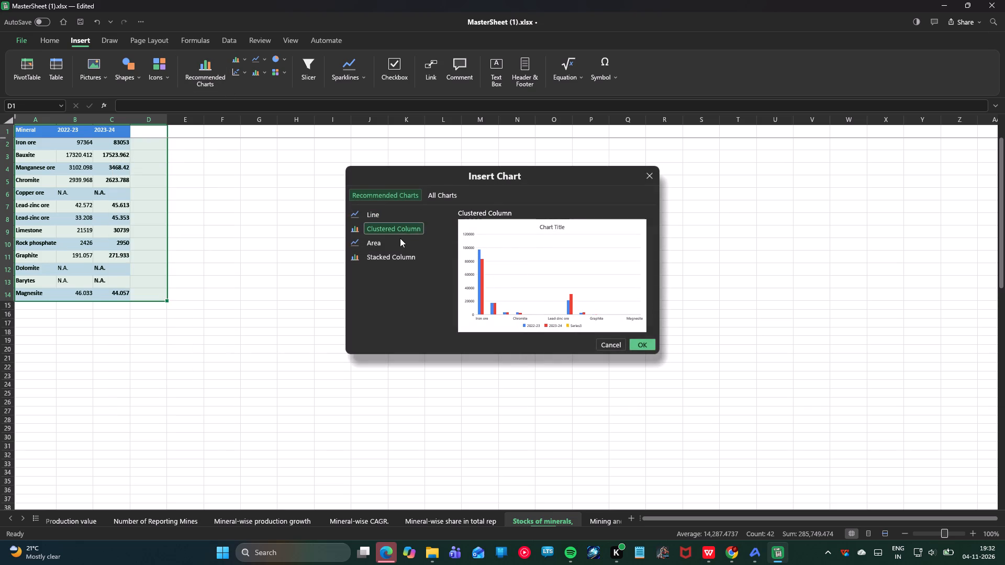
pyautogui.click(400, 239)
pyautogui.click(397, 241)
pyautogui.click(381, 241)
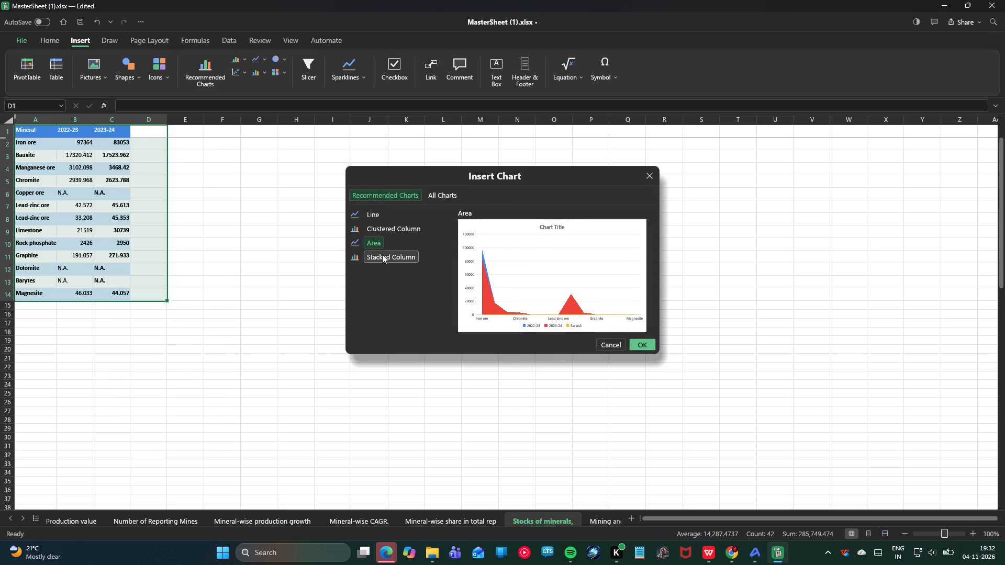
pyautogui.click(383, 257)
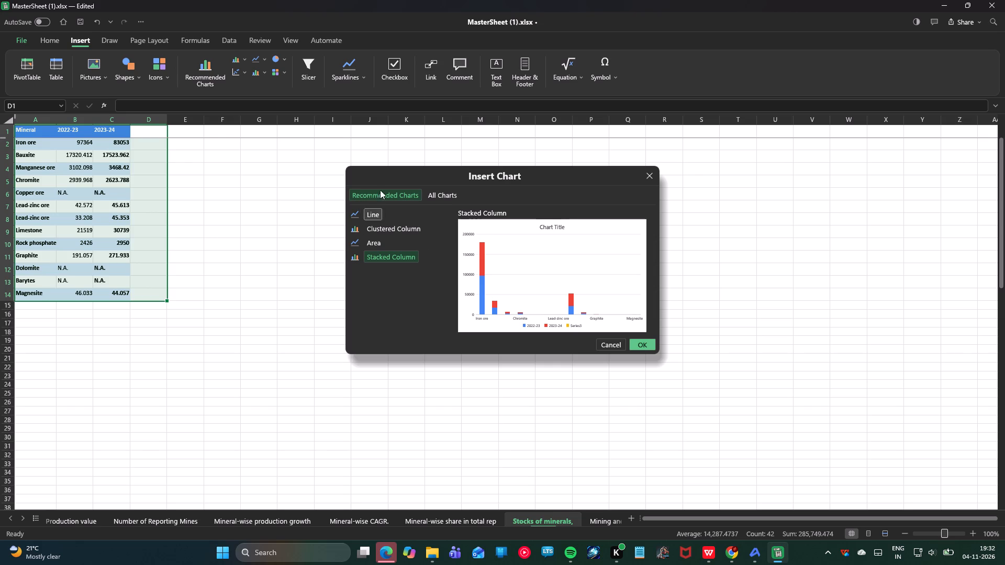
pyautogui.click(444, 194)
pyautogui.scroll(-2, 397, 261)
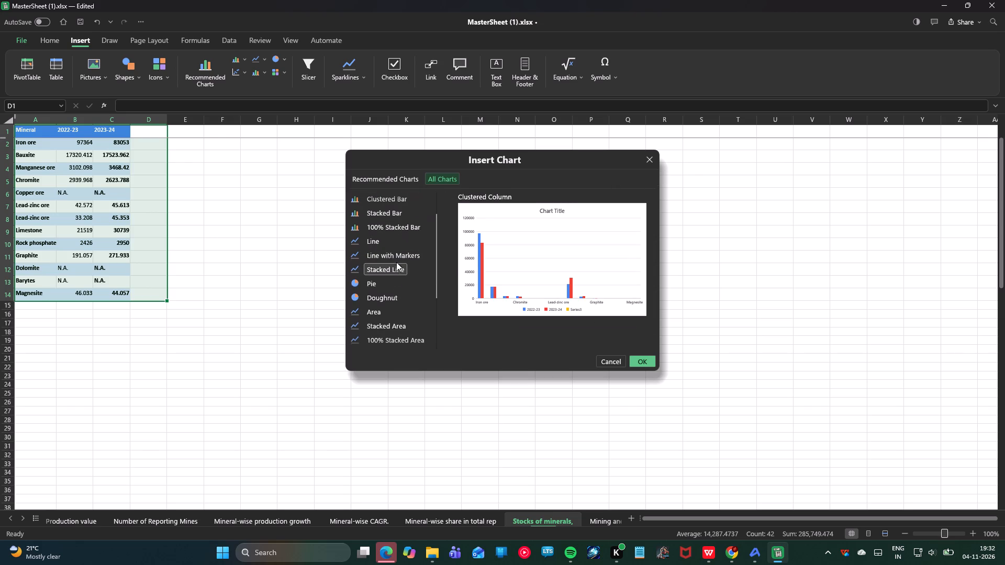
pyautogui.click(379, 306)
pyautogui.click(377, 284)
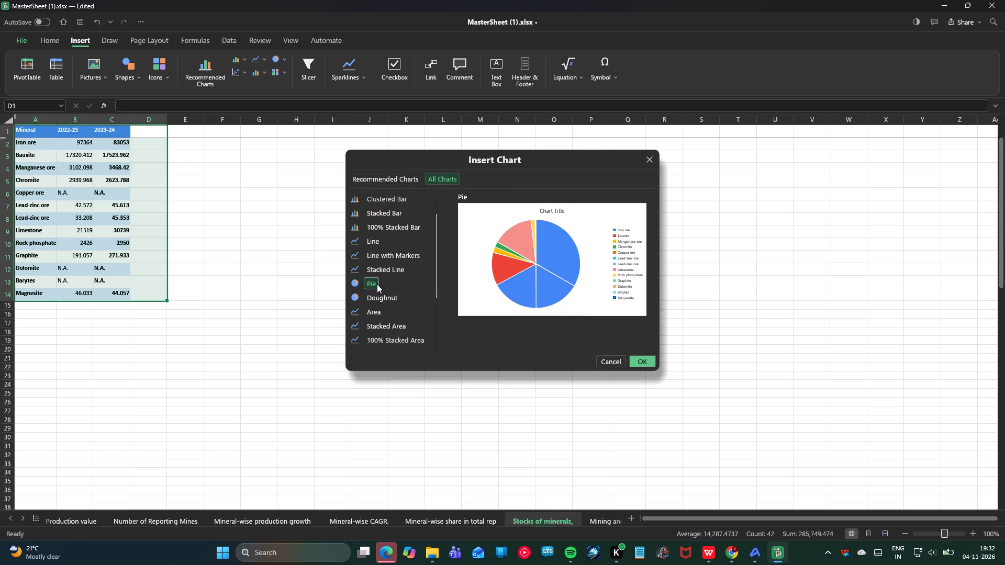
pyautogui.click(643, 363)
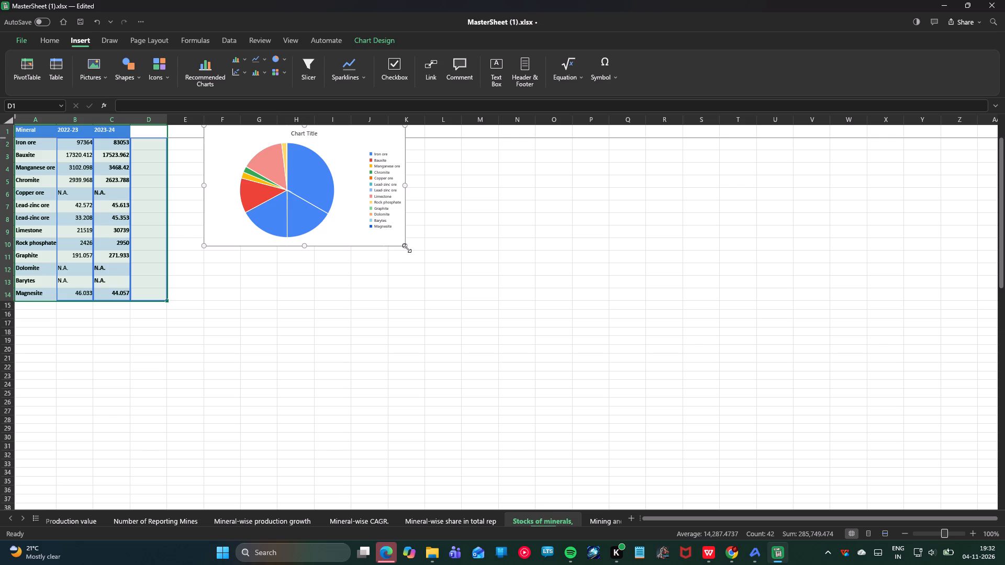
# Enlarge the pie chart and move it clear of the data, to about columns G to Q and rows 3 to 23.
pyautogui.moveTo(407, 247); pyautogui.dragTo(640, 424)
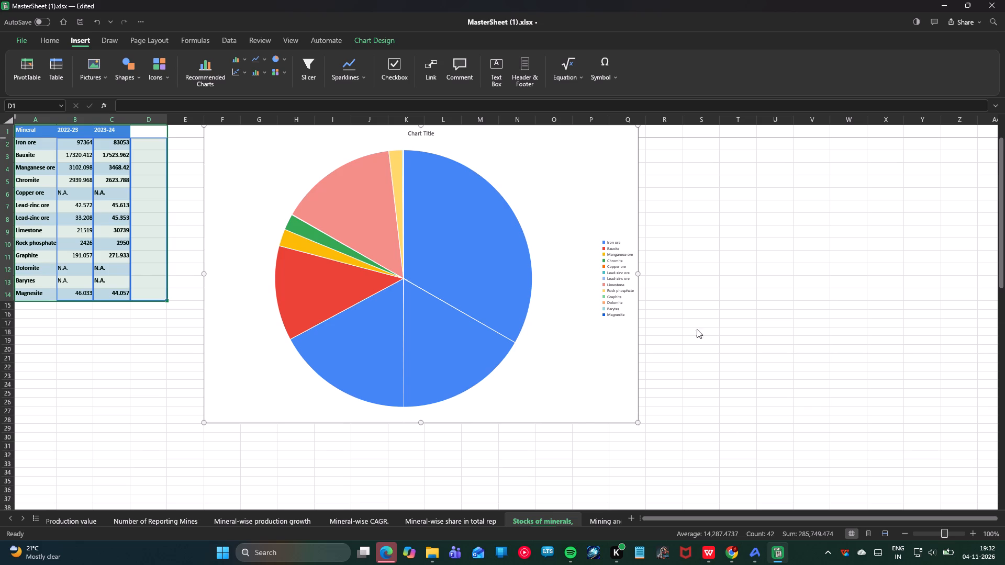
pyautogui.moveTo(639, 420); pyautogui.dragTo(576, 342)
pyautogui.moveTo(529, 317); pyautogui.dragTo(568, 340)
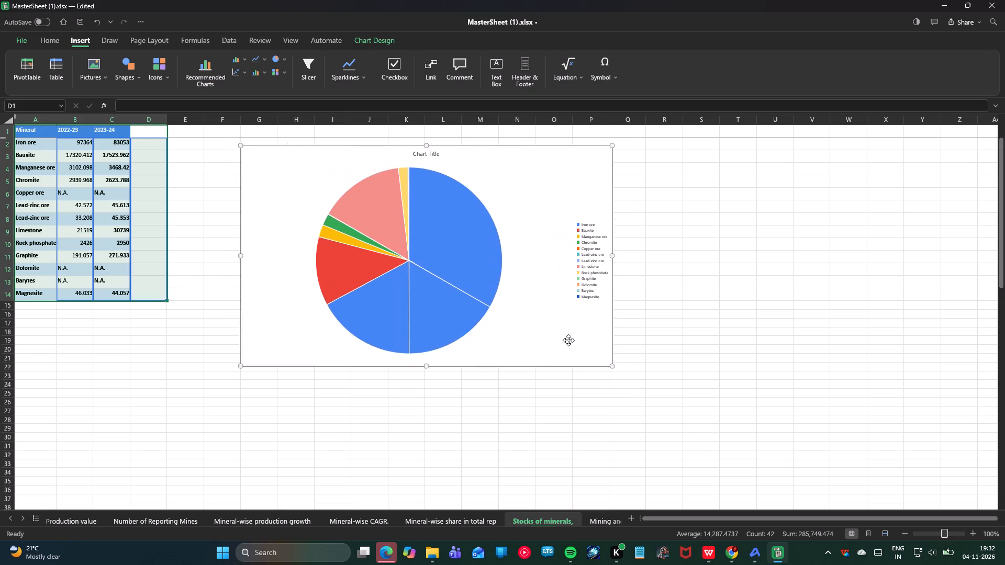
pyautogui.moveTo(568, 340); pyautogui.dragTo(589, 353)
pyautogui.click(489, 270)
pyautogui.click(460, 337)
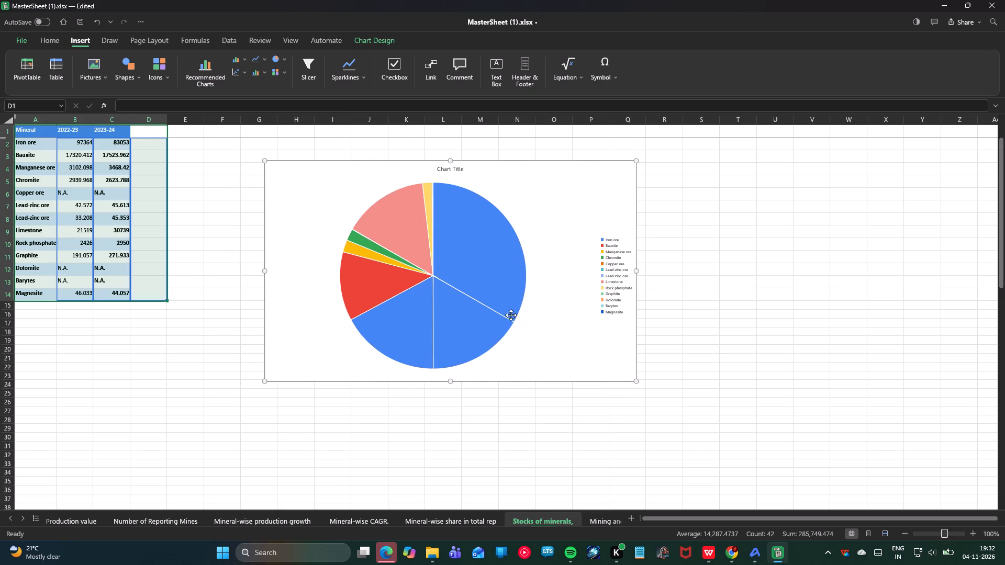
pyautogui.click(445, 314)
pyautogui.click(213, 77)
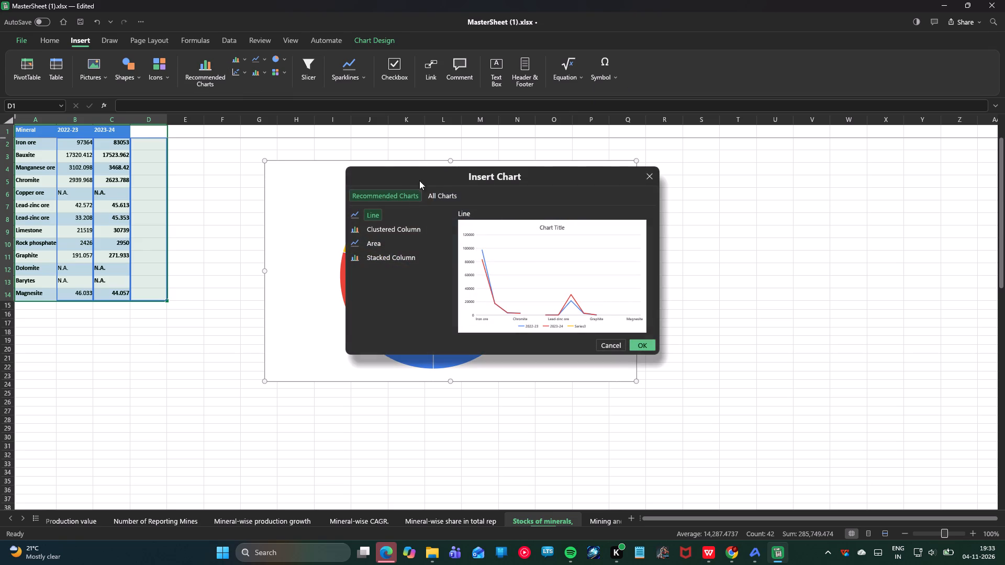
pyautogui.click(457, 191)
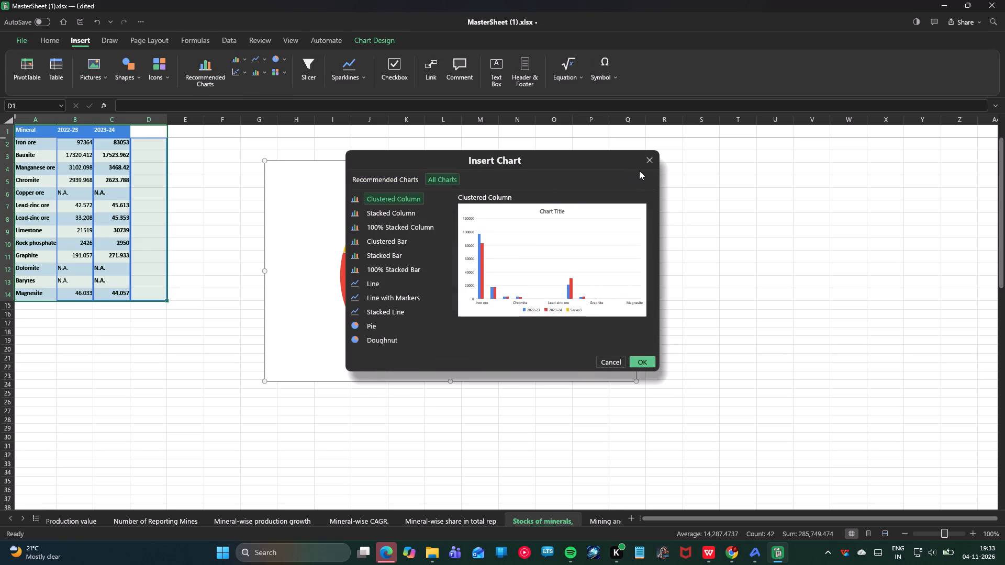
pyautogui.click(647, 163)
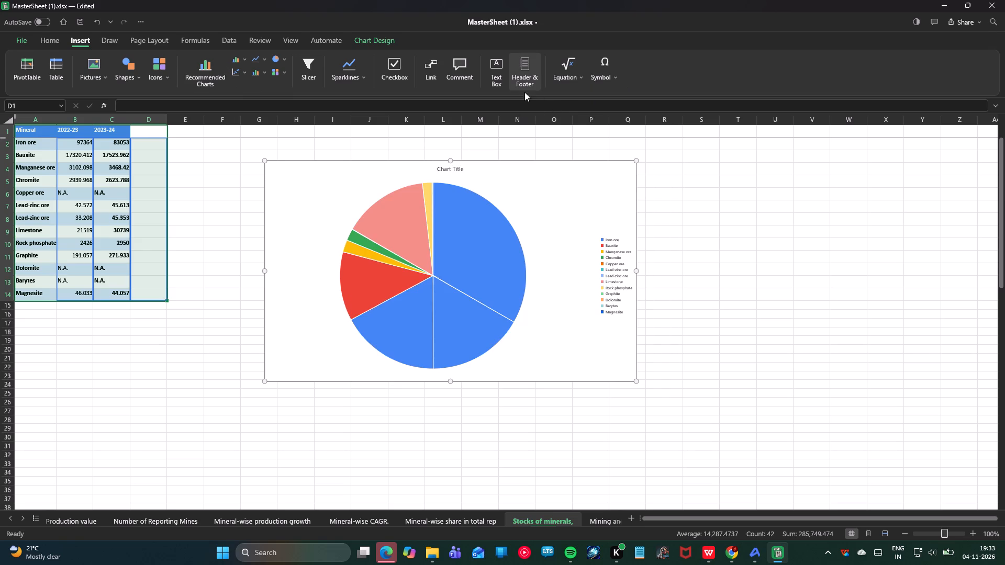
# Open header and footer editing on the Stocks of minerals sheet.
pyautogui.click(521, 88)
pyautogui.click(521, 88)
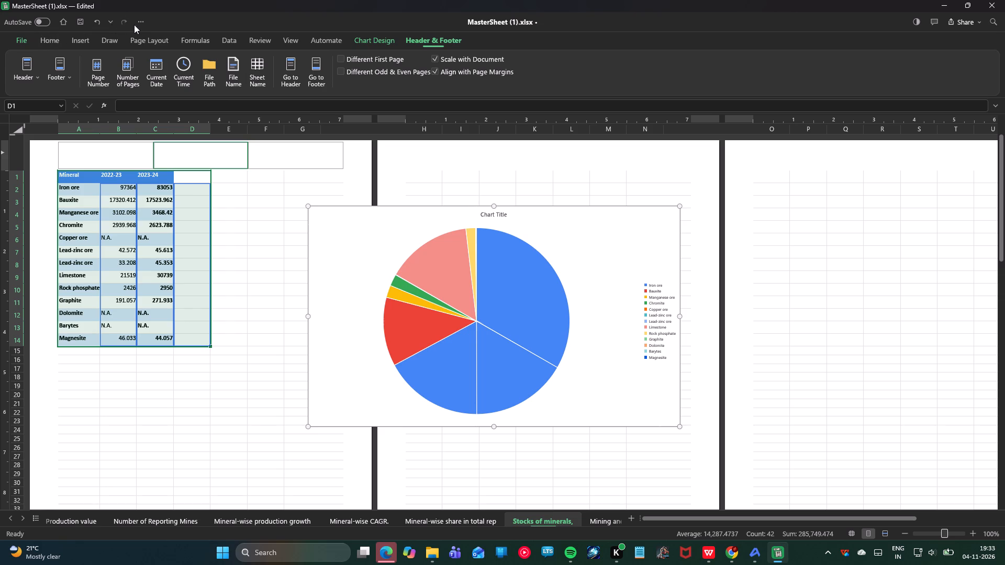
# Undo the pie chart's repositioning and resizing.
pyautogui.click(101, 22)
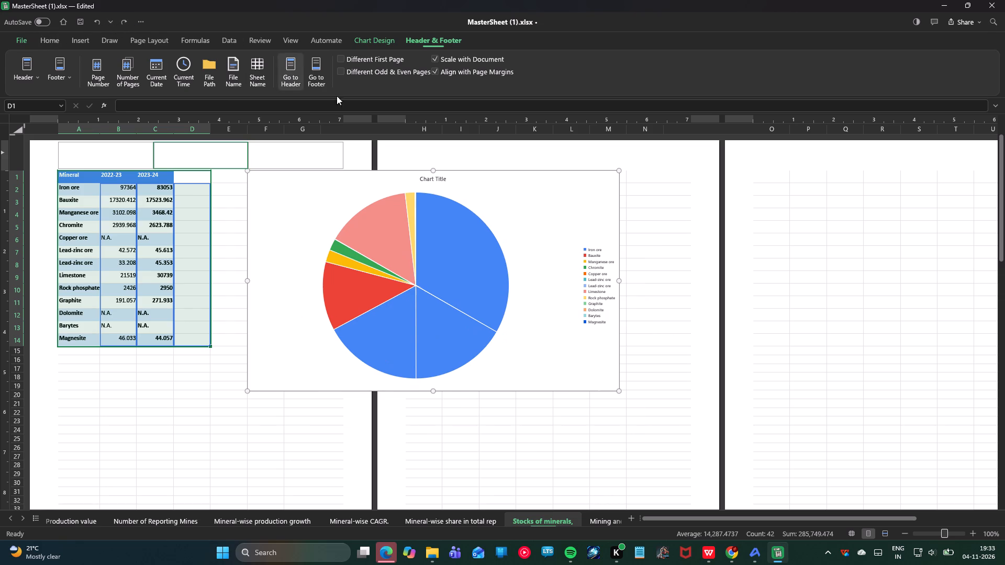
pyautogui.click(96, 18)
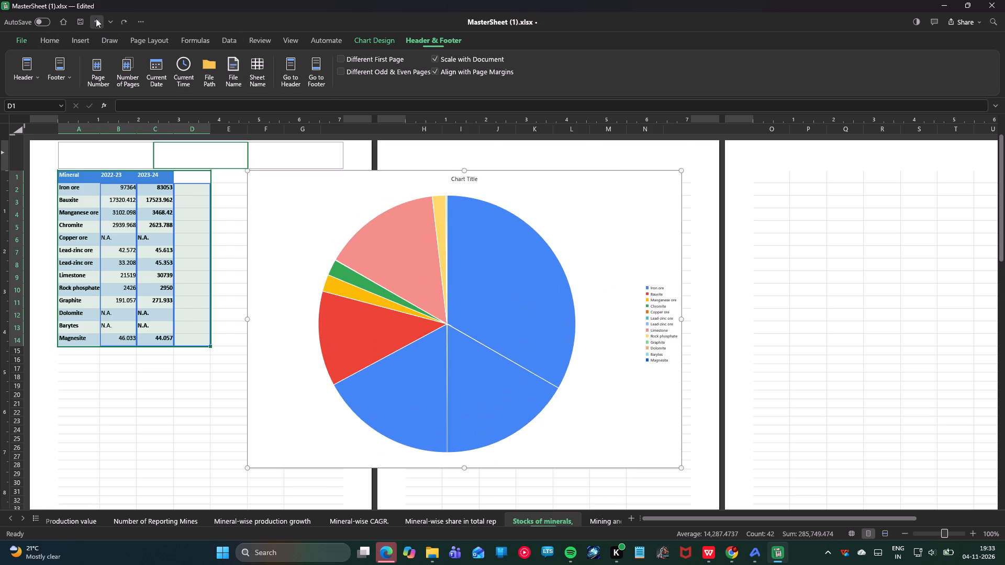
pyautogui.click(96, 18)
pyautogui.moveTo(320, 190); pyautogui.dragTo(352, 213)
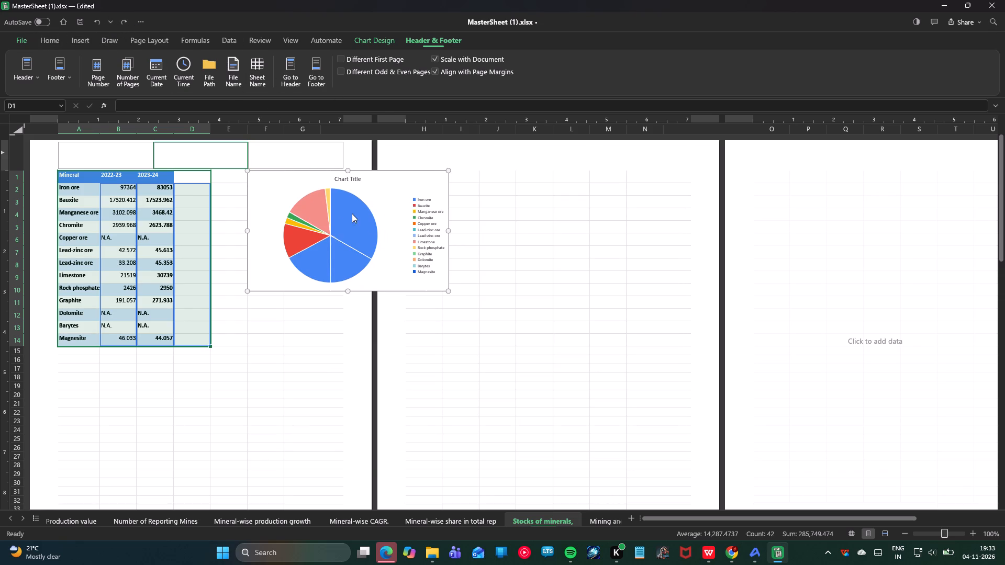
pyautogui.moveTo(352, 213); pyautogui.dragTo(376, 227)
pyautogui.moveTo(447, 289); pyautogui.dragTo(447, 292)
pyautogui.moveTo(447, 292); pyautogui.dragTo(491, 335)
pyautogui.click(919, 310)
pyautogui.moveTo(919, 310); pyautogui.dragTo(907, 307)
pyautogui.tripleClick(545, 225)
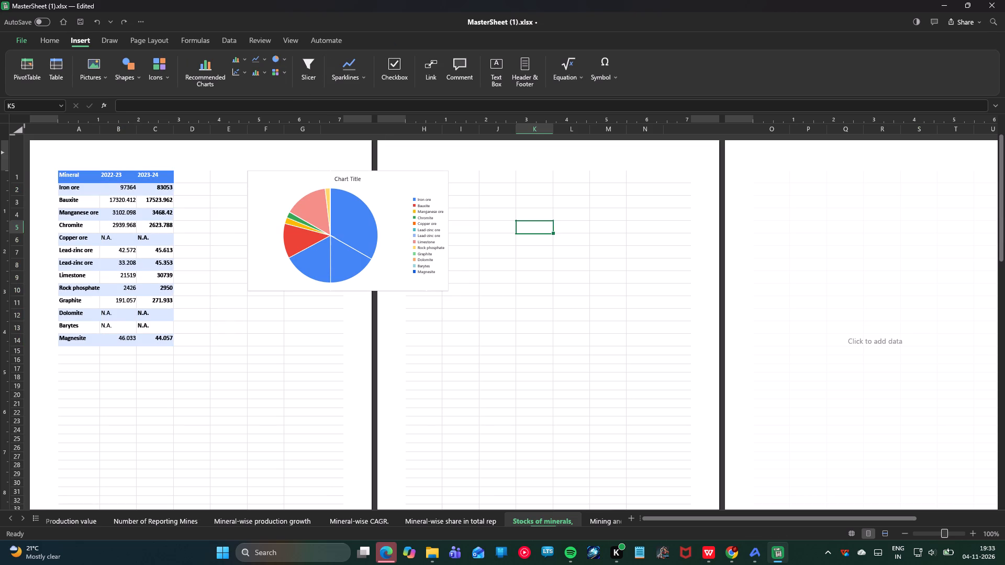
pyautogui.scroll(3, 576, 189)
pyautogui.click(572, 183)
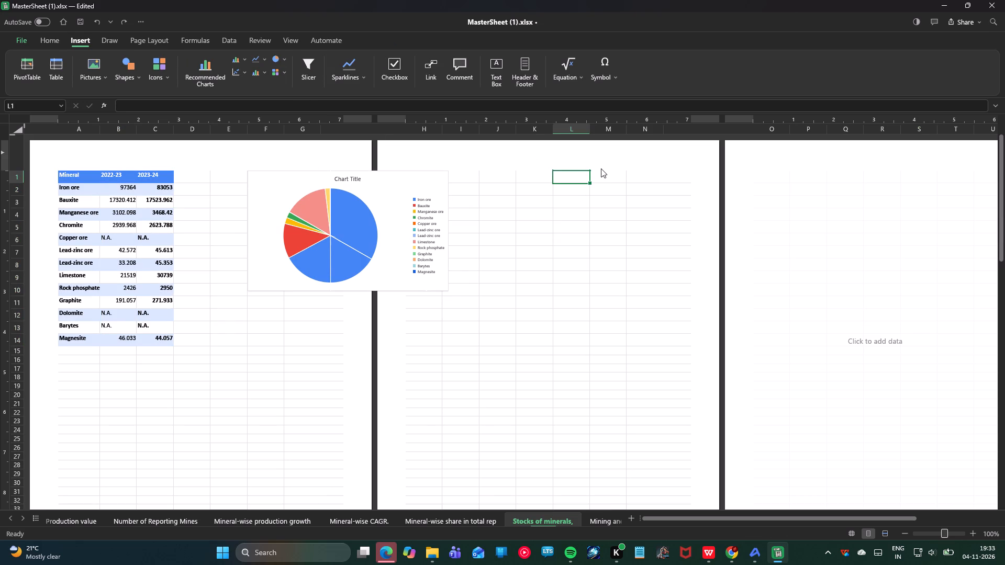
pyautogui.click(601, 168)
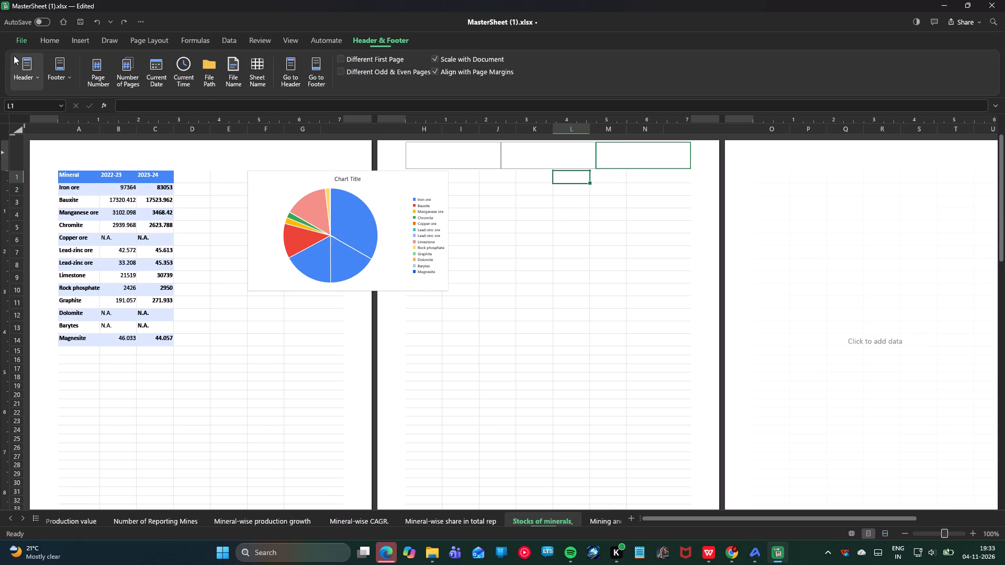
# Undo the pie chart insertion and the deletions of the Unit and Stock form columns on the Stocks of minerals sheet.
pyautogui.doubleClick(94, 27)
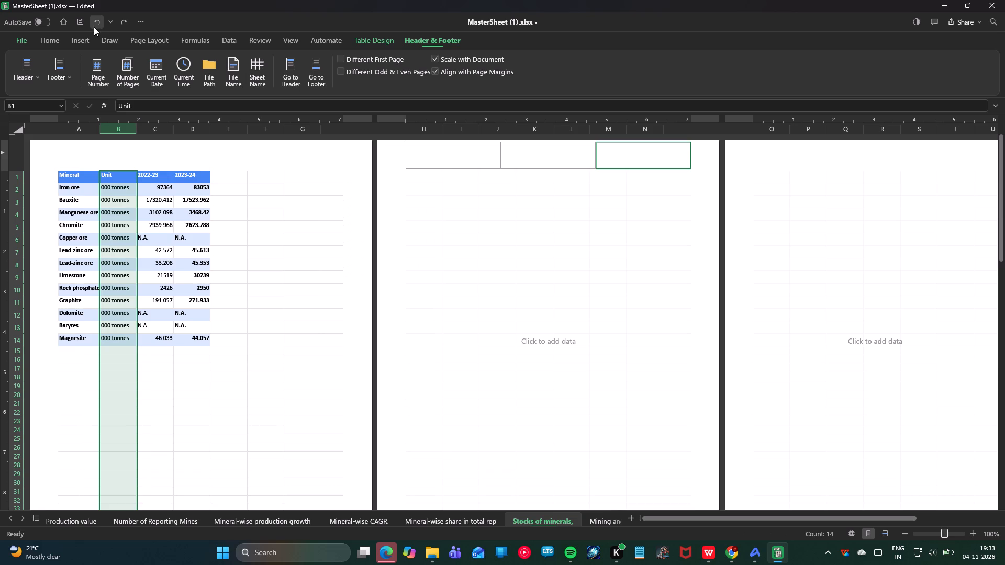
pyautogui.click(267, 174)
pyautogui.click(129, 172)
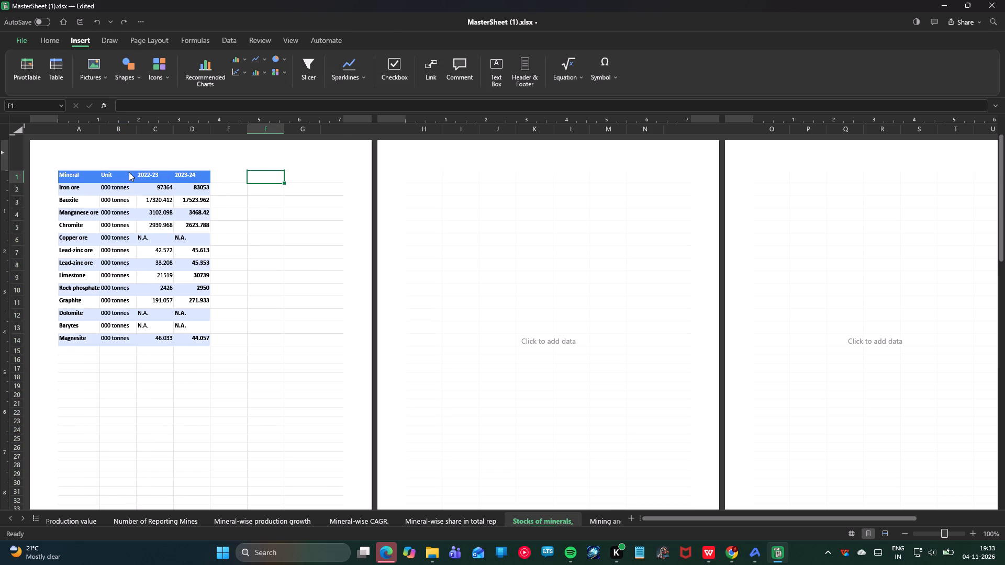
pyautogui.click(119, 174)
pyautogui.rightClick(119, 174)
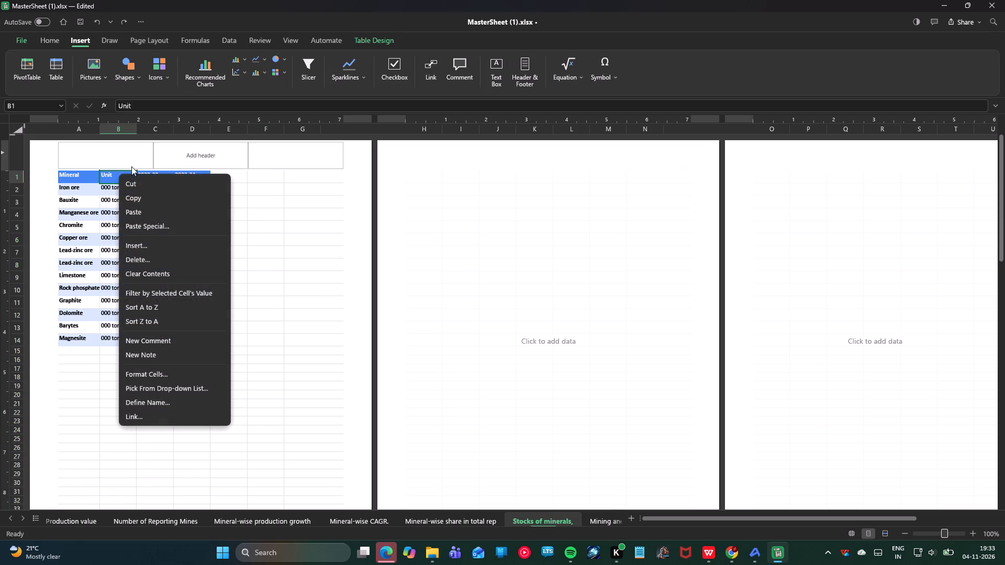
pyautogui.click(137, 163)
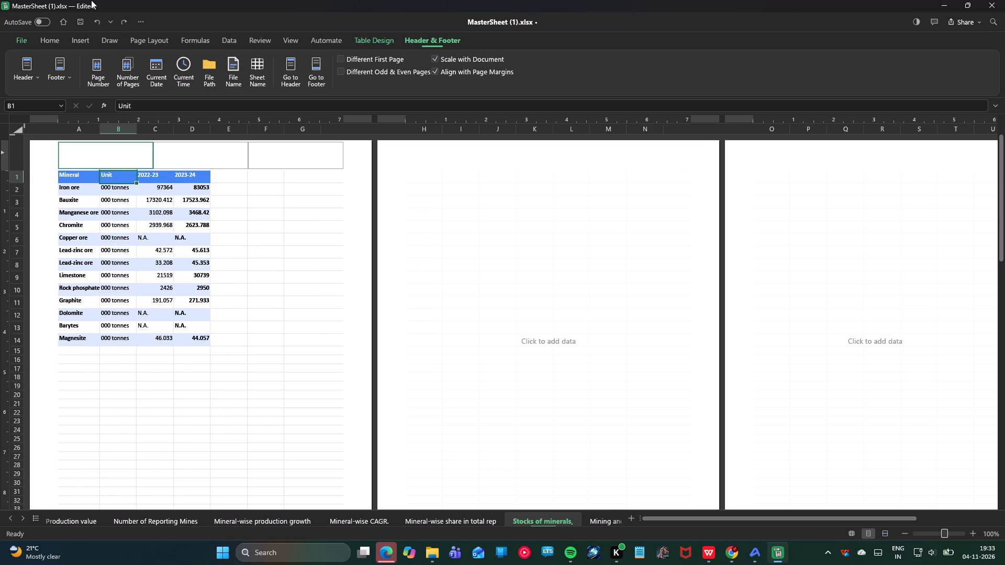
pyautogui.doubleClick(98, 16)
pyautogui.click(98, 16)
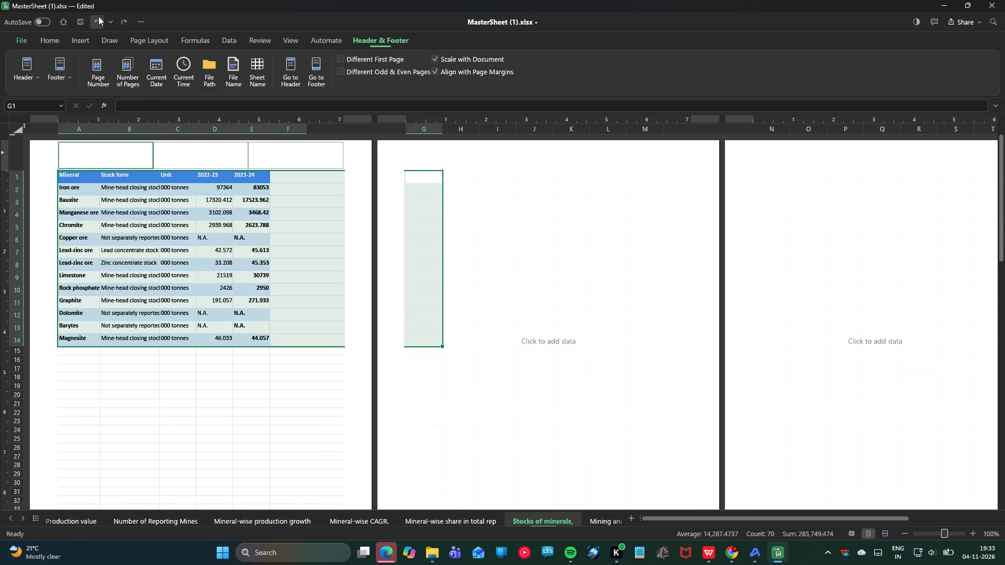
# Undo one more change, on the Mineral-wise share in total rep sheet, and return to the Stocks of minerals sheet.
pyautogui.click(98, 16)
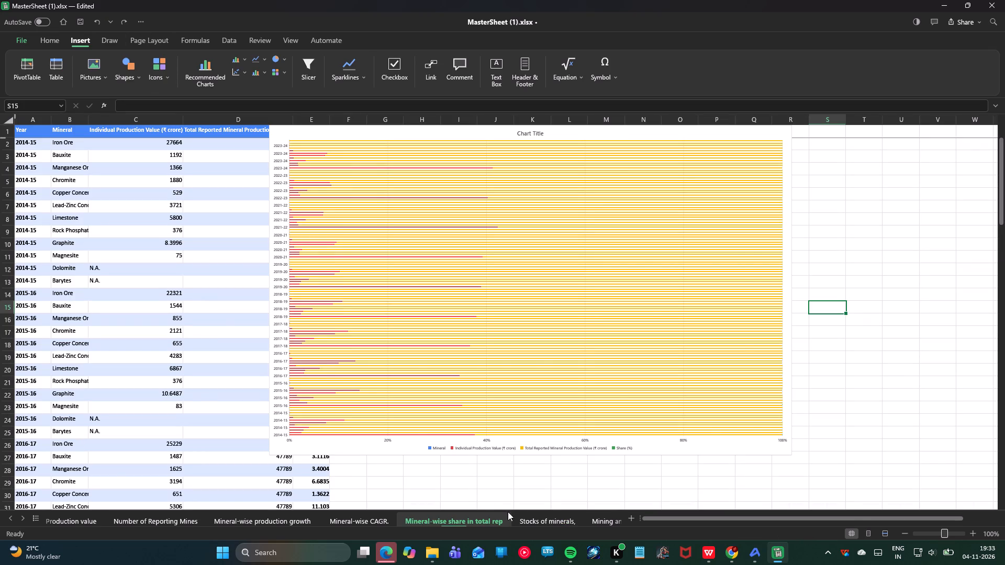
pyautogui.click(535, 517)
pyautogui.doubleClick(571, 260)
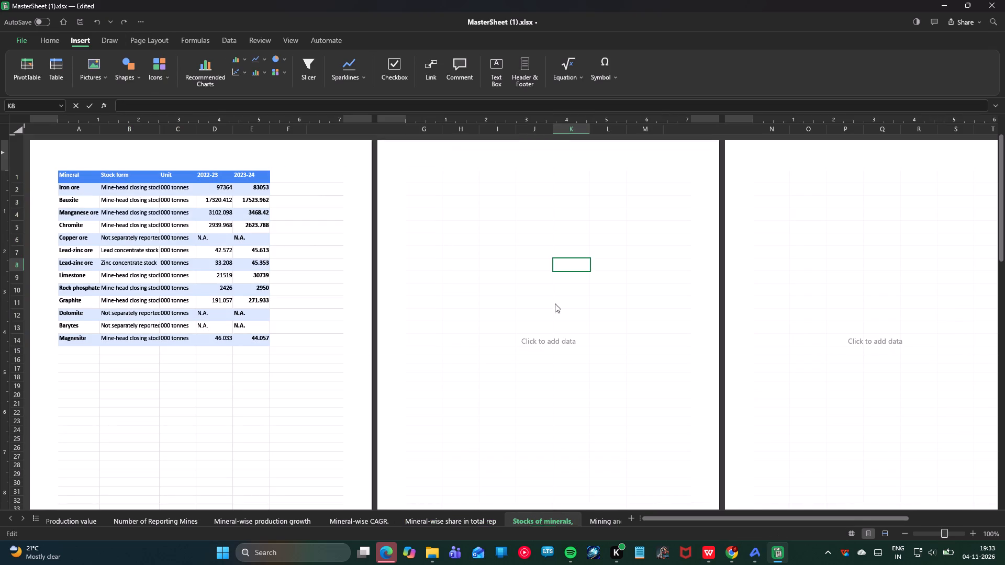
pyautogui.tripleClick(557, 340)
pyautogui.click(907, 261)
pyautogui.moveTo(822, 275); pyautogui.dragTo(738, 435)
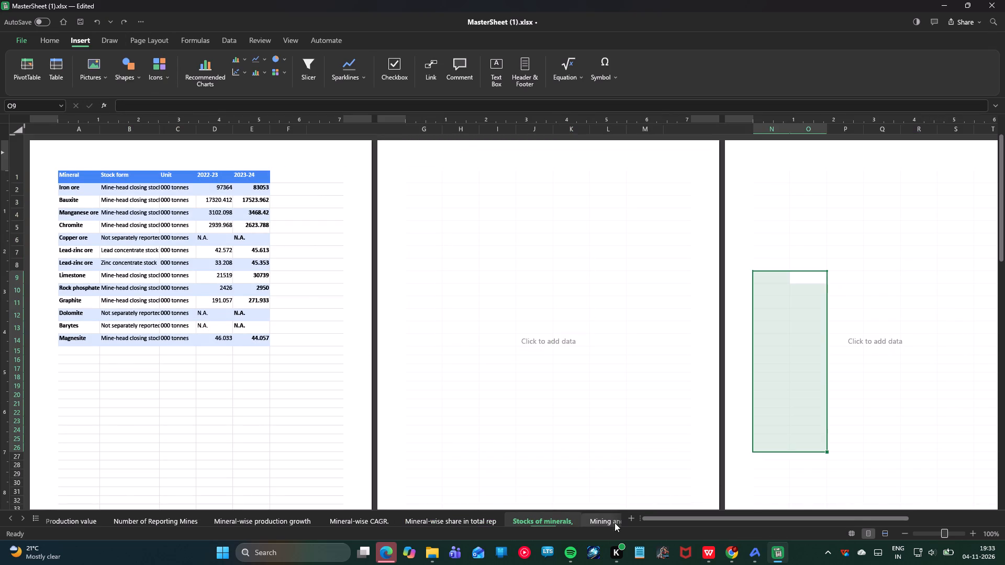
# Delete the Constant-price estimate status and Current-price estimate status columns on the Mining and quarrying Gross Valu sheet.
pyautogui.click(604, 522)
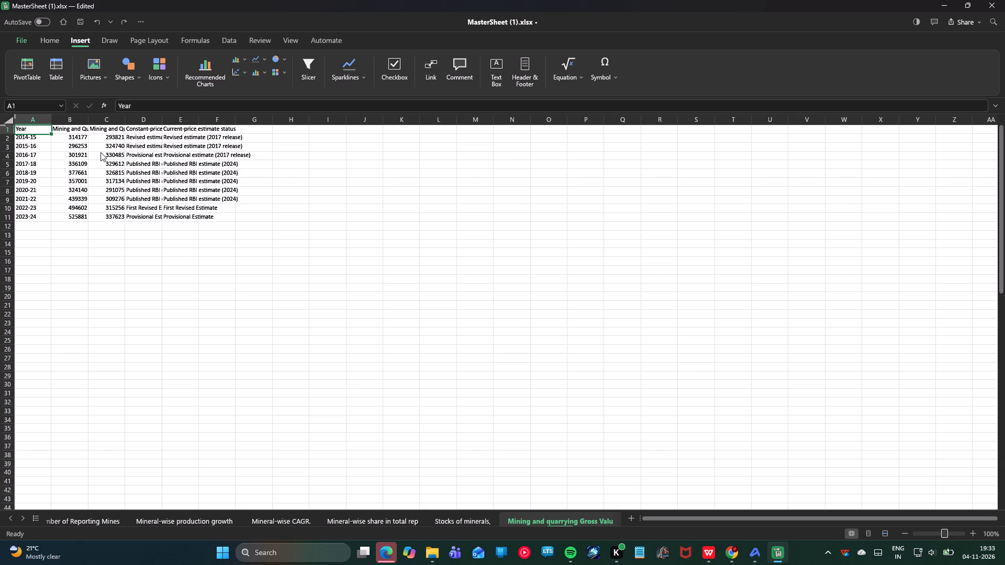
pyautogui.click(157, 252)
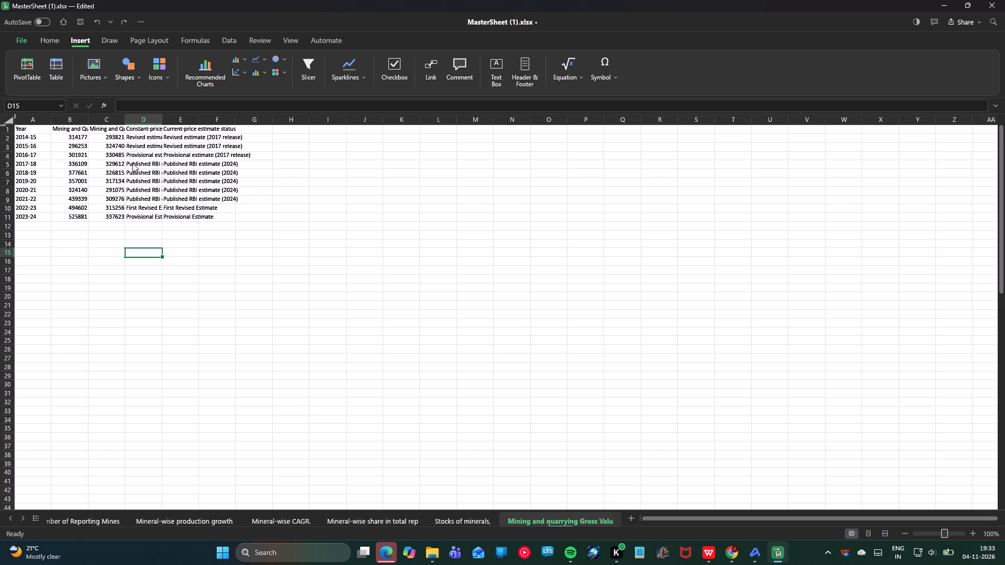
pyautogui.click(183, 197)
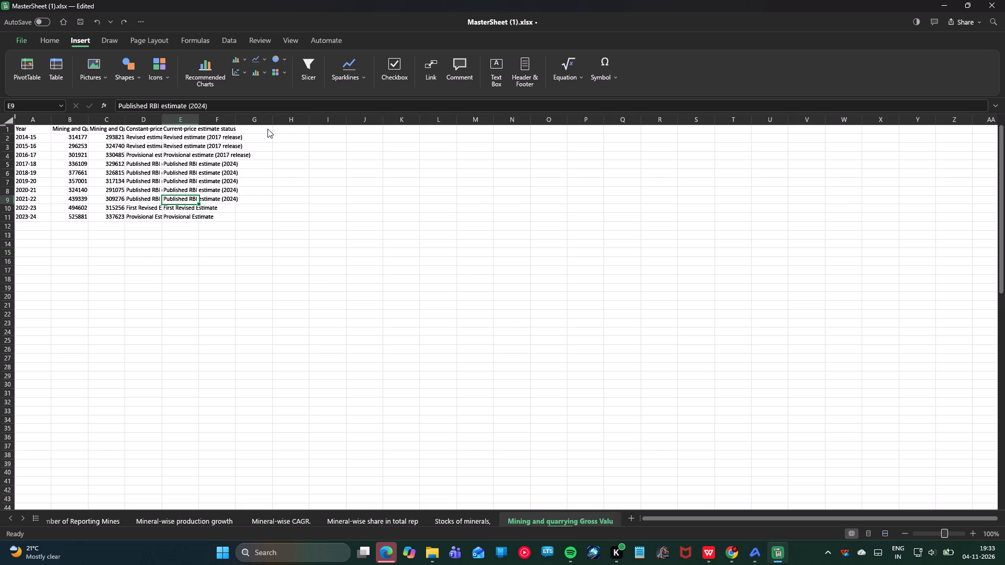
pyautogui.moveTo(269, 130); pyautogui.dragTo(263, 131)
pyautogui.doubleClick(154, 117)
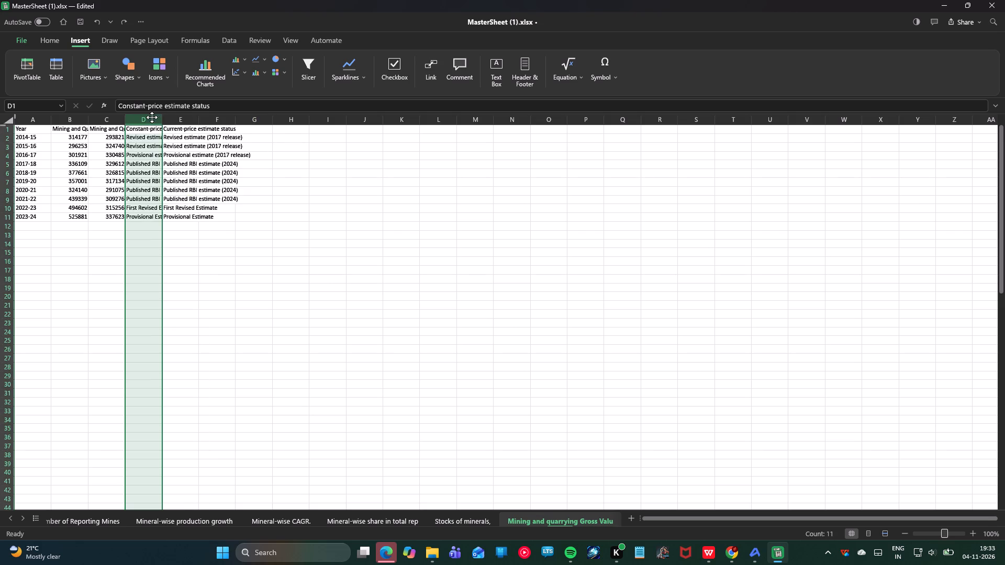
pyautogui.rightClick(149, 118)
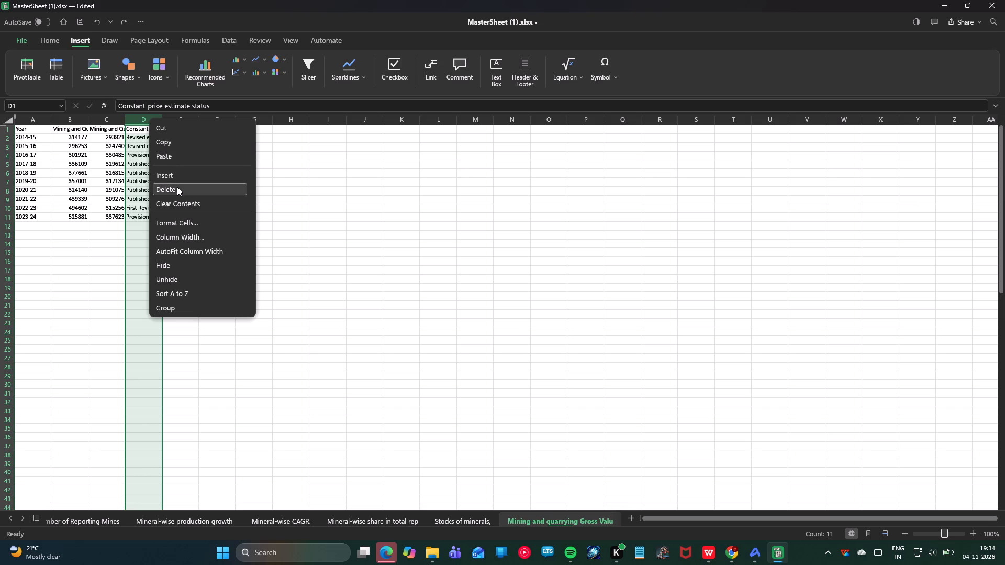
pyautogui.click(177, 187)
pyautogui.rightClick(153, 120)
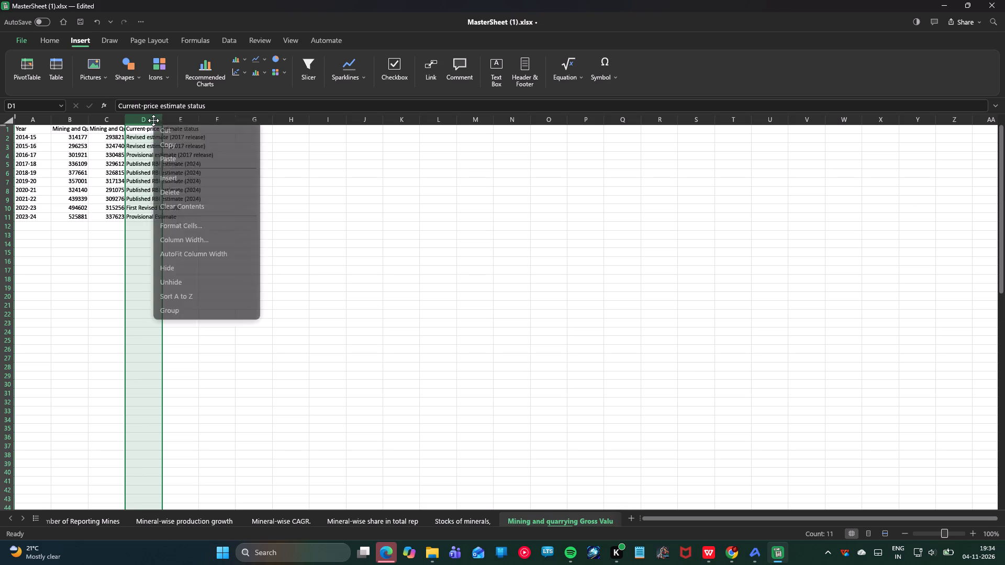
pyautogui.click(181, 186)
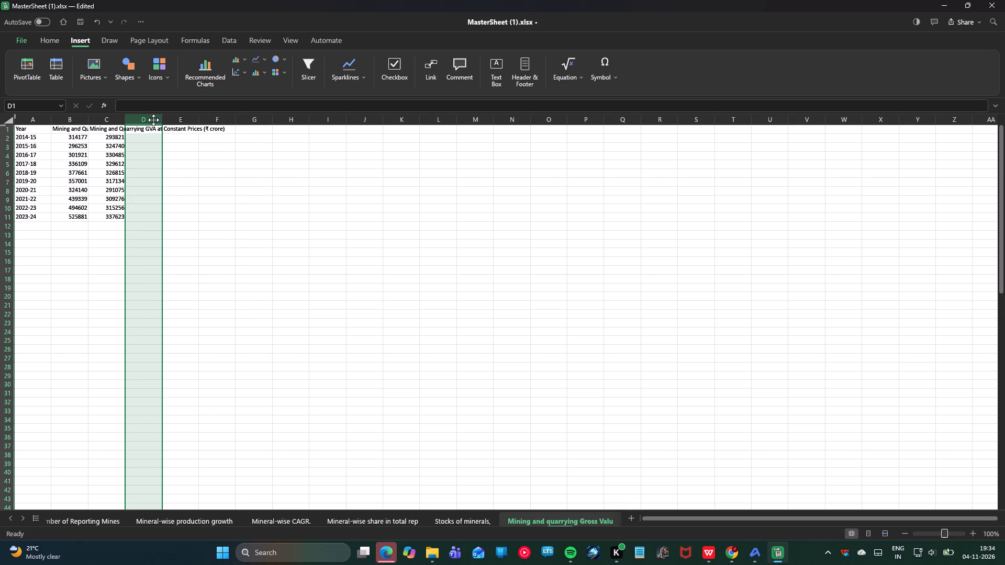
# Insert a recommended Clustered Column chart from the range A1:G11, covering the GVA at current and constant prices by year.
pyautogui.click(182, 166)
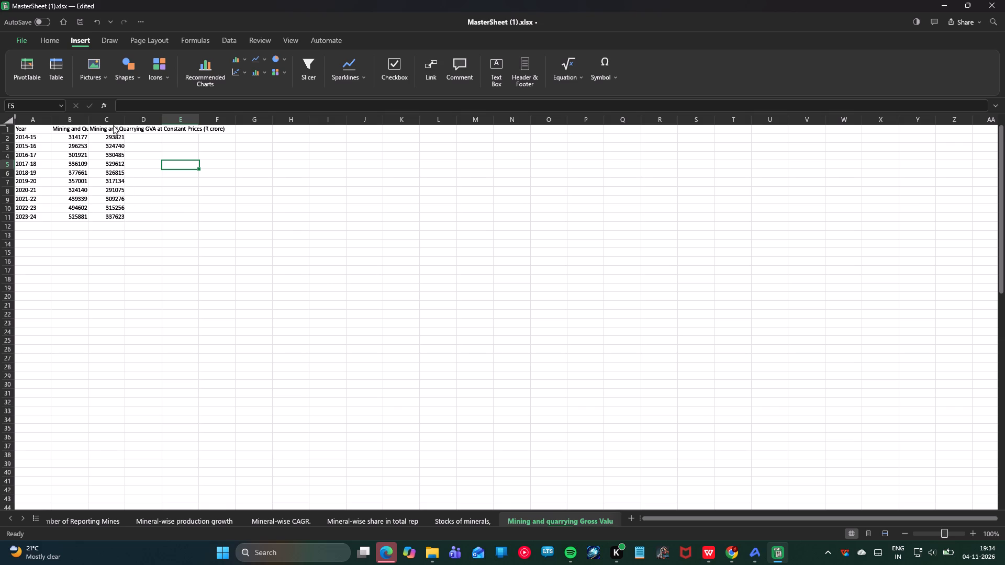
pyautogui.click(113, 122)
pyautogui.click(149, 128)
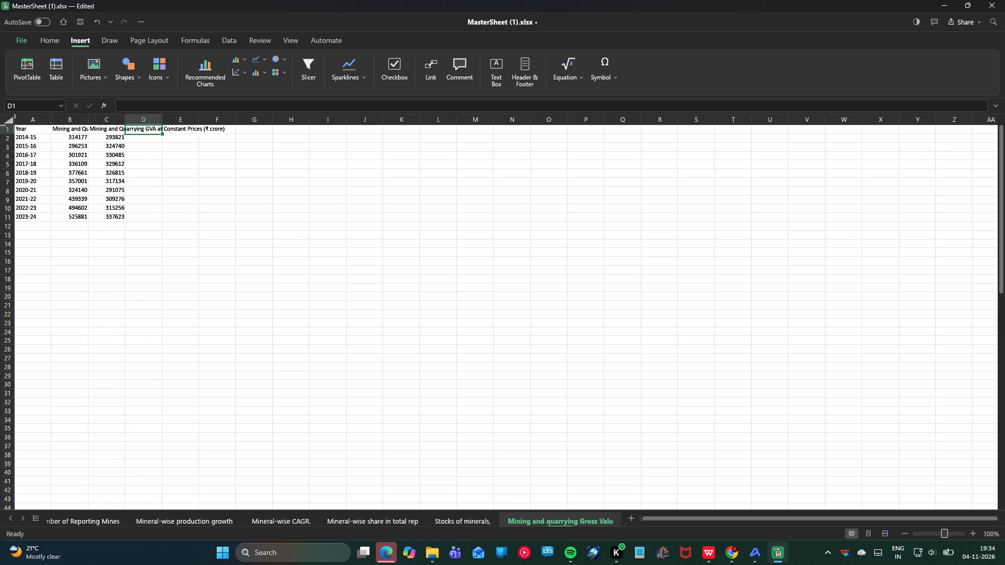
pyautogui.click(77, 125)
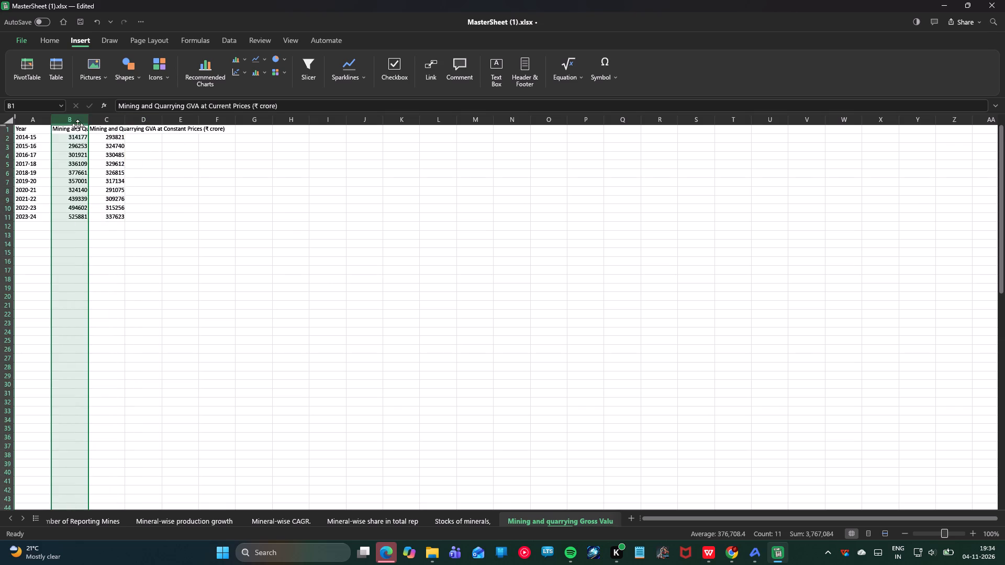
pyautogui.click(184, 238)
pyautogui.moveTo(237, 131); pyautogui.dragTo(28, 235)
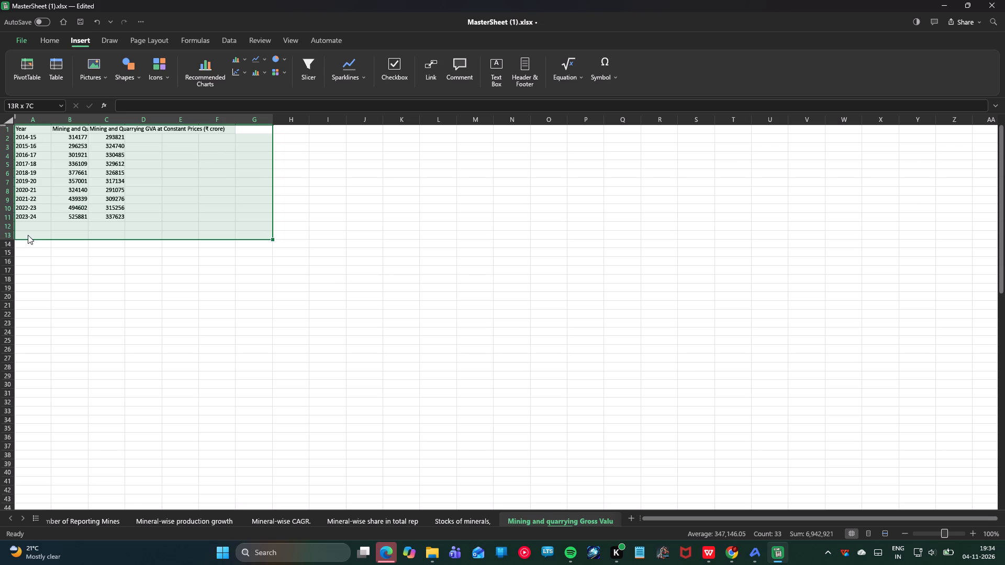
pyautogui.moveTo(28, 235); pyautogui.dragTo(40, 218)
pyautogui.rightClick(116, 154)
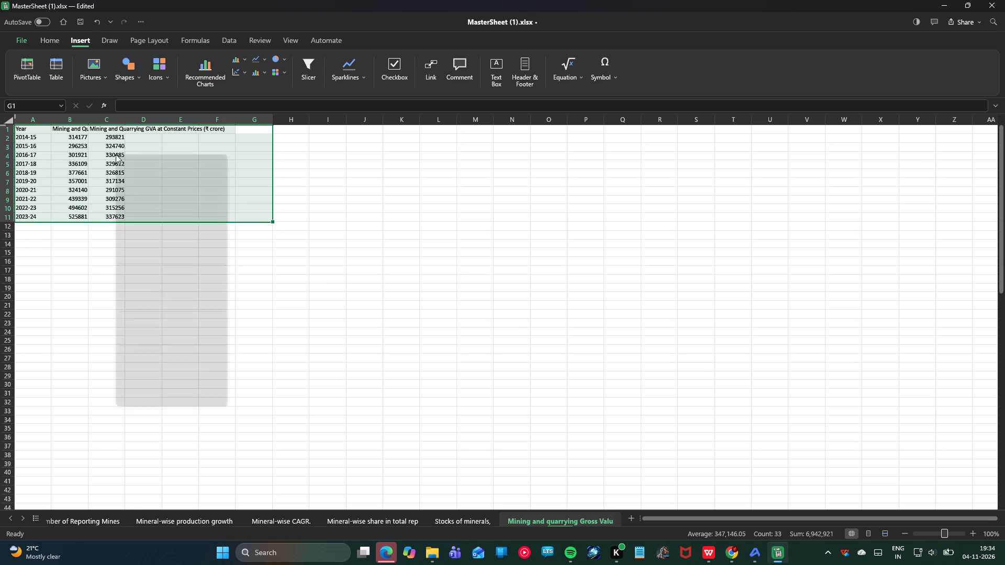
pyautogui.click(208, 76)
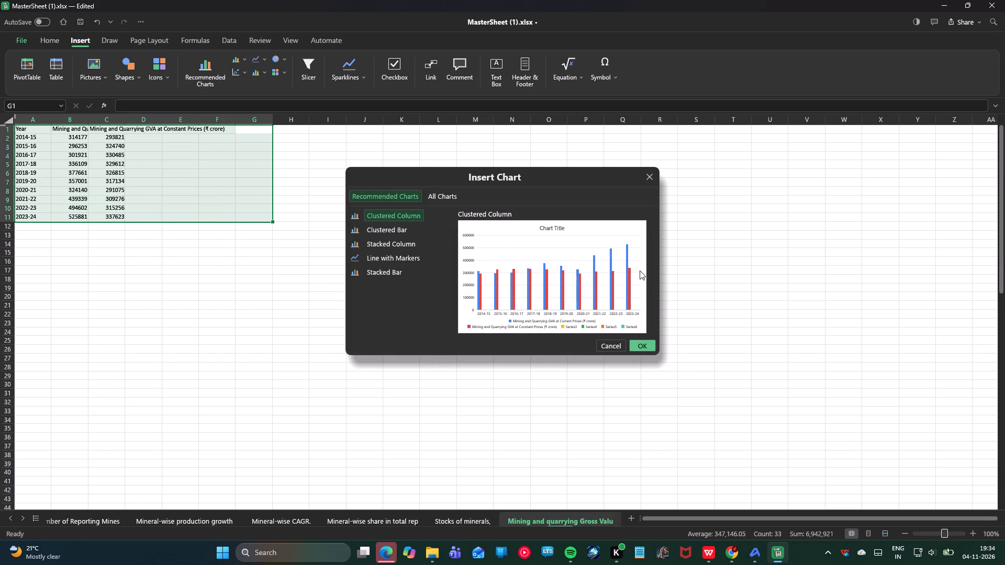
pyautogui.click(401, 234)
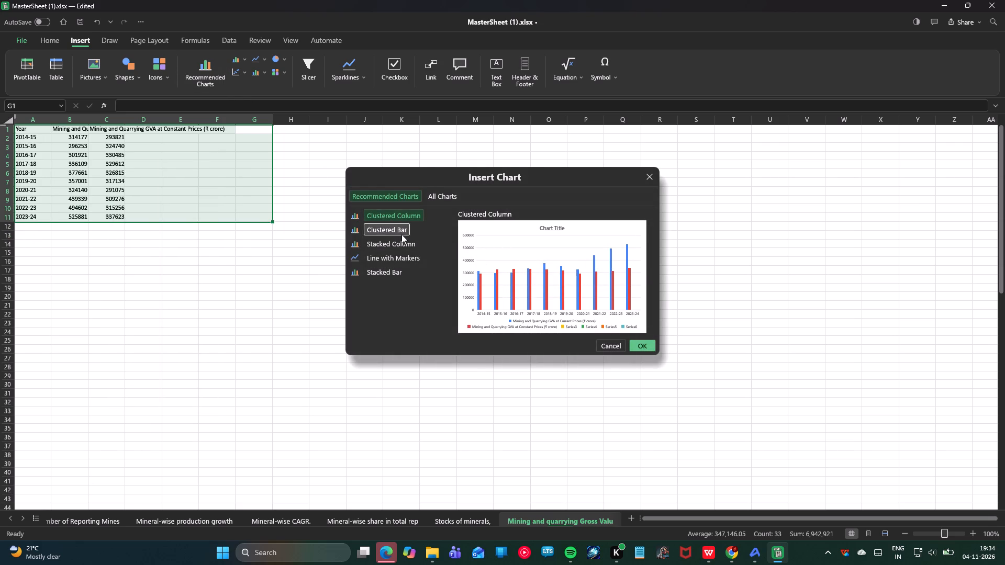
pyautogui.click(403, 217)
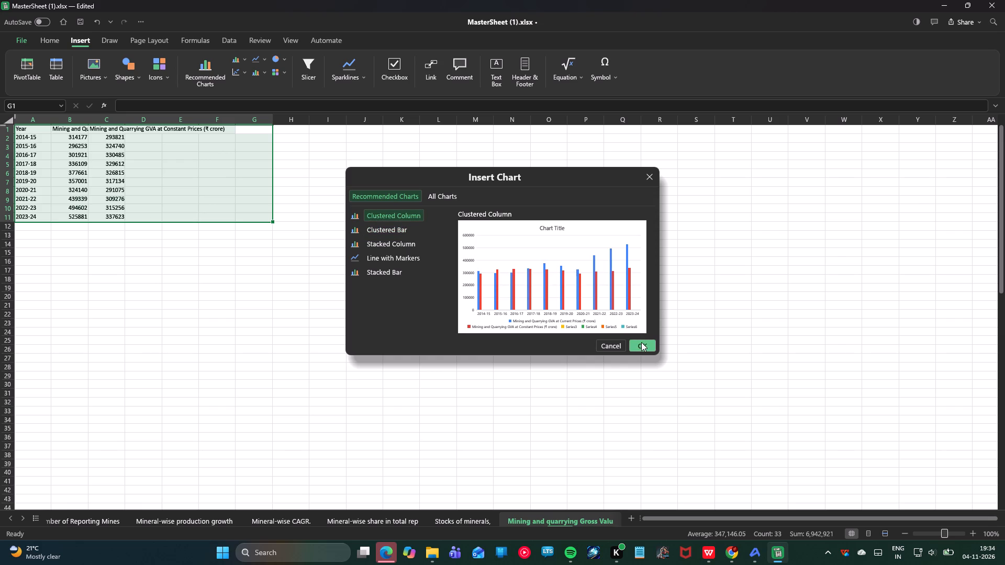
pyautogui.click(638, 342)
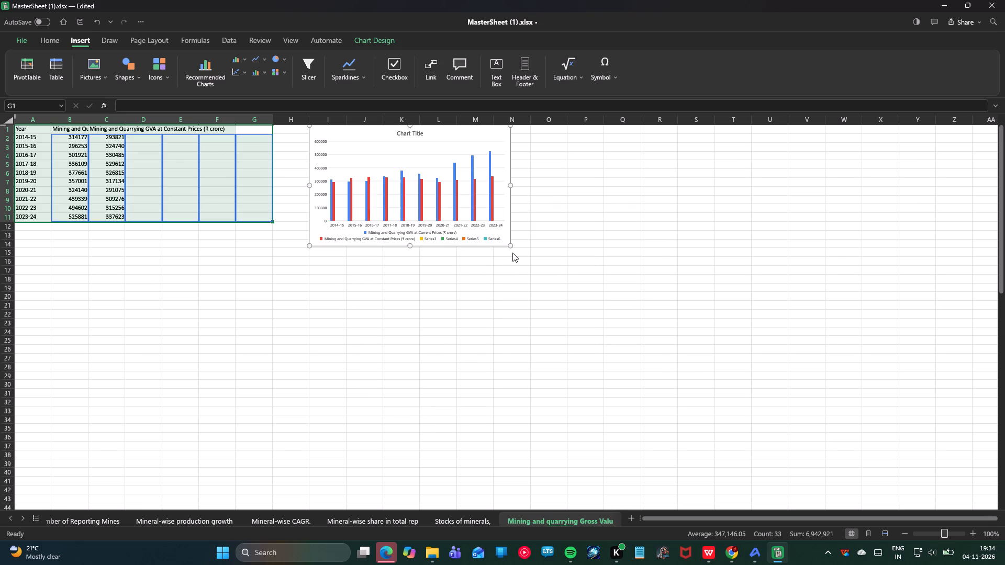
# Enlarge the clustered column chart to about 888 wide by 623 high.
pyautogui.moveTo(512, 248); pyautogui.dragTo(683, 389)
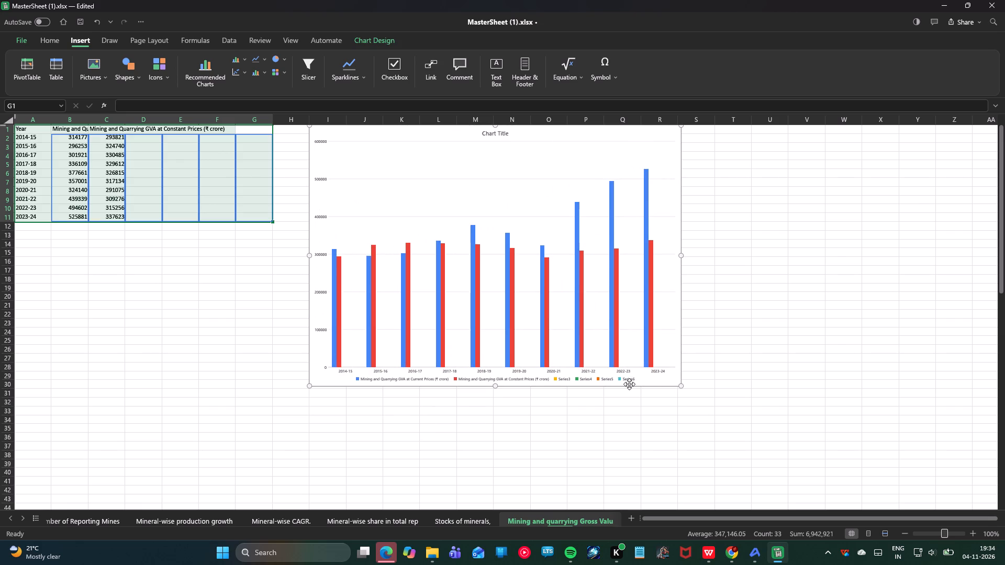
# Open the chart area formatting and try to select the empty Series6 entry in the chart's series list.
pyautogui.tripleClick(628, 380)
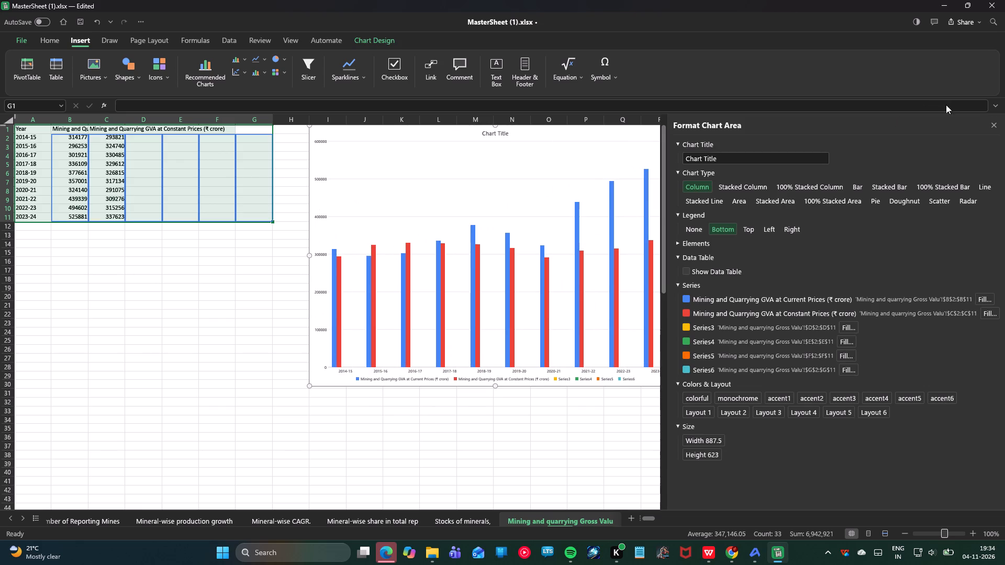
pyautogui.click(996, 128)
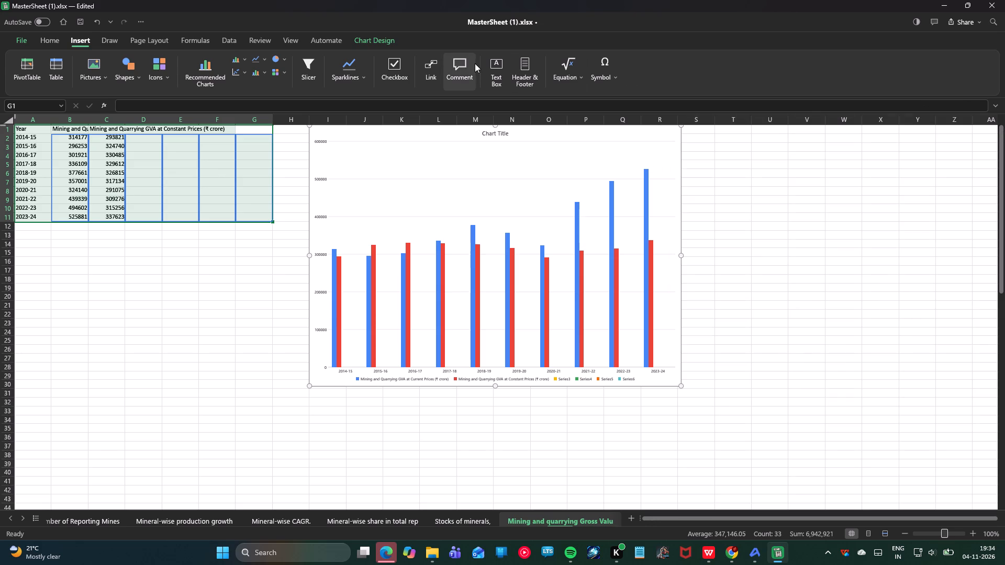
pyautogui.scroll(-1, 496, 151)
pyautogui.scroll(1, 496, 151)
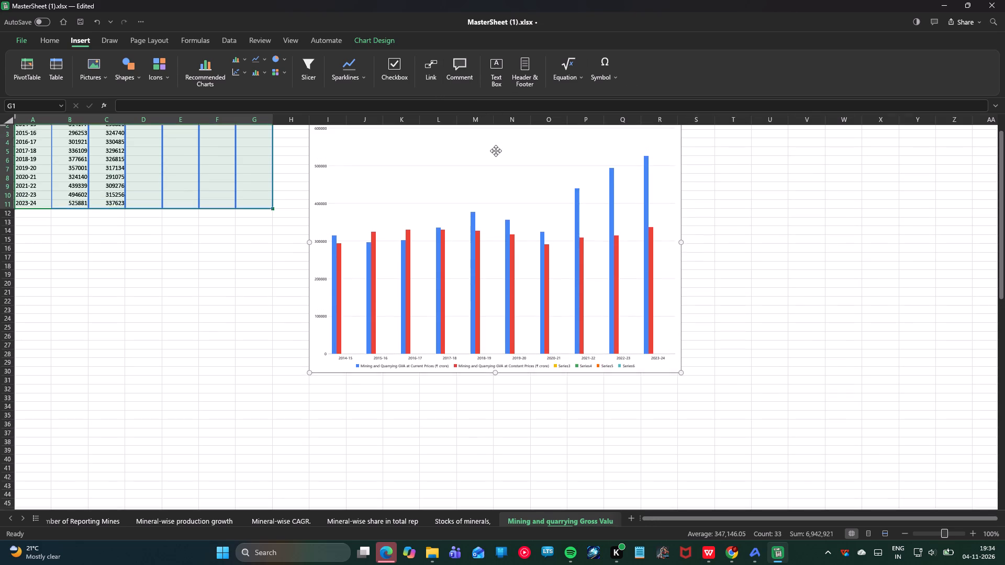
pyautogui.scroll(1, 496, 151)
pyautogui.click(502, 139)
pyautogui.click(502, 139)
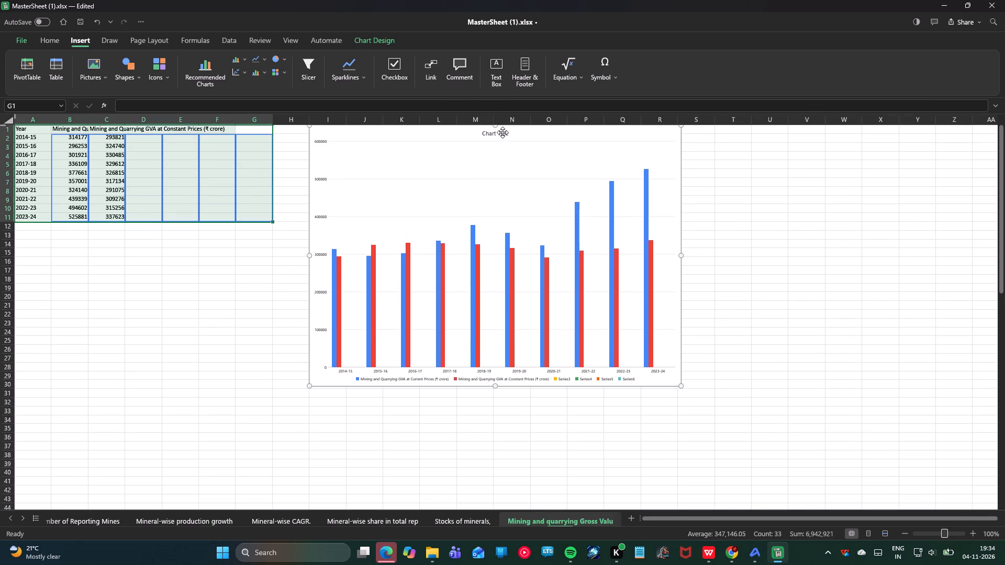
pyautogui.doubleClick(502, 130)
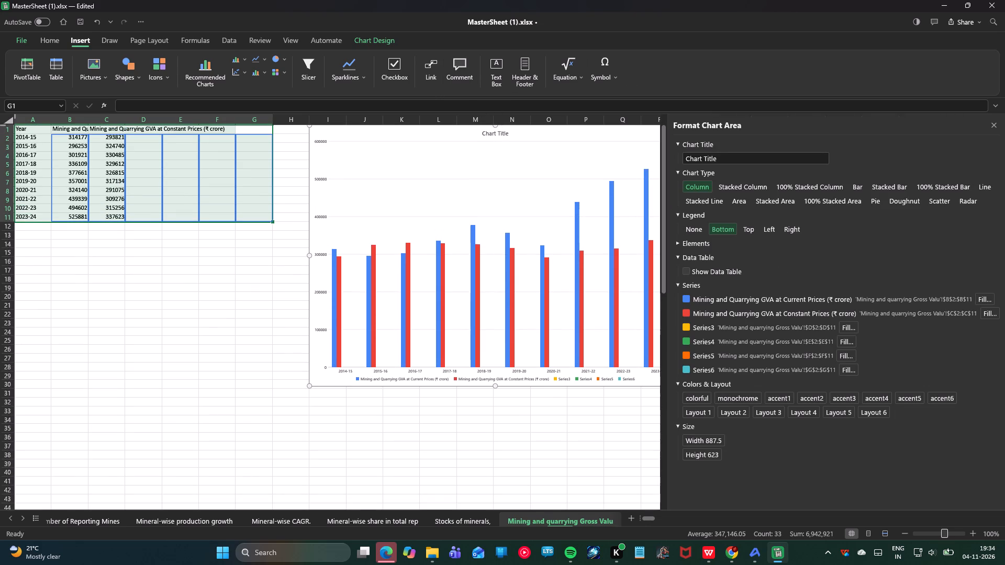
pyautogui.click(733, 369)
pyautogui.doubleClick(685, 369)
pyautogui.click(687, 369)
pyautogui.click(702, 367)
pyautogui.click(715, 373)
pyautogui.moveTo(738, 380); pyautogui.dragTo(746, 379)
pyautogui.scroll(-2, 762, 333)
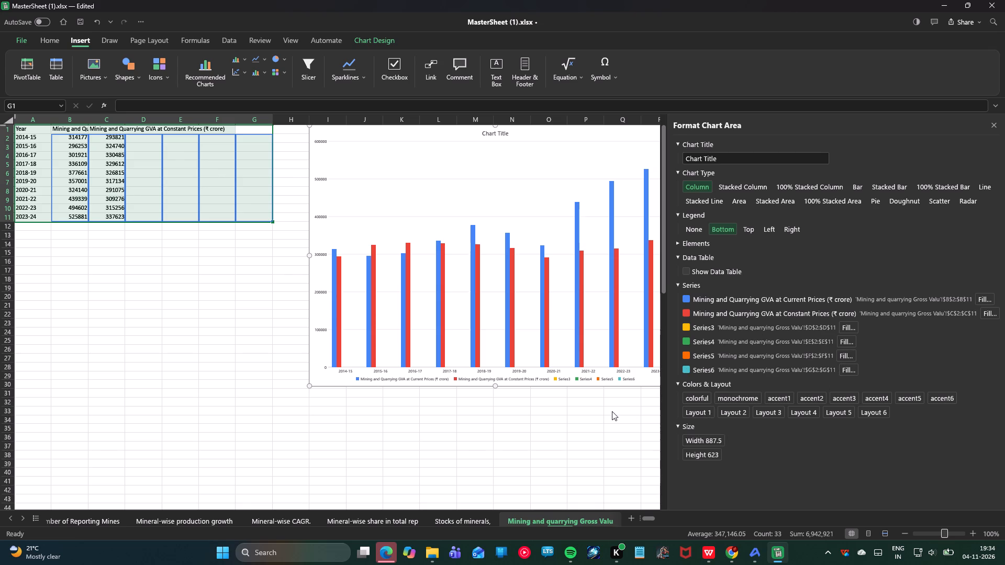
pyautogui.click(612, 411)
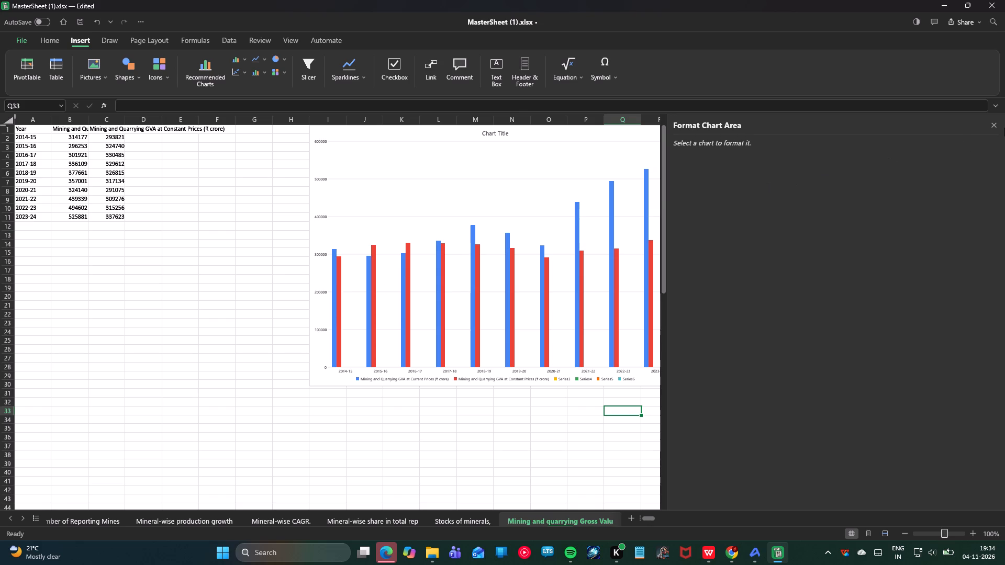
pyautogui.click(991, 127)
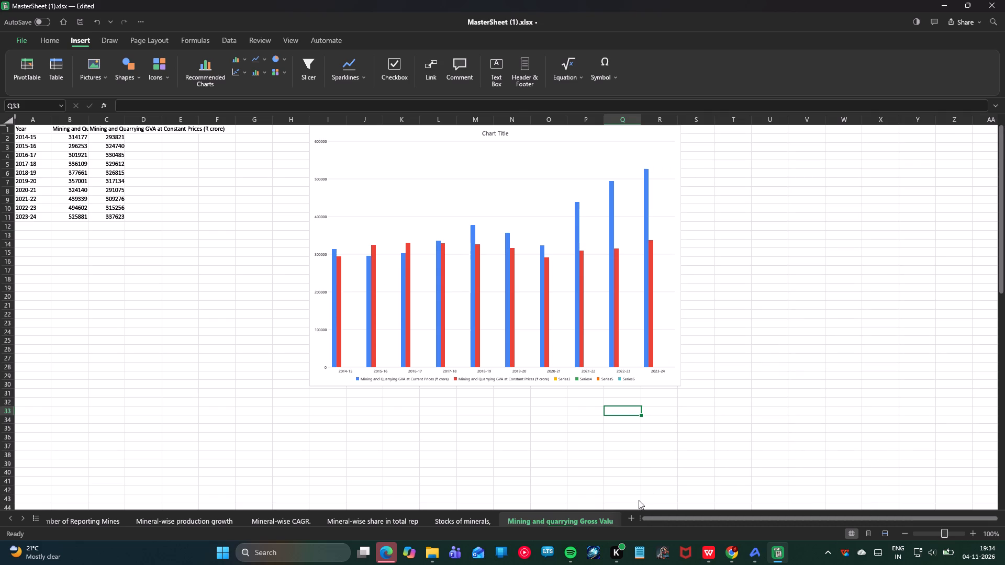
# On the Share of mining and quarrying sheet, insert a recommended Line with Markers chart from the range A1:H12.
pyautogui.scroll(2, 595, 524)
pyautogui.scroll(-14, 595, 524)
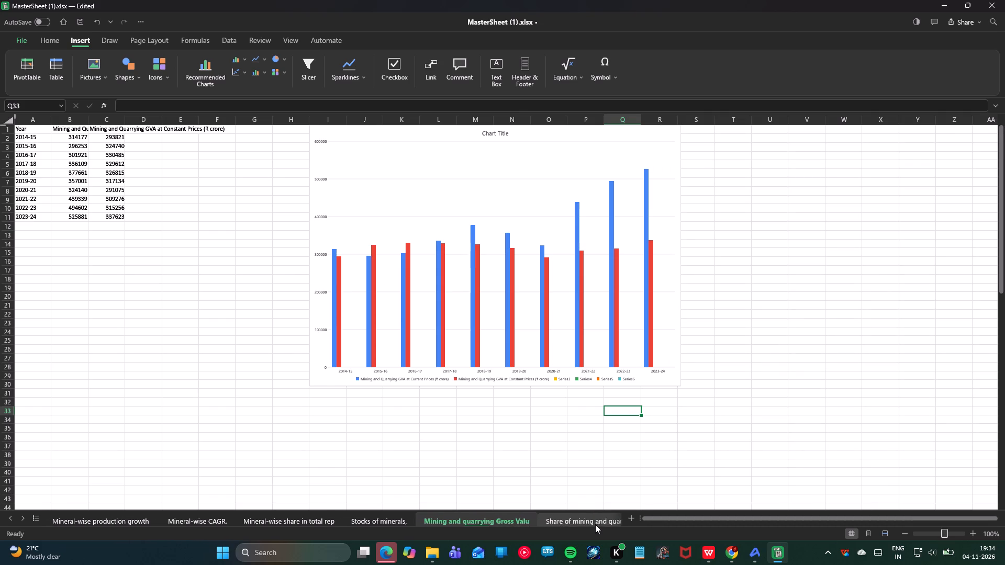
pyautogui.scroll(-20, 595, 524)
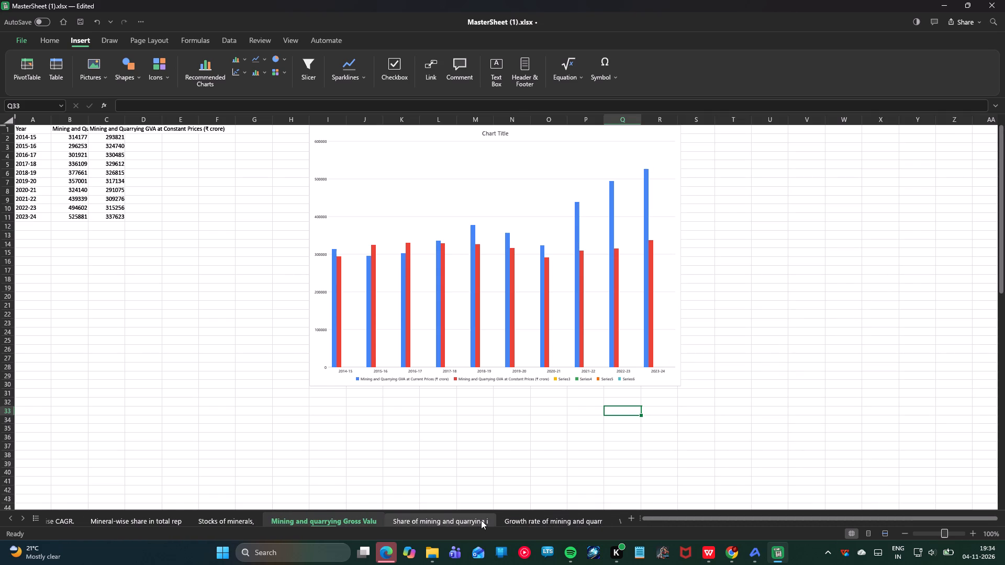
pyautogui.click(481, 520)
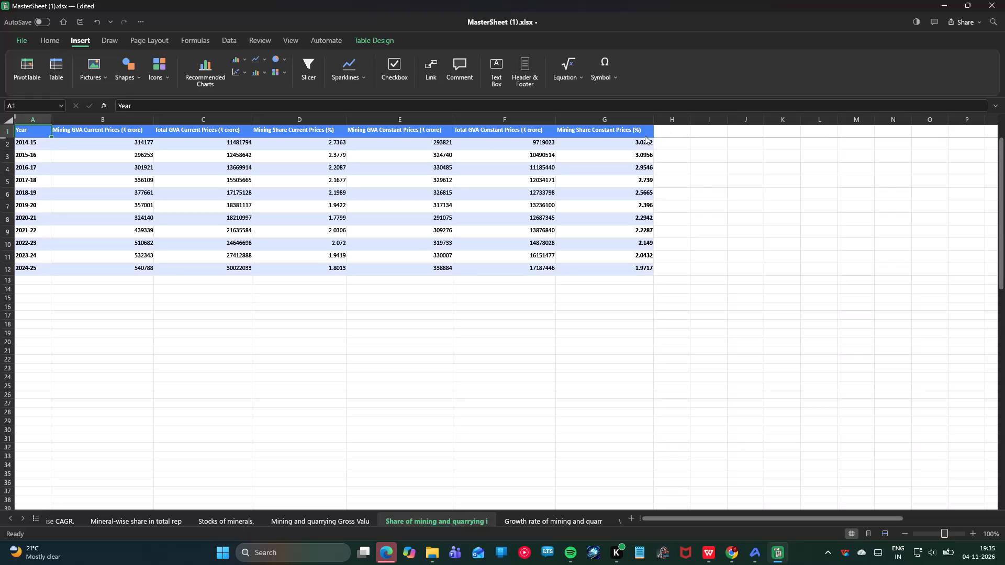
pyautogui.moveTo(659, 129); pyautogui.dragTo(448, 135)
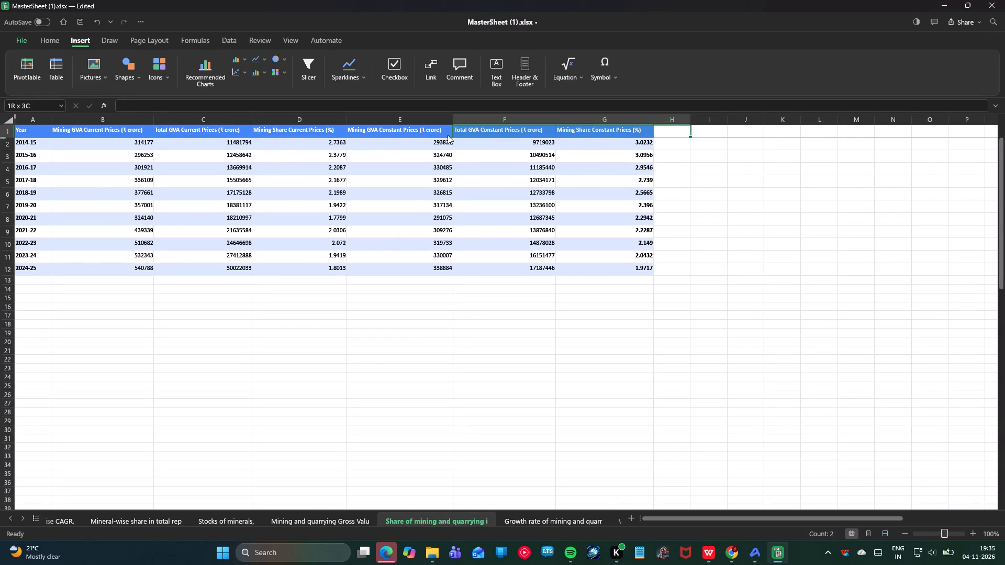
pyautogui.moveTo(448, 135); pyautogui.dragTo(25, 269)
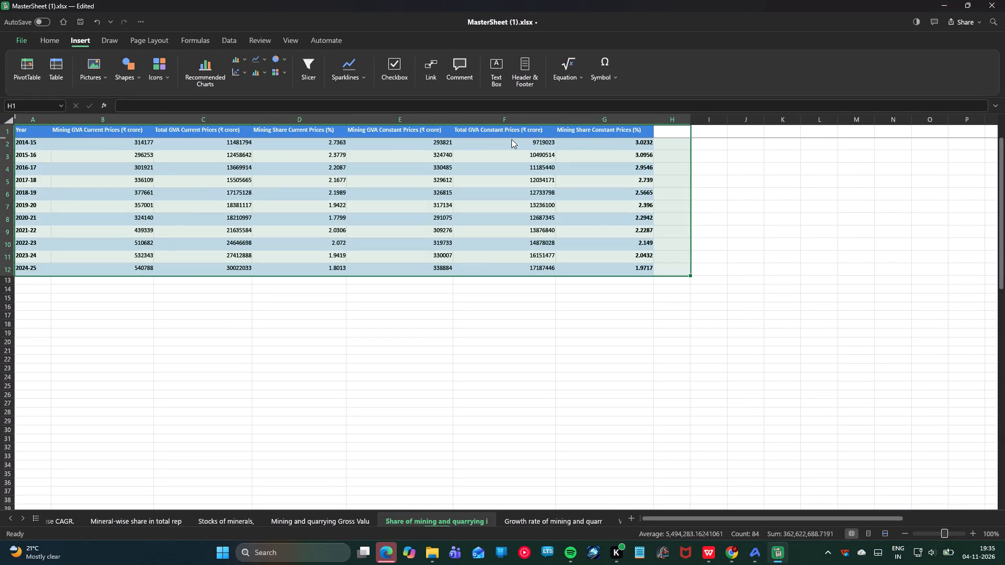
pyautogui.click(209, 73)
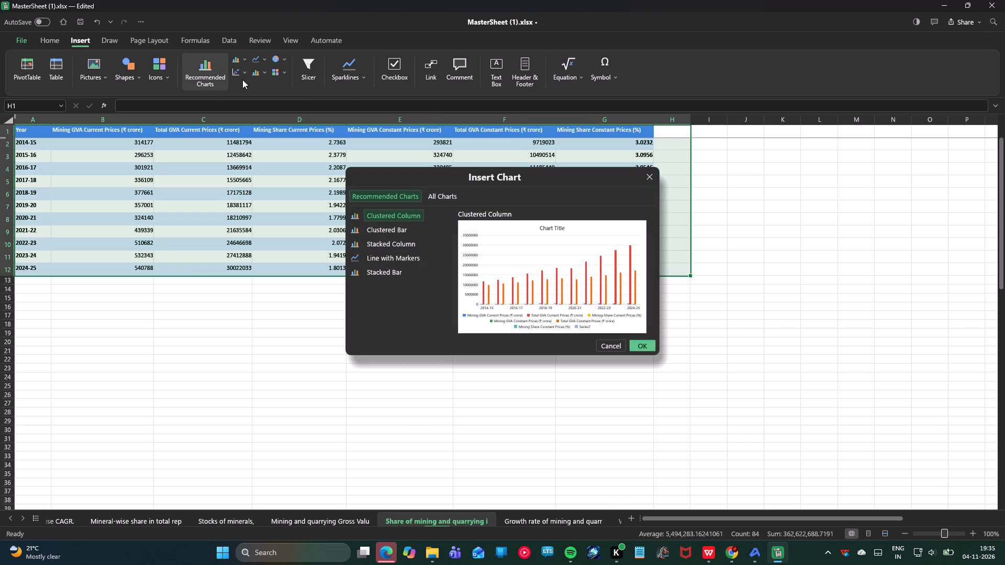
pyautogui.click(413, 231)
pyautogui.click(409, 231)
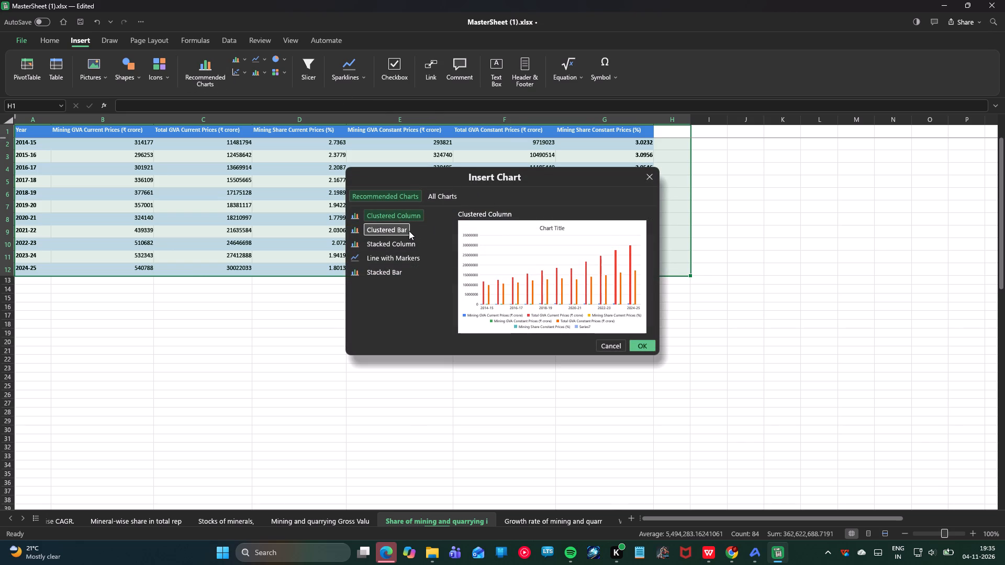
pyautogui.click(399, 250)
pyautogui.click(399, 262)
pyautogui.click(396, 274)
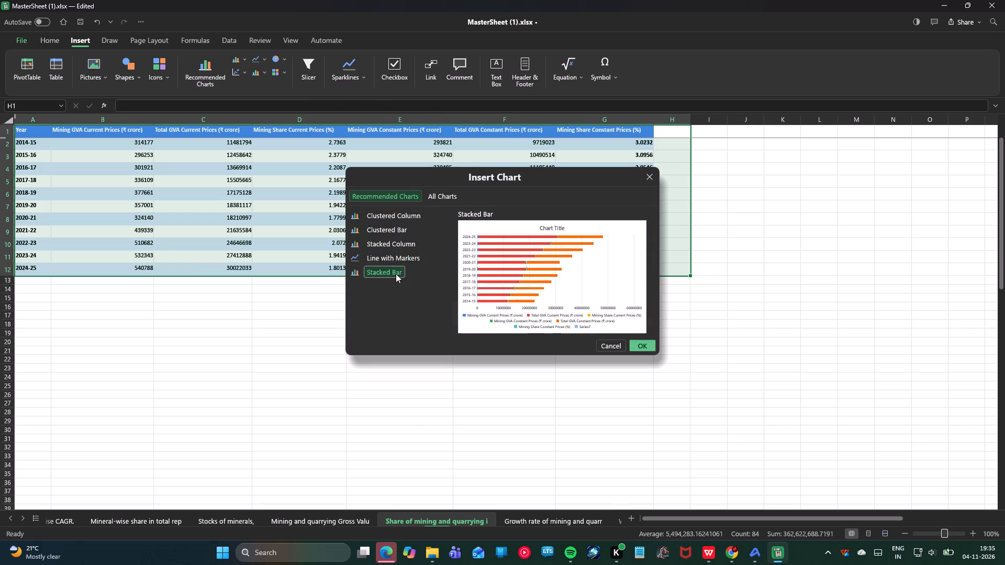
pyautogui.click(410, 250)
pyautogui.click(407, 258)
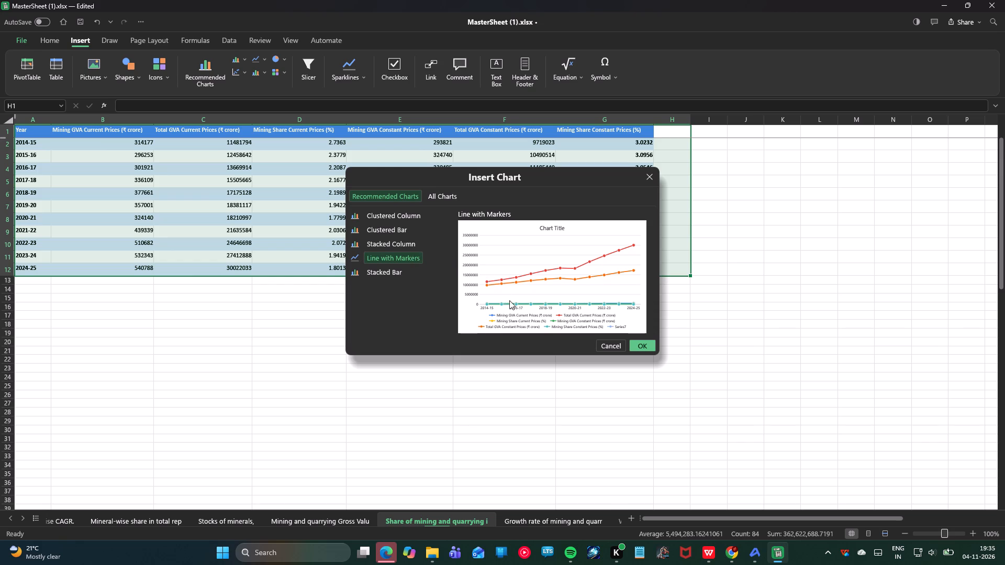
pyautogui.click(644, 345)
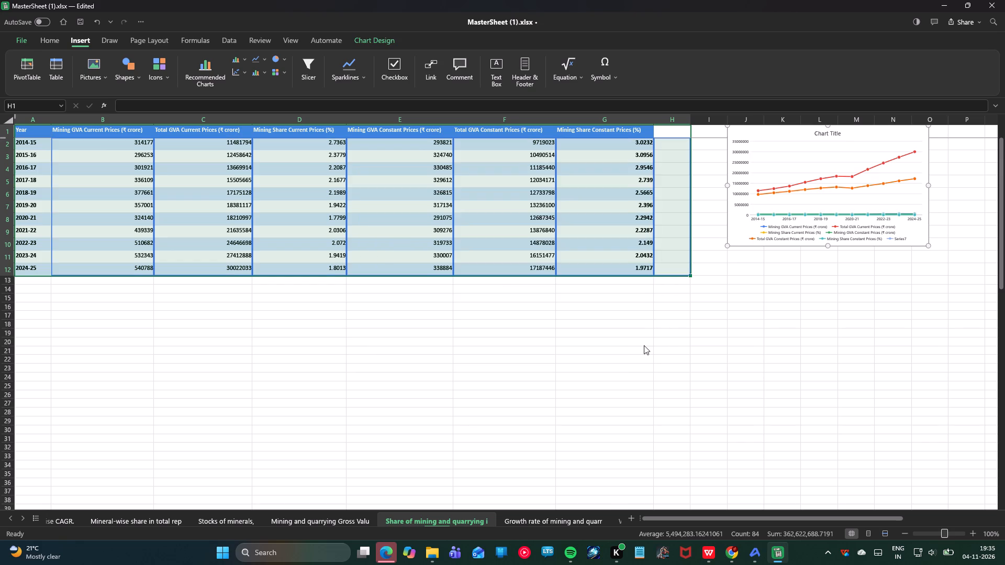
# Enlarge the line chart and move it to span columns C to J, reaching down to about row 32.
pyautogui.moveTo(729, 245); pyautogui.dragTo(668, 280)
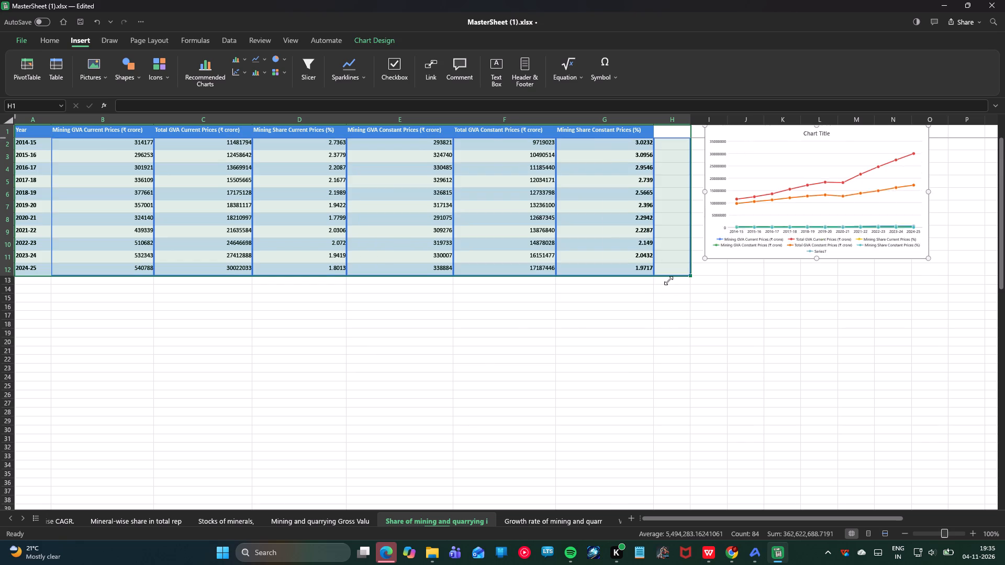
pyautogui.moveTo(668, 280); pyautogui.dragTo(364, 384)
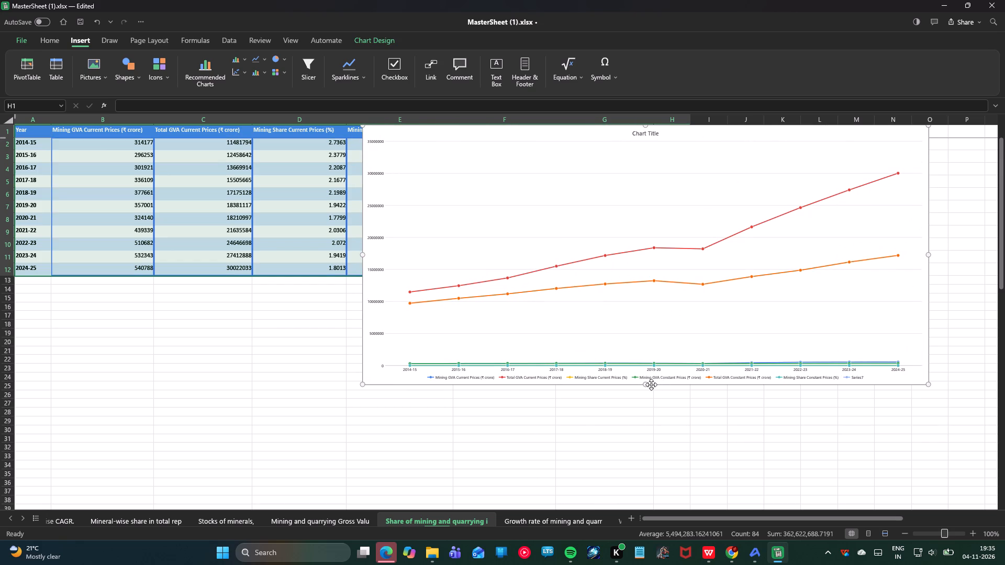
pyautogui.moveTo(646, 386); pyautogui.dragTo(639, 449)
pyautogui.moveTo(657, 365); pyautogui.dragTo(544, 361)
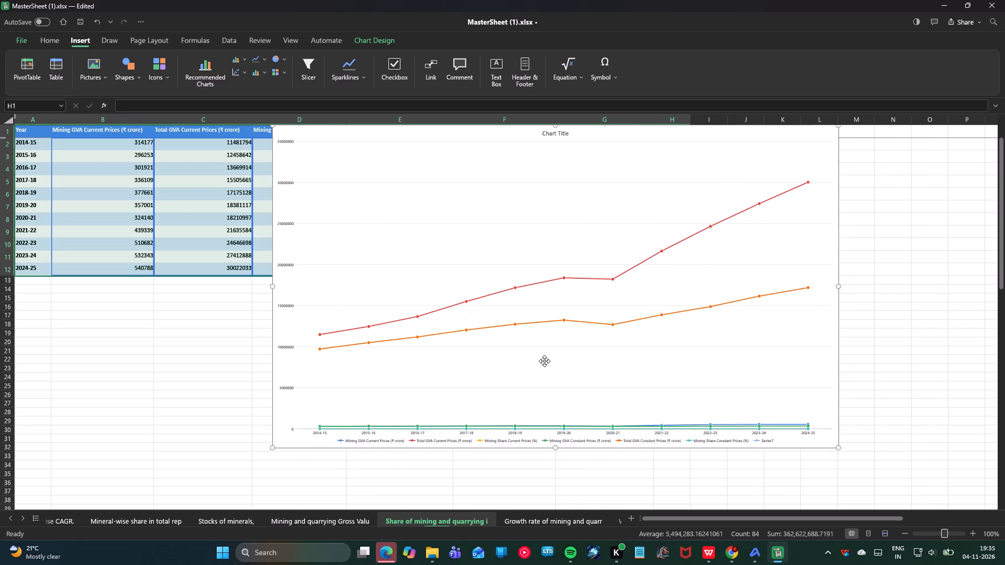
pyautogui.moveTo(544, 361); pyautogui.dragTo(491, 366)
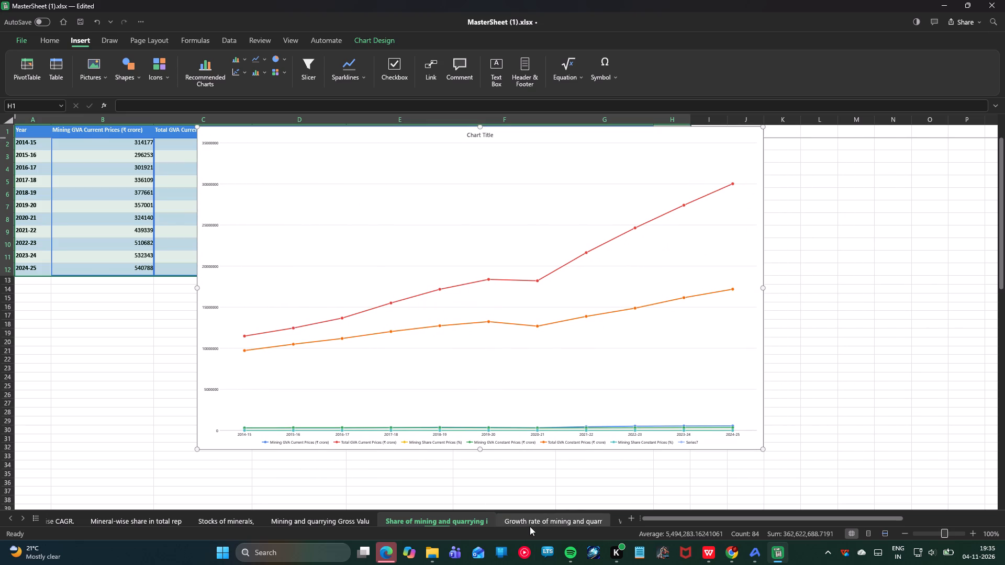
# On the Growth rate of mining and quarrying sheet, preview the recommended chart types for the range A1:F11.
pyautogui.click(537, 522)
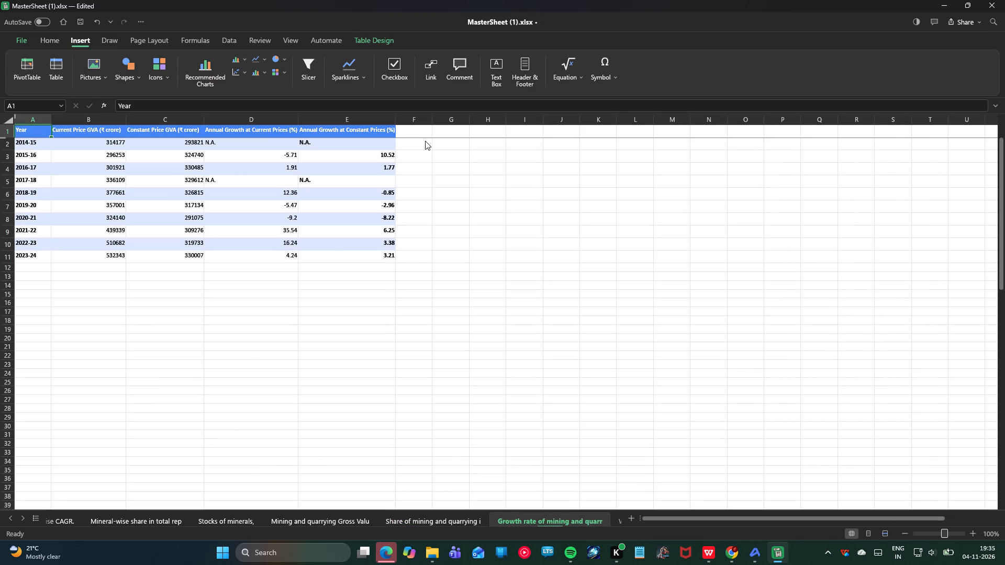
pyautogui.moveTo(419, 132); pyautogui.dragTo(16, 260)
pyautogui.click(202, 64)
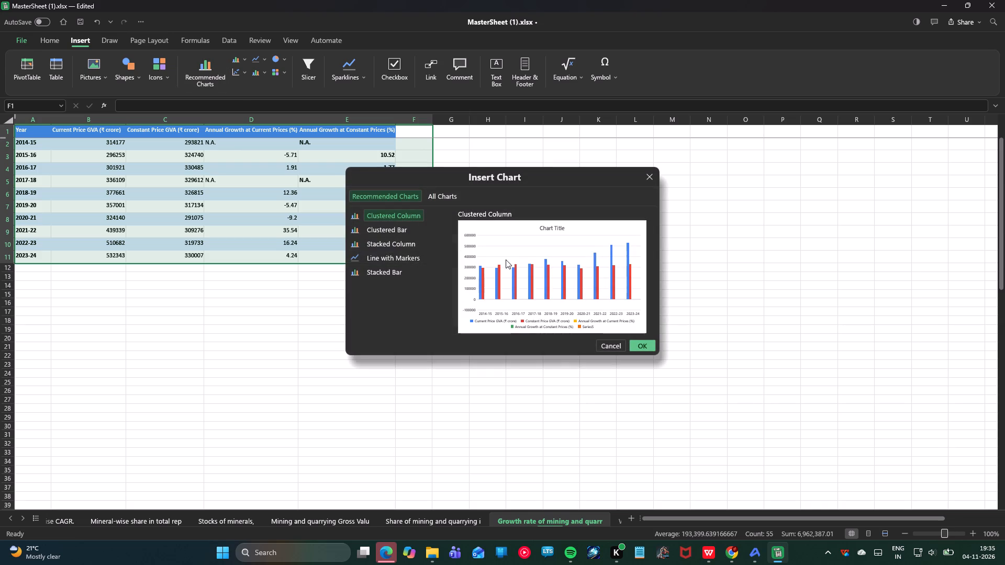
pyautogui.click(401, 231)
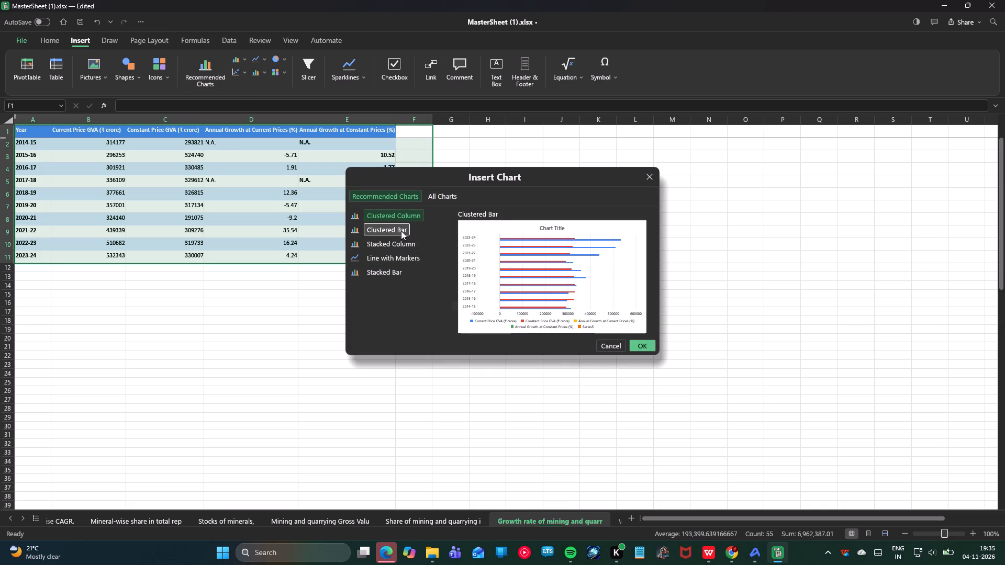
pyautogui.click(400, 248)
pyautogui.click(403, 257)
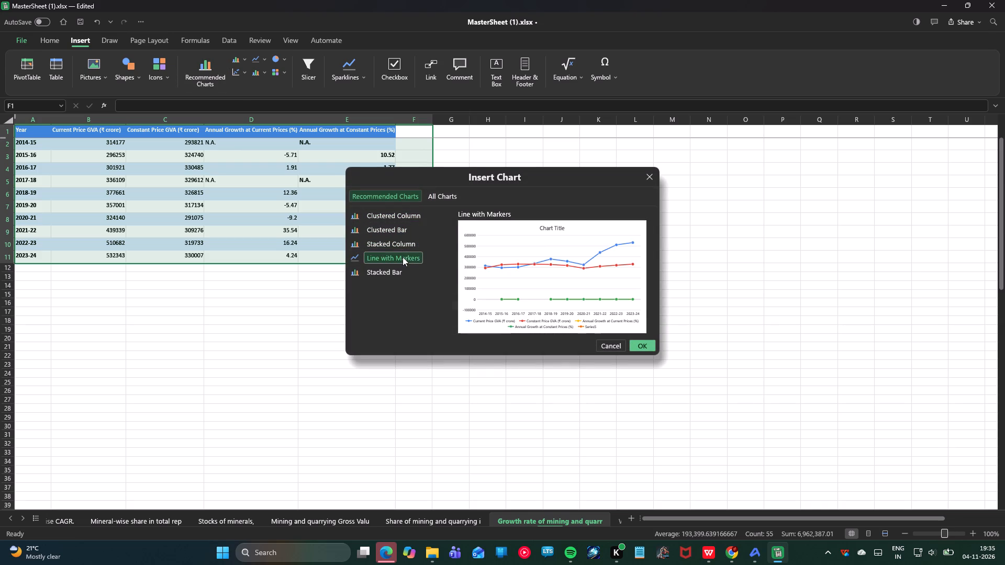
pyautogui.click(400, 270)
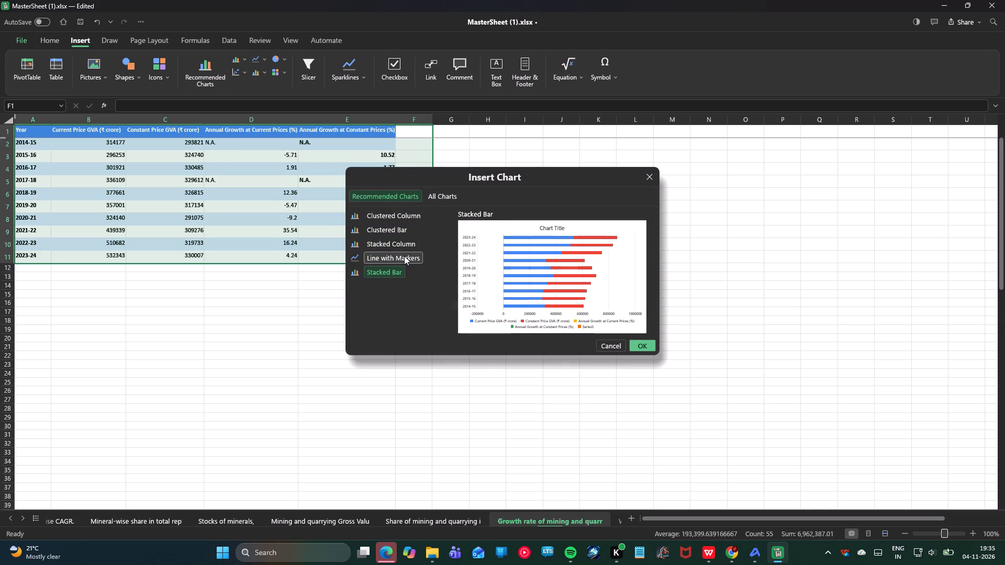
pyautogui.click(404, 256)
# Compare previews across the full set of chart types for A1:F11, including stacked bar, line, pie, doughnut and area variants.
pyautogui.click(437, 194)
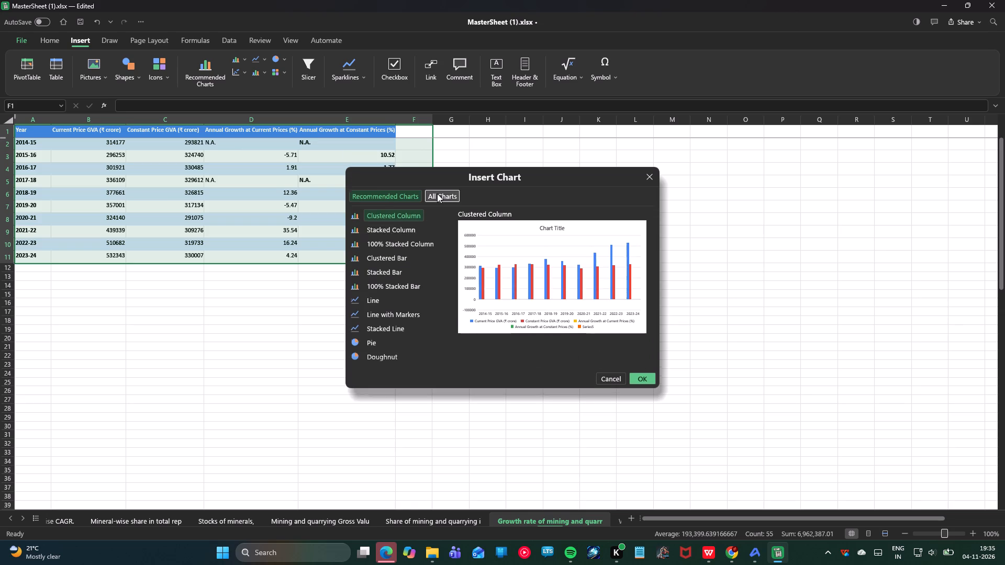
pyautogui.click(384, 245)
pyautogui.click(383, 265)
pyautogui.click(383, 277)
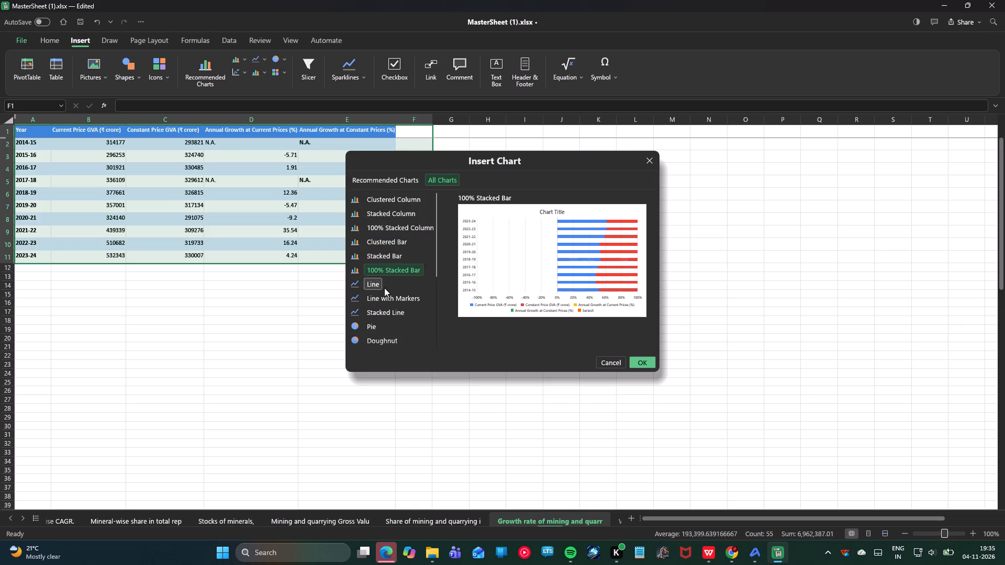
pyautogui.click(384, 292)
pyautogui.click(387, 313)
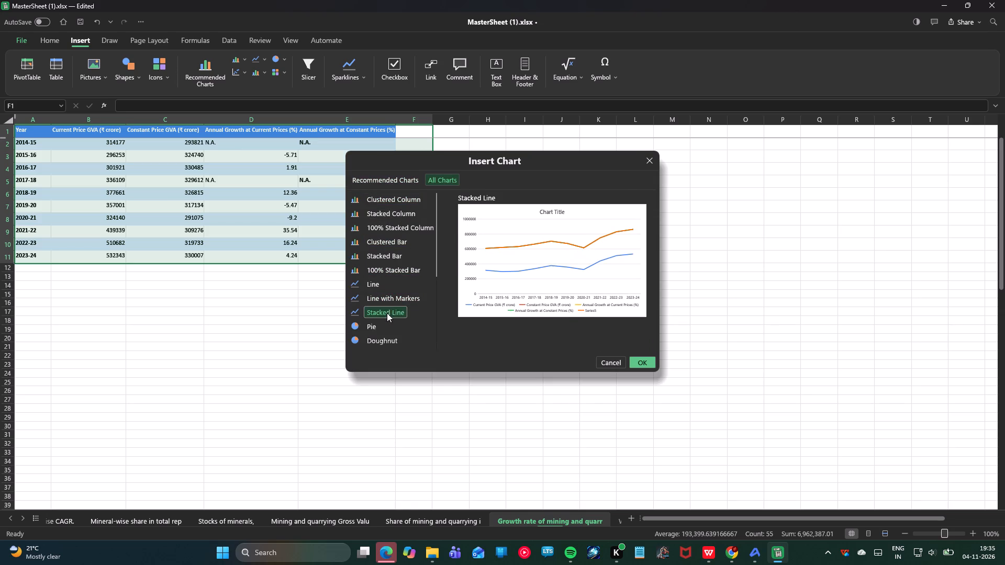
pyautogui.click(393, 298)
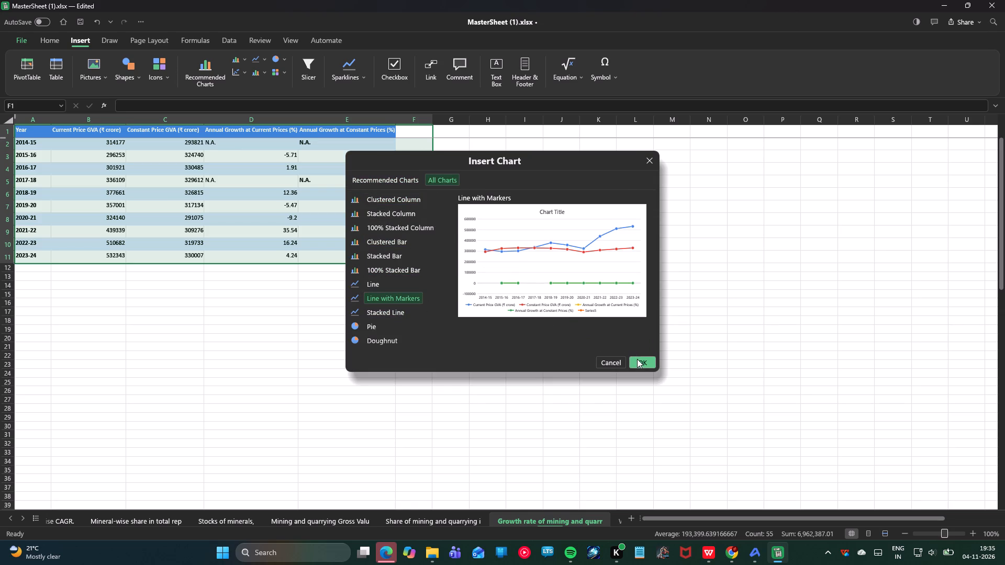
pyautogui.scroll(-2, 417, 326)
pyautogui.click(383, 302)
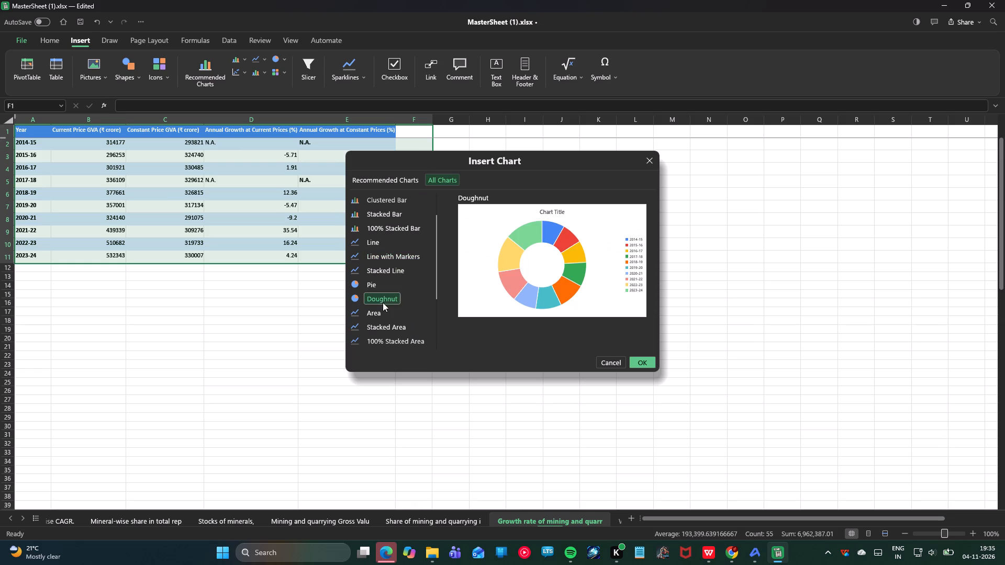
pyautogui.click(383, 284)
pyautogui.click(373, 285)
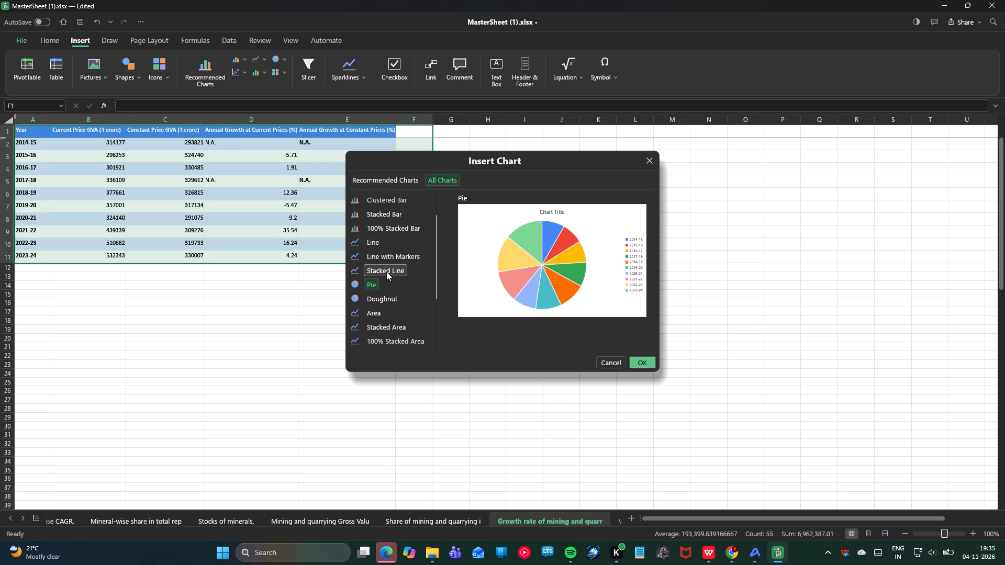
pyautogui.click(387, 270)
pyautogui.click(381, 302)
pyautogui.click(379, 310)
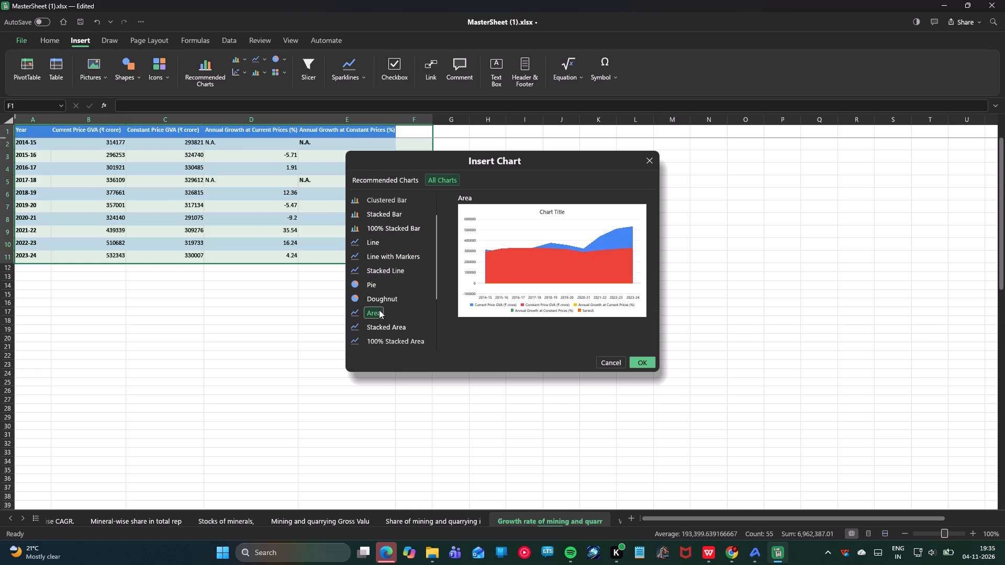
pyautogui.click(380, 320)
pyautogui.click(386, 346)
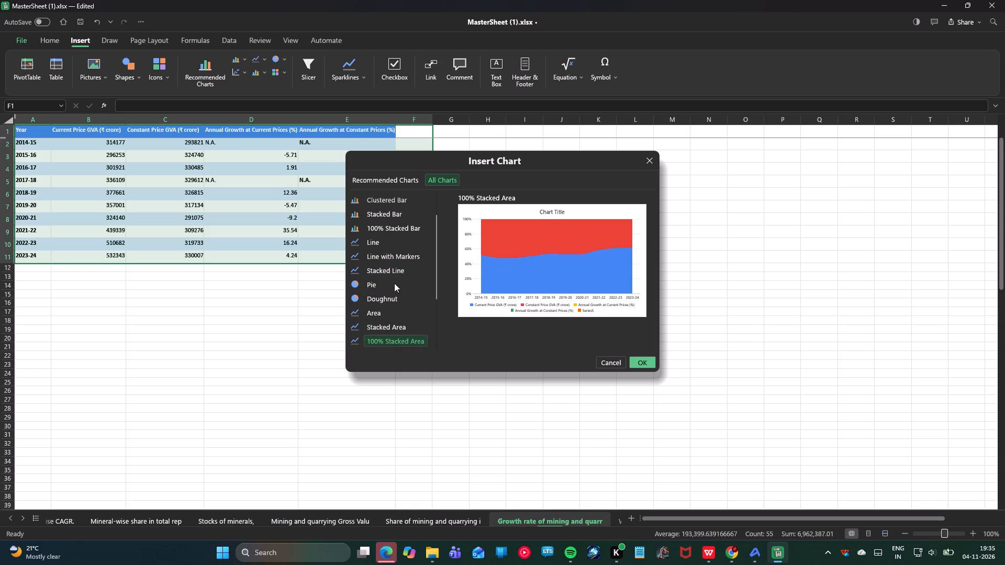
# Insert a Line with Markers chart from A1:F11, covering GVA and annual growth by year.
pyautogui.click(405, 256)
pyautogui.click(388, 243)
pyautogui.click(378, 243)
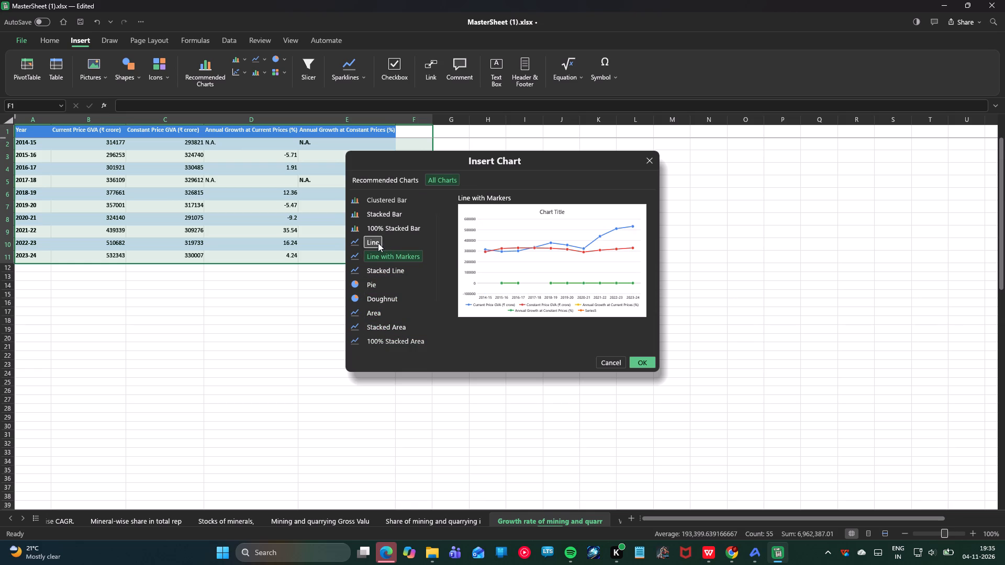
pyautogui.click(391, 222)
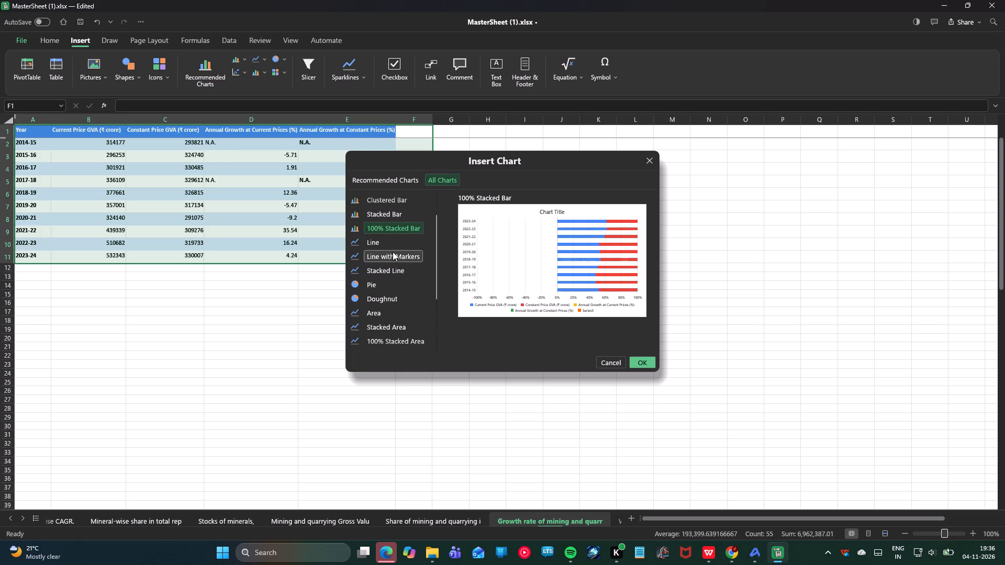
pyautogui.click(393, 252)
pyautogui.click(646, 359)
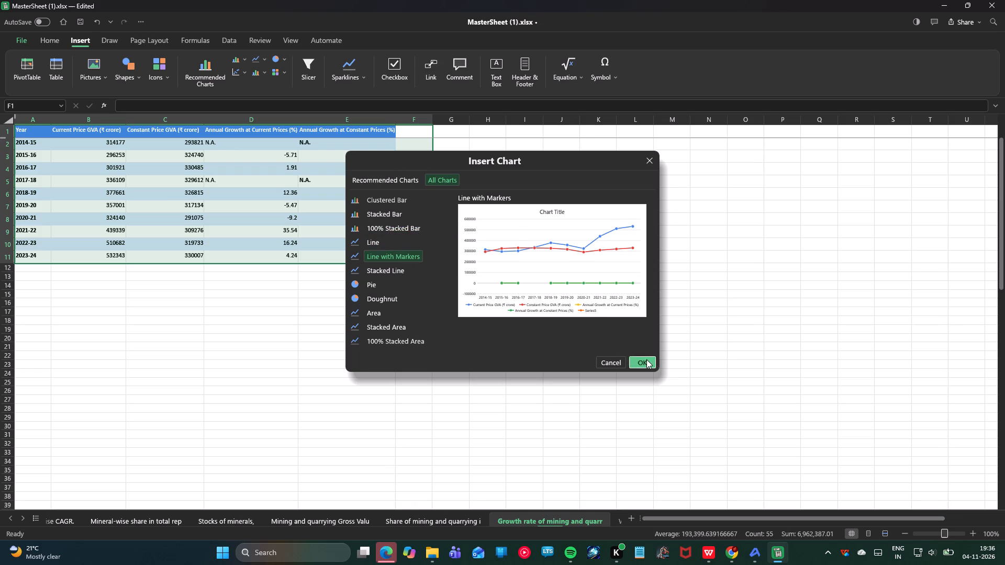
# Enlarge the growth rate line chart to span columns D to M, reaching down to about row 27.
pyautogui.moveTo(469, 246); pyautogui.dragTo(433, 300)
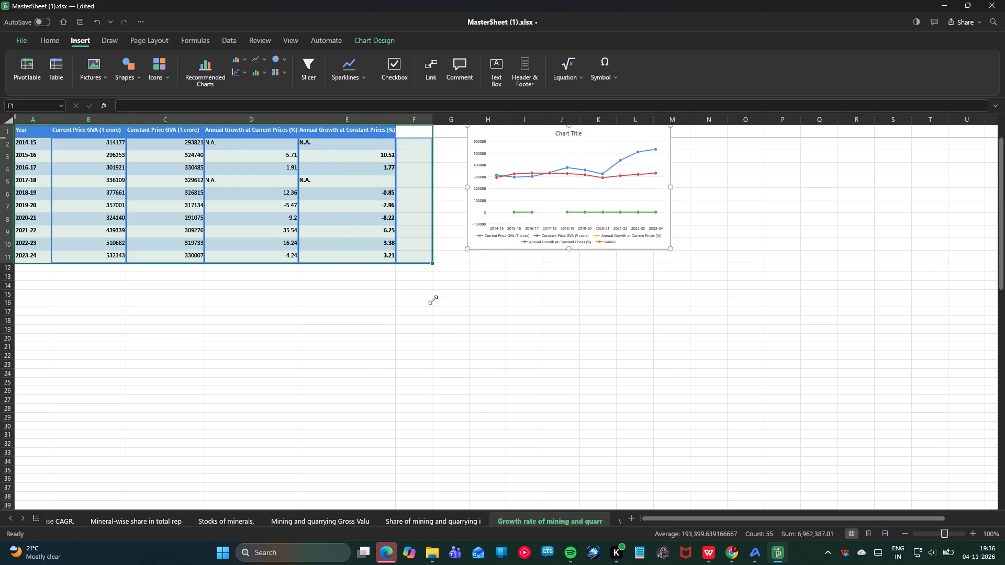
pyautogui.moveTo(433, 300); pyautogui.dragTo(233, 408)
pyautogui.click(452, 244)
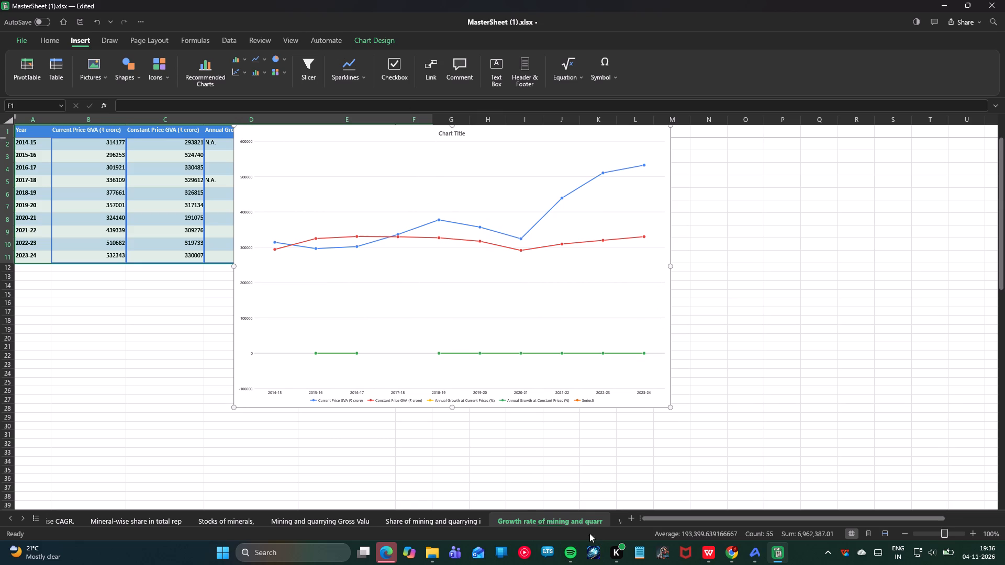
# Open the Wholesale Price Index (WPI) sheet to check its contents.
pyautogui.scroll(-2, 568, 508)
pyautogui.scroll(2, 567, 516)
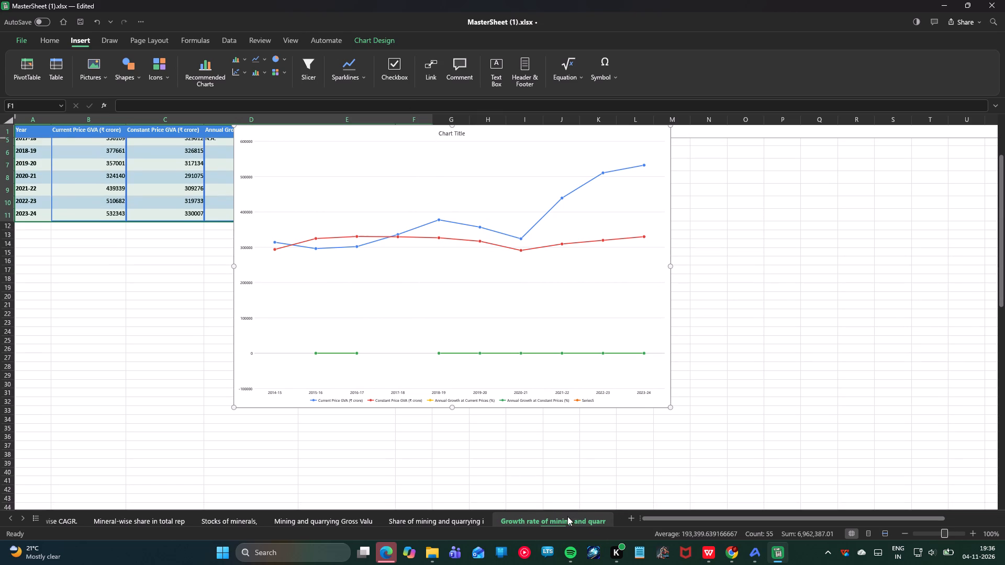
pyautogui.scroll(-20, 567, 516)
pyautogui.scroll(-2, 567, 516)
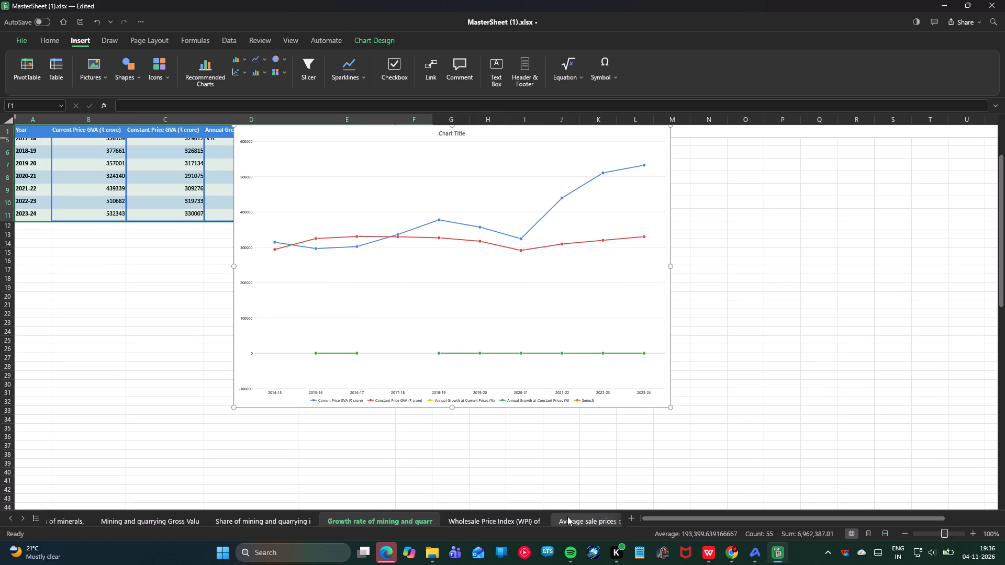
pyautogui.click(518, 522)
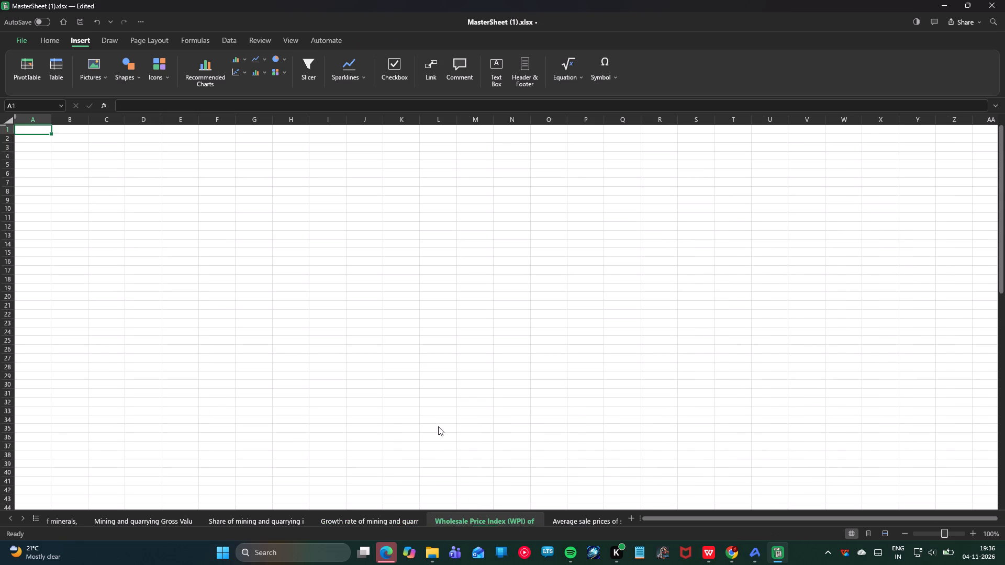
# Check the contents of the average sale prices sheet and the average daily employment sheet.
pyautogui.scroll(3, 373, 403)
pyautogui.click(597, 526)
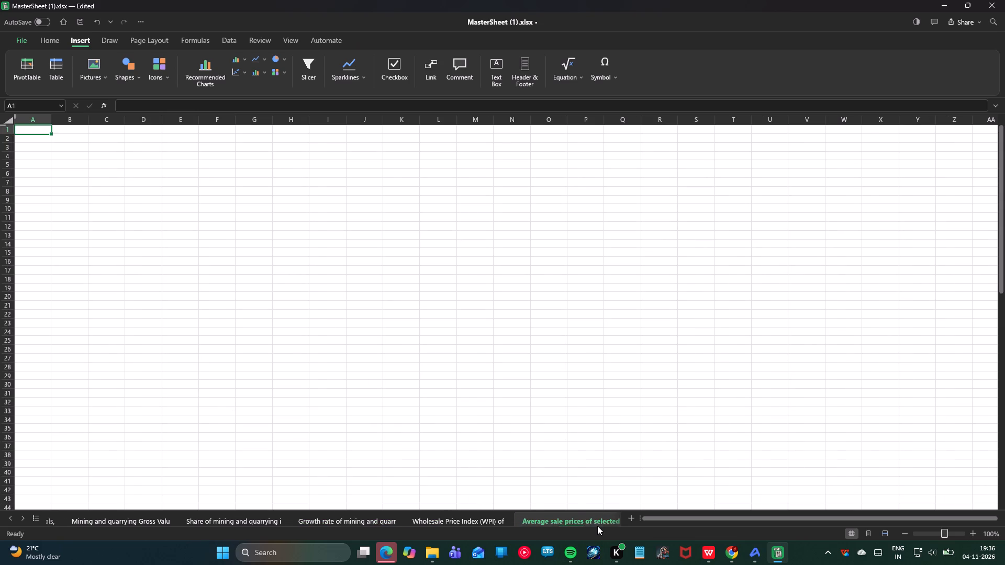
pyautogui.scroll(-14, 567, 506)
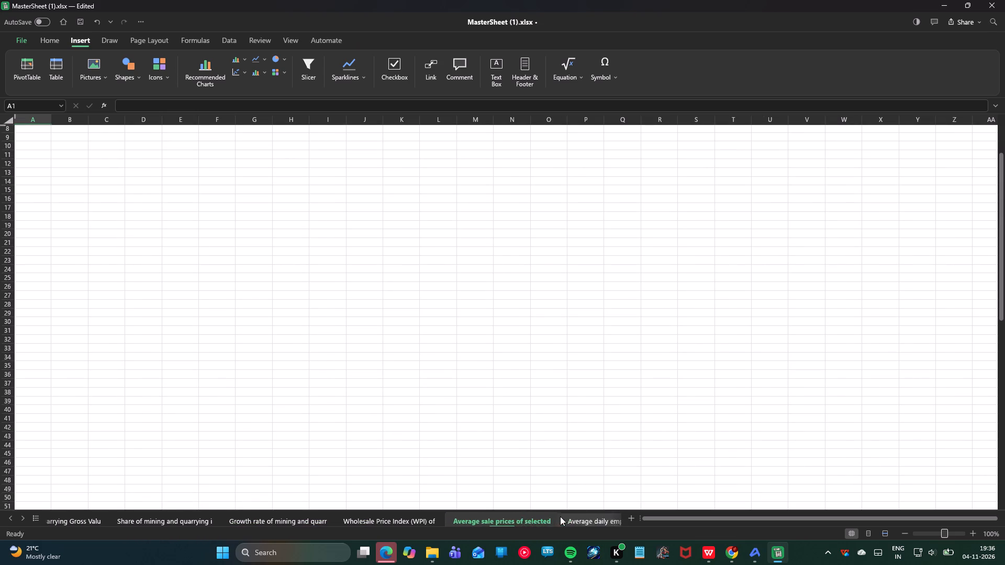
pyautogui.scroll(-14, 560, 516)
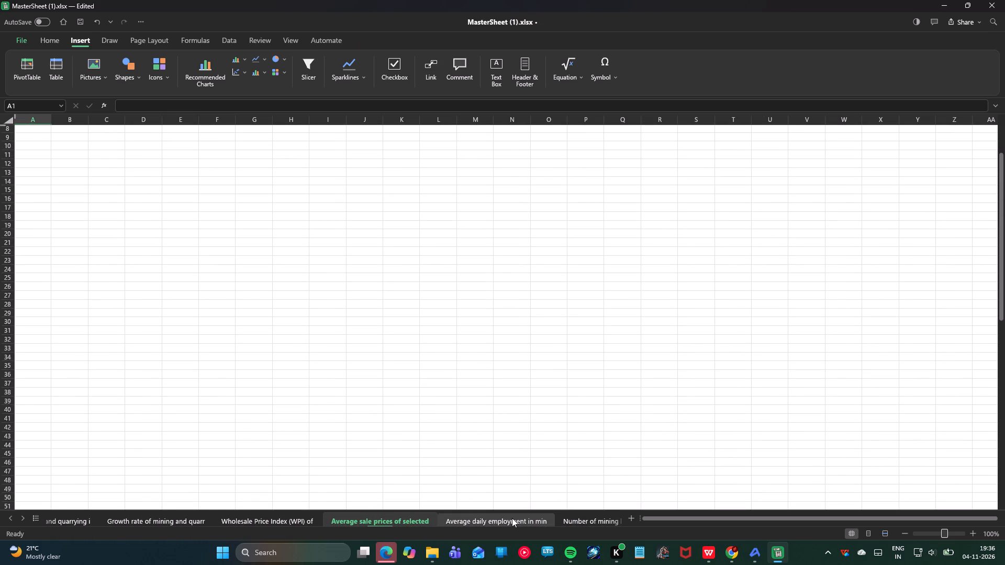
pyautogui.click(512, 518)
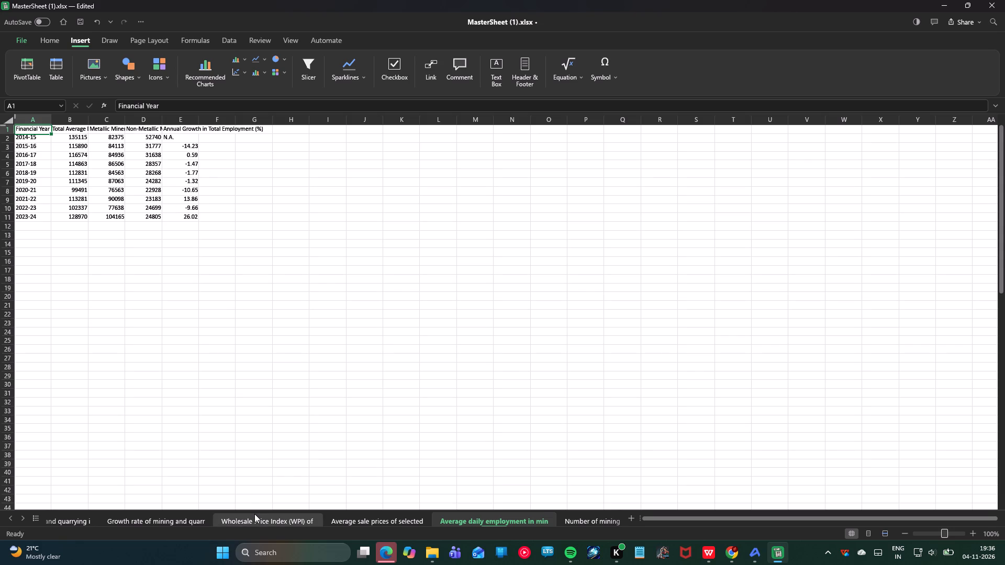
# Go back through the workbook to the Total Mineral Resources sheet and open it.
pyautogui.scroll(20, 254, 514)
pyautogui.scroll(20, 254, 514)
pyautogui.scroll(12, 254, 514)
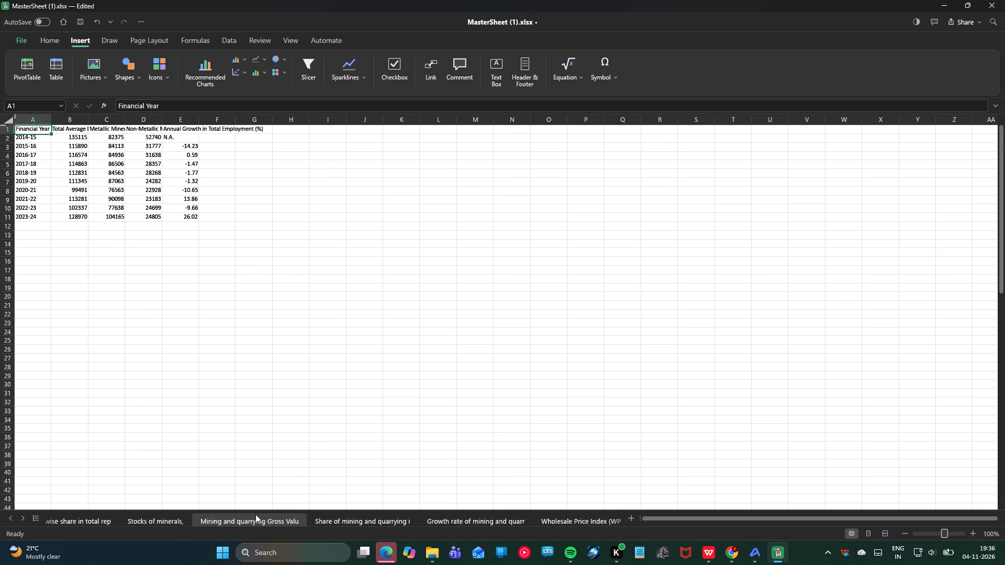
pyautogui.scroll(20, 255, 514)
pyautogui.scroll(20, 255, 514)
pyautogui.scroll(6, 255, 514)
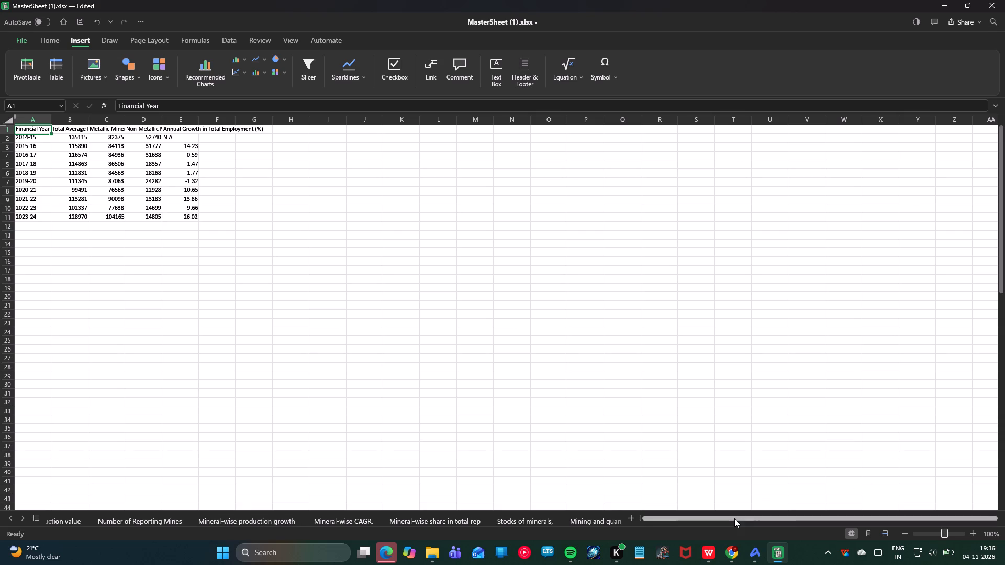
pyautogui.moveTo(734, 518); pyautogui.dragTo(641, 518)
pyautogui.scroll(-4, 512, 408)
pyautogui.scroll(10, 512, 408)
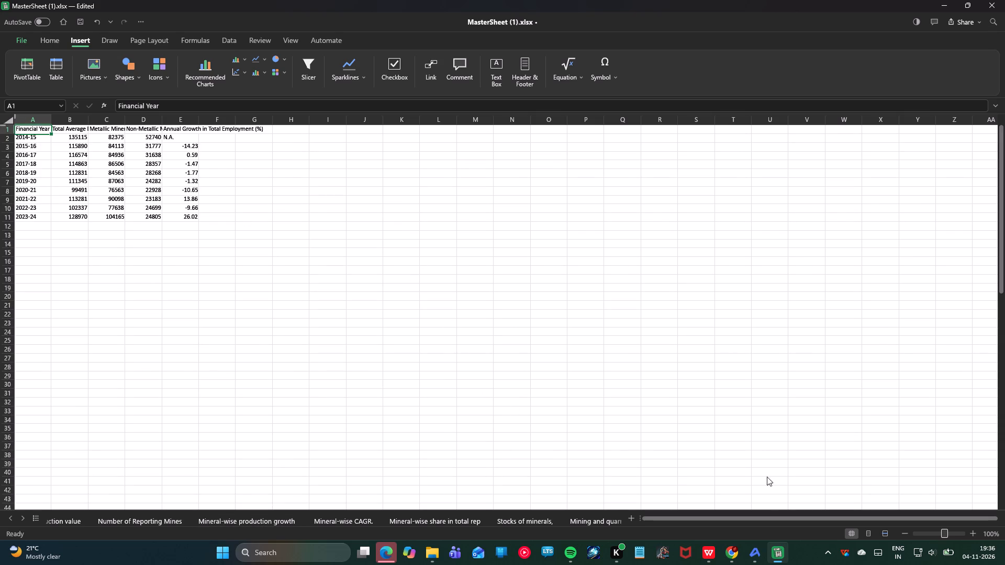
pyautogui.moveTo(788, 518); pyautogui.dragTo(809, 527)
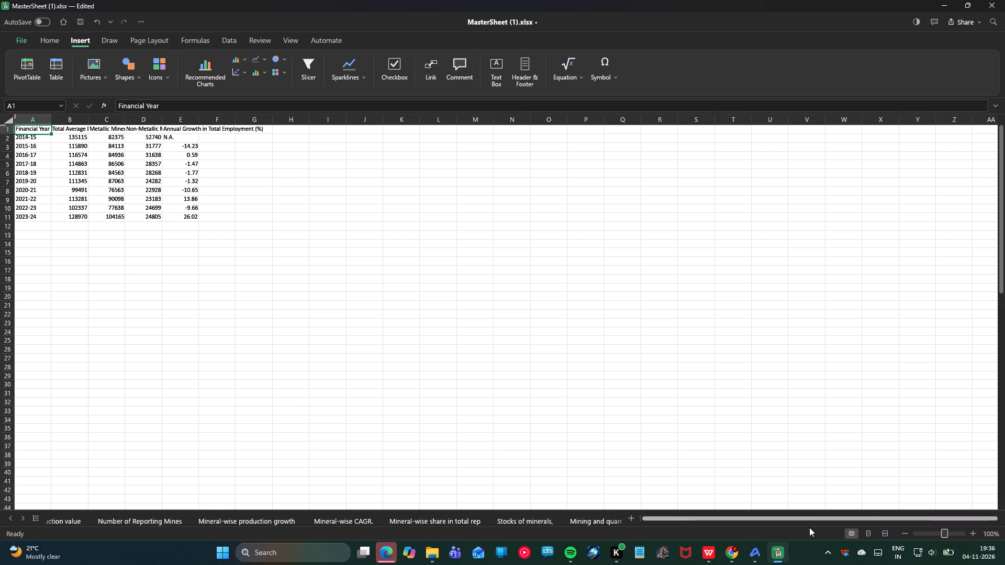
pyautogui.moveTo(809, 527); pyautogui.dragTo(606, 478)
pyautogui.scroll(6, 115, 519)
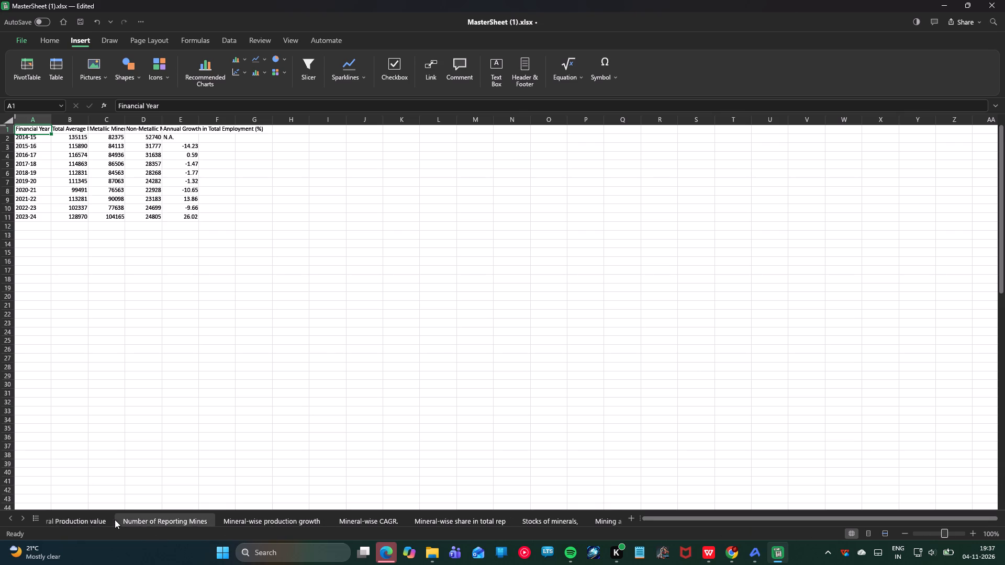
pyautogui.scroll(20, 115, 519)
pyautogui.scroll(20, 115, 519)
pyautogui.scroll(15, 115, 519)
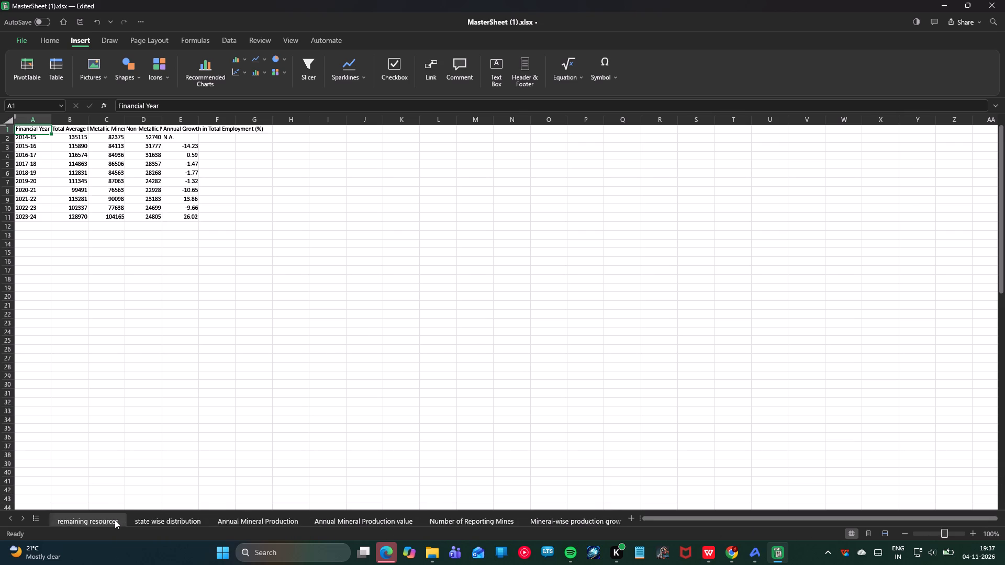
pyautogui.scroll(20, 115, 519)
pyautogui.scroll(12, 115, 519)
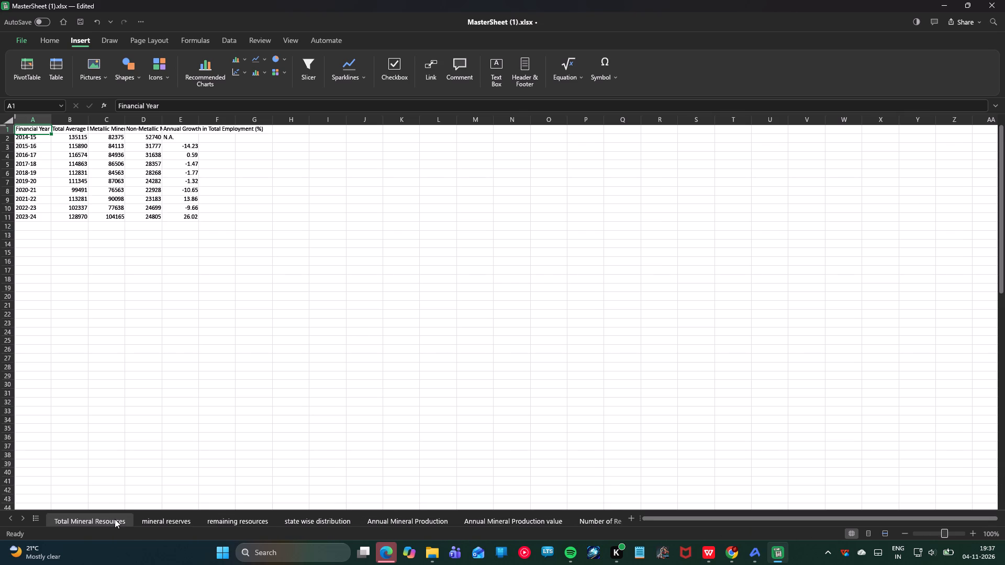
pyautogui.click(115, 519)
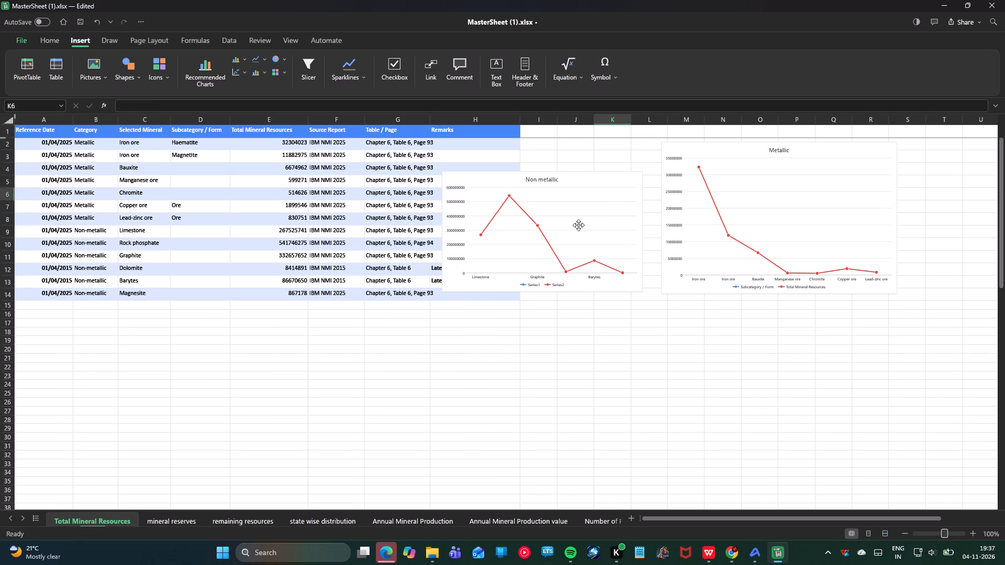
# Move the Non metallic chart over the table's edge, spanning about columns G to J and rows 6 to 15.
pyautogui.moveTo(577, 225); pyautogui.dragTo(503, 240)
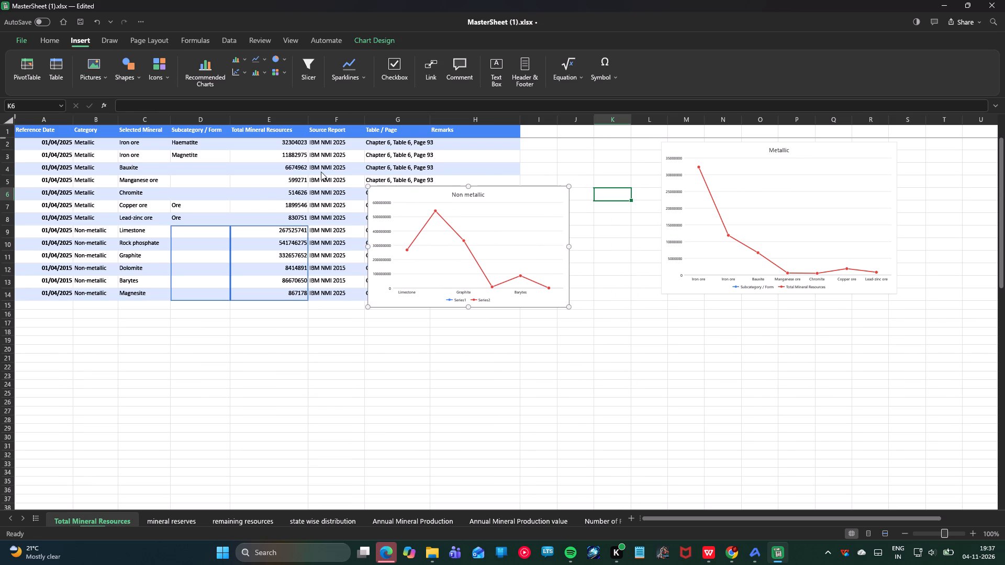
# Delete the Metallic line chart from the Total Mineral Resources sheet.
pyautogui.click(757, 230)
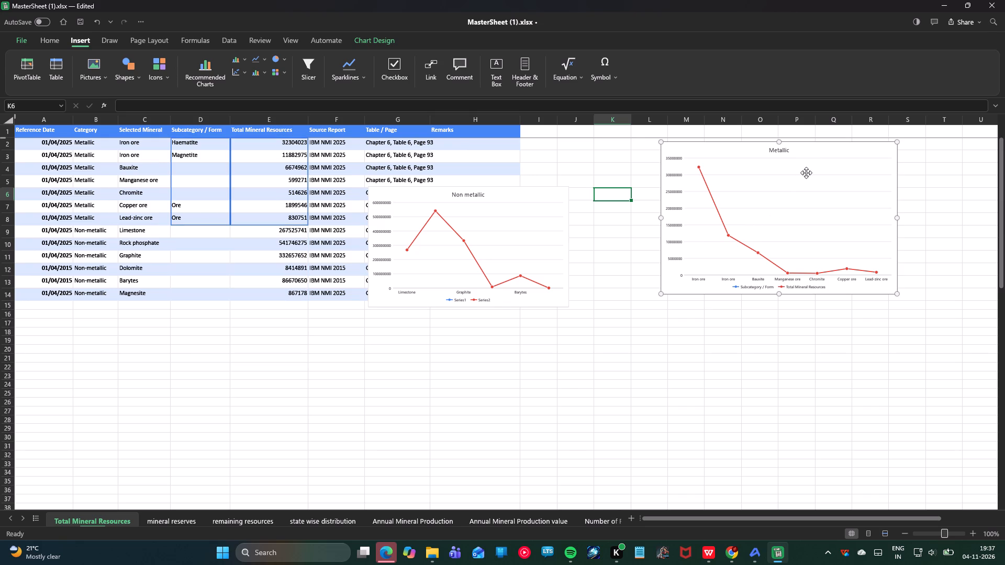
pyautogui.rightClick(845, 165)
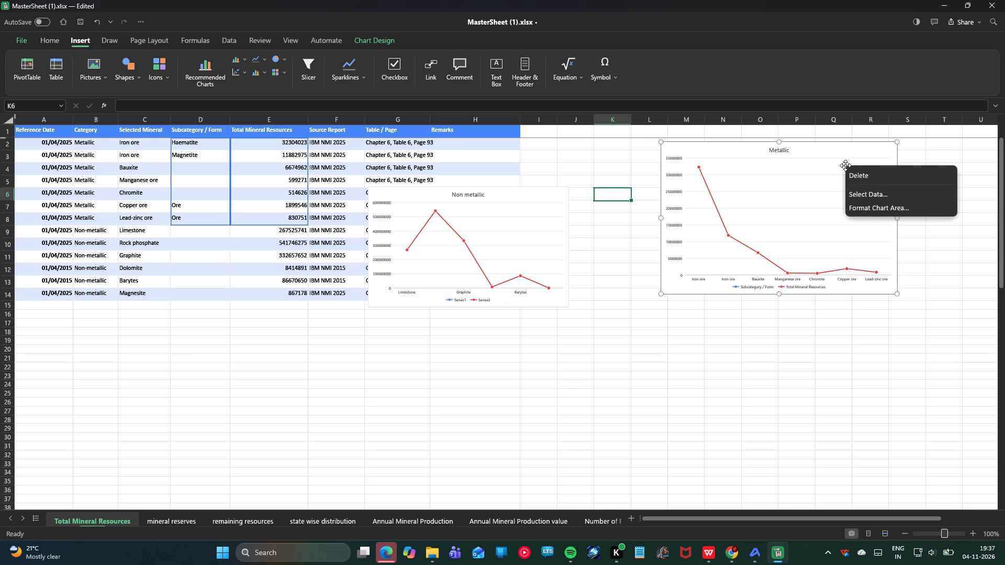
pyautogui.click(859, 176)
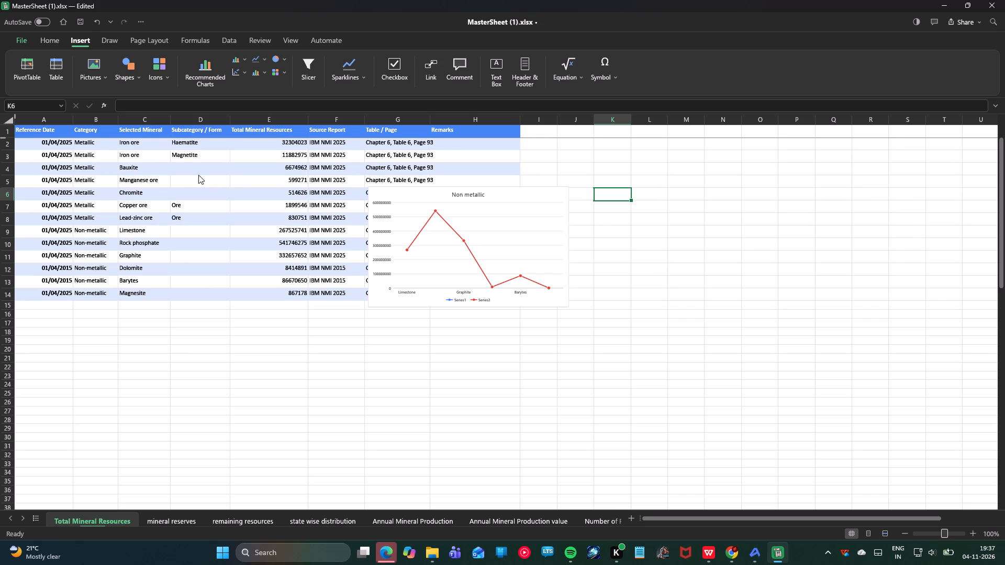
# Change the selected mineral in C2 to "Iron ore Haematite".
pyautogui.click(149, 143)
pyautogui.click(149, 143)
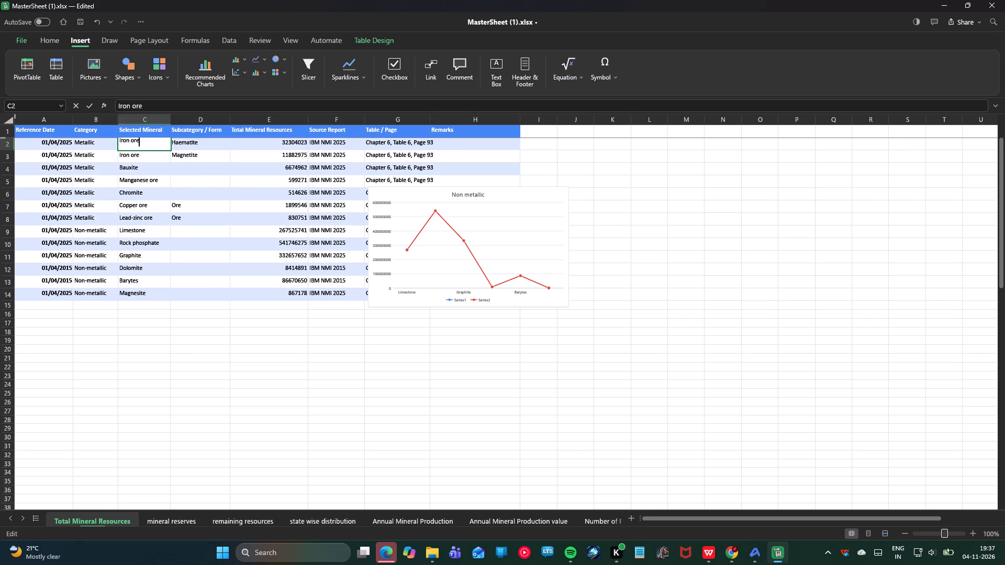
pyautogui.press('space')
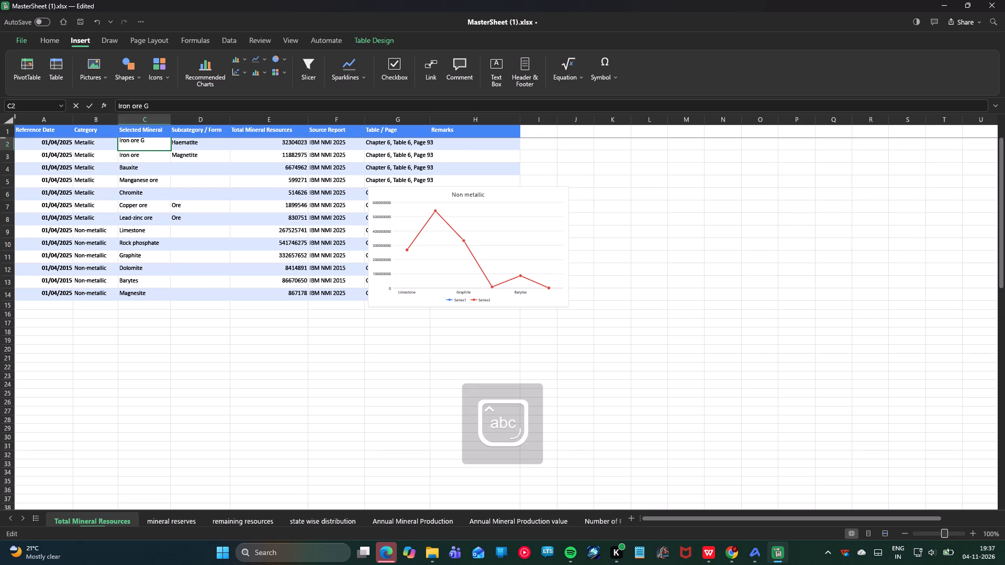
pyautogui.press('e')
pyautogui.press('BackSpace')
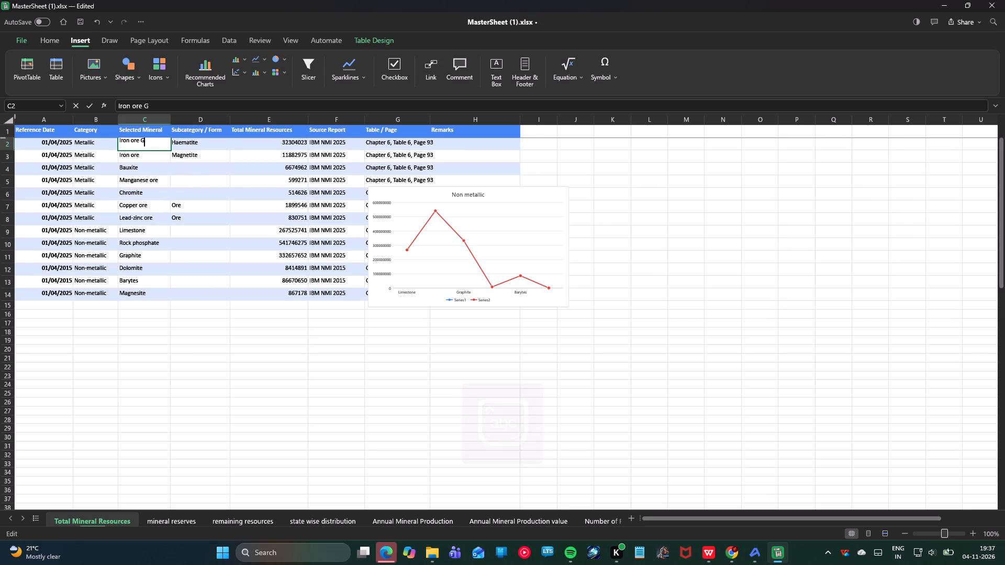
pyautogui.press('BackSpace')
pyautogui.write('aem')
pyautogui.press('a')
pyautogui.write('tite')
pyautogui.press('Return')
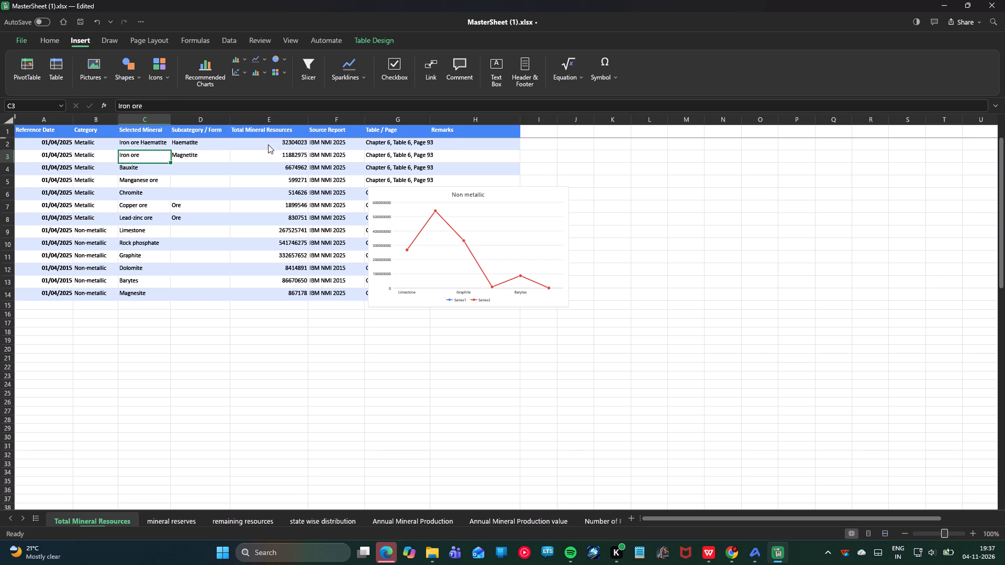
# Change the selected mineral in C3 to "Iron ore Magnetite".
pyautogui.doubleClick(143, 154)
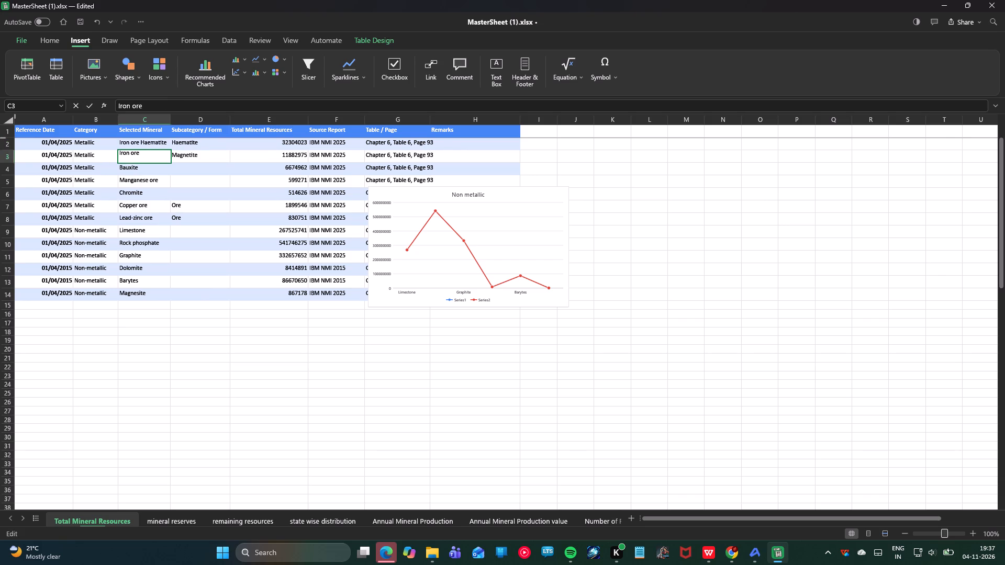
pyautogui.press('space')
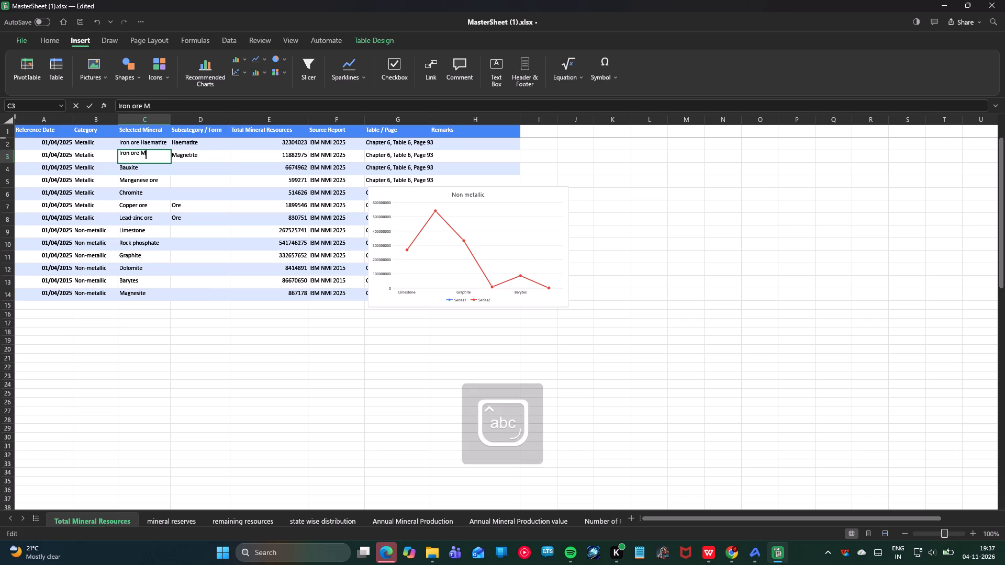
pyautogui.press('a')
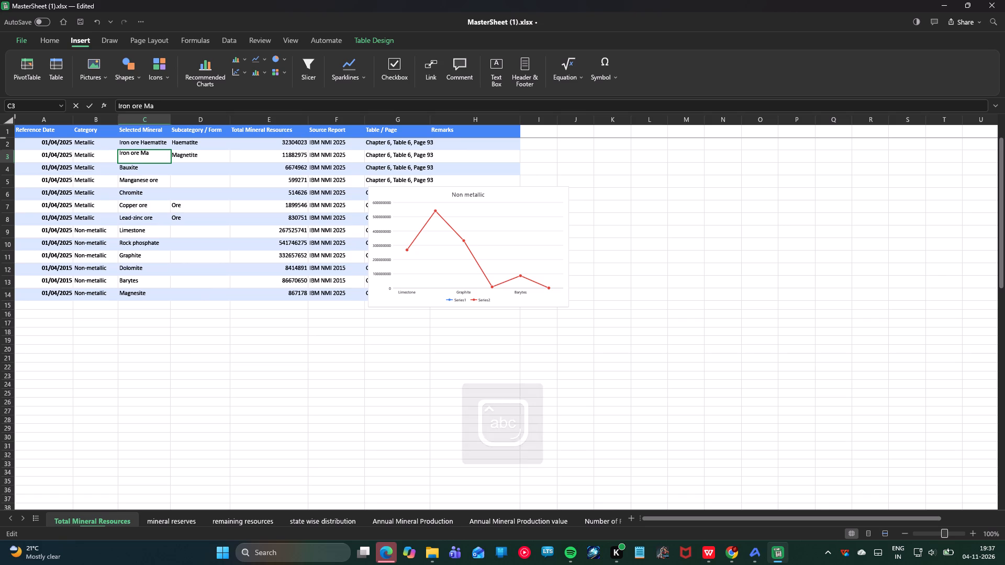
pyautogui.press('g')
pyautogui.write('ng')
pyautogui.press('BackSpace')
pyautogui.write('etite')
pyautogui.press('Return')
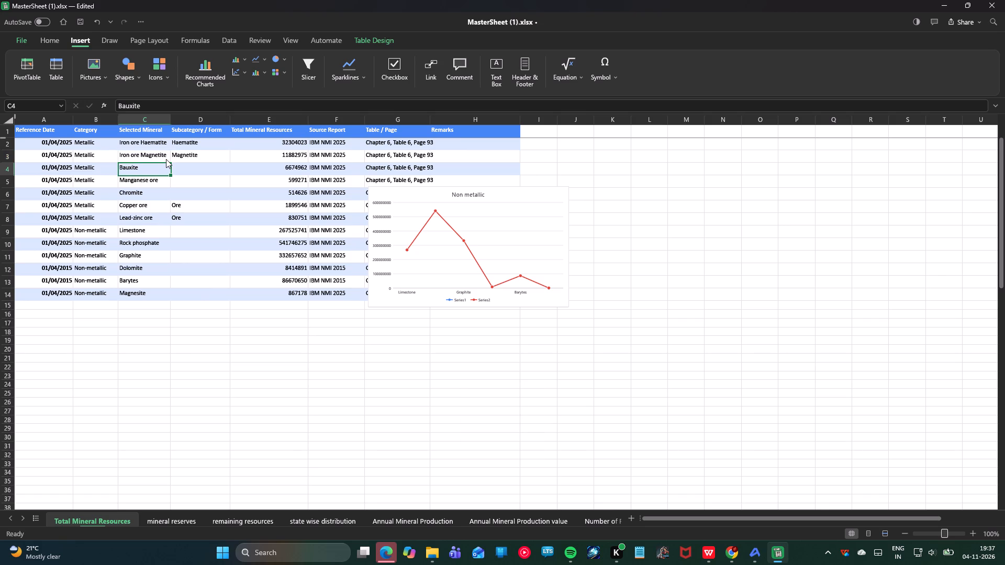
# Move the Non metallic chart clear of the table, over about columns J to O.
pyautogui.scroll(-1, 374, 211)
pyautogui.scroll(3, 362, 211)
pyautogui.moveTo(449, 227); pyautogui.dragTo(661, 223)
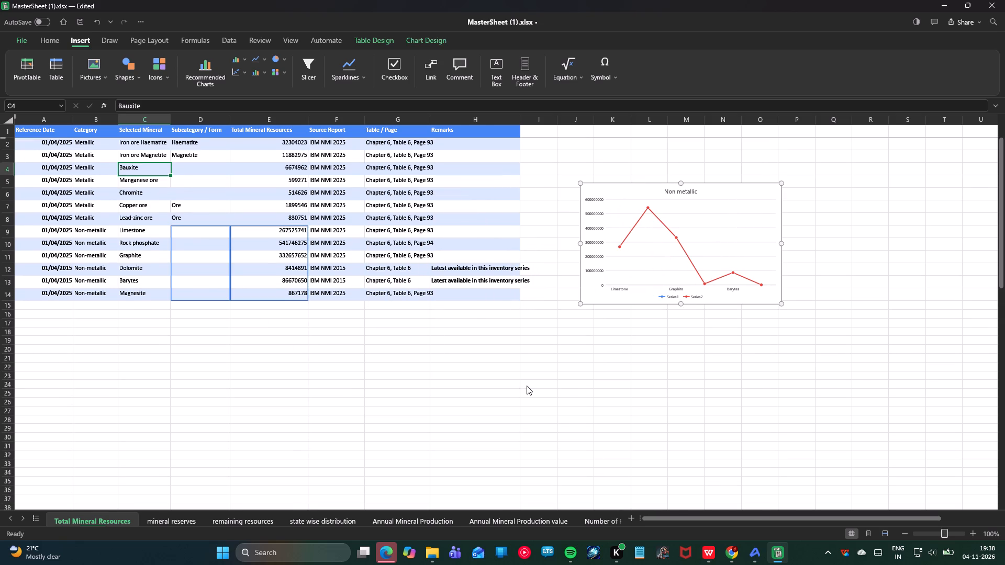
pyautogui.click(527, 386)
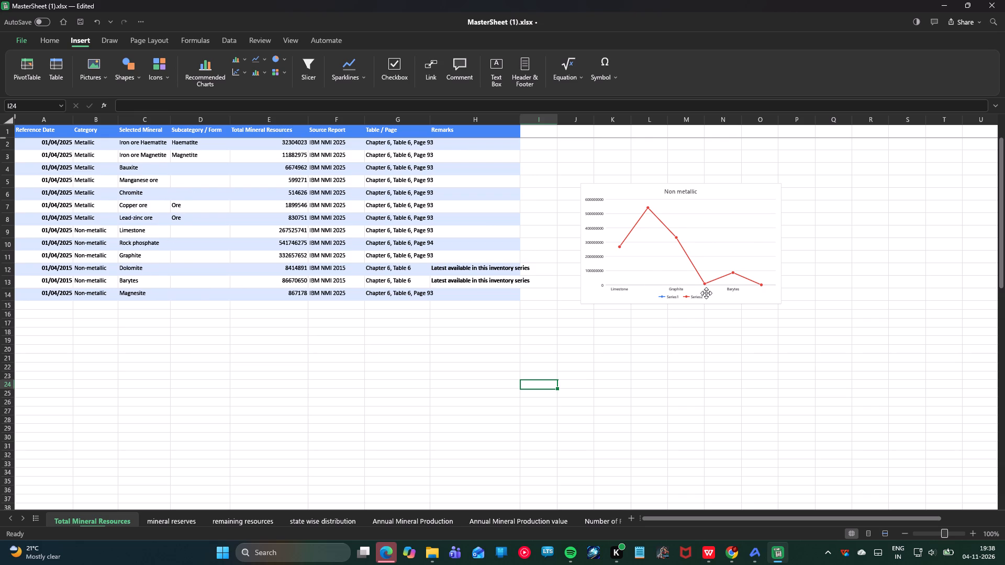
# Delete the Non metallic line chart from the Total Mineral Resources sheet.
pyautogui.click(723, 209)
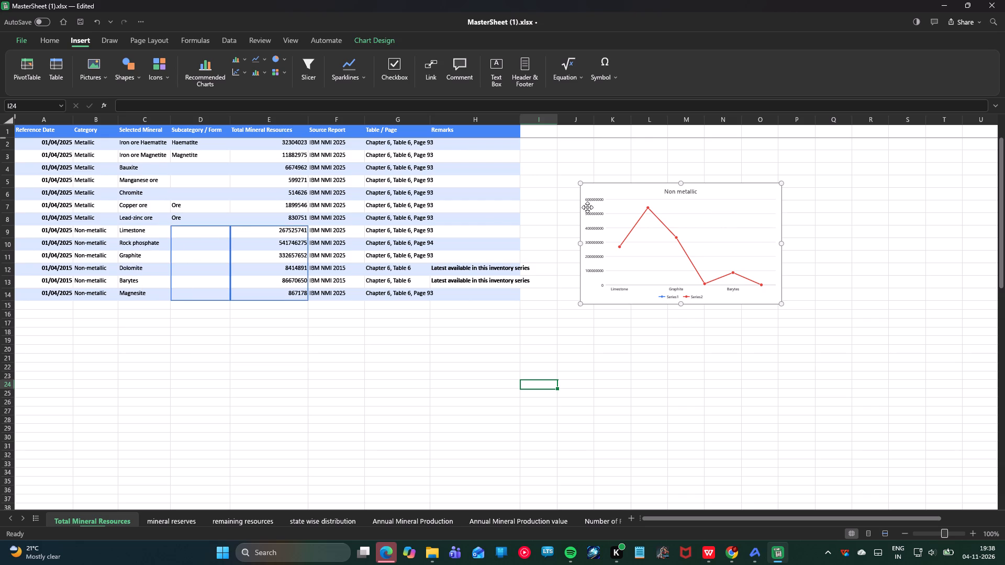
pyautogui.click(751, 201)
pyautogui.click(747, 193)
pyautogui.press('Delete')
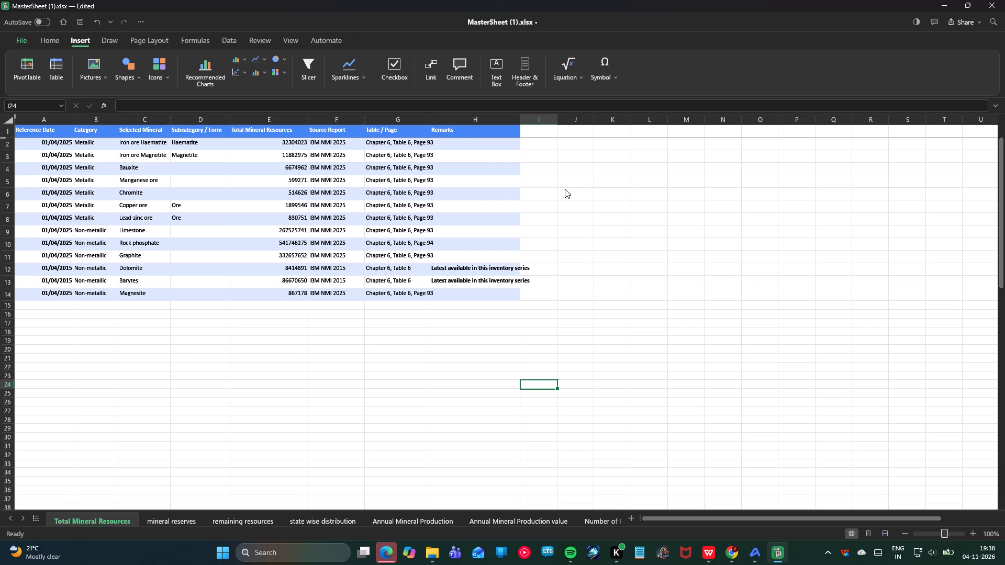
# Delete the entire Remarks column from the Total Mineral Resources sheet.
pyautogui.click(394, 137)
pyautogui.doubleClick(396, 127)
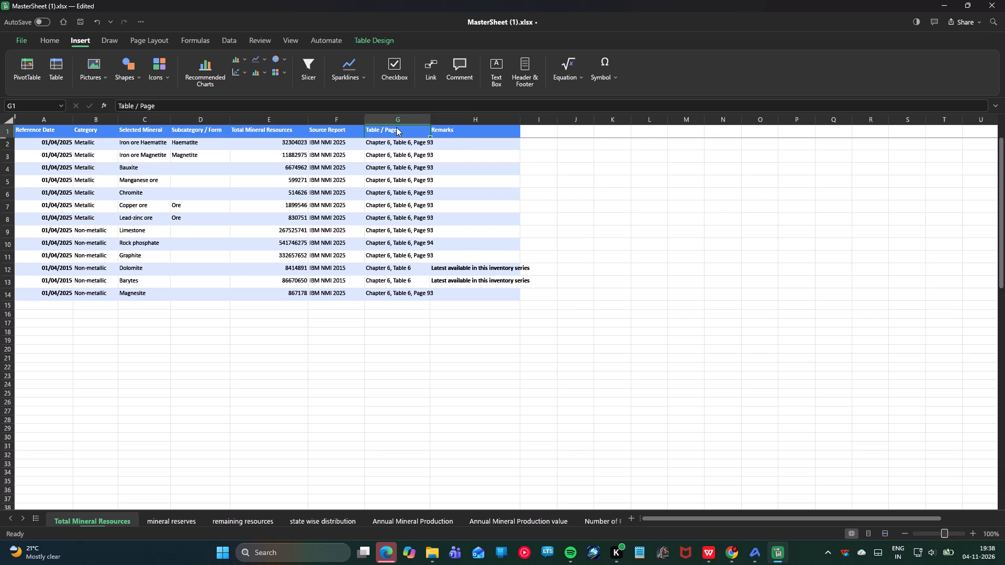
pyautogui.click(459, 131)
pyautogui.doubleClick(462, 120)
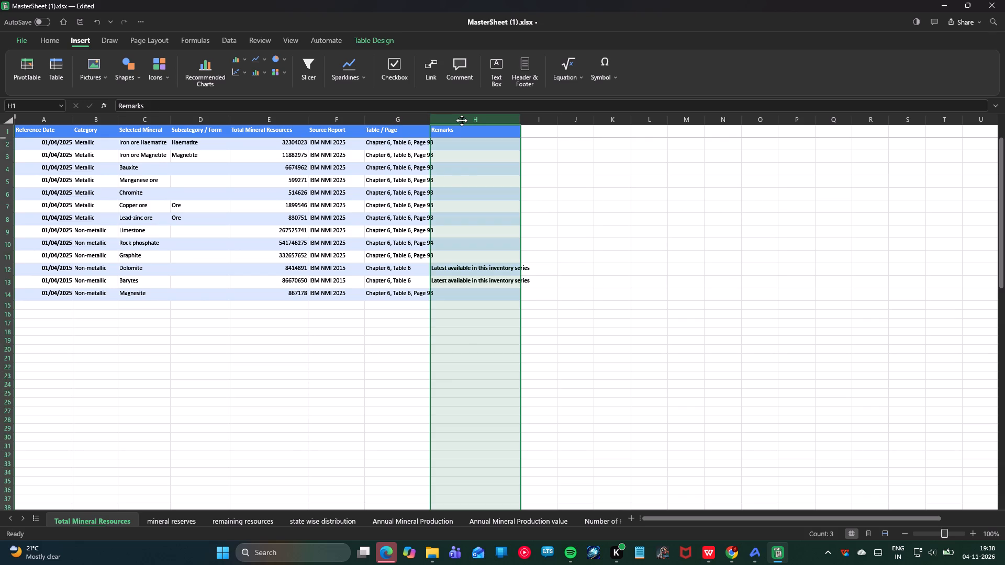
pyautogui.rightClick(462, 120)
pyautogui.click(481, 188)
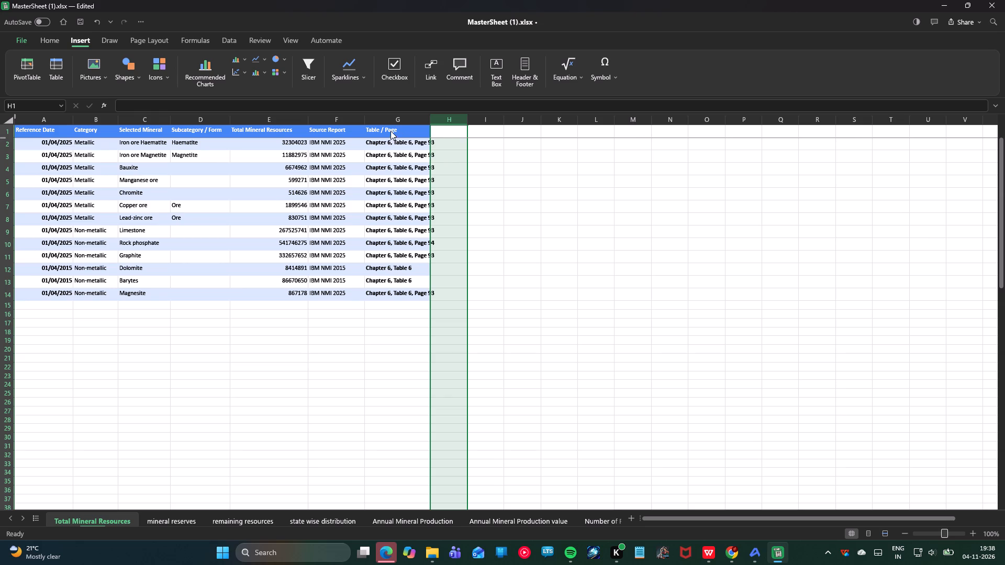
# Delete the entire Table / Page column from the Total Mineral Resources sheet.
pyautogui.doubleClick(396, 117)
pyautogui.rightClick(396, 117)
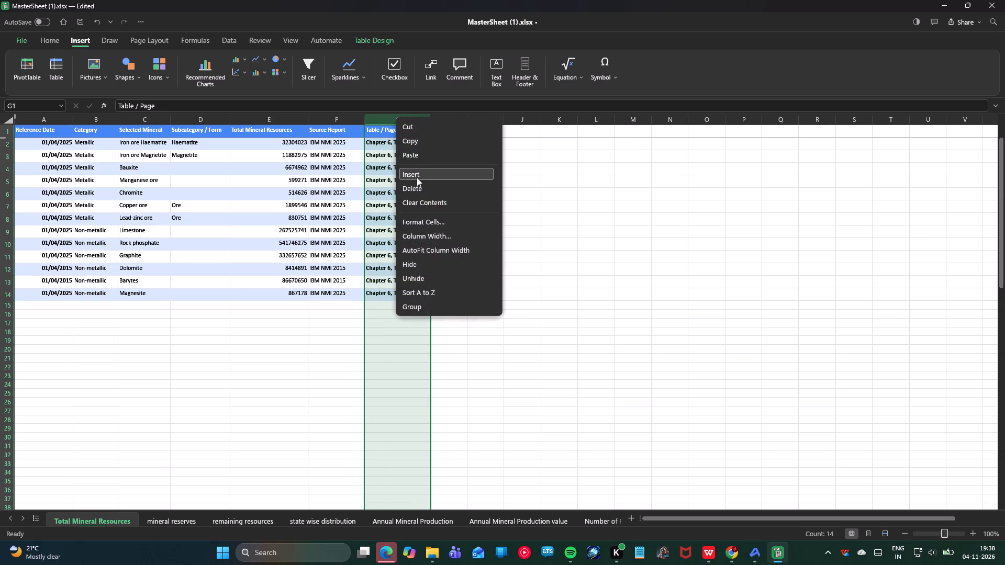
pyautogui.click(417, 187)
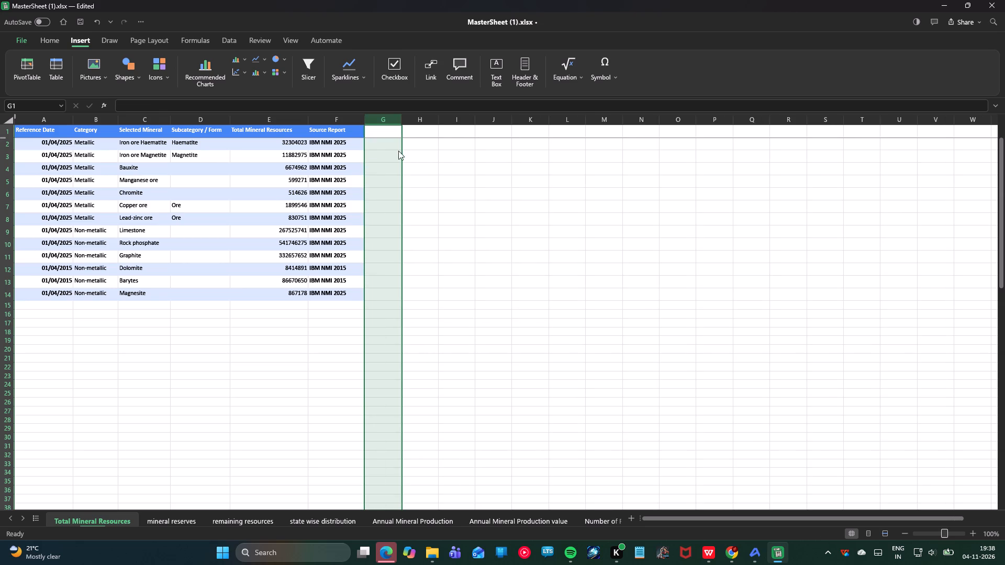
# Delete the entire Source Report column from the Total Mineral Resources sheet.
pyautogui.click(337, 135)
pyautogui.doubleClick(338, 129)
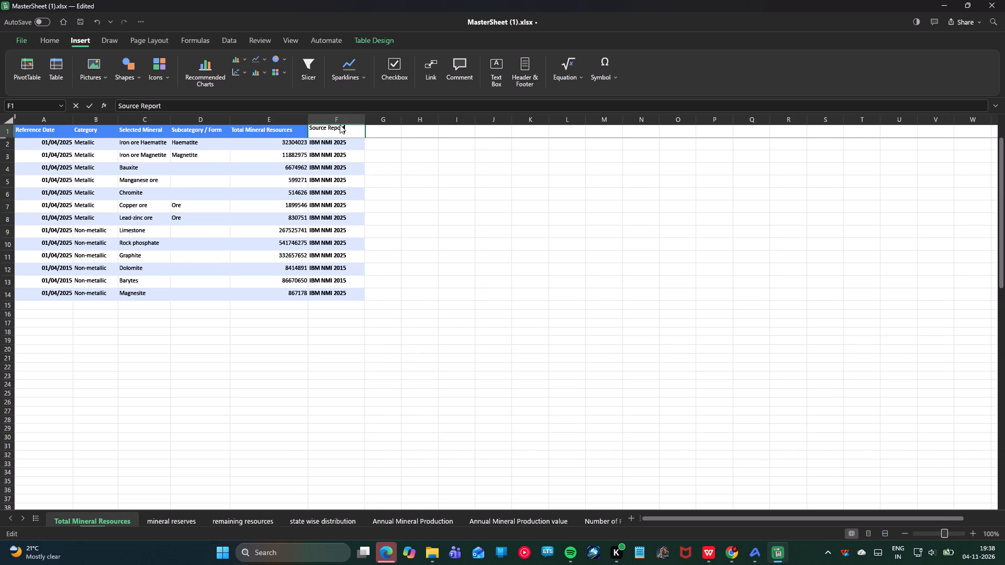
pyautogui.doubleClick(344, 119)
pyautogui.rightClick(344, 119)
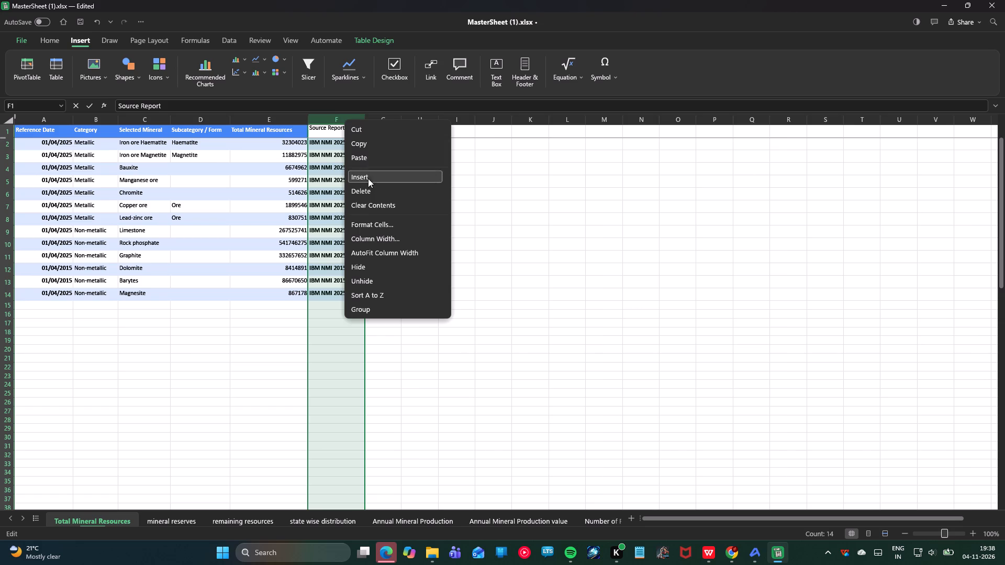
pyautogui.click(371, 190)
pyautogui.click(464, 195)
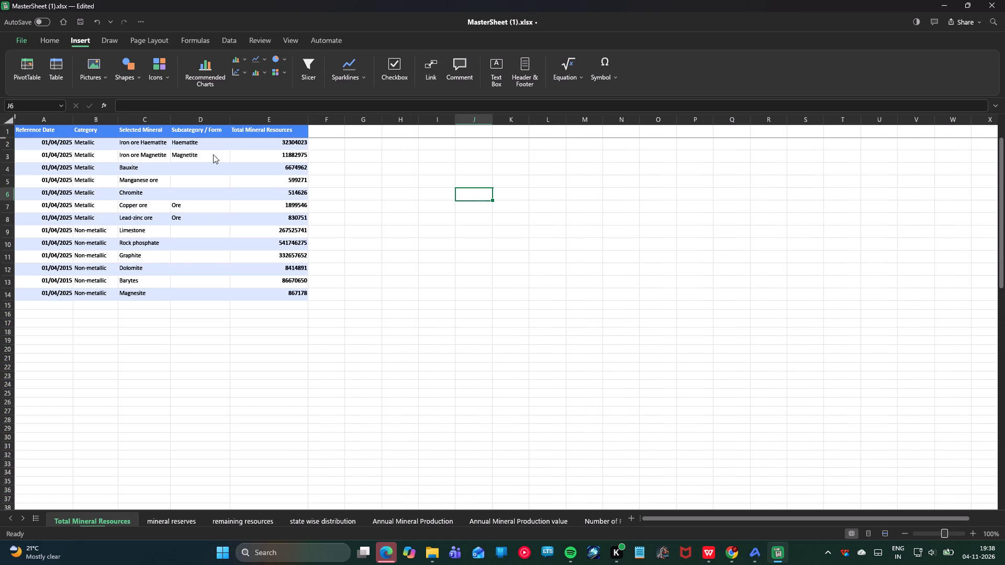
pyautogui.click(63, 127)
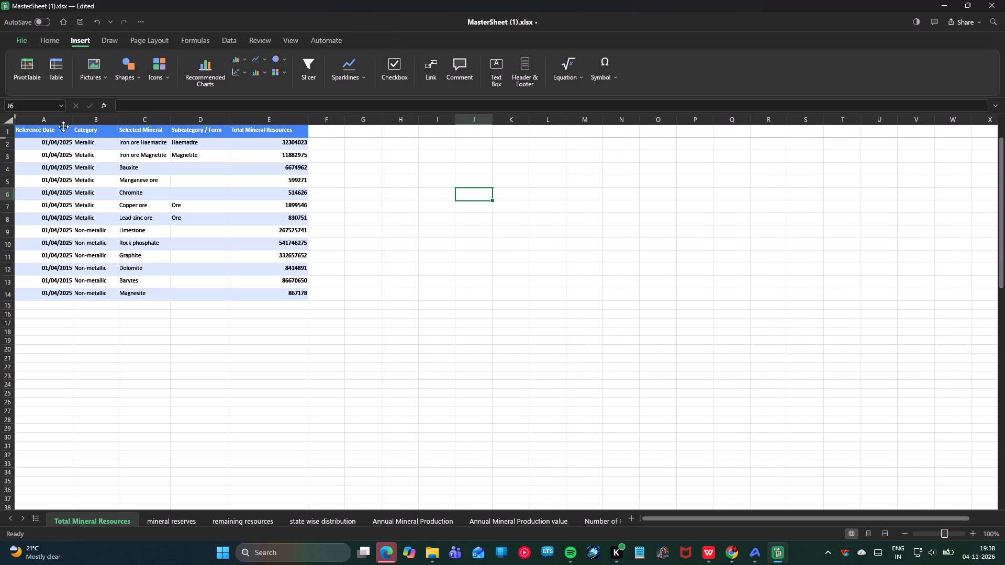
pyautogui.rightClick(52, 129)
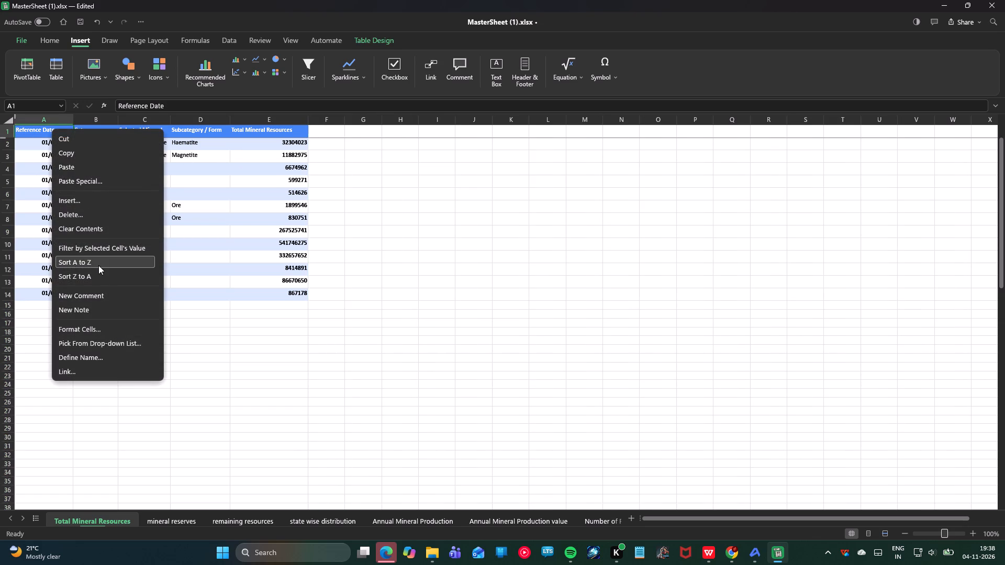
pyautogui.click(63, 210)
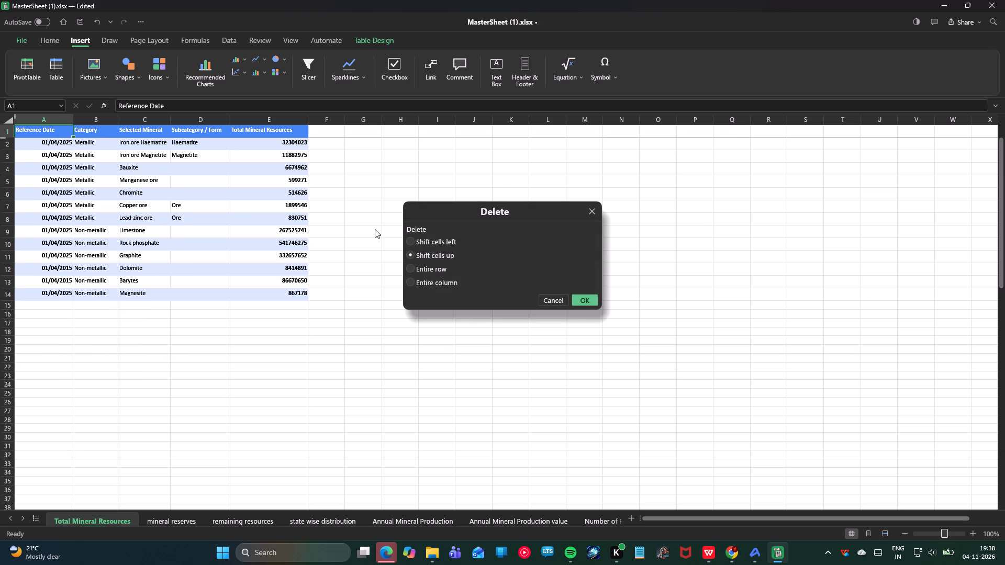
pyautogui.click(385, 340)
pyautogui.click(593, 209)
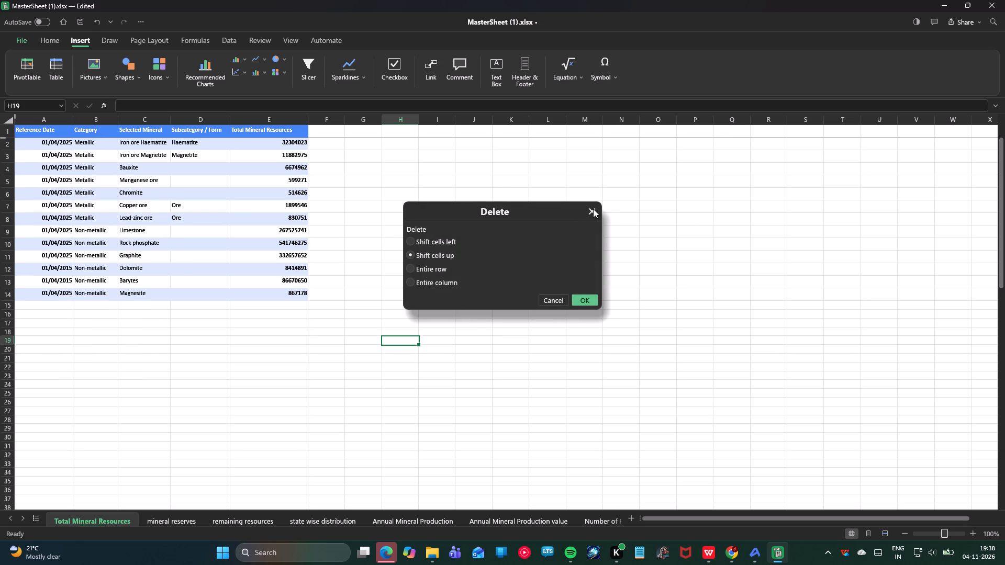
# Delete the entire Reference Date column from the Total Mineral Resources sheet.
pyautogui.tripleClick(47, 118)
pyautogui.rightClick(47, 118)
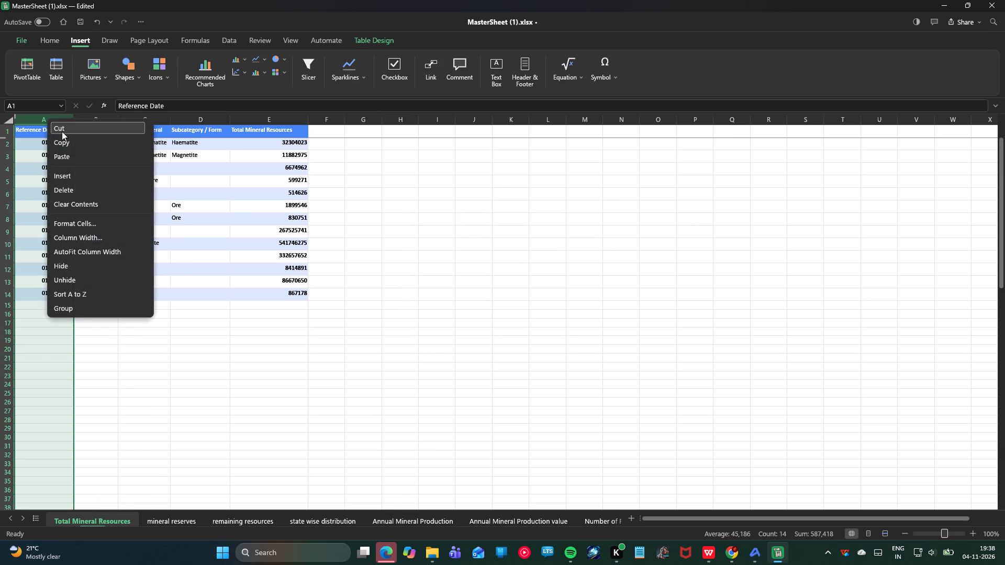
pyautogui.click(81, 193)
pyautogui.click(461, 263)
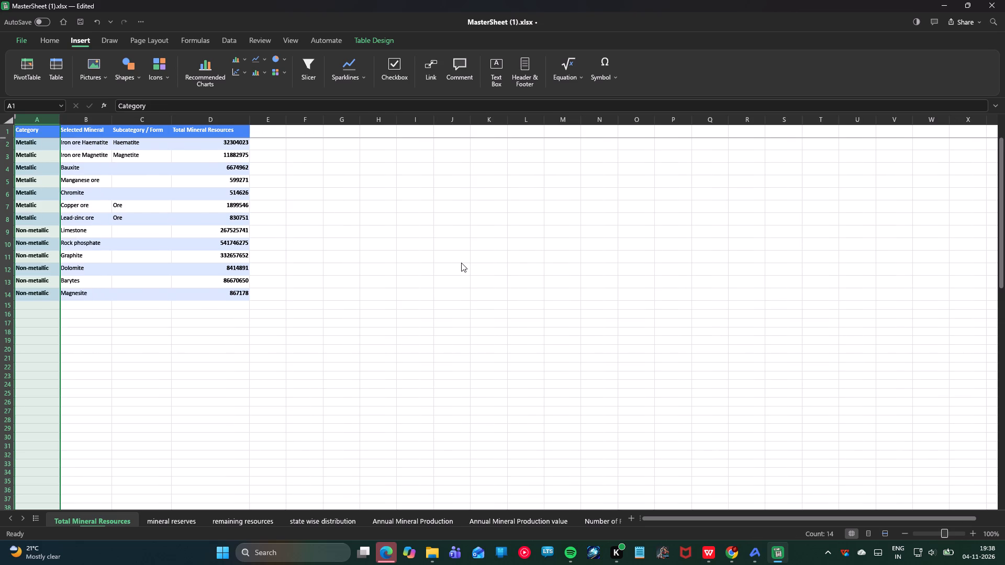
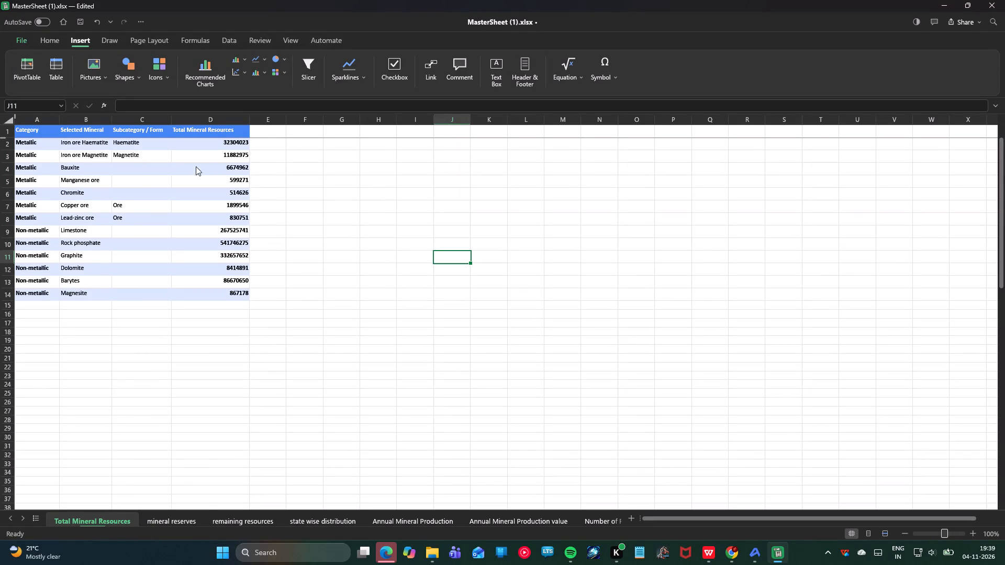
# Delete the entire Subcategory / Form column from the Total Mineral Resources sheet.
pyautogui.doubleClick(157, 125)
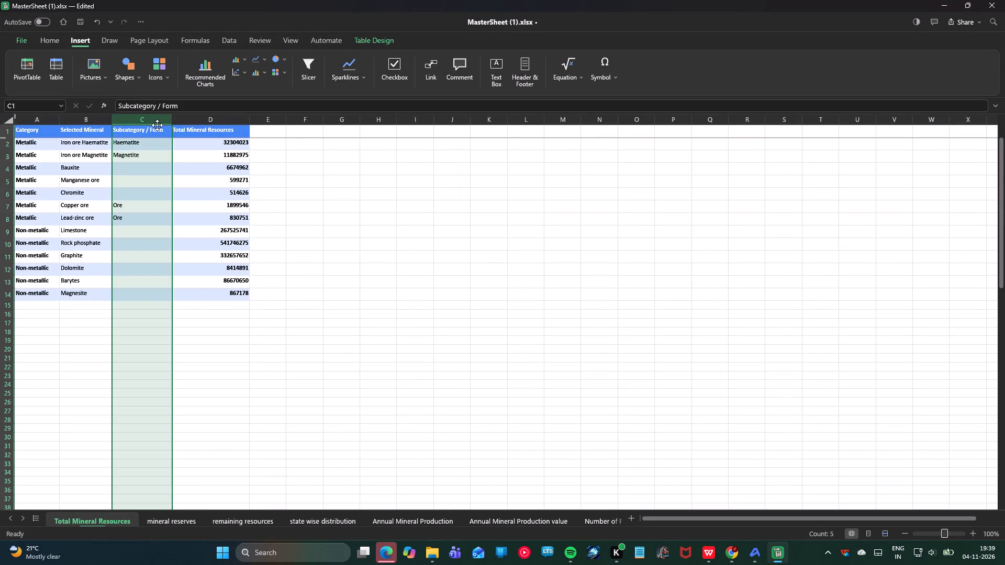
pyautogui.rightClick(162, 117)
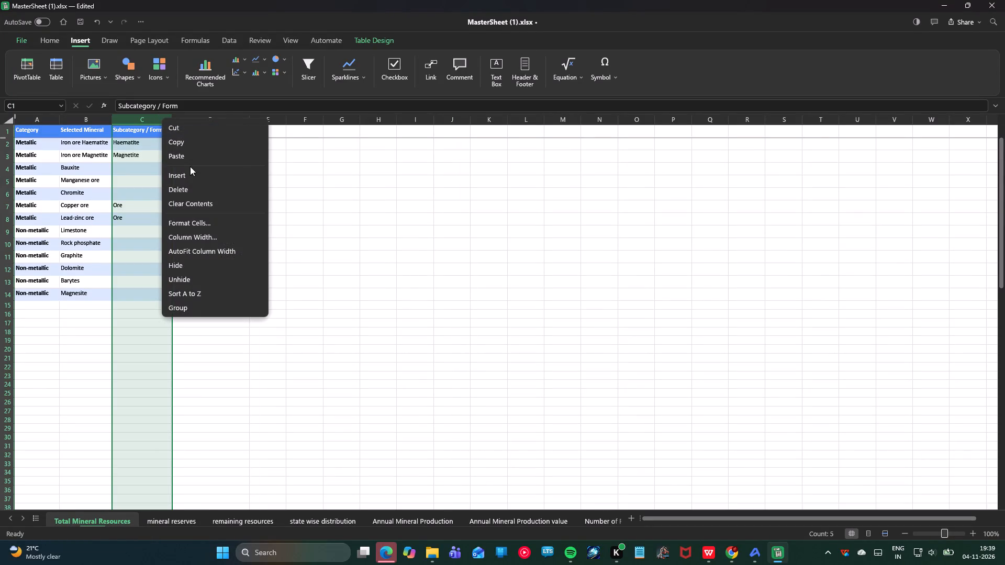
pyautogui.click(205, 191)
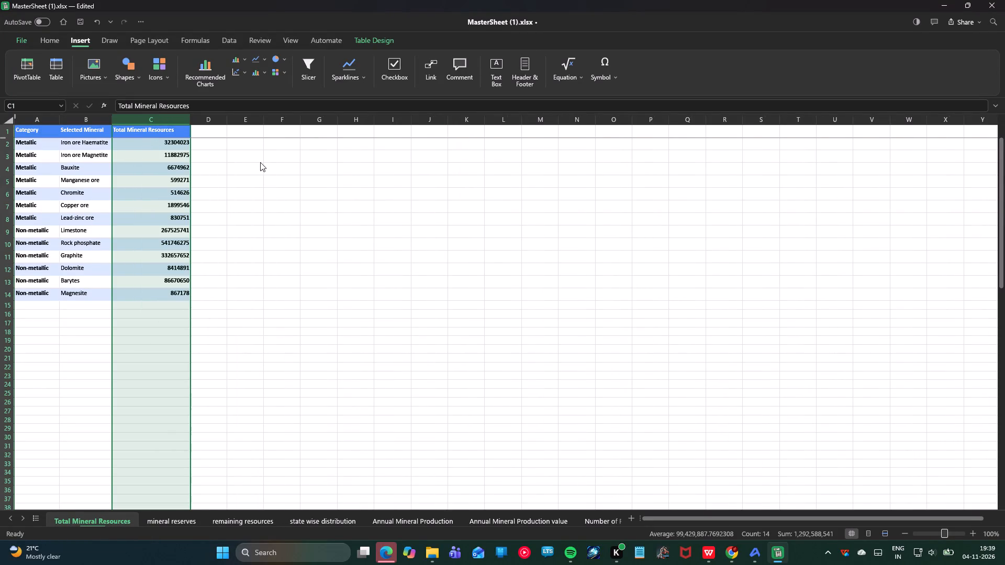
pyautogui.click(260, 162)
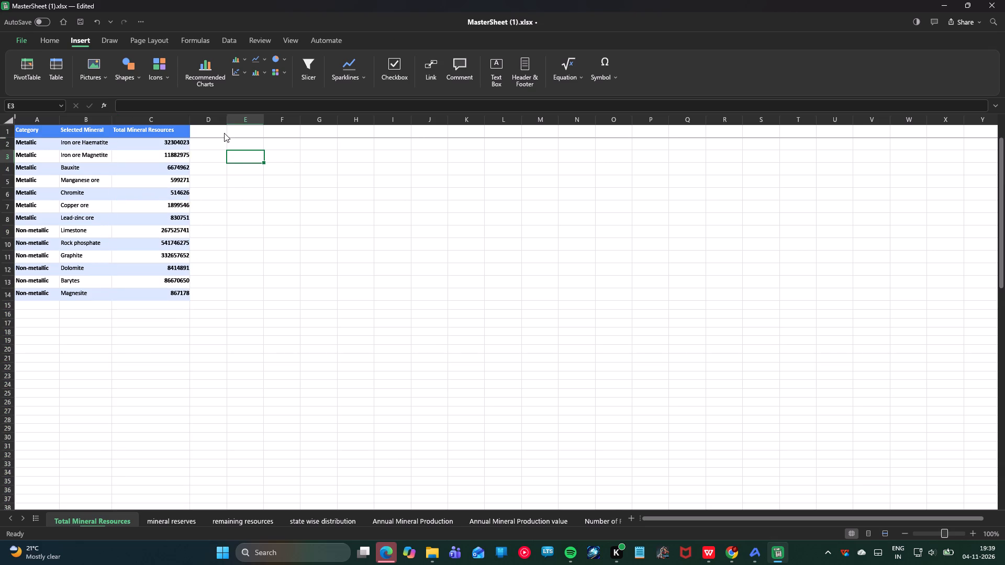
# Preview the available column, bar, line and area chart types for the metallic minerals range B2:D8.
pyautogui.moveTo(208, 139); pyautogui.dragTo(93, 148)
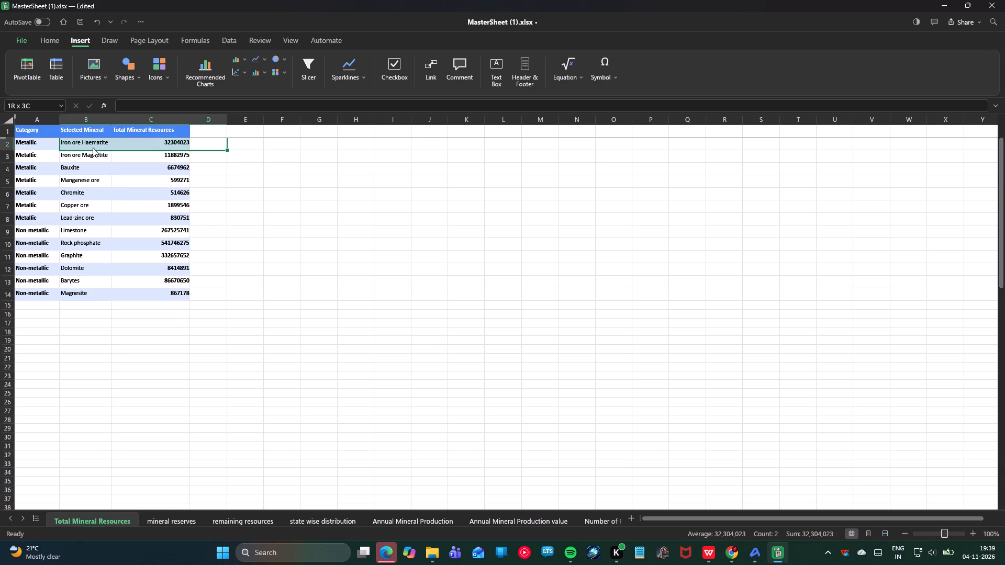
pyautogui.moveTo(93, 148); pyautogui.dragTo(102, 216)
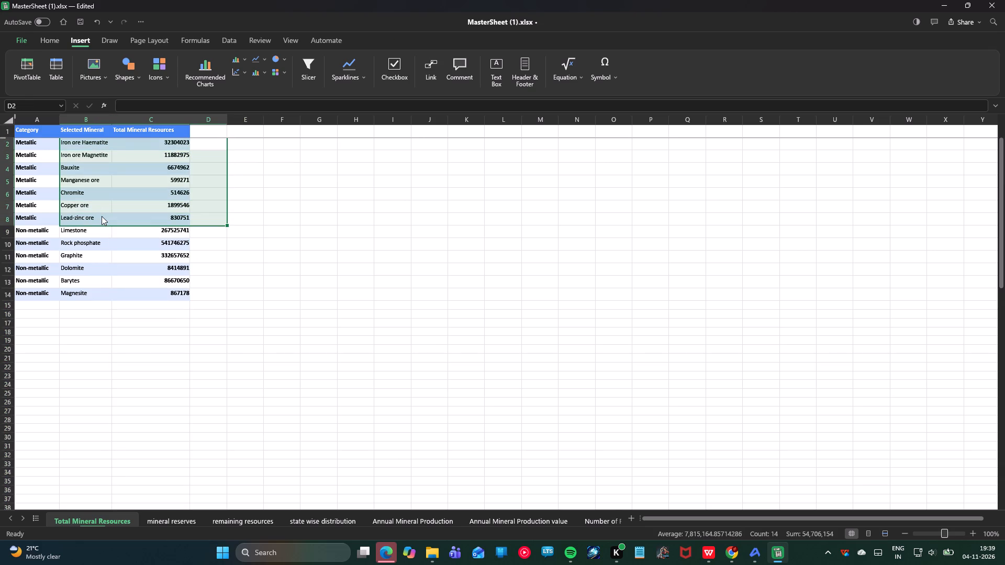
pyautogui.click(212, 64)
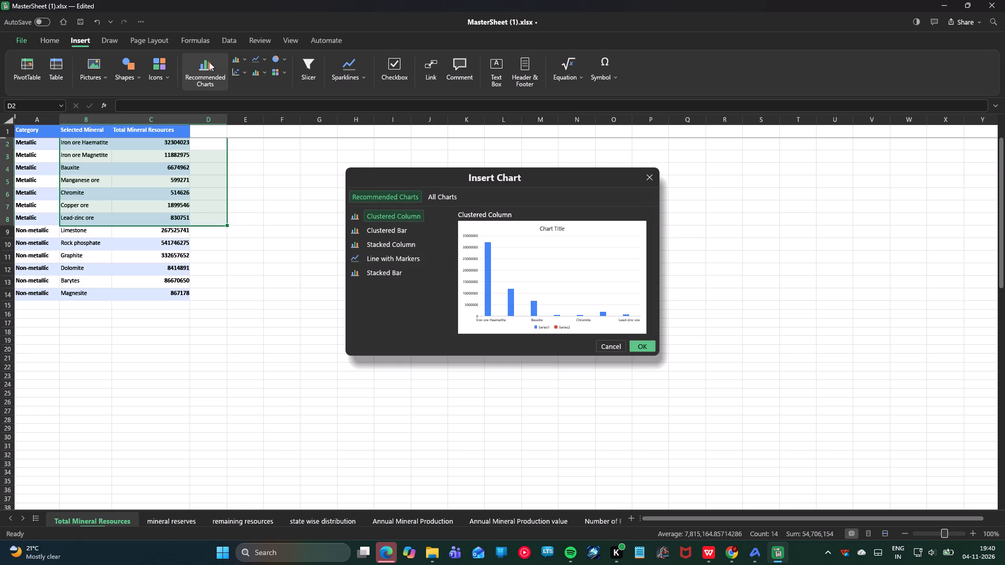
pyautogui.click(254, 61)
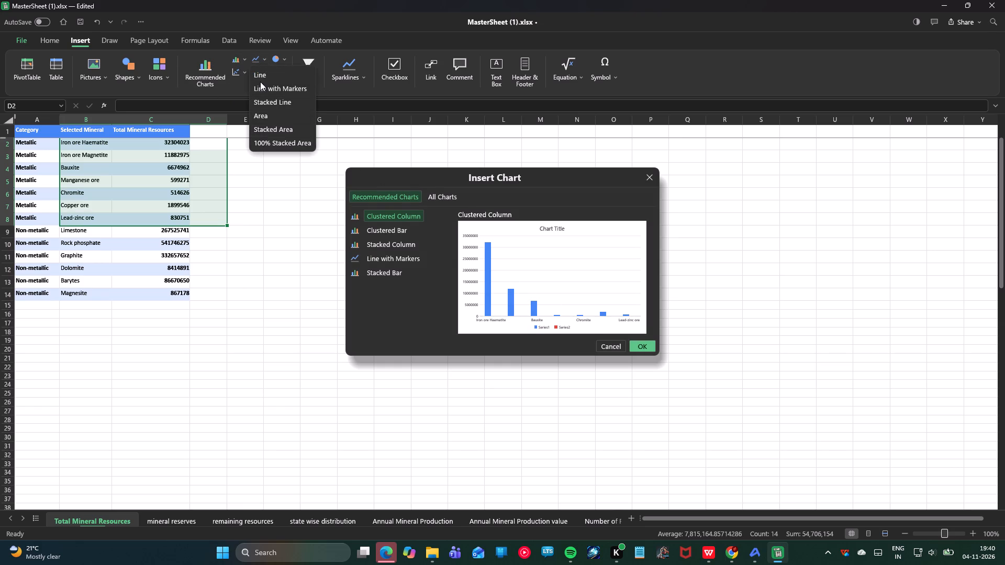
pyautogui.click(456, 196)
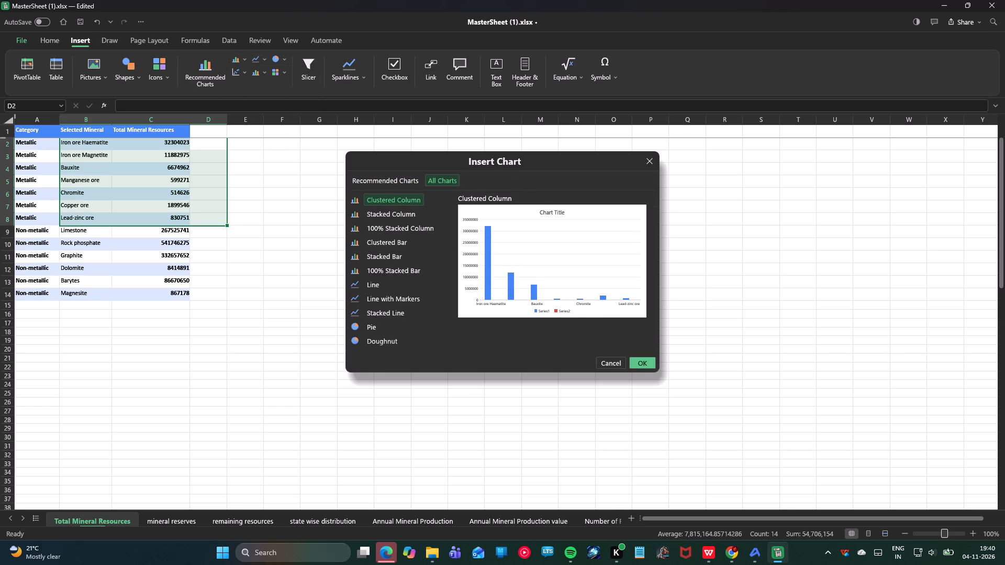
pyautogui.click(412, 220)
pyautogui.click(409, 241)
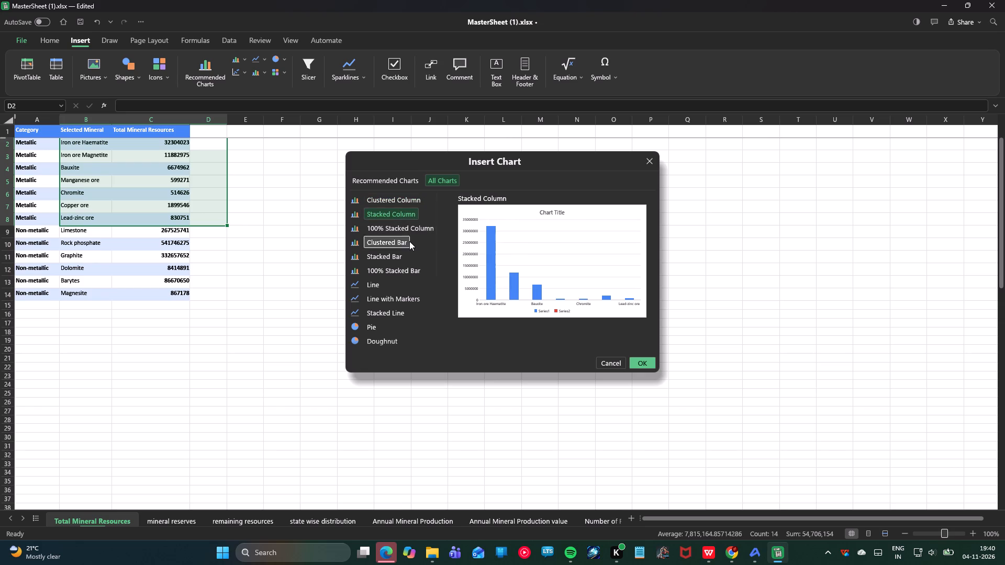
pyautogui.click(406, 258)
pyautogui.click(410, 275)
pyautogui.click(409, 284)
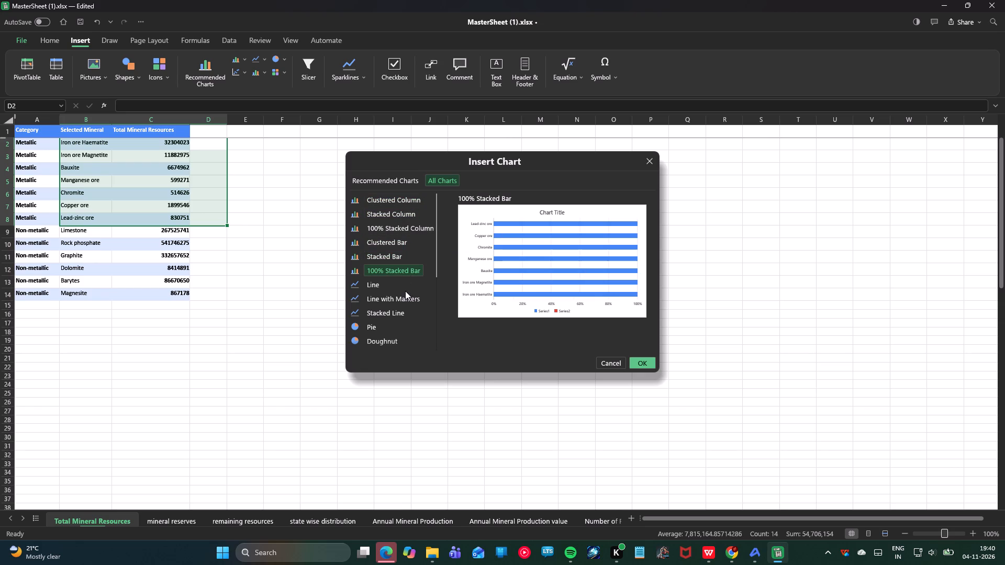
pyautogui.click(404, 291)
pyautogui.click(390, 285)
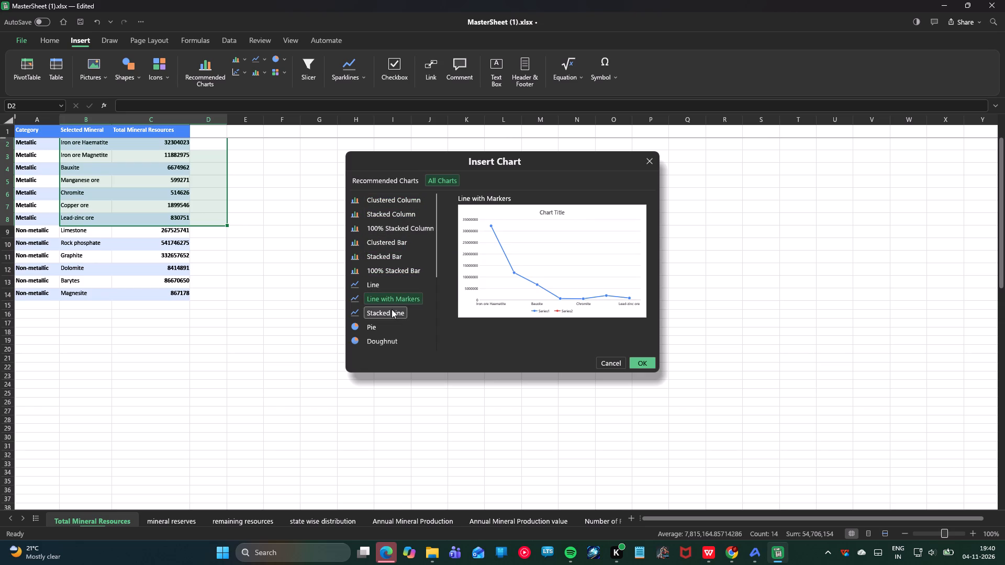
pyautogui.click(392, 309)
pyautogui.click(379, 284)
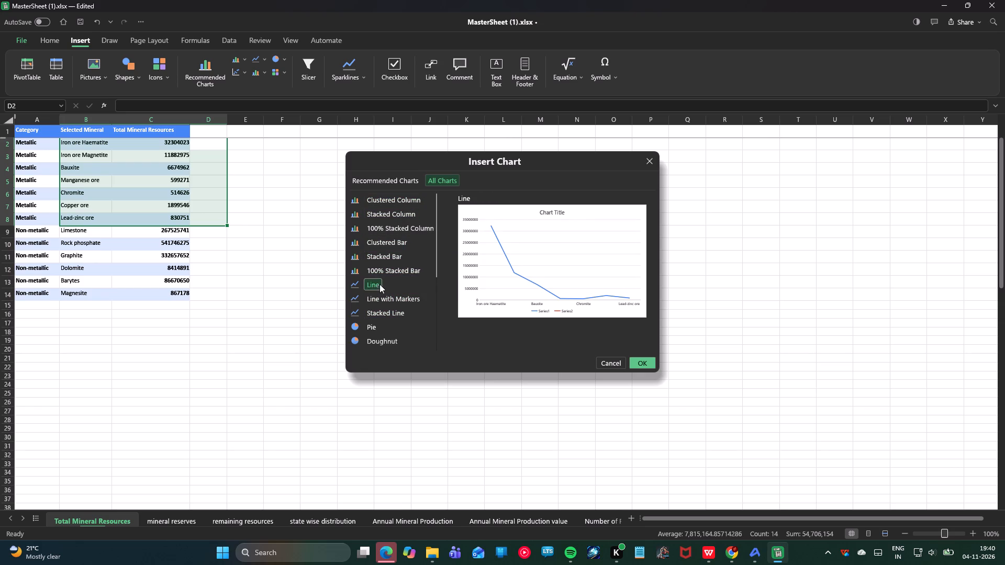
pyautogui.click(381, 297)
pyautogui.scroll(-4, 381, 297)
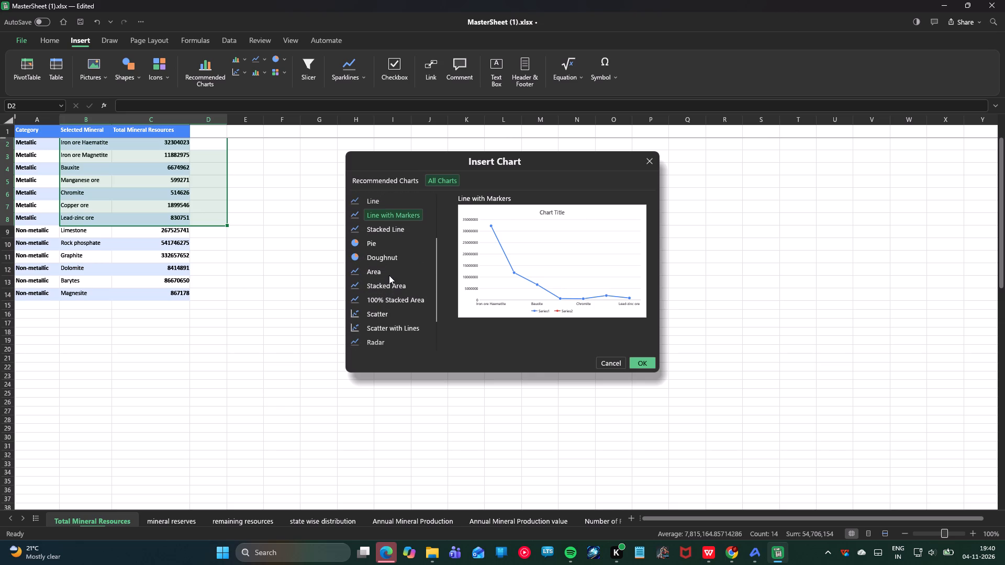
pyautogui.click(389, 275)
pyautogui.click(380, 270)
pyautogui.click(382, 287)
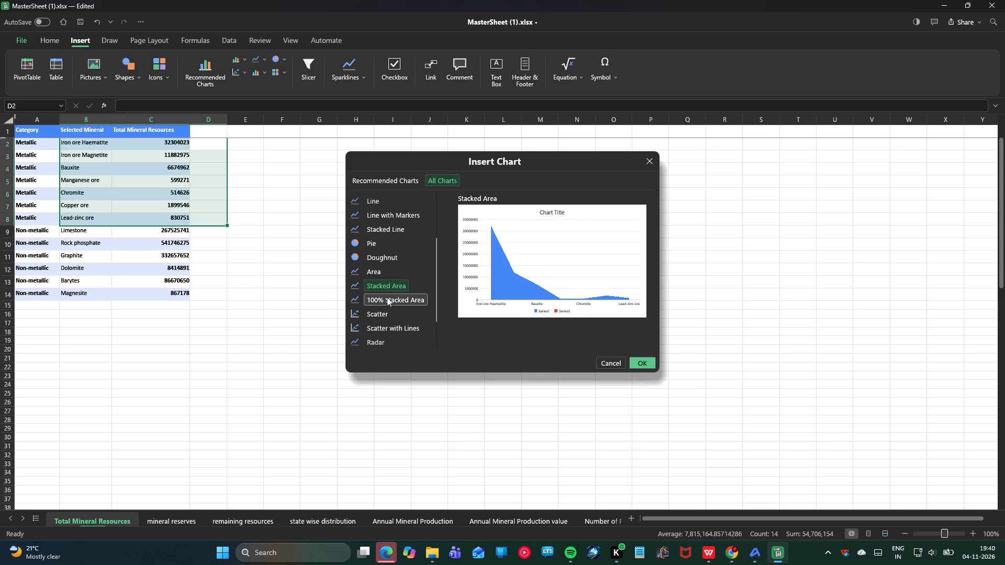
pyautogui.click(395, 307)
pyautogui.click(394, 311)
pyautogui.scroll(3, 394, 311)
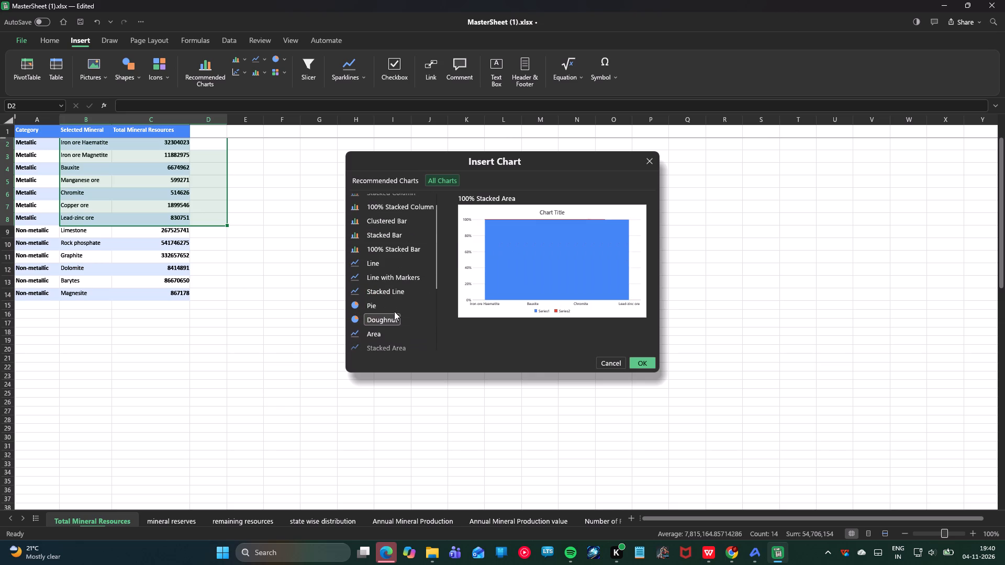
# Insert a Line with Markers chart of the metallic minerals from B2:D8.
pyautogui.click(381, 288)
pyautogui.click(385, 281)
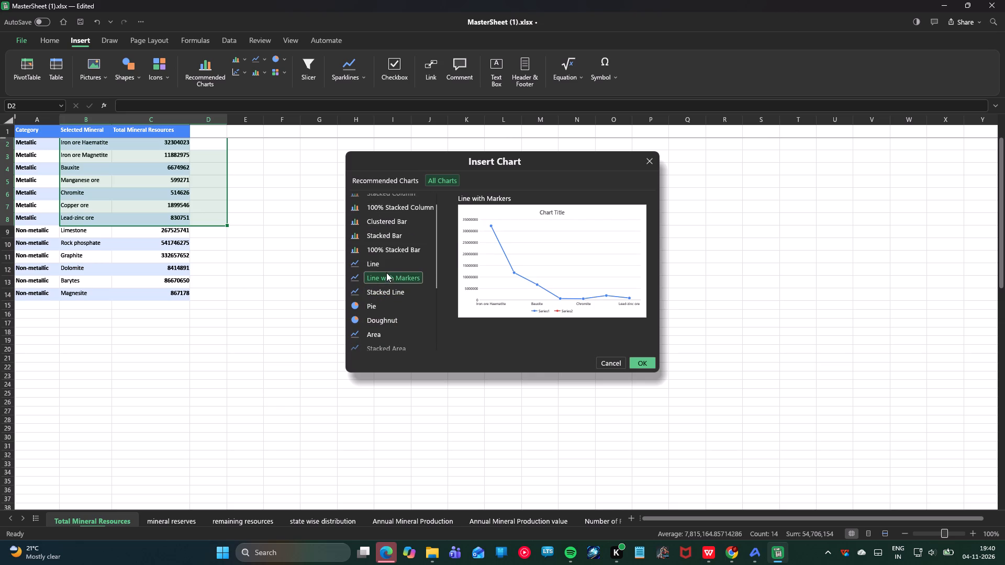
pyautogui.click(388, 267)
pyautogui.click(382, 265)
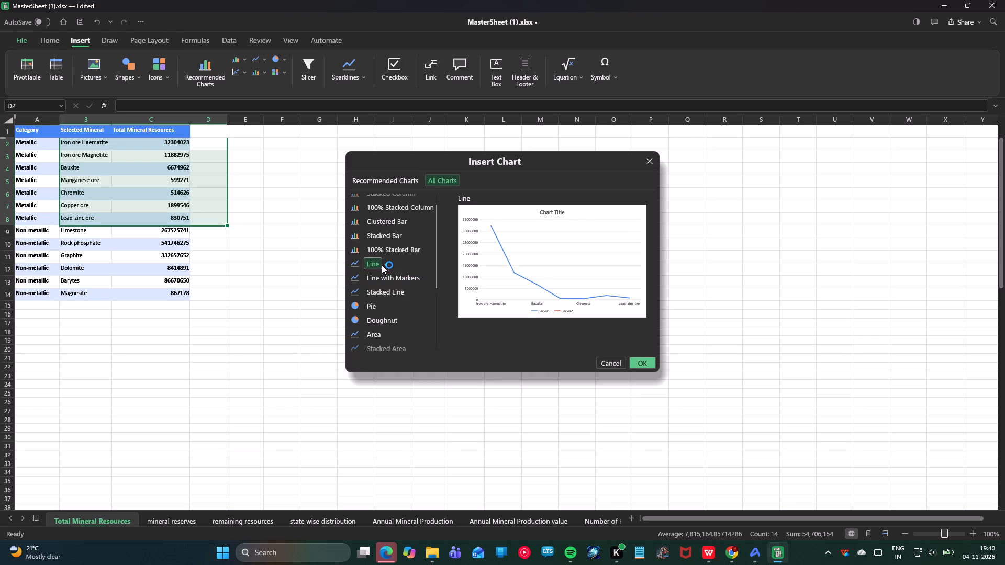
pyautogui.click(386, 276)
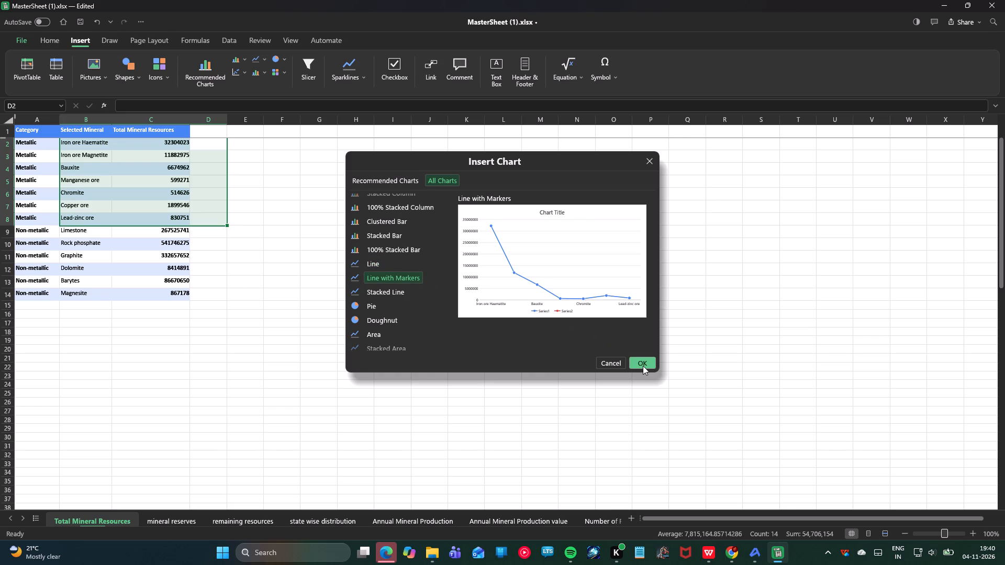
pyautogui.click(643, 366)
# Insert a Line with Markers chart of the non-metallic minerals, Limestone to Magnesite, from B9:D14.
pyautogui.click(217, 256)
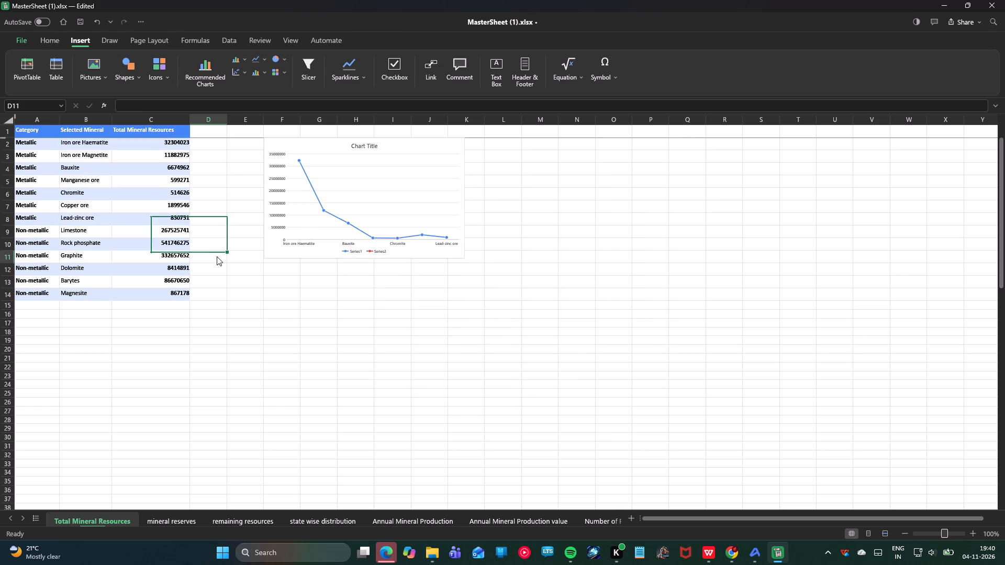
pyautogui.moveTo(202, 228); pyautogui.dragTo(160, 229)
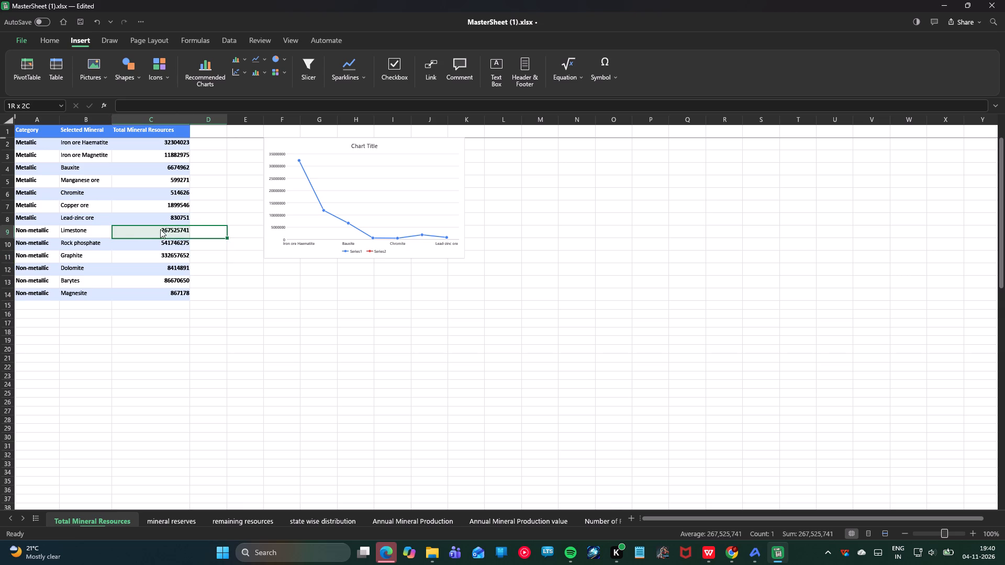
pyautogui.moveTo(160, 229); pyautogui.dragTo(85, 293)
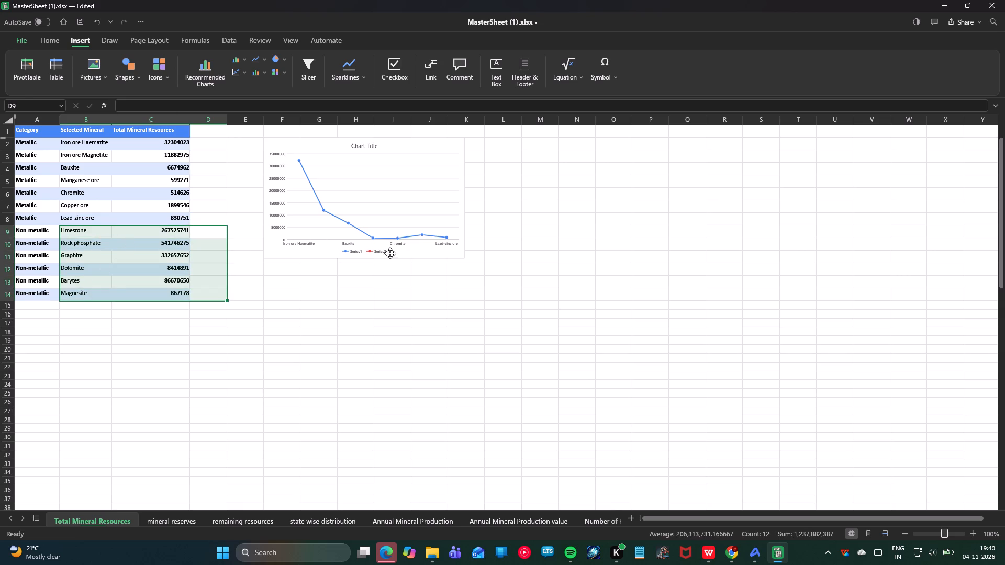
pyautogui.rightClick(147, 233)
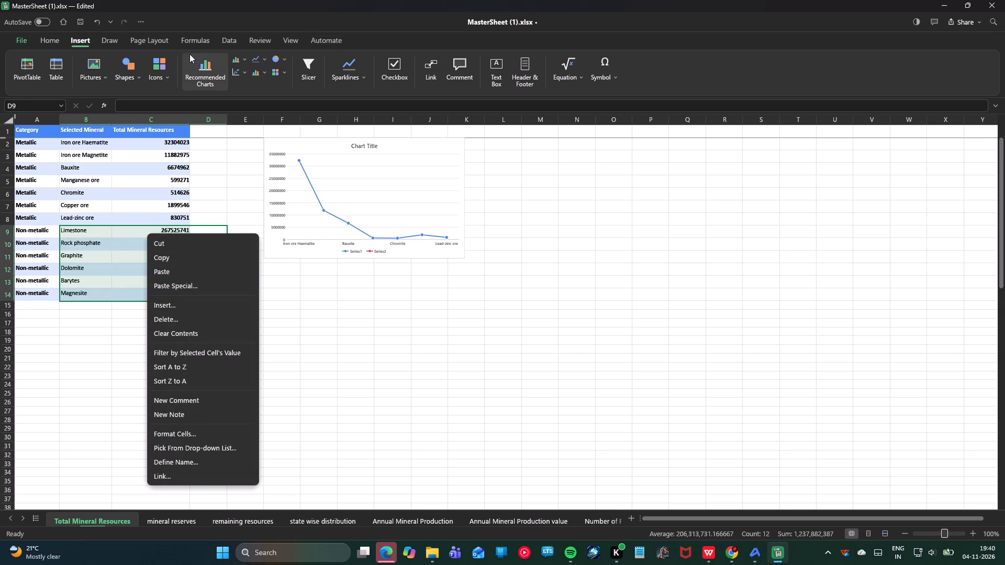
pyautogui.click(254, 56)
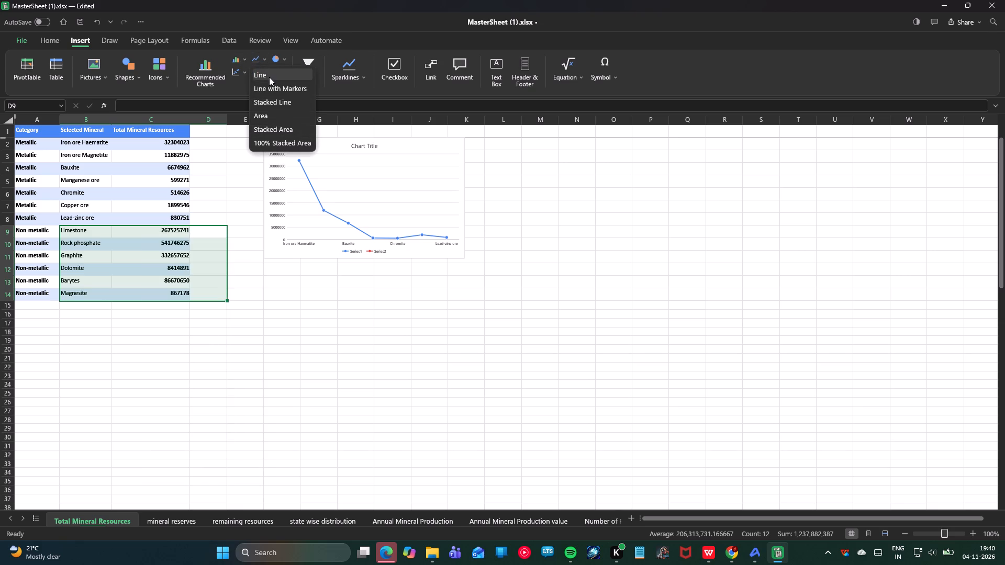
pyautogui.click(272, 87)
# Move the non-metallic minerals chart beside the metallic minerals chart so that the two do not overlap.
pyautogui.moveTo(402, 281); pyautogui.dragTo(527, 304)
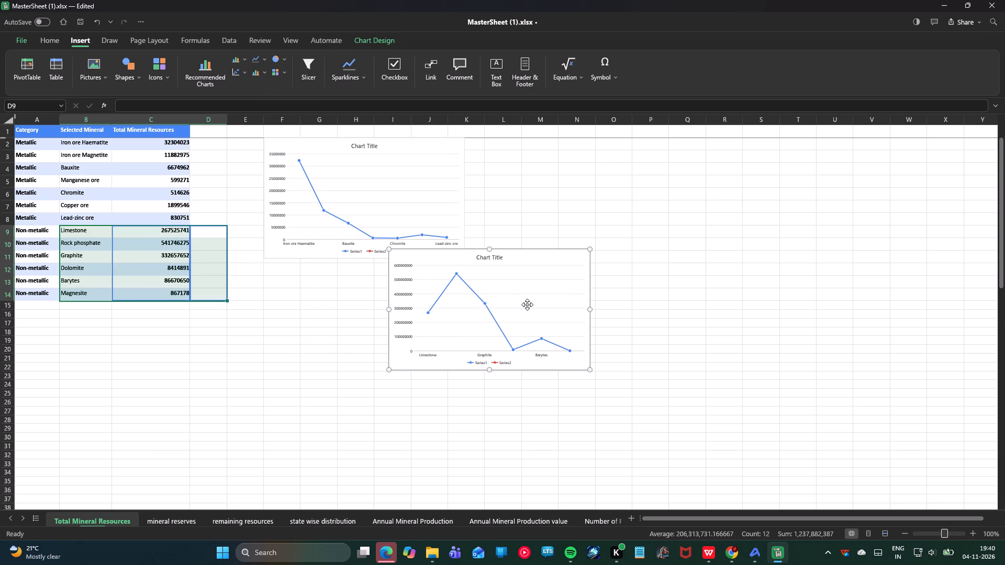
pyautogui.moveTo(481, 272); pyautogui.dragTo(594, 209)
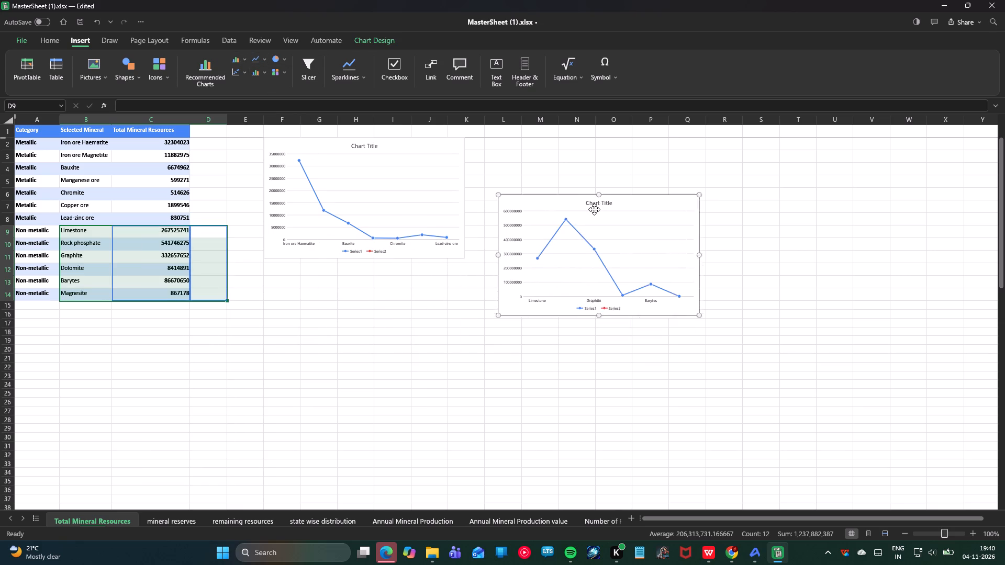
pyautogui.moveTo(594, 209); pyautogui.dragTo(607, 173)
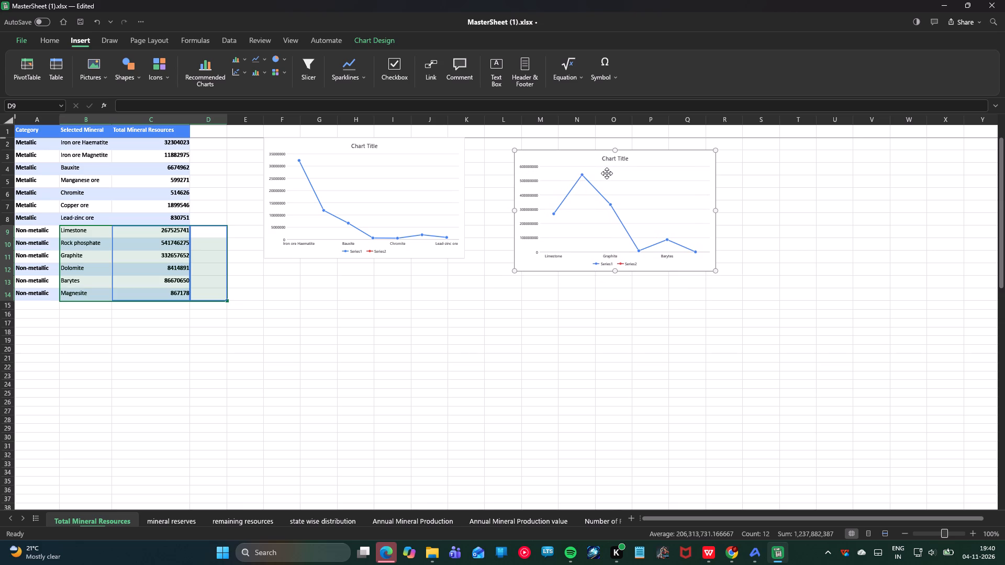
pyautogui.click(285, 319)
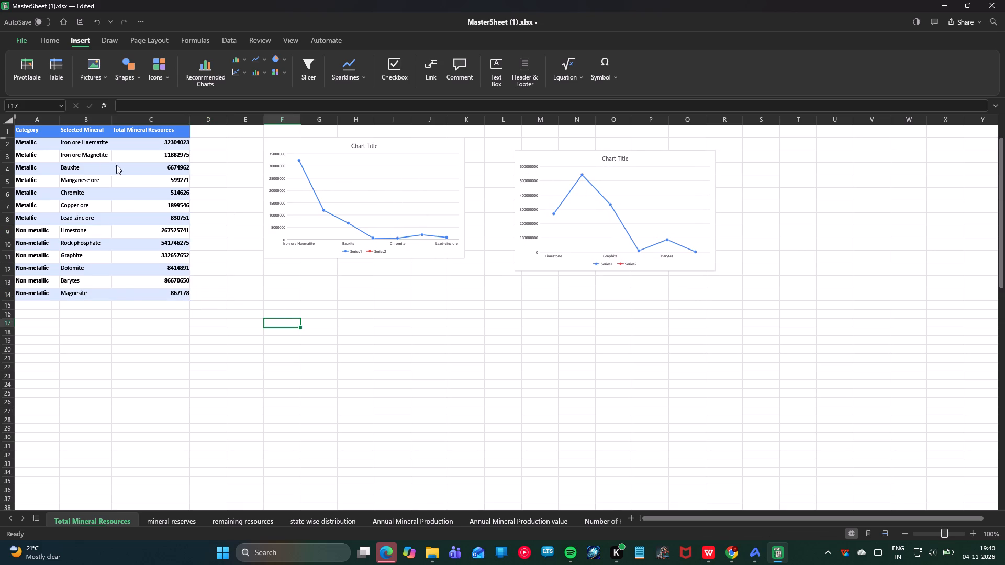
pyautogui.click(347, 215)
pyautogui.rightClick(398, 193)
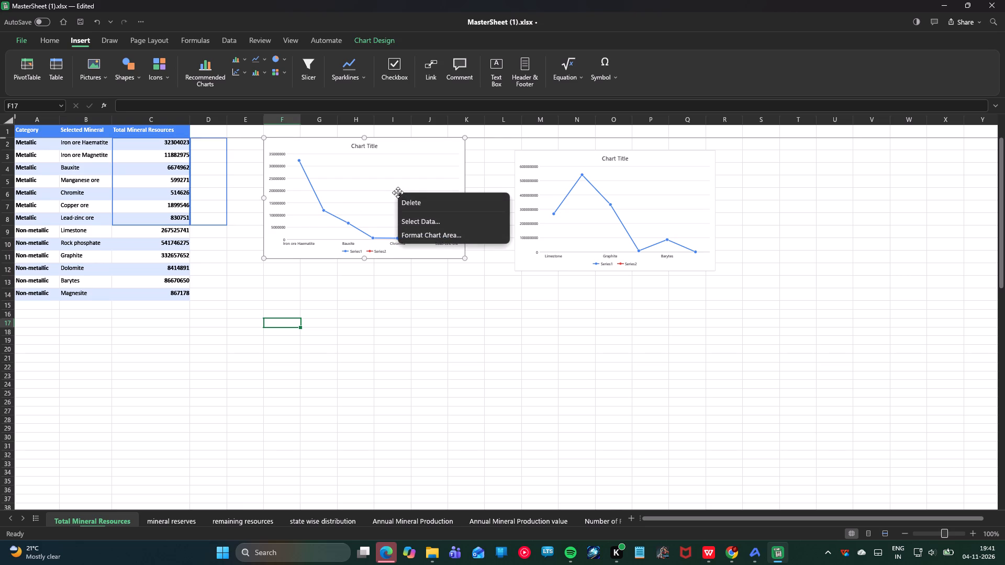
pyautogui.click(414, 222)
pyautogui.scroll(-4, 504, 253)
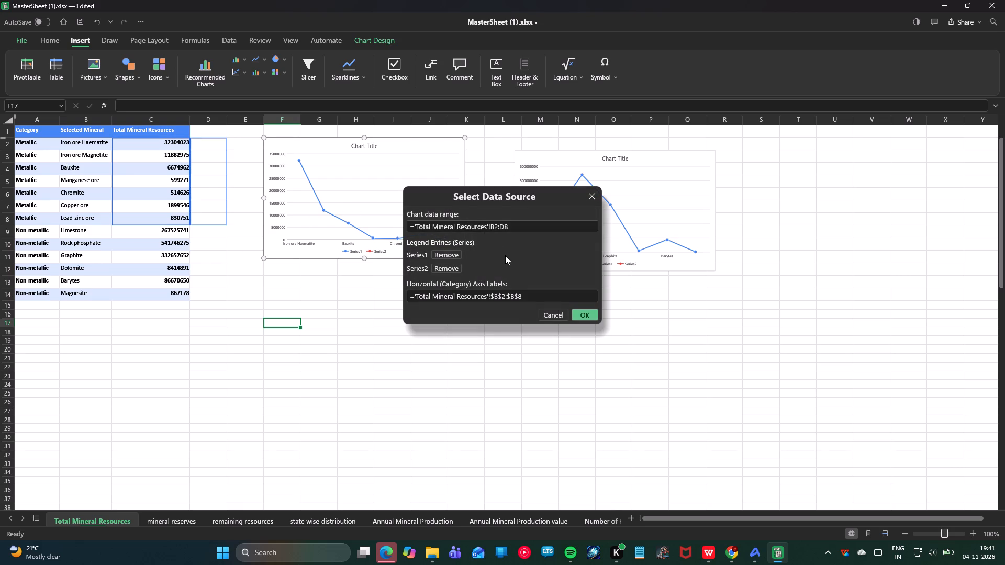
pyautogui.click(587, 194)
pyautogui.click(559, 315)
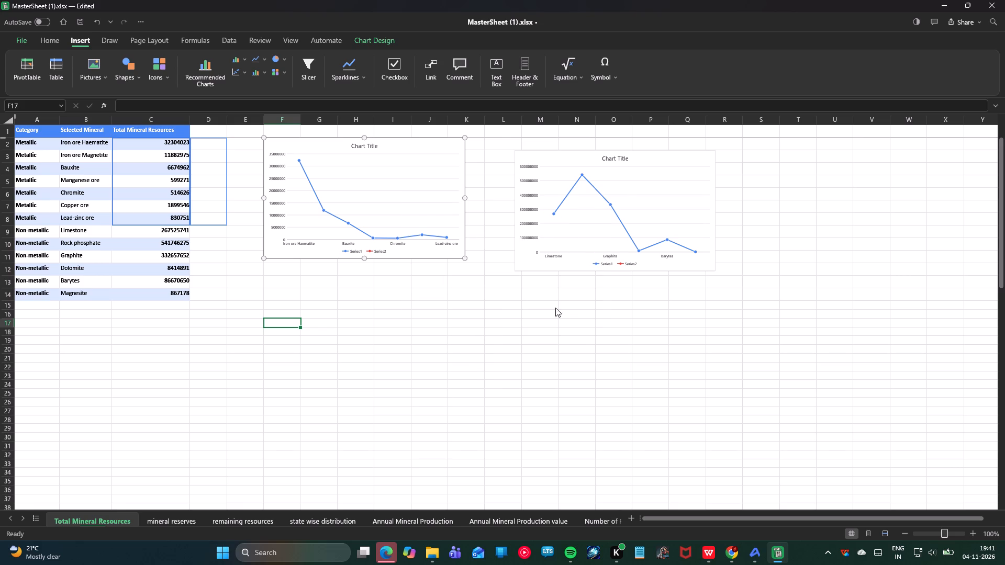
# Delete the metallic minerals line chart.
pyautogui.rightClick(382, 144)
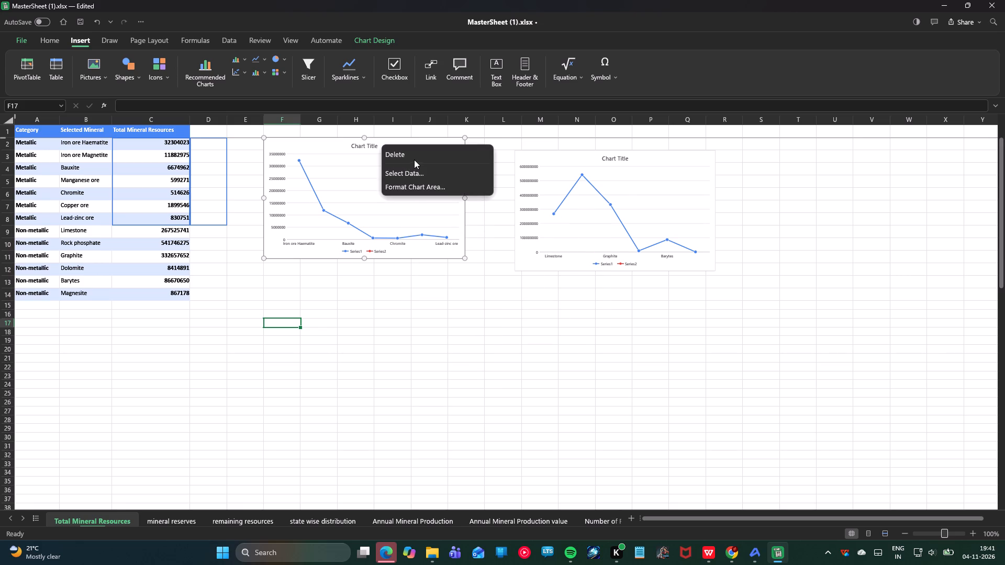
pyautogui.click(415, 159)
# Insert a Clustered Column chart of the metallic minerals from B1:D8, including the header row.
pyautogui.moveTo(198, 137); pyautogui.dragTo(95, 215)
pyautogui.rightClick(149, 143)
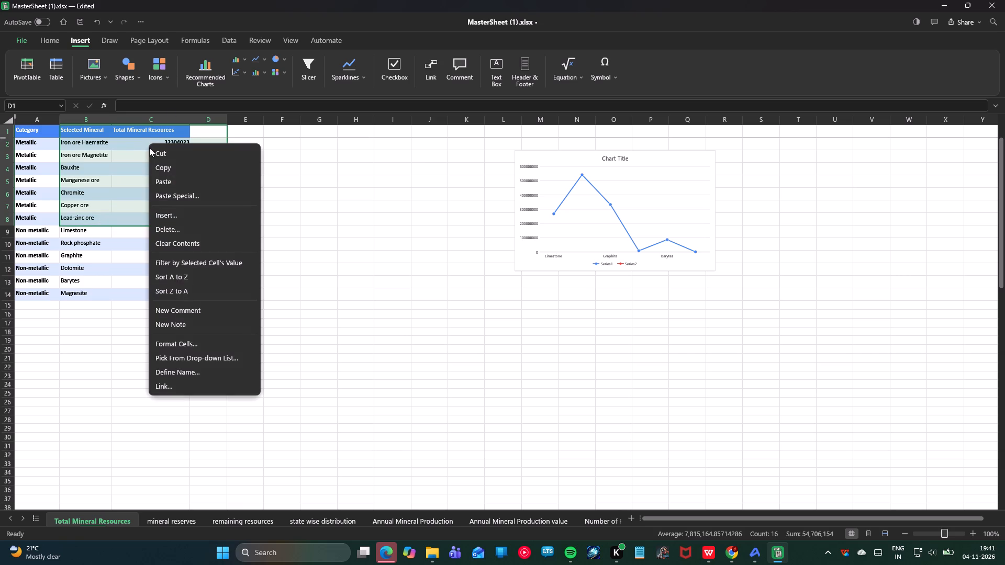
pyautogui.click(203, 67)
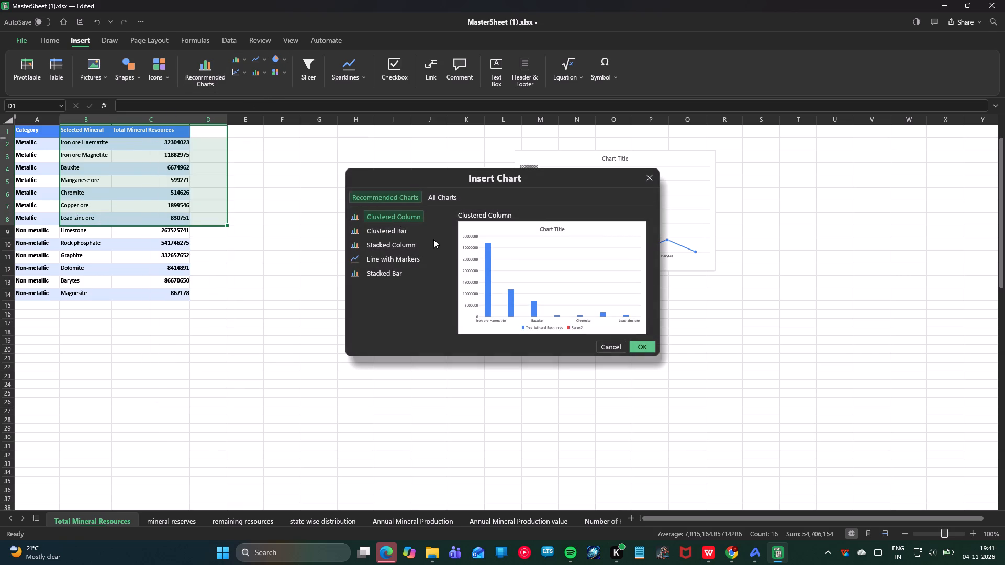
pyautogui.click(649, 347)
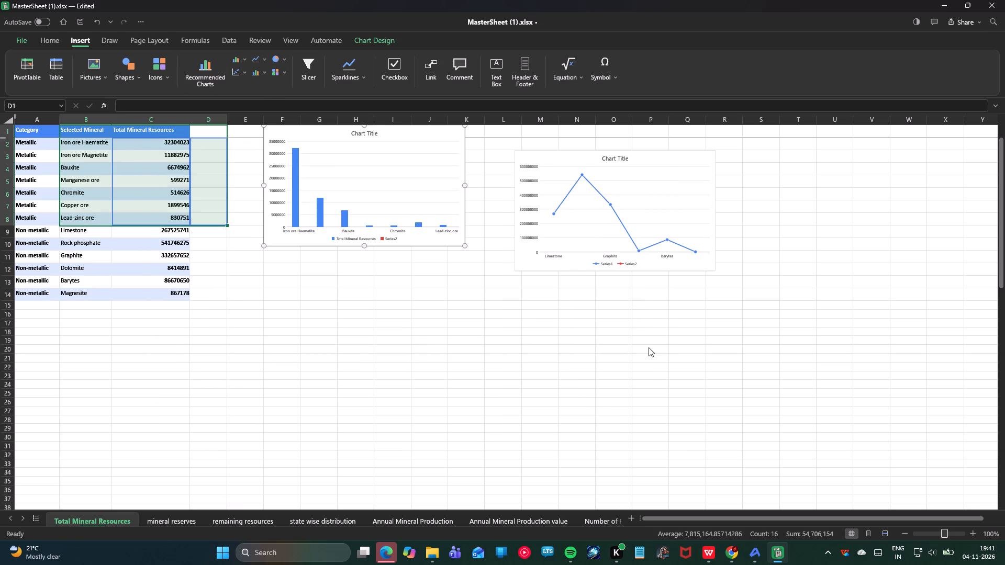
# Delete the non-metallic minerals line chart.
pyautogui.click(611, 196)
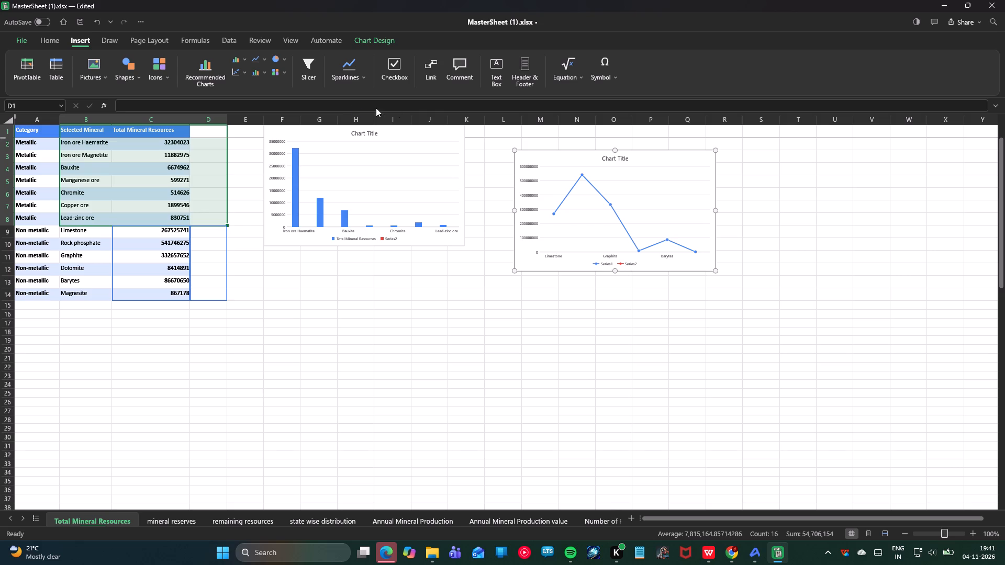
pyautogui.rightClick(541, 163)
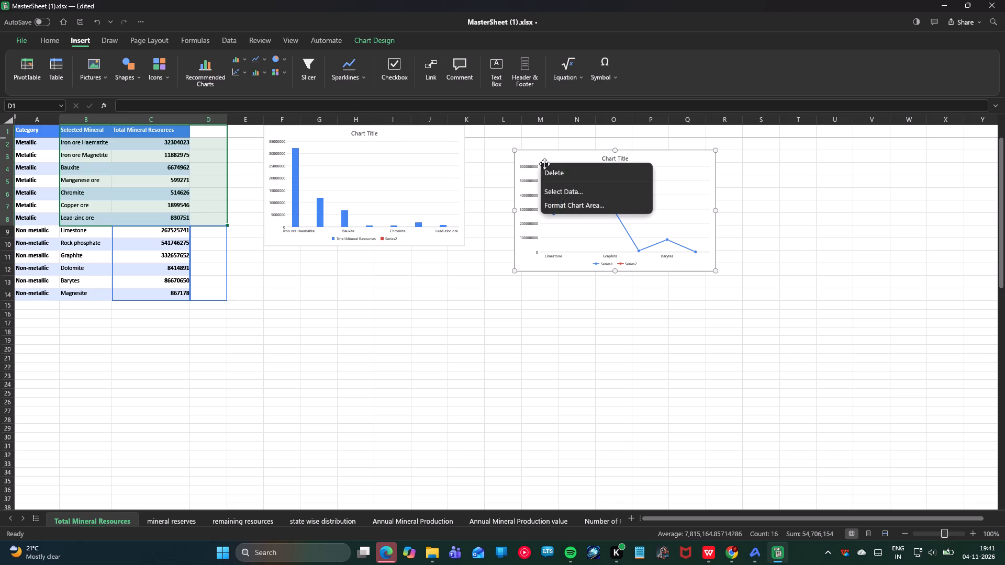
pyautogui.click(570, 176)
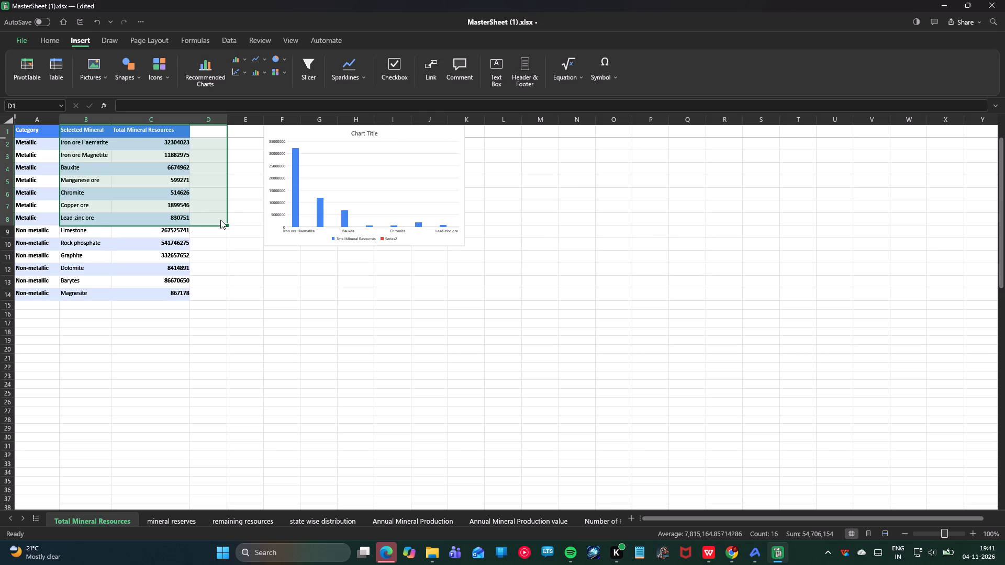
# Insert a Clustered Bar chart of the non-metallic minerals from B9:D14 and place it clear of the column chart.
pyautogui.click(220, 220)
pyautogui.moveTo(211, 228); pyautogui.dragTo(88, 268)
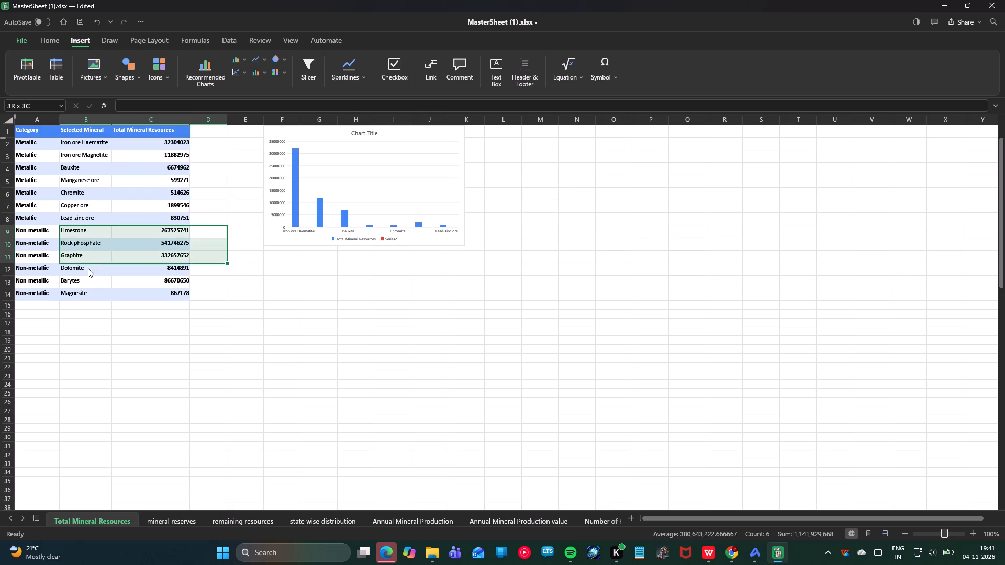
pyautogui.moveTo(88, 268); pyautogui.dragTo(88, 291)
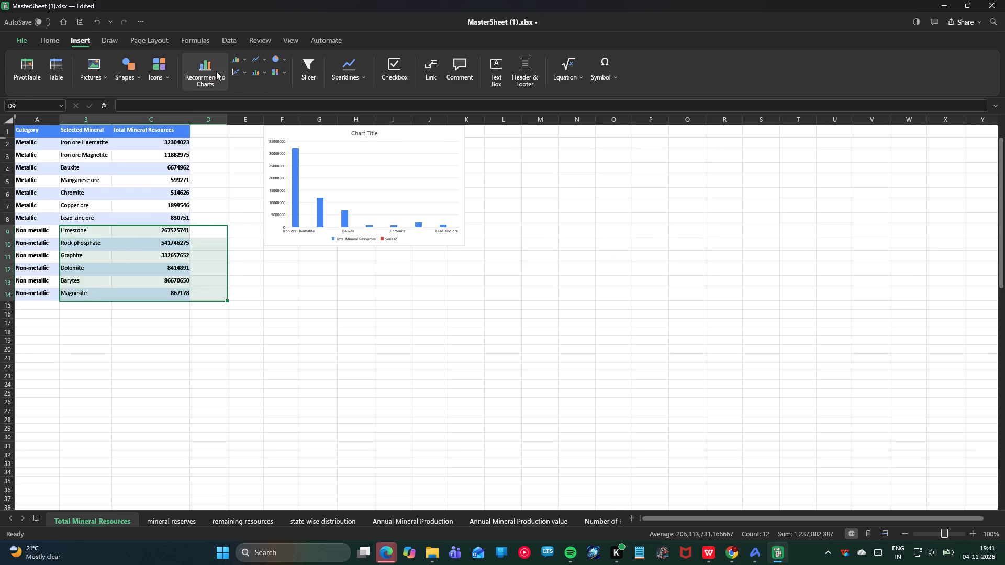
pyautogui.click(216, 71)
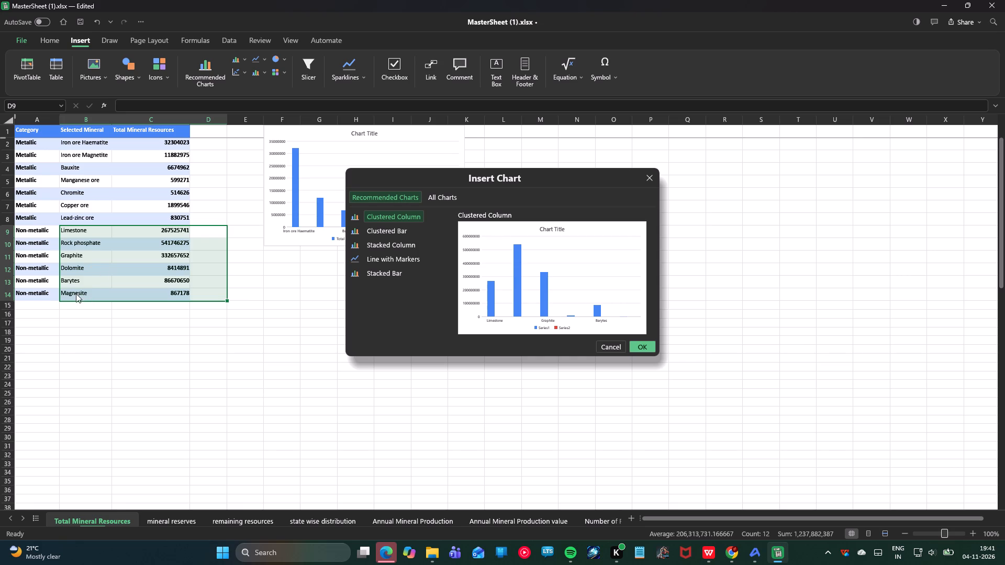
pyautogui.click(405, 226)
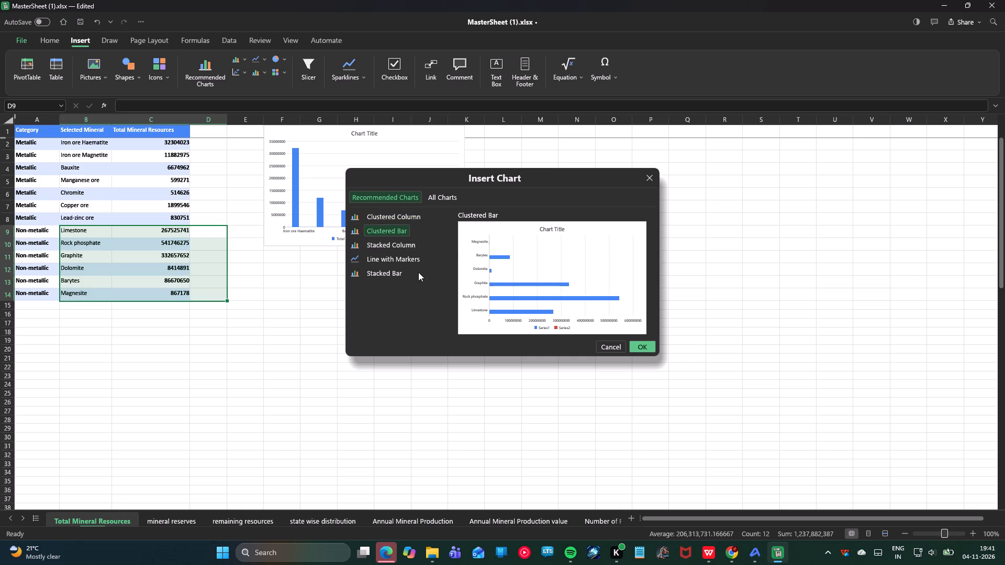
pyautogui.click(404, 244)
pyautogui.click(404, 258)
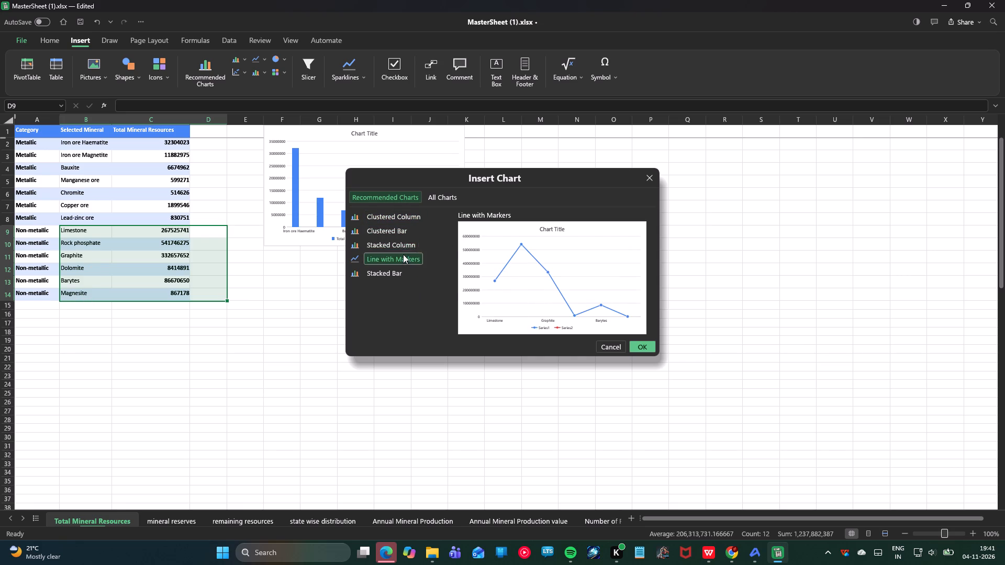
pyautogui.click(410, 227)
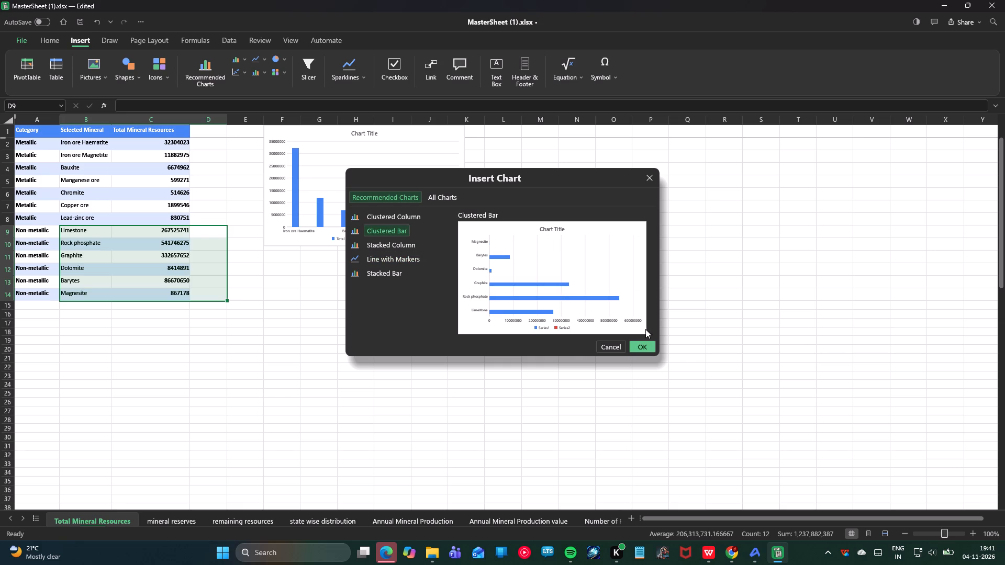
pyautogui.click(640, 347)
pyautogui.moveTo(415, 277); pyautogui.dragTo(697, 340)
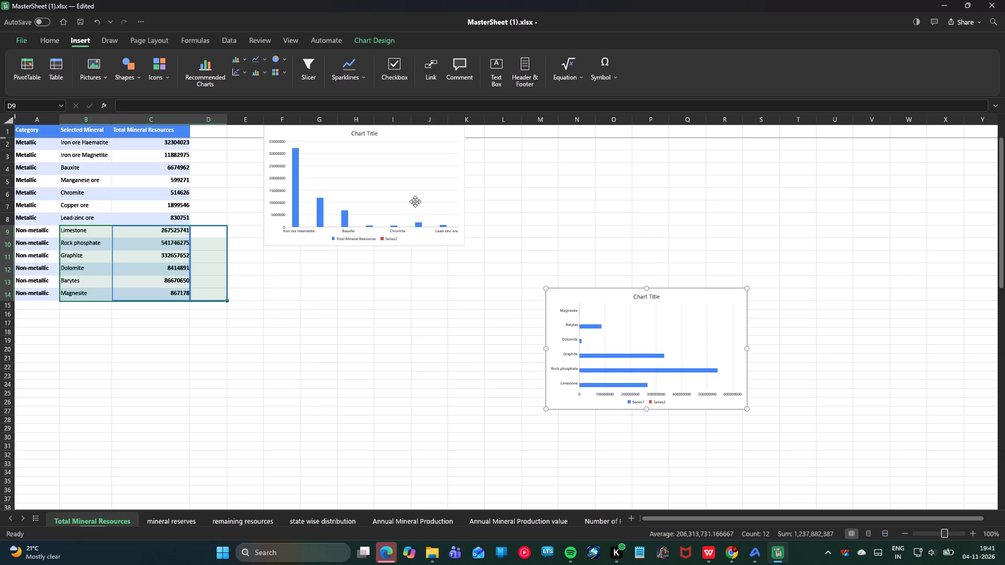
# Insert a Clustered Bar chart of the metallic minerals from B2:D8 and move it off the column chart.
pyautogui.click(415, 201)
pyautogui.click(236, 206)
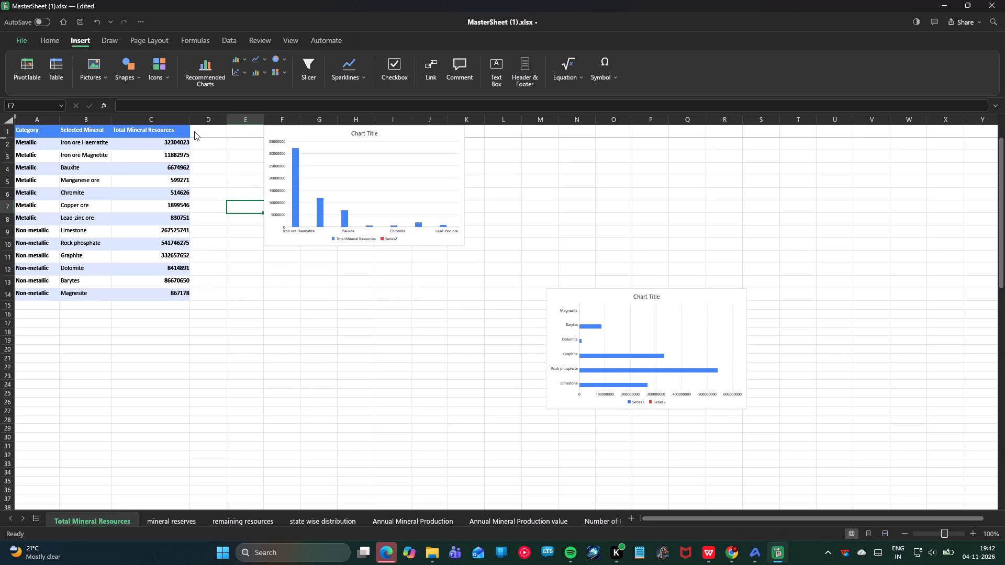
pyautogui.moveTo(200, 140); pyautogui.dragTo(108, 218)
pyautogui.rightClick(119, 180)
pyautogui.click(211, 70)
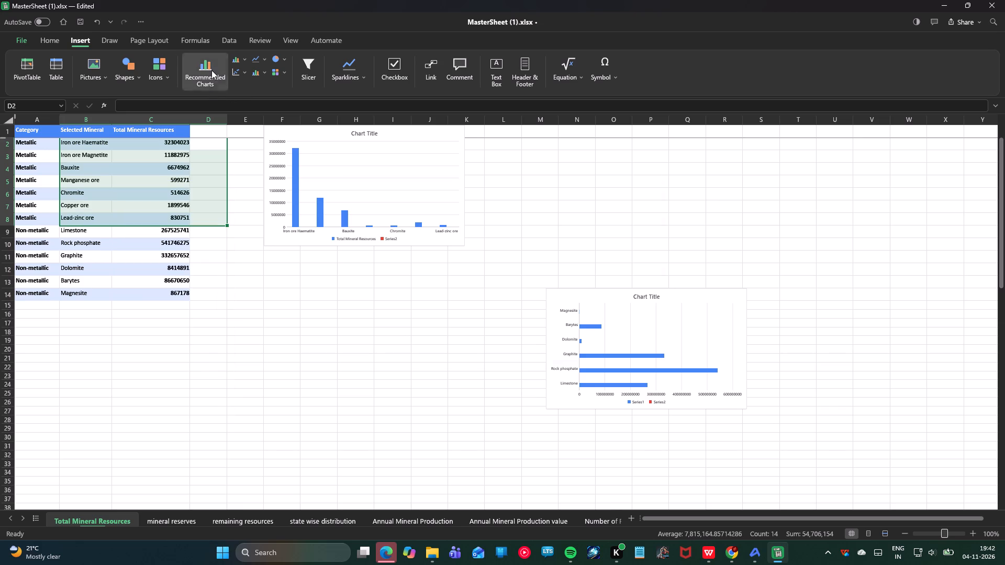
pyautogui.click(387, 225)
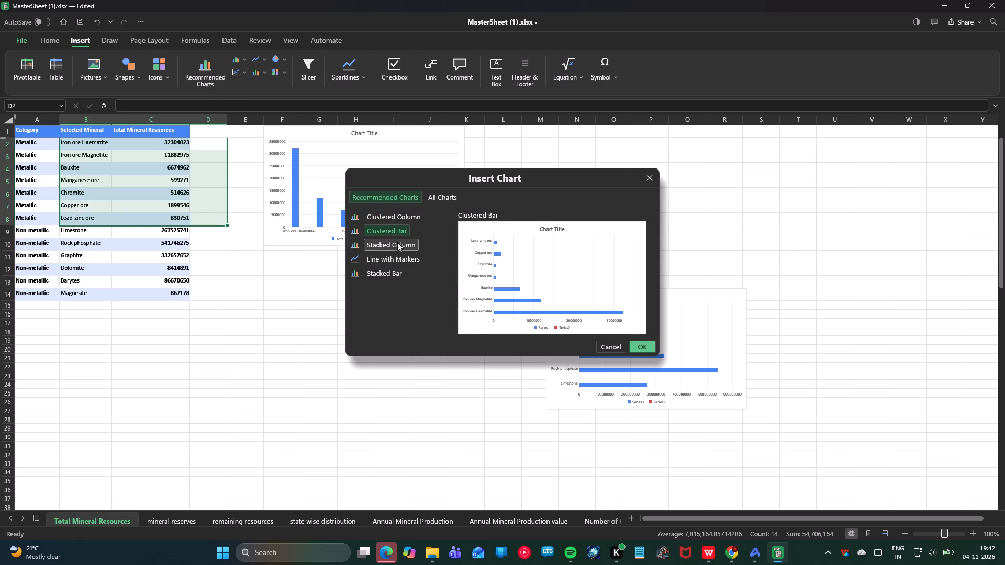
pyautogui.click(642, 352)
pyautogui.moveTo(429, 241); pyautogui.dragTo(625, 250)
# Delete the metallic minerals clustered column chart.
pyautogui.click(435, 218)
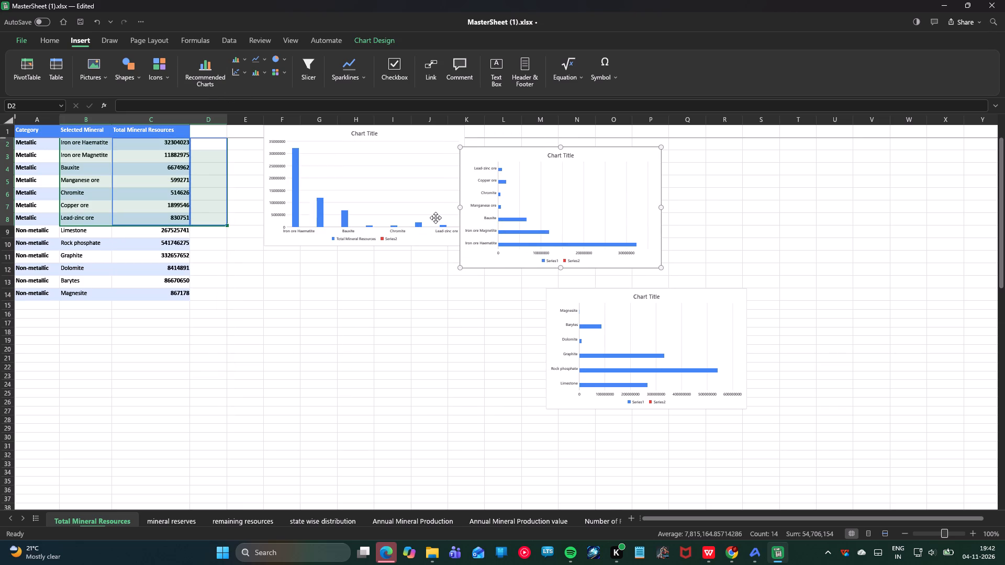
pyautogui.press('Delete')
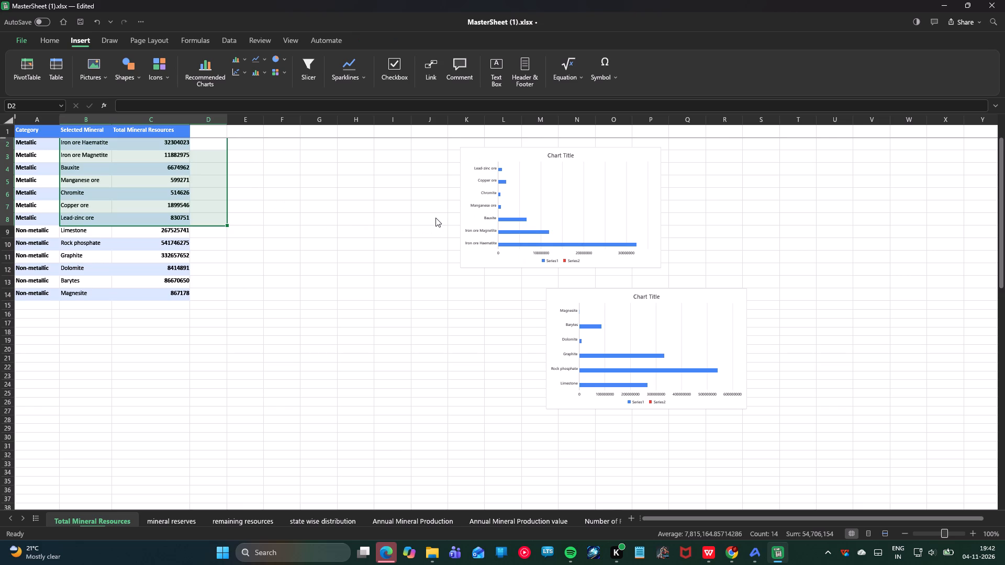
# Arrange the two bar charts side by side near the data table, metallic first and non-metallic beside it.
pyautogui.click(540, 251)
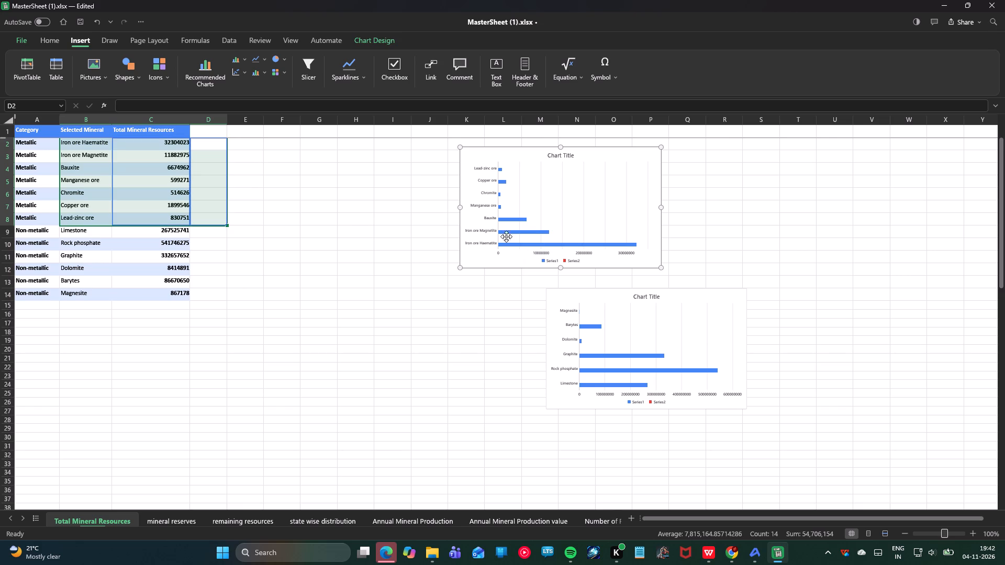
pyautogui.click(489, 173)
pyautogui.moveTo(586, 185); pyautogui.dragTo(490, 197)
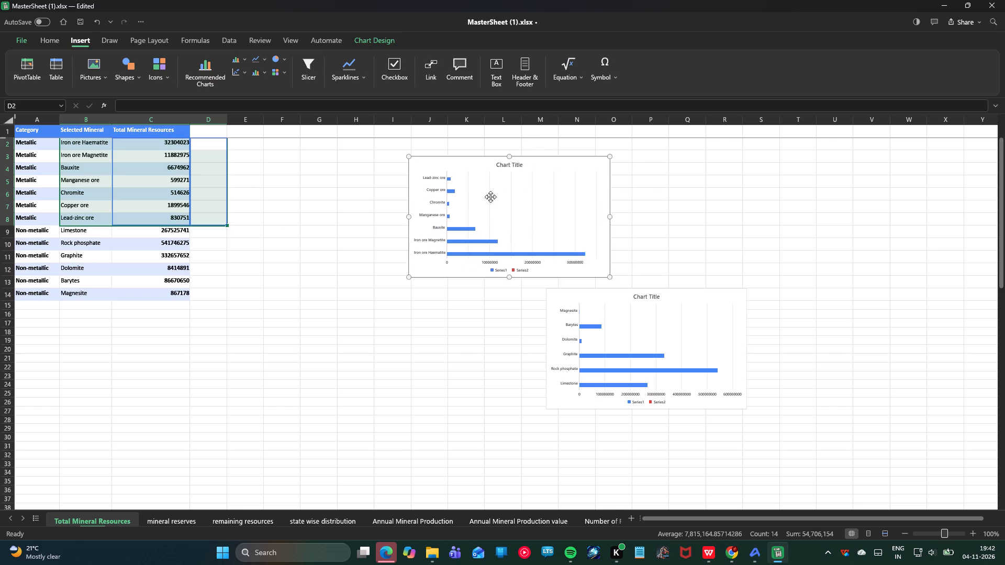
pyautogui.moveTo(490, 197); pyautogui.dragTo(393, 198)
pyautogui.moveTo(624, 332); pyautogui.dragTo(566, 217)
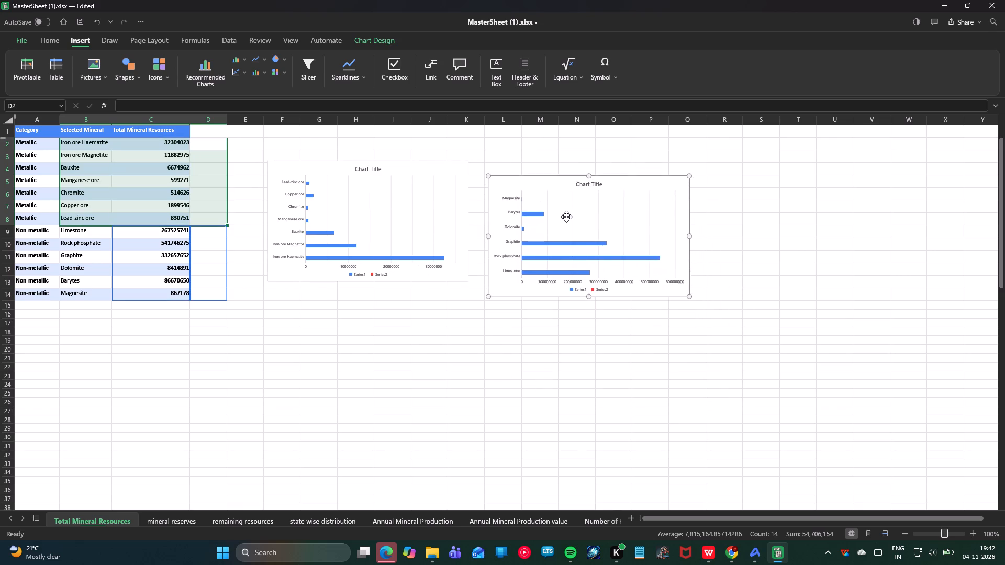
pyautogui.moveTo(566, 217); pyautogui.dragTo(565, 209)
pyautogui.click(649, 346)
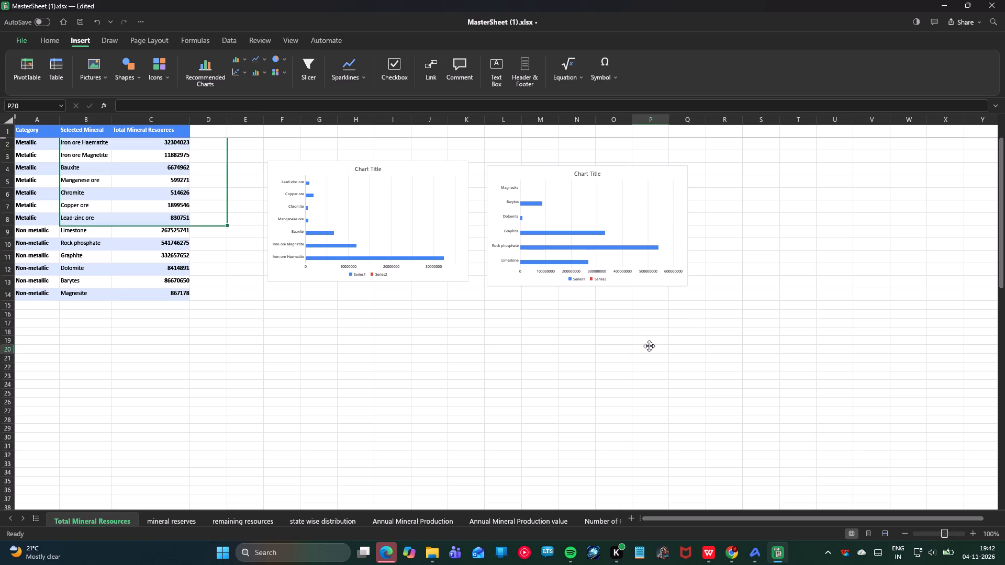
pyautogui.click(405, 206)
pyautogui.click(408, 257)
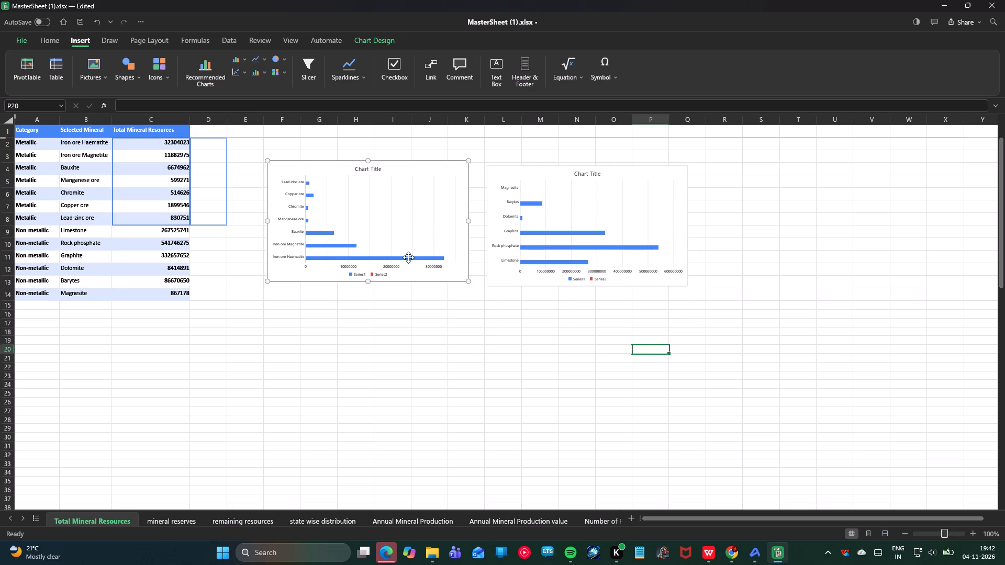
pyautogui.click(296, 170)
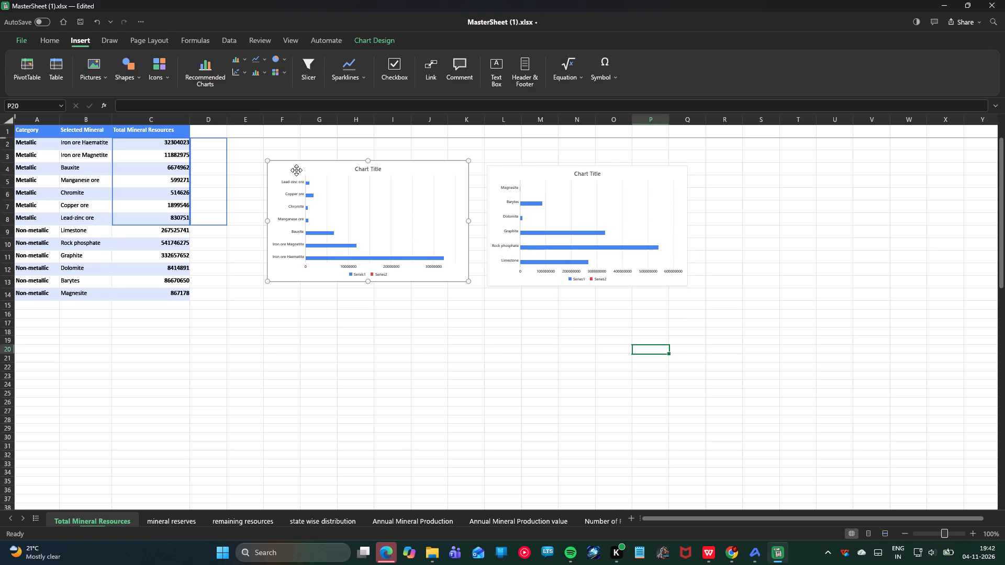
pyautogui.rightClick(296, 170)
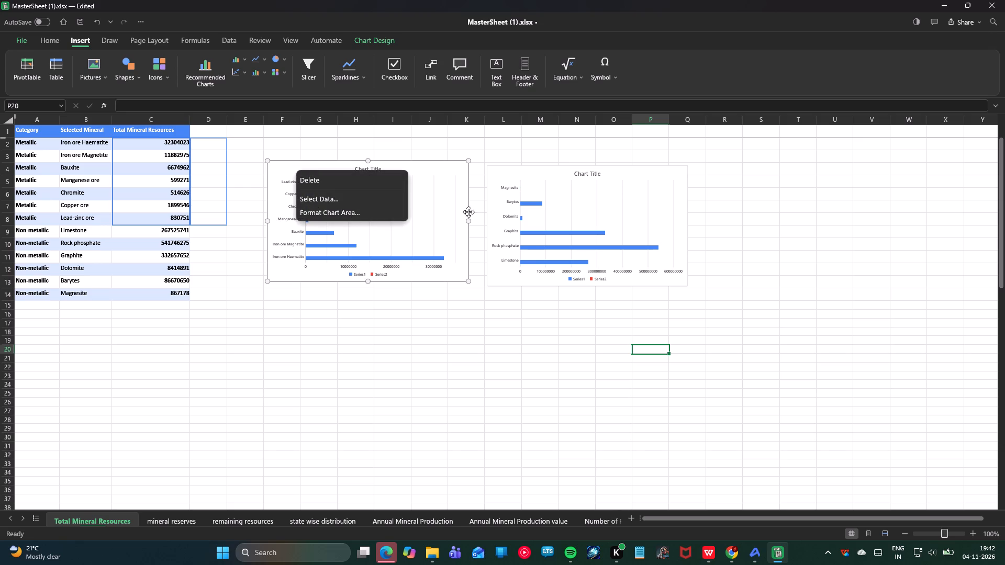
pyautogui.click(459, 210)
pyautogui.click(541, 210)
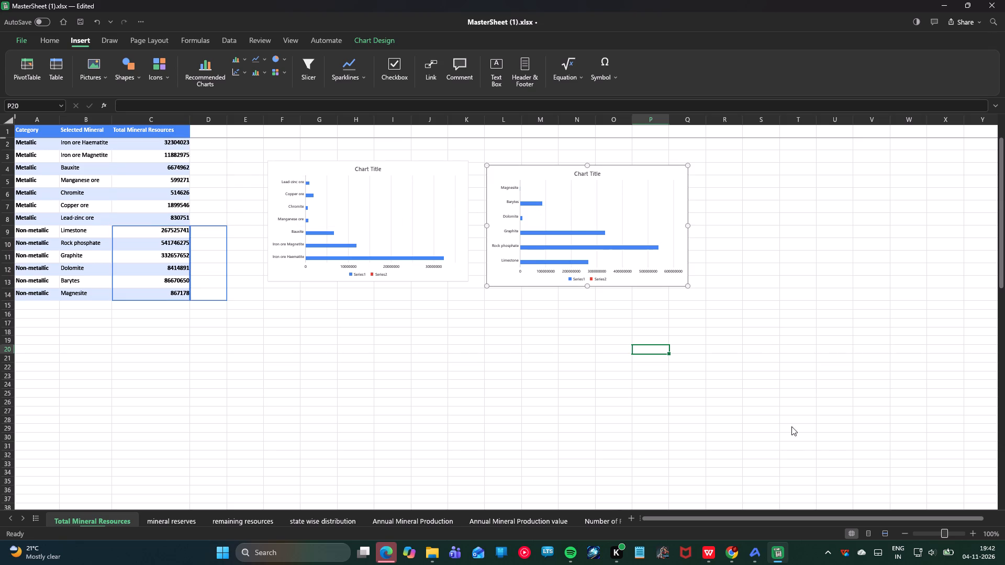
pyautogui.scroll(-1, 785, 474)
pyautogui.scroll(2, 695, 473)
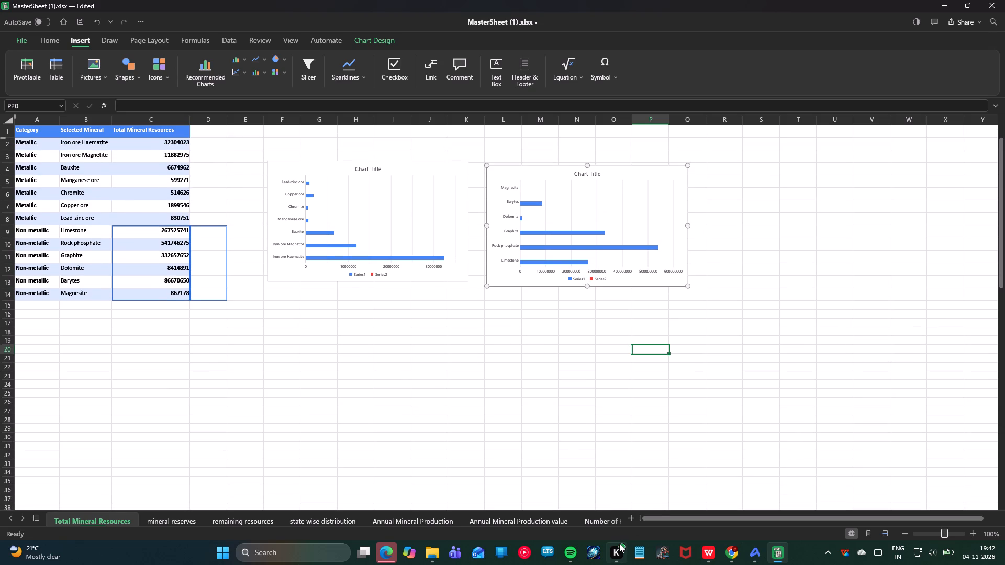
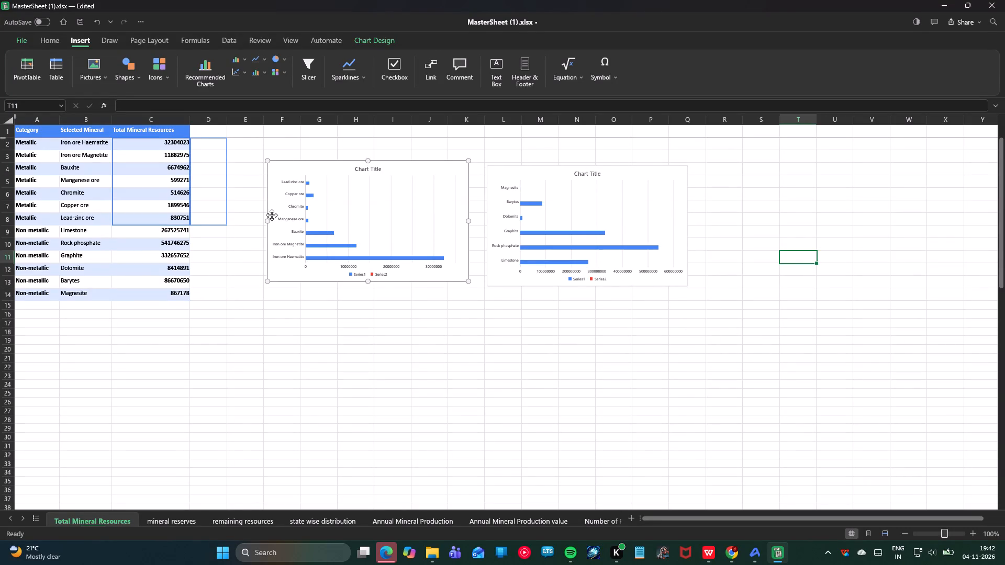
# Align the metallic and non-metallic bar charts edge to edge at about the same height beside the data table.
pyautogui.moveTo(394, 227); pyautogui.dragTo(426, 224)
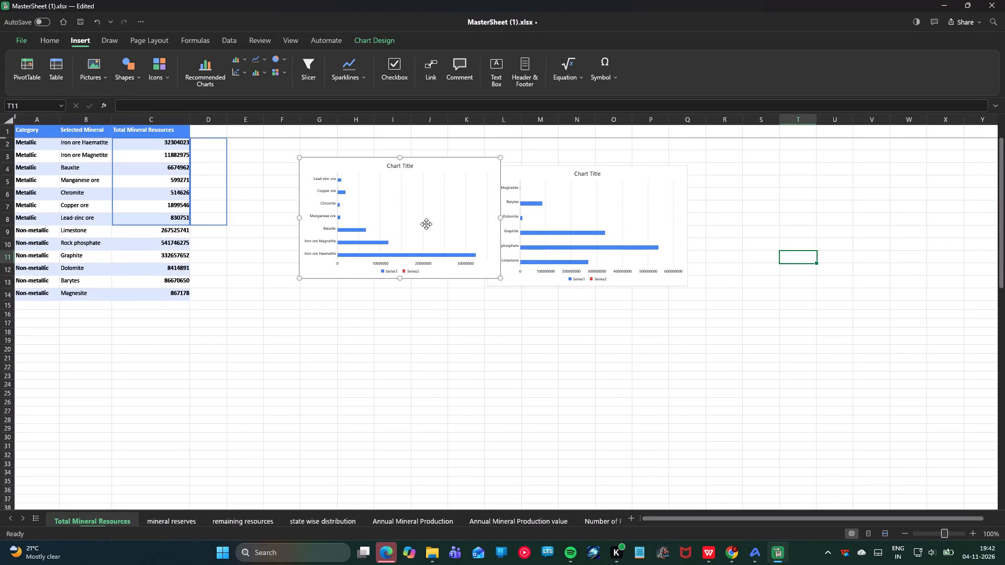
pyautogui.moveTo(426, 224); pyautogui.dragTo(405, 230)
pyautogui.moveTo(530, 212); pyautogui.dragTo(522, 212)
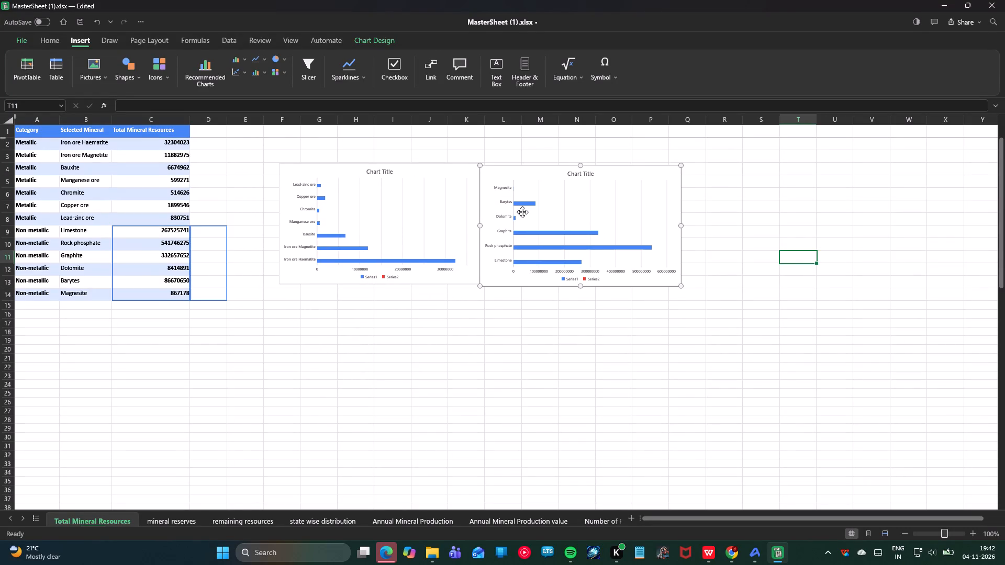
pyautogui.moveTo(522, 212); pyautogui.dragTo(527, 210)
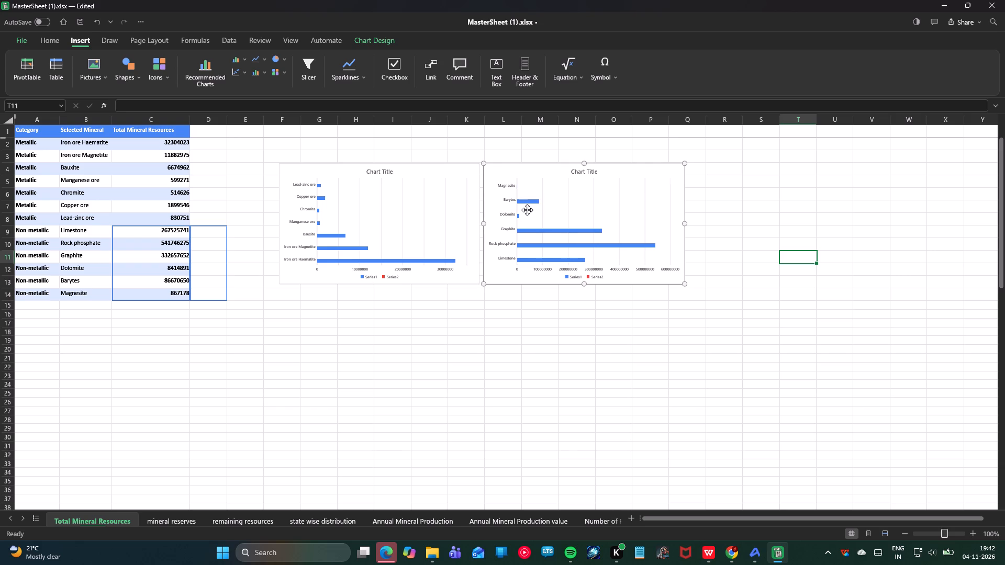
pyautogui.moveTo(527, 210); pyautogui.dragTo(526, 210)
pyautogui.click(821, 189)
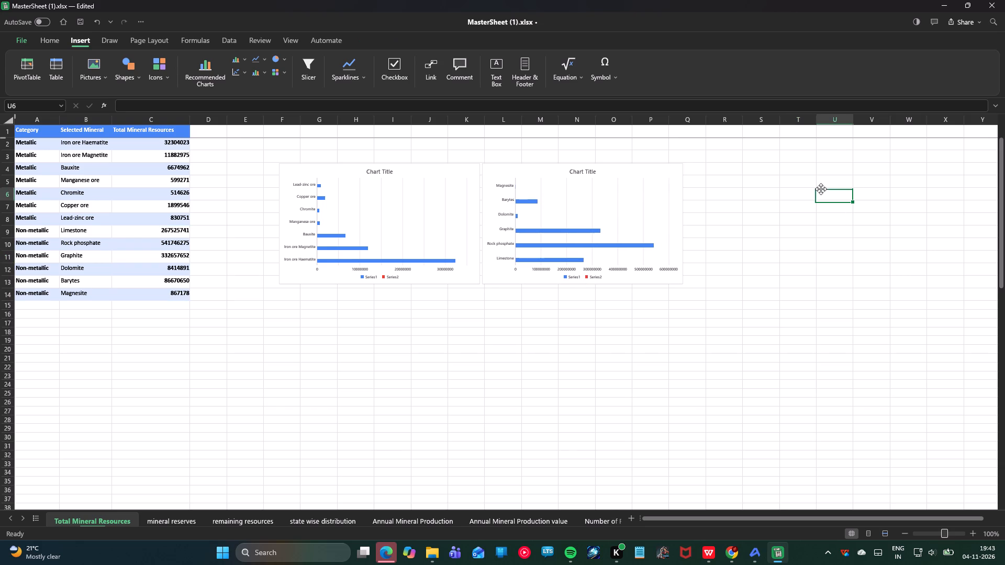
pyautogui.click(610, 178)
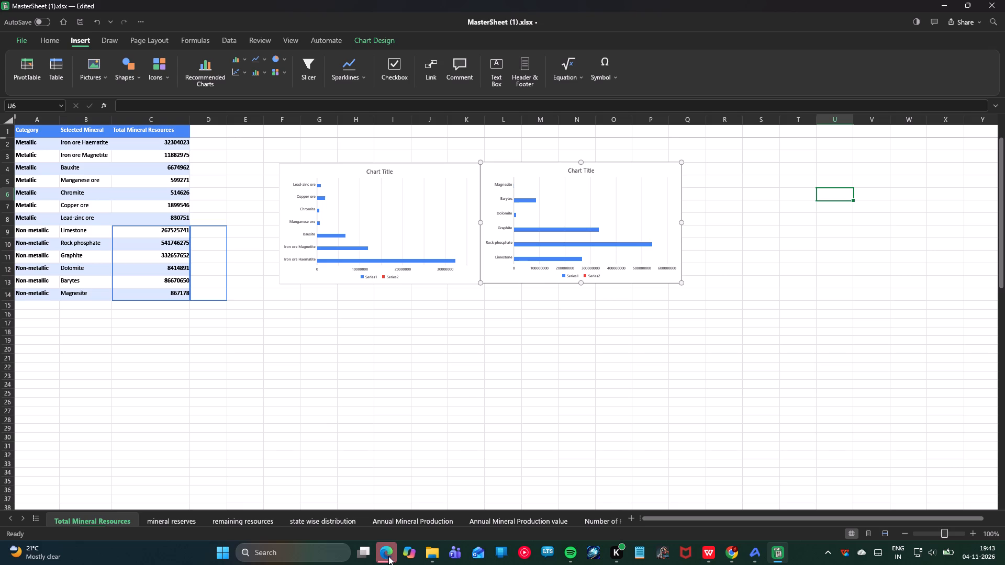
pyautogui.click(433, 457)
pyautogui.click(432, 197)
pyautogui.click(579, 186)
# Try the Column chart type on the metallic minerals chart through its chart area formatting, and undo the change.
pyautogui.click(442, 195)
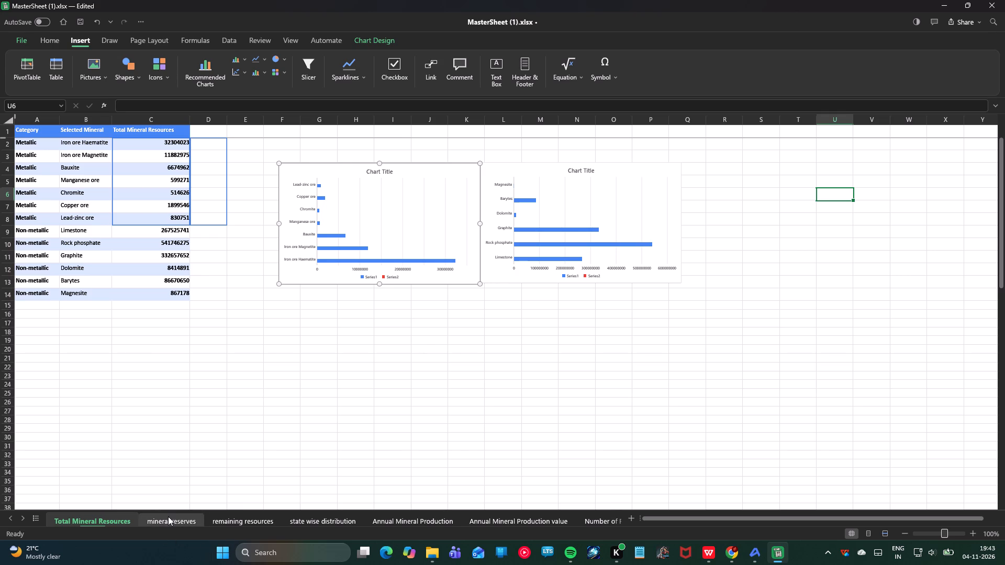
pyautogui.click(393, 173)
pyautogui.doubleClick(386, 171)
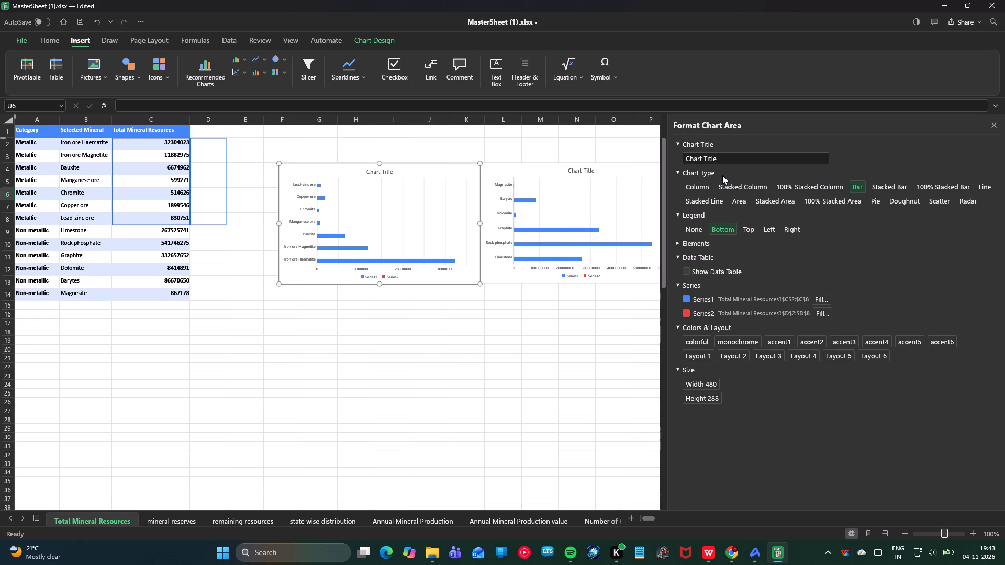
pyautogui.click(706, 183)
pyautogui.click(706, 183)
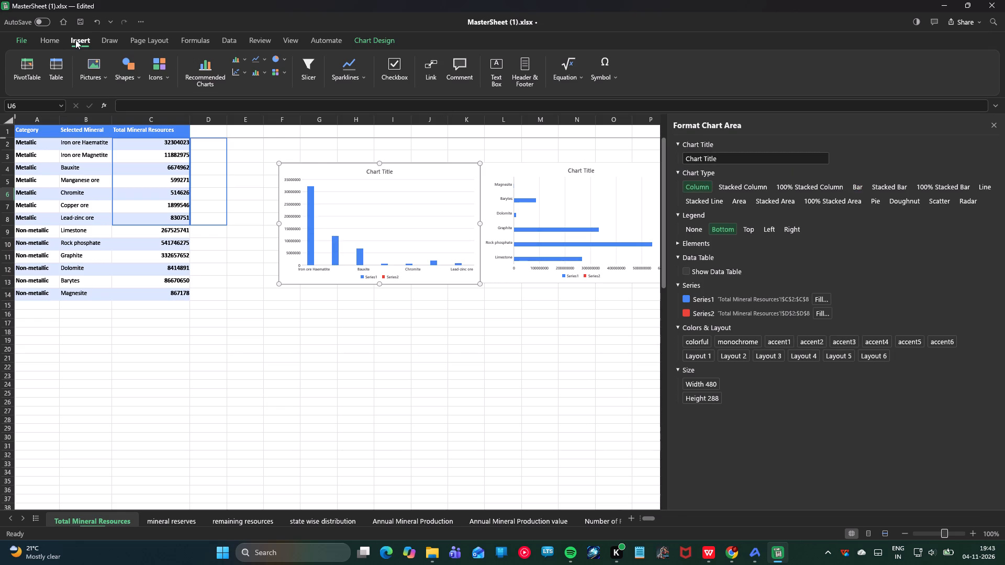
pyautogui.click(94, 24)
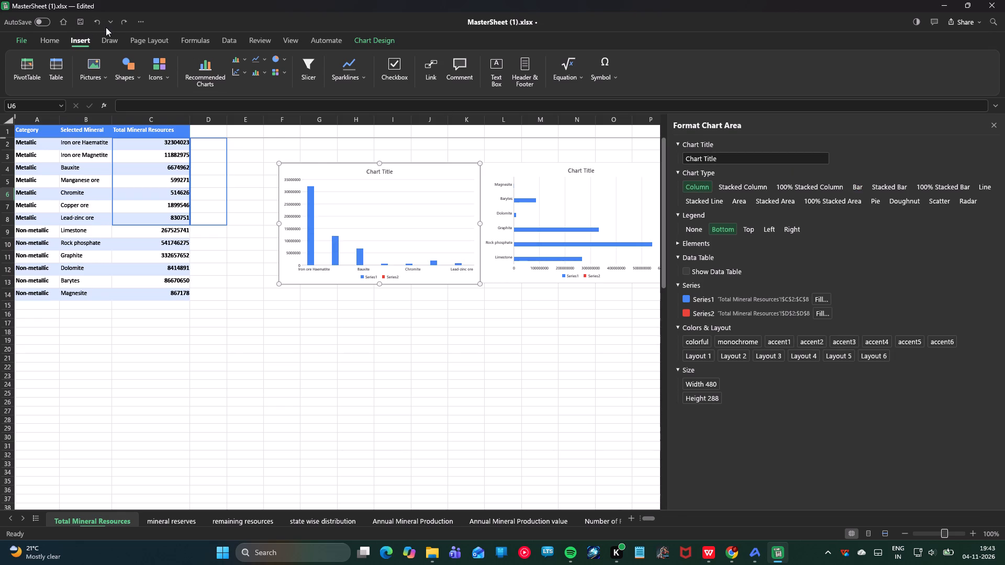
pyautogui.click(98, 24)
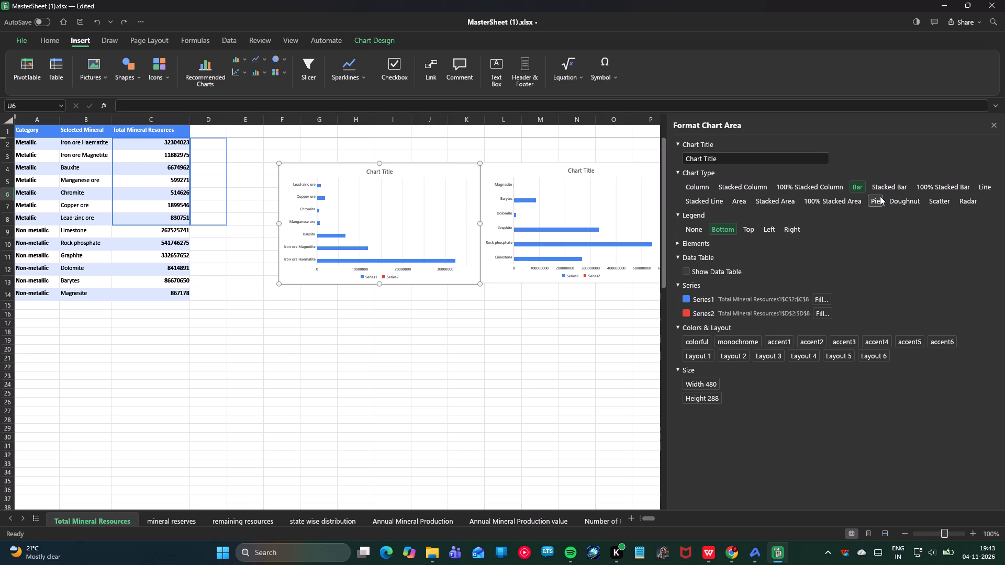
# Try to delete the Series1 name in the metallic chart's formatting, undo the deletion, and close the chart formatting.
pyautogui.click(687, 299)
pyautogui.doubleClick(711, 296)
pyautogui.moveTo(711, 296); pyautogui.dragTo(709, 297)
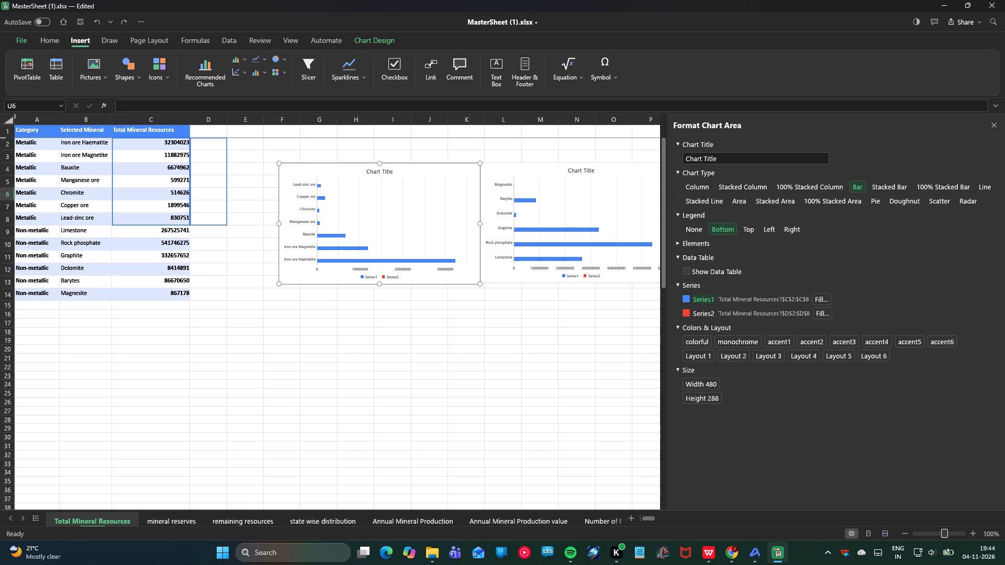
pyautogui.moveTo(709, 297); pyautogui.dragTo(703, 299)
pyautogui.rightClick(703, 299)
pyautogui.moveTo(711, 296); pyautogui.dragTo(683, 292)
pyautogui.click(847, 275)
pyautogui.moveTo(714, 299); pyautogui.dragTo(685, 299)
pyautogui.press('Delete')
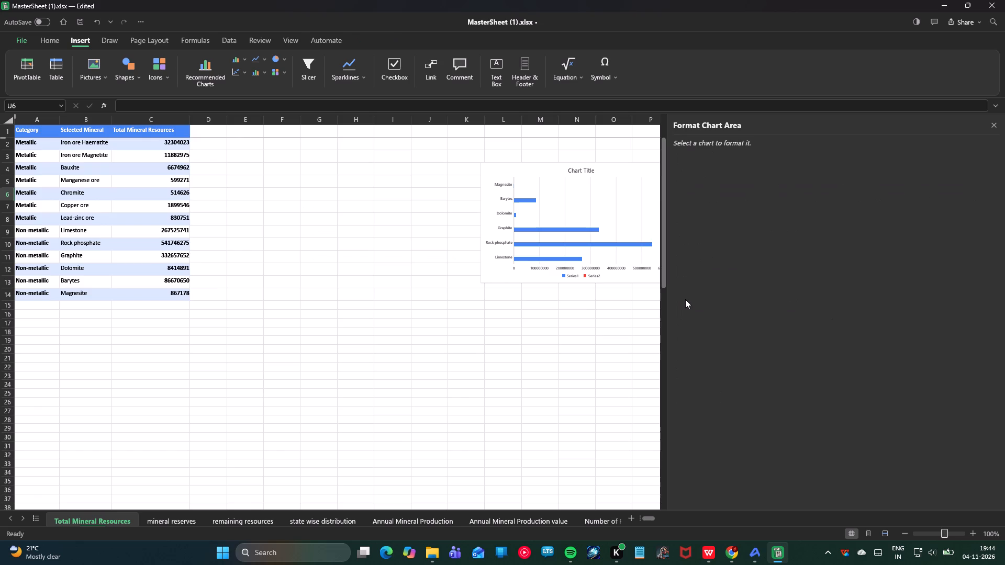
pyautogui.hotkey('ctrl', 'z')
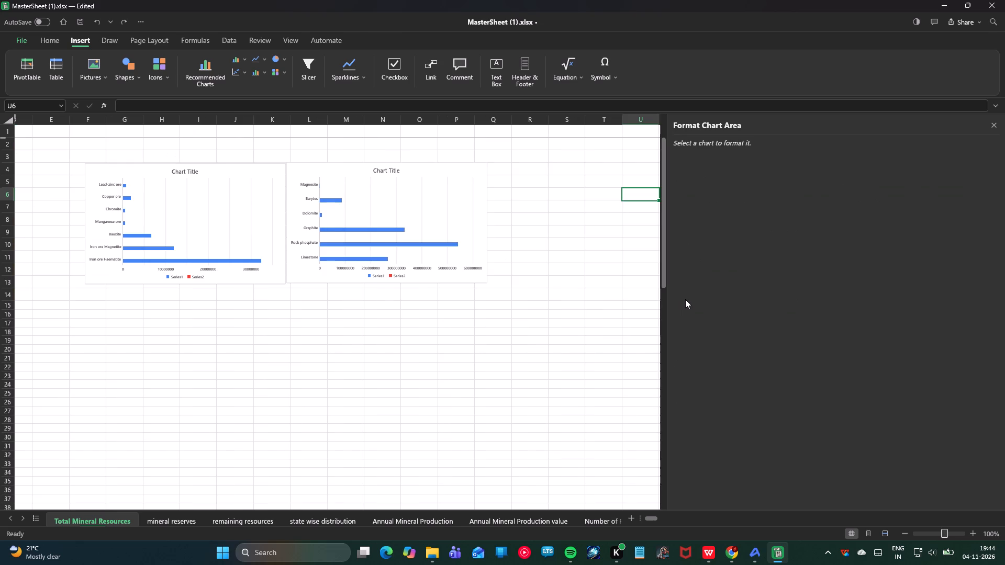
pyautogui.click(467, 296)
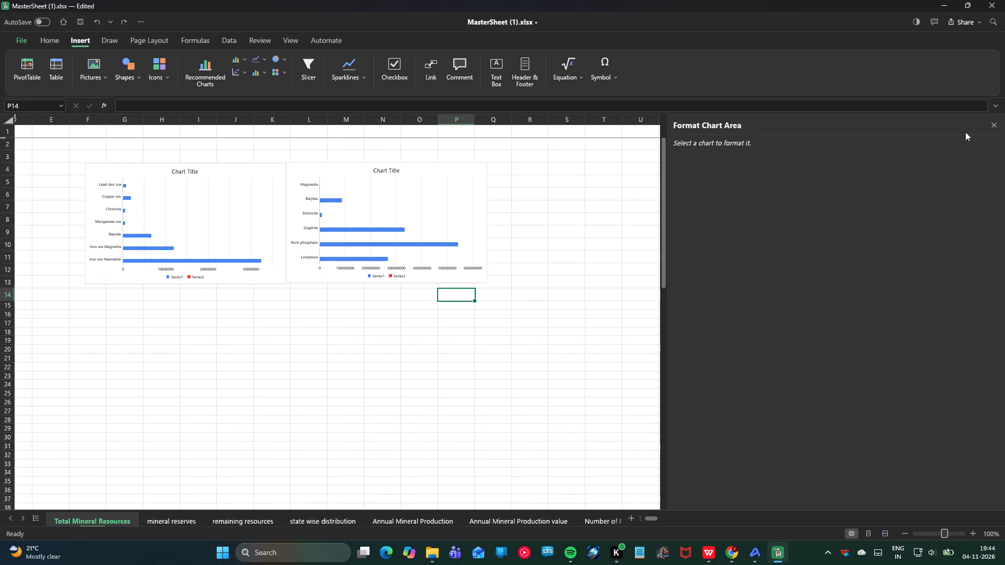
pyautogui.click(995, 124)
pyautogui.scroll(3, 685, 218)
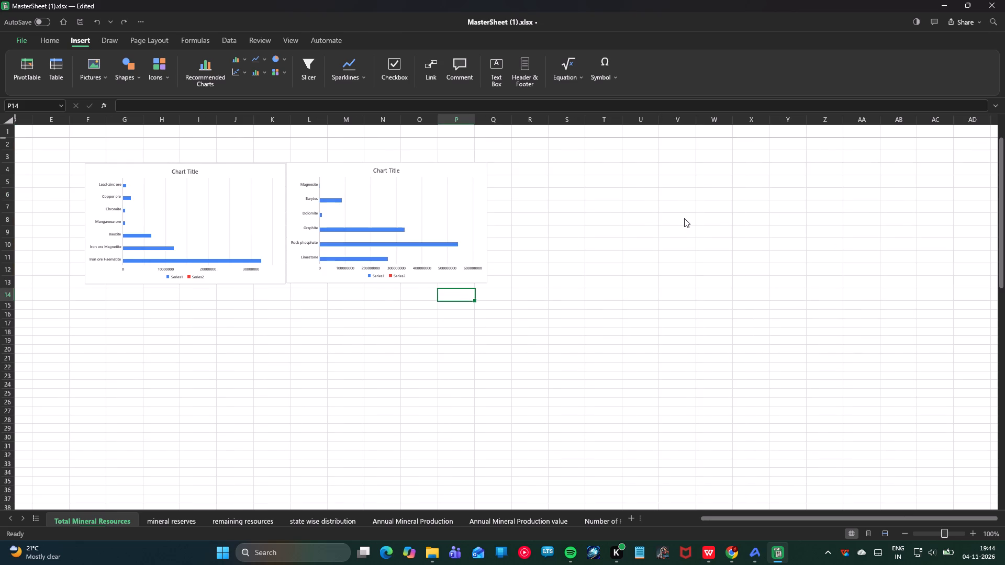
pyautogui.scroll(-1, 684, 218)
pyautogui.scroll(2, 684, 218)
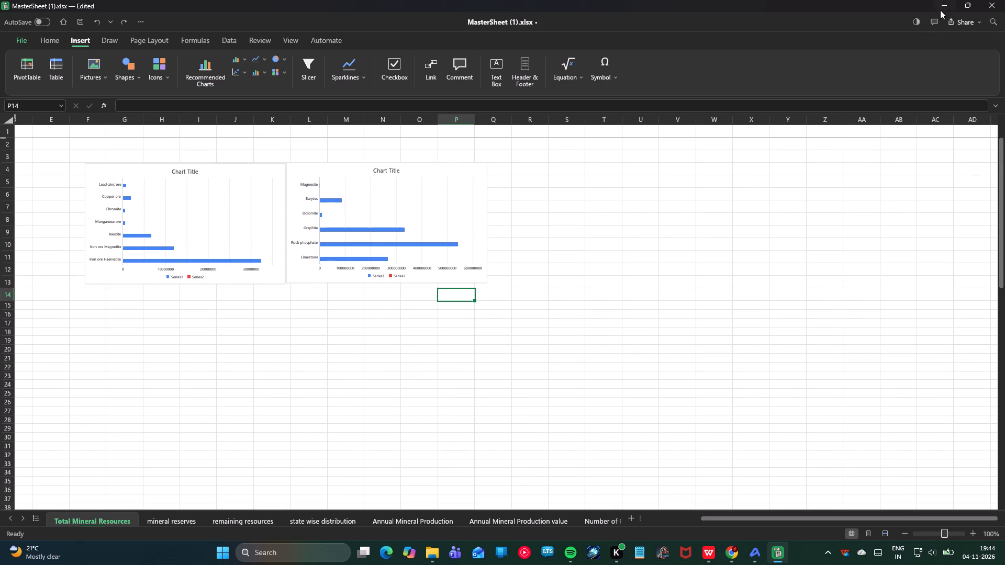